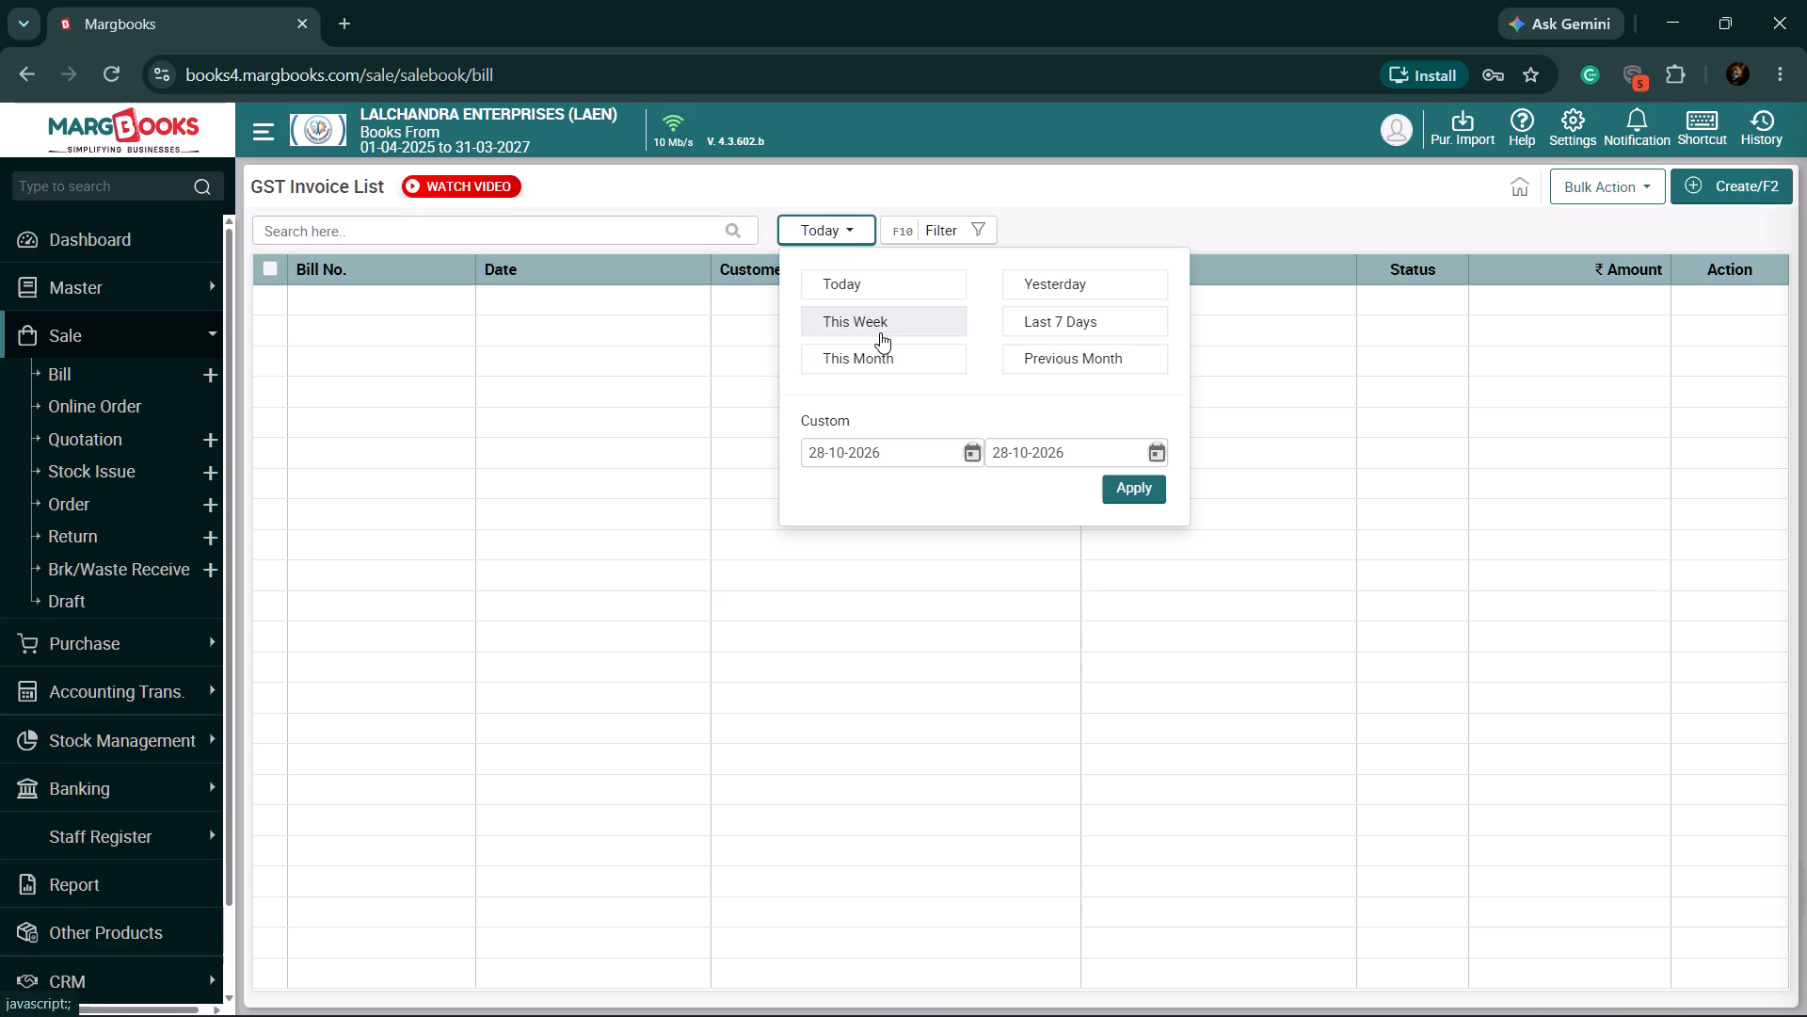
Filter the GST invoice list to yesterday and open bill 0000143 of TAKSHAK PLYWOOD & HARDWARE for editing.
click(1041, 287)
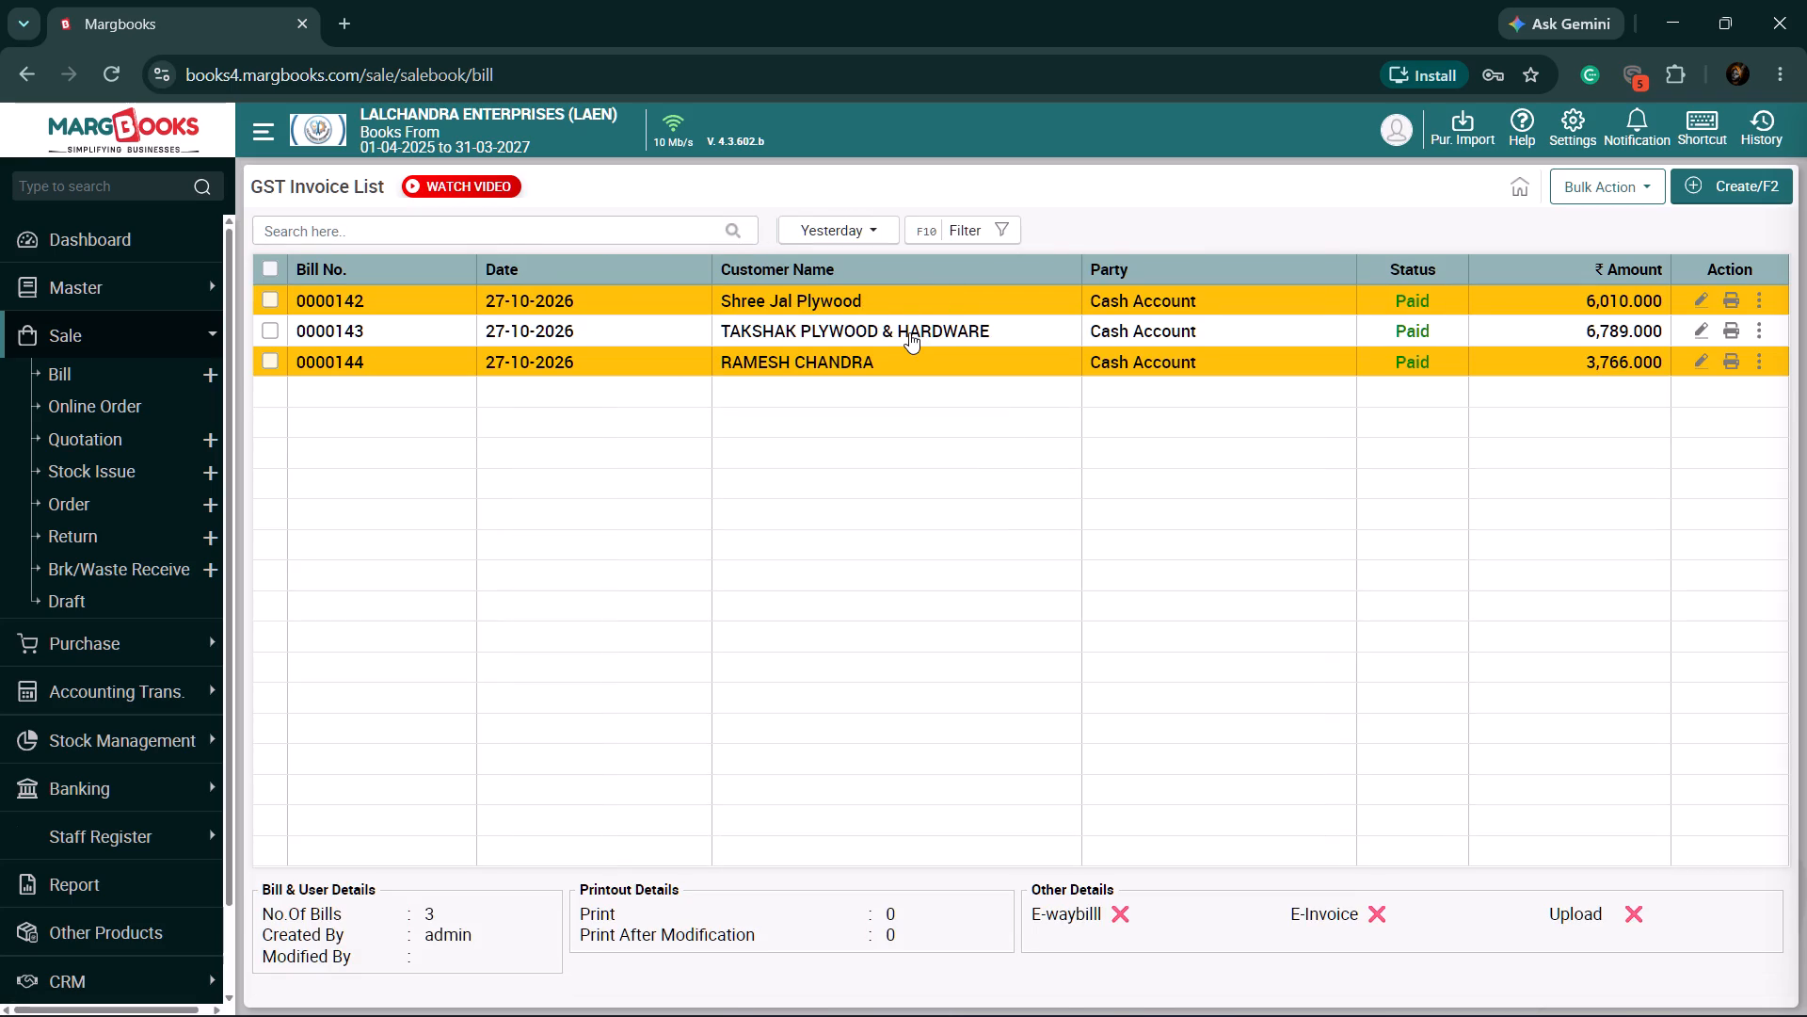
click(1703, 331)
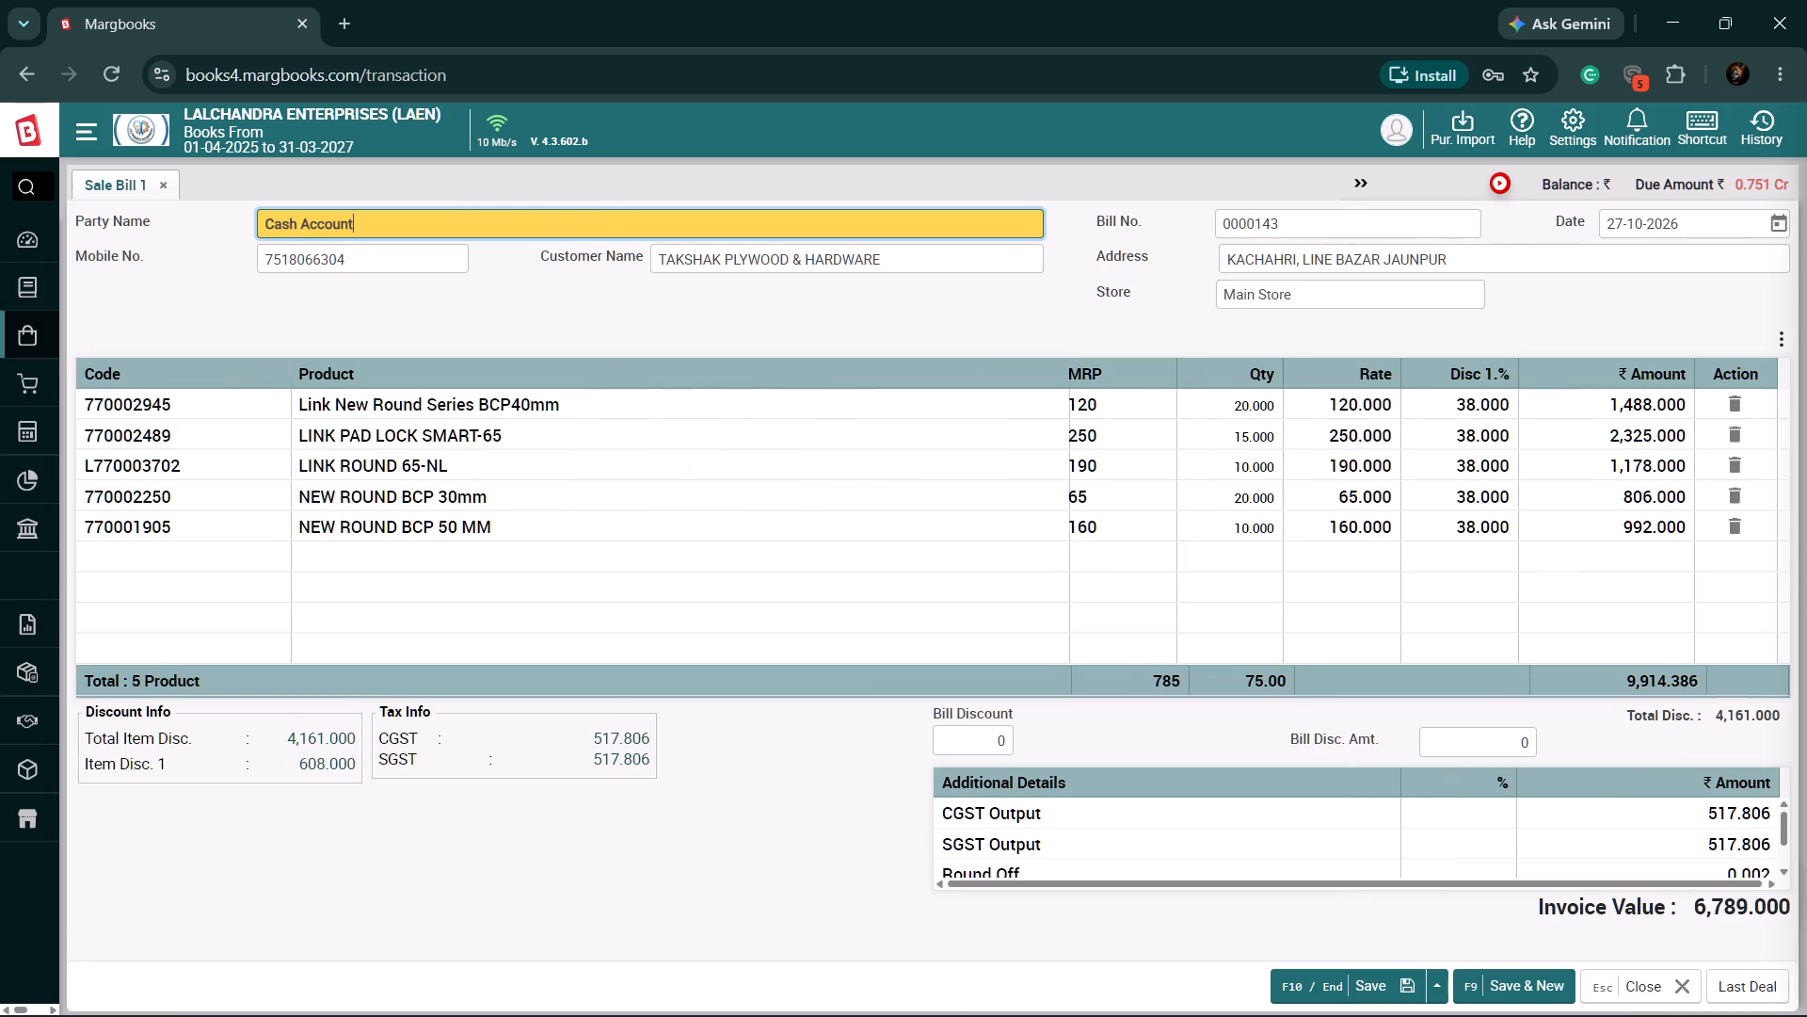
Change the bill's party from the cash account to the ledger TAKSHAK PLYWOOD AND HARDWARE, found by searching for TAK.
click(550, 224)
key(space)
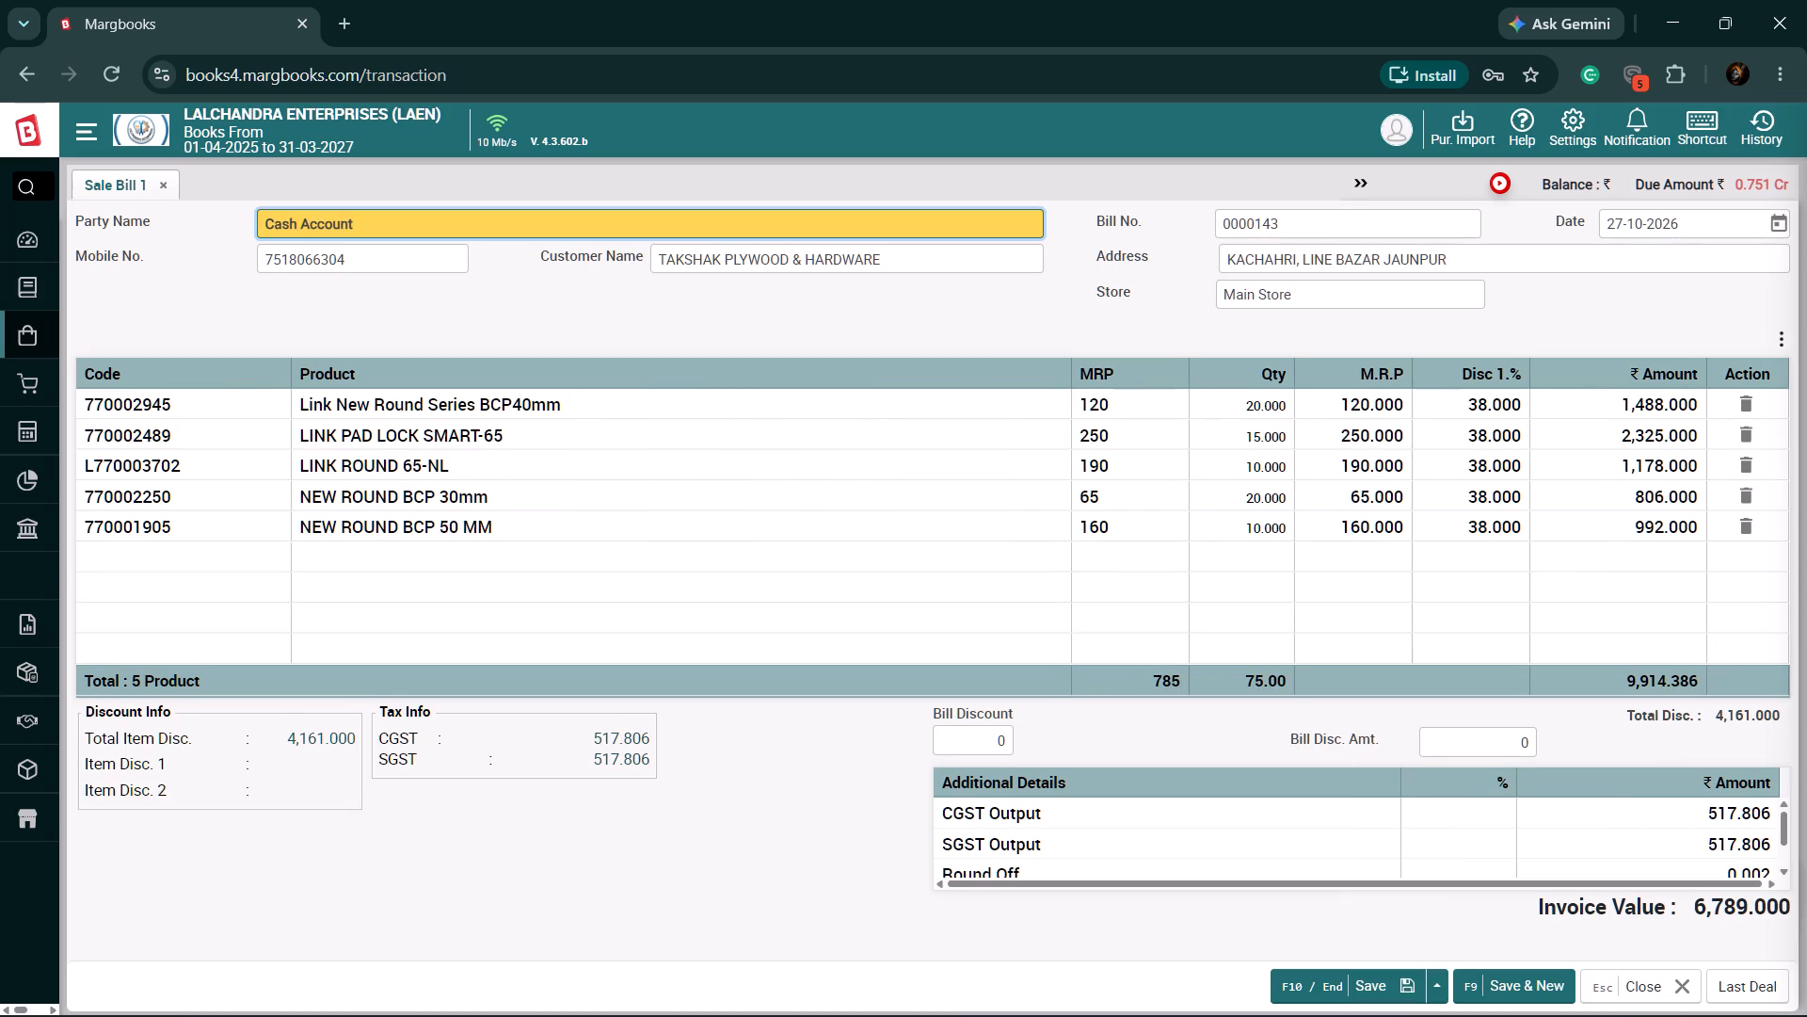
text(TAK)
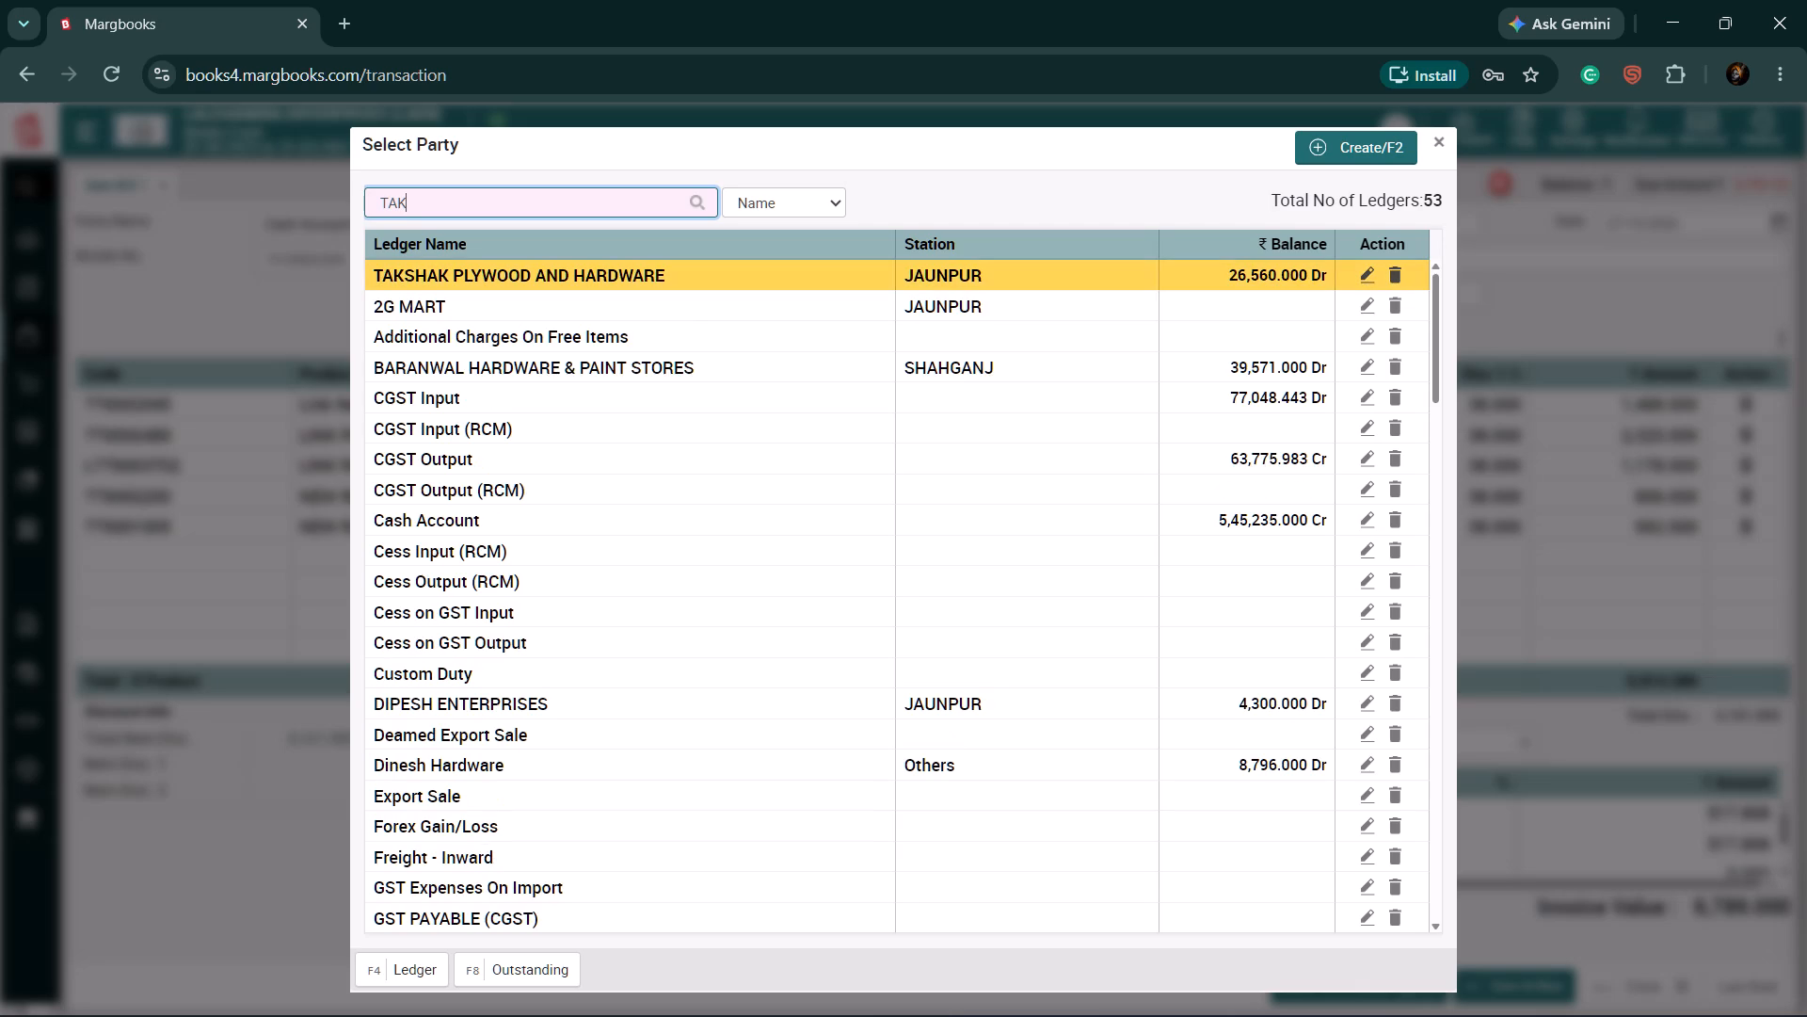
click(539, 271)
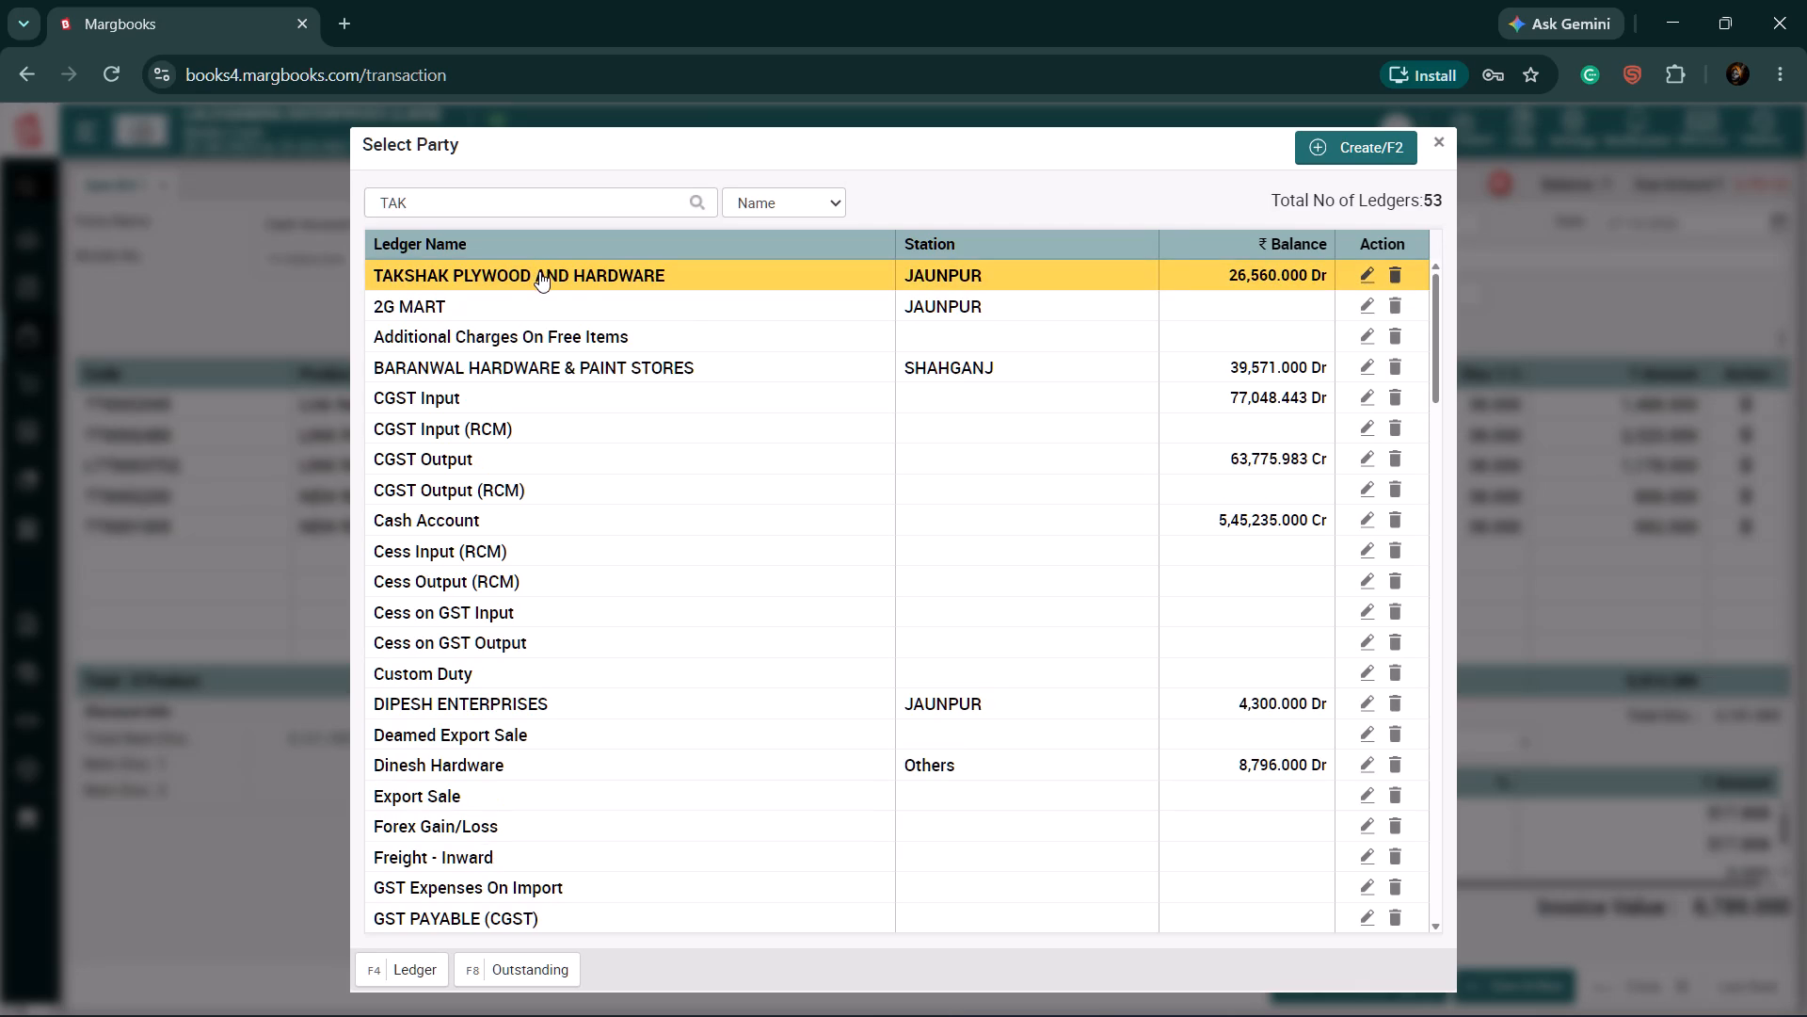
click(837, 408)
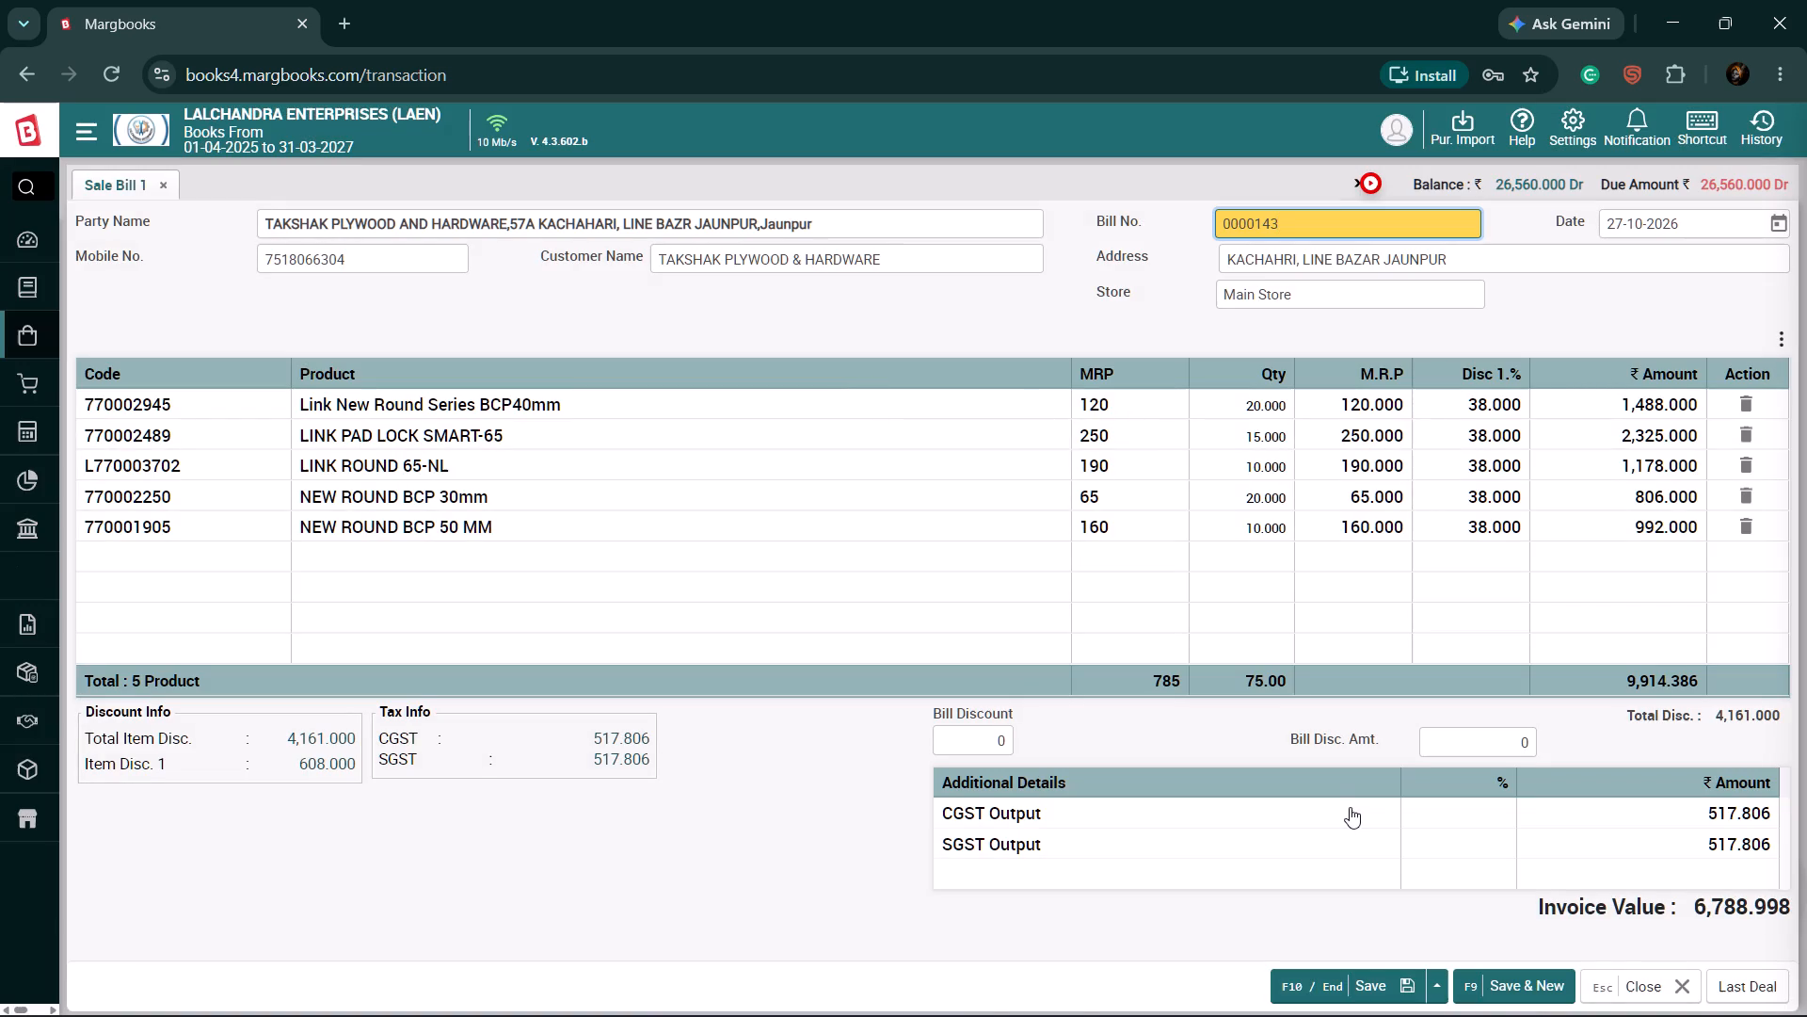
Save the modified sale bill with the full 6,789.000 amount assigned to Cash Account as the mode of payment.
click(1370, 981)
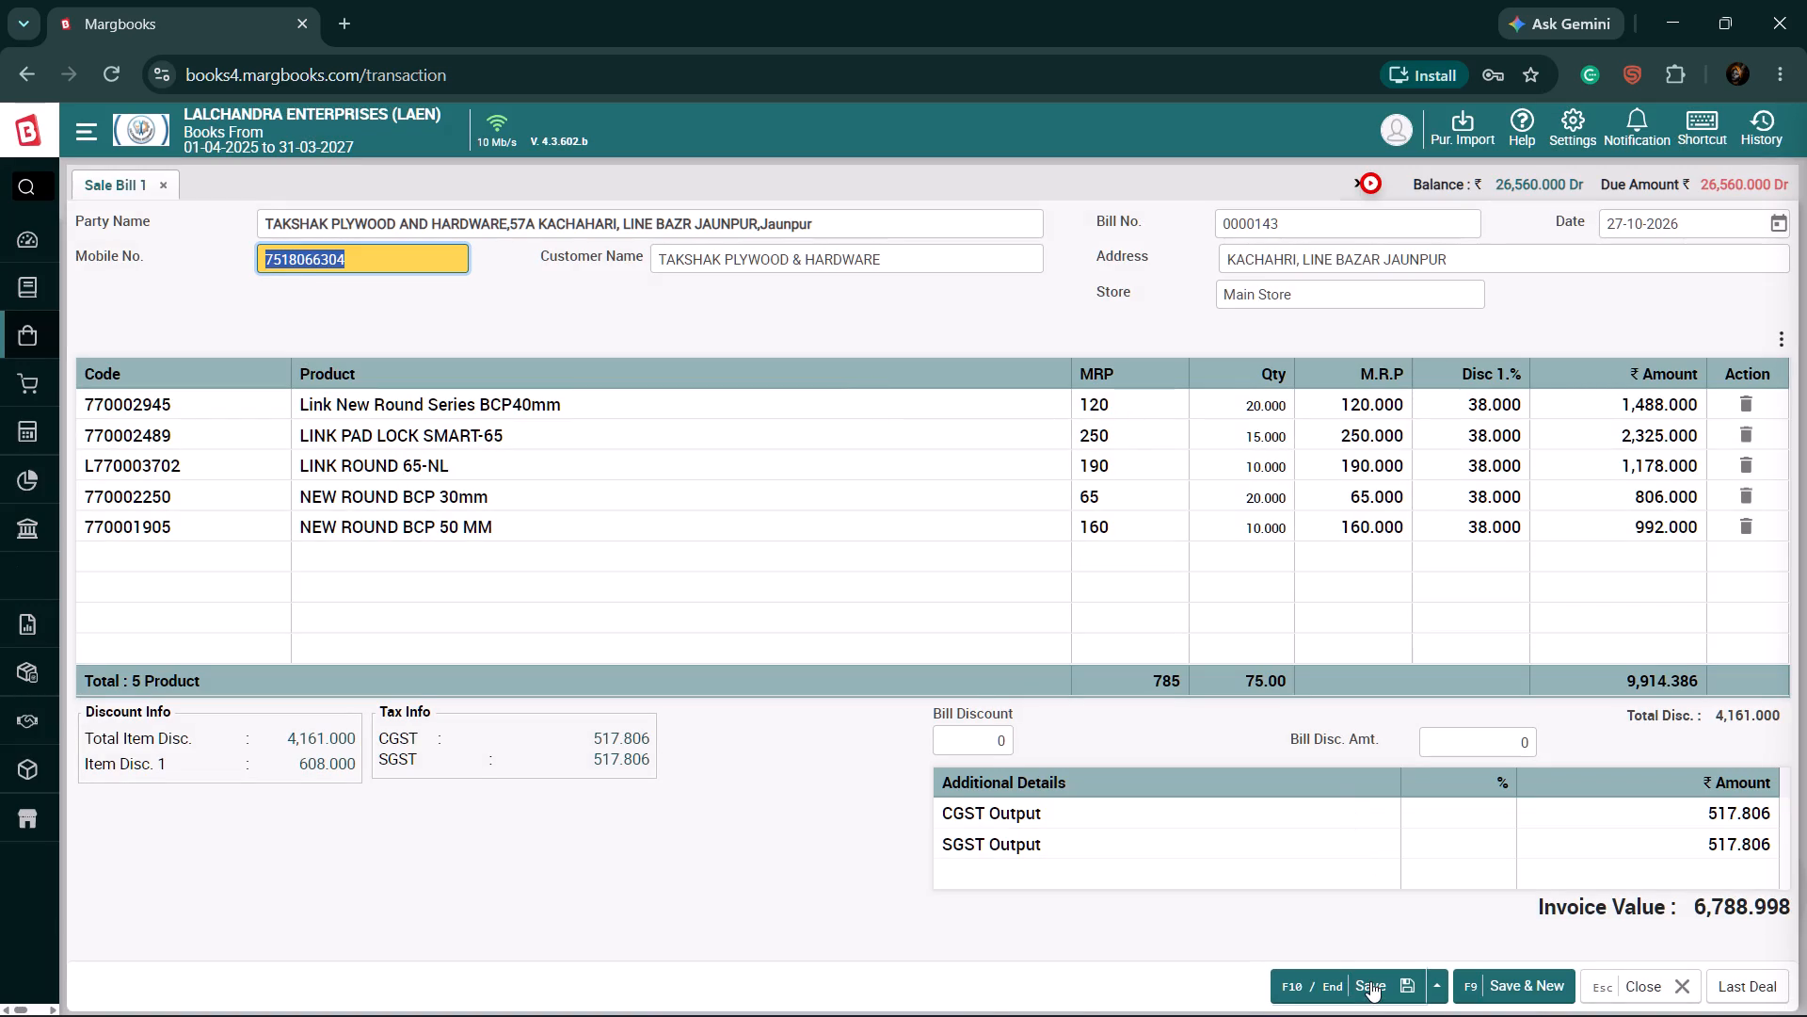
click(1370, 981)
click(1370, 983)
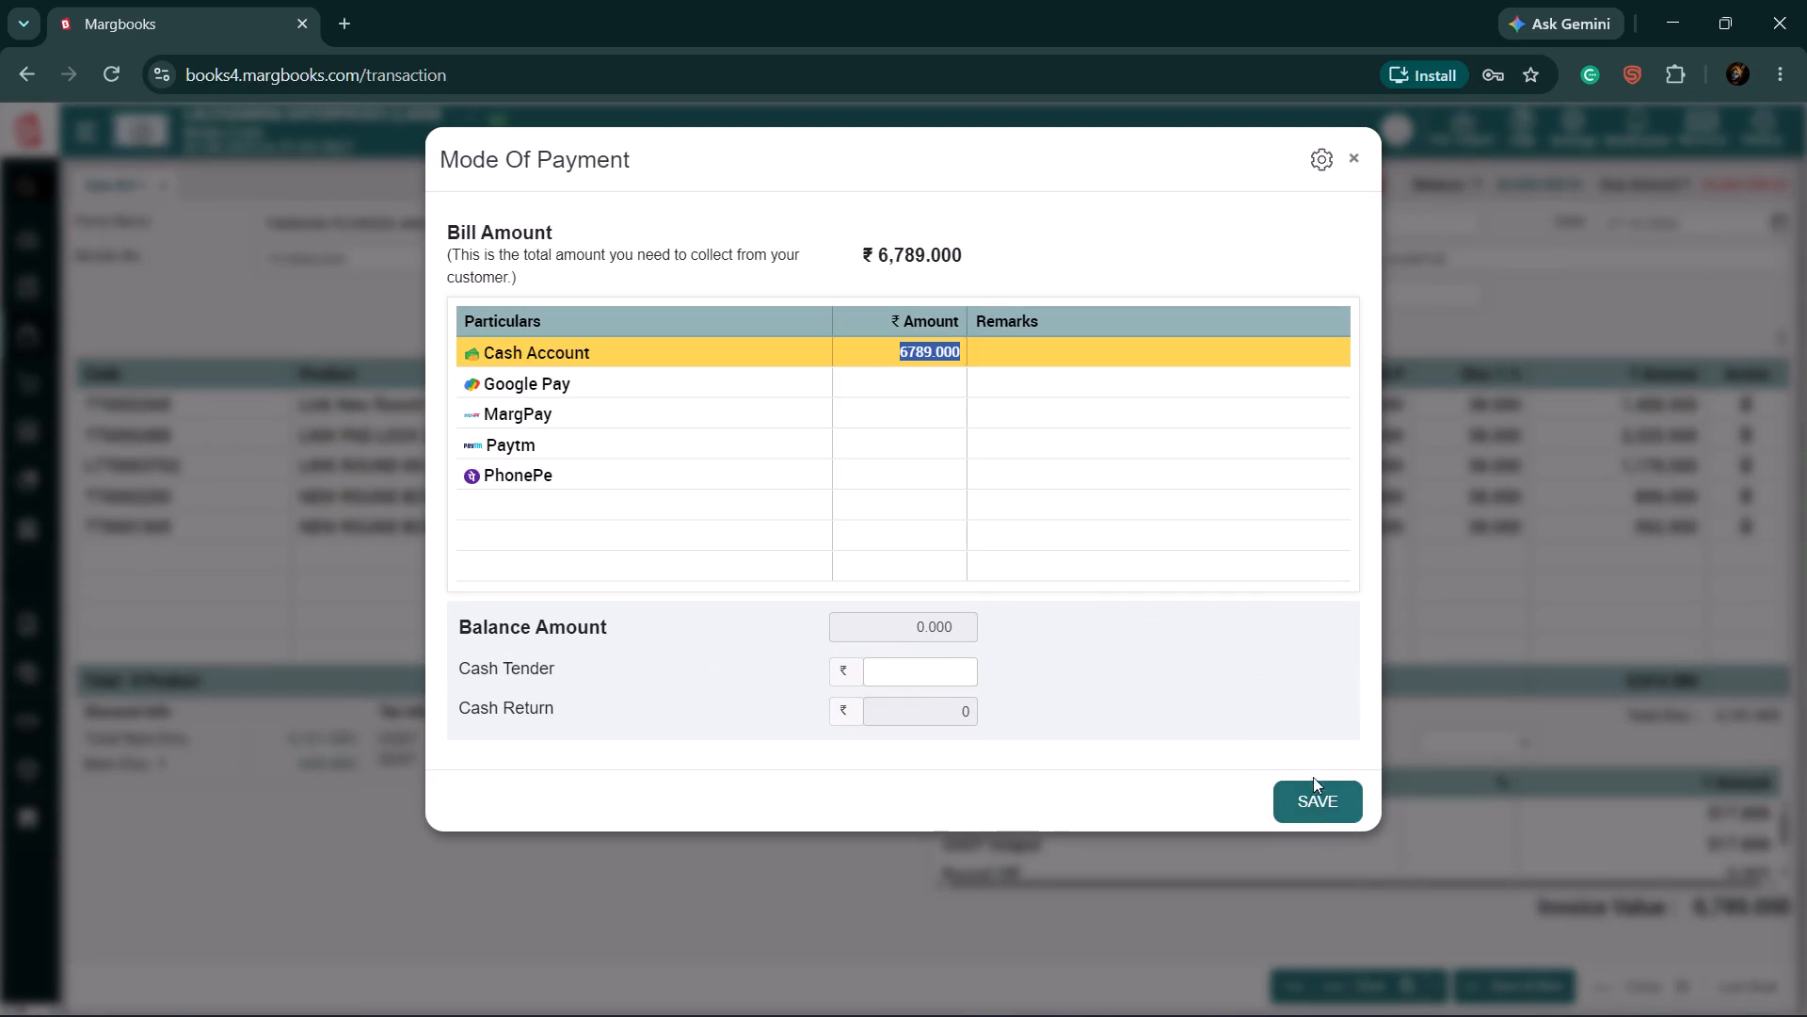
click(1317, 805)
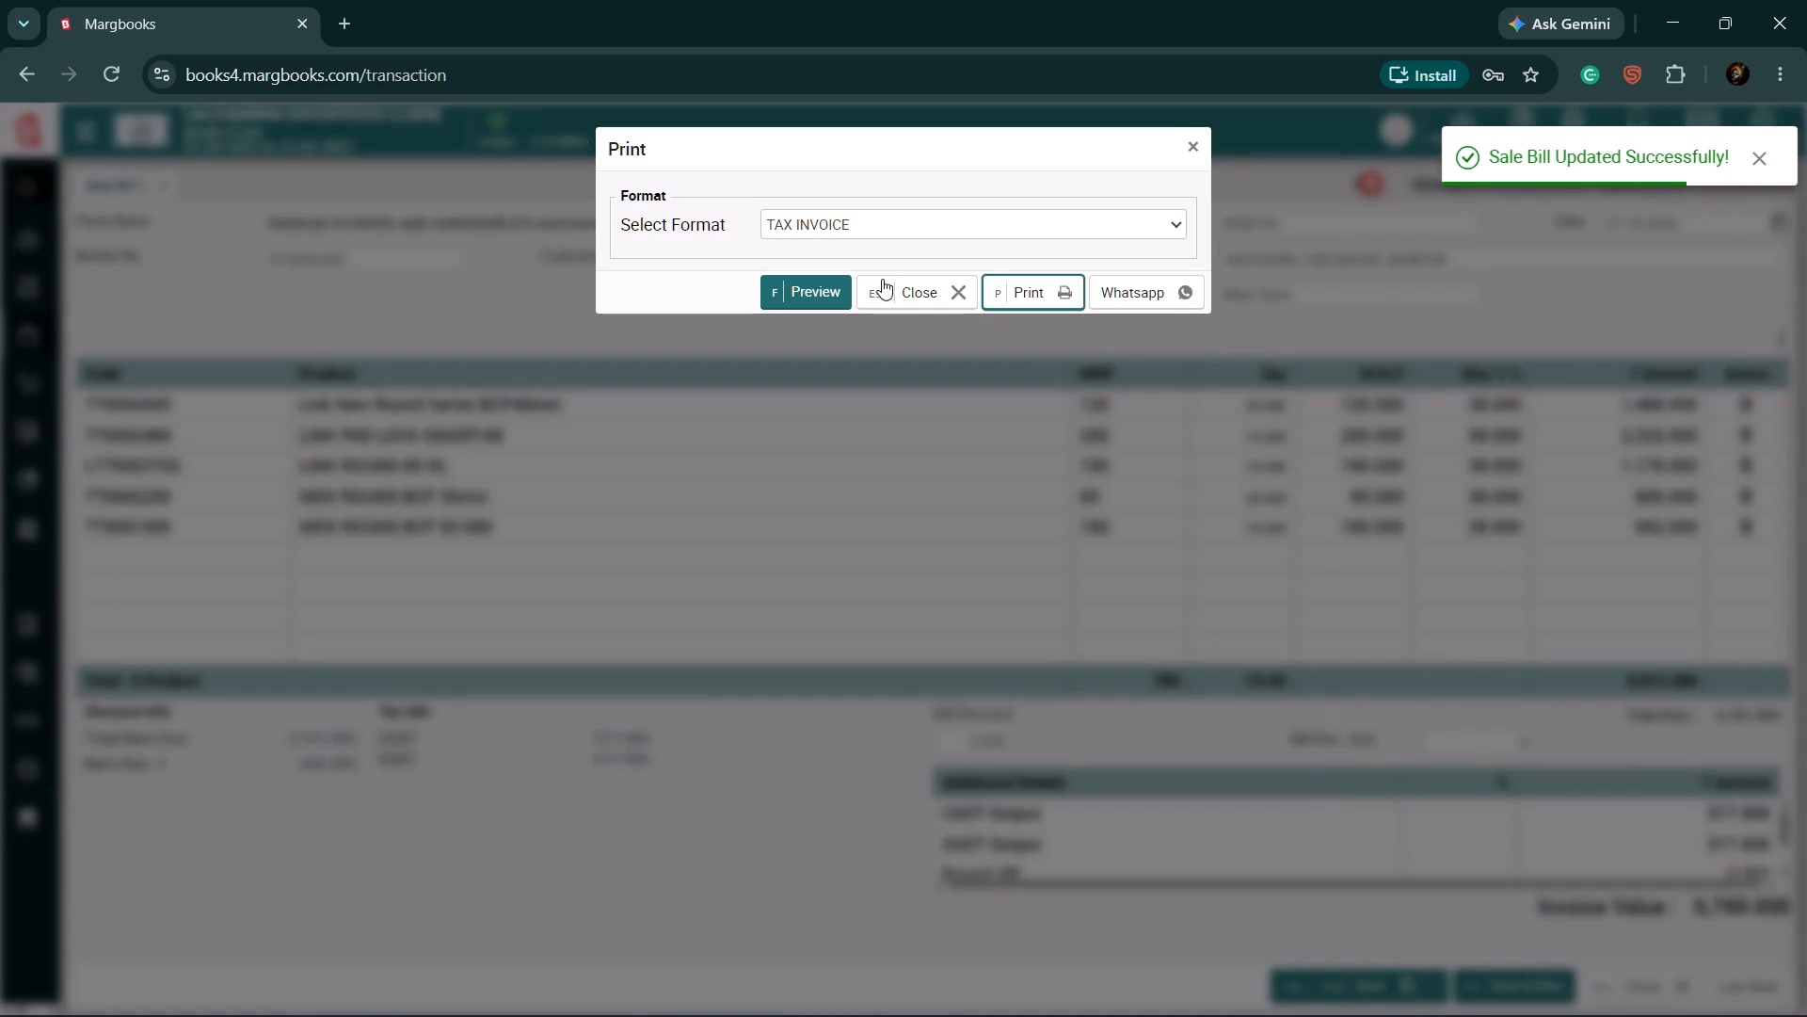
Preview the saved bill in the TAX INVOICE format and examine its party details, items and totals.
click(803, 294)
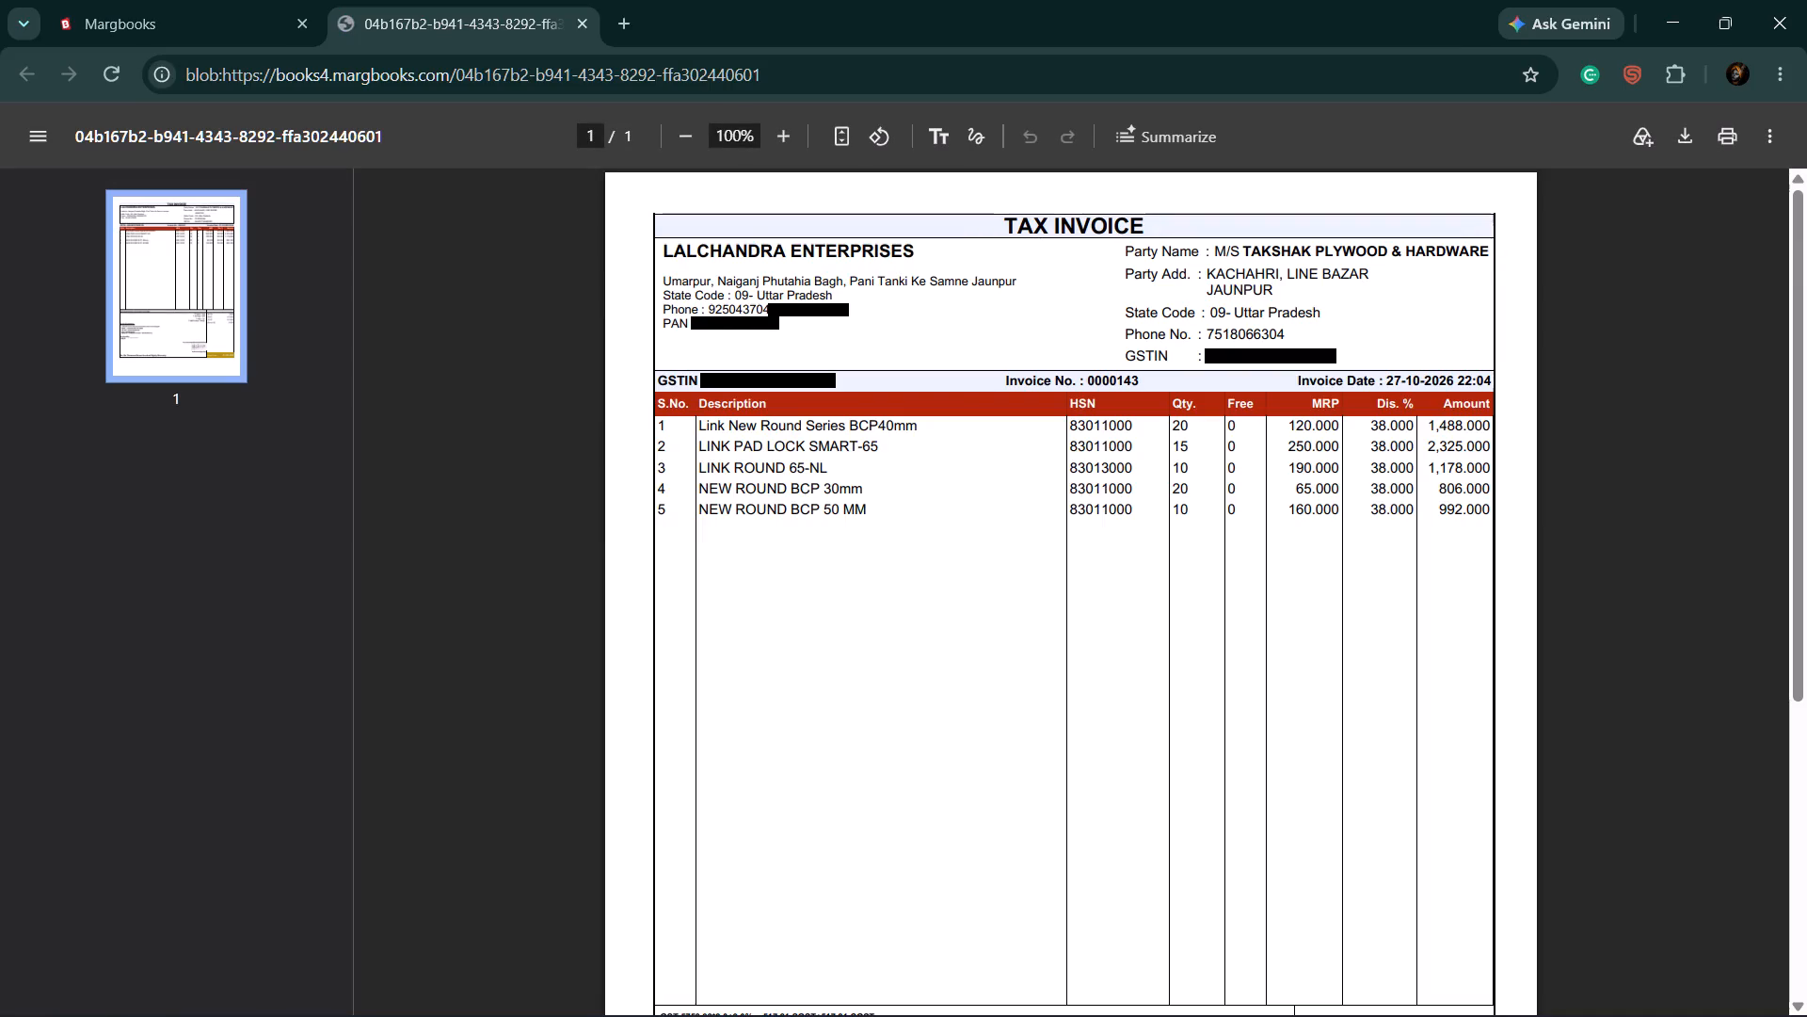
scroll(1094, 444, down, 5)
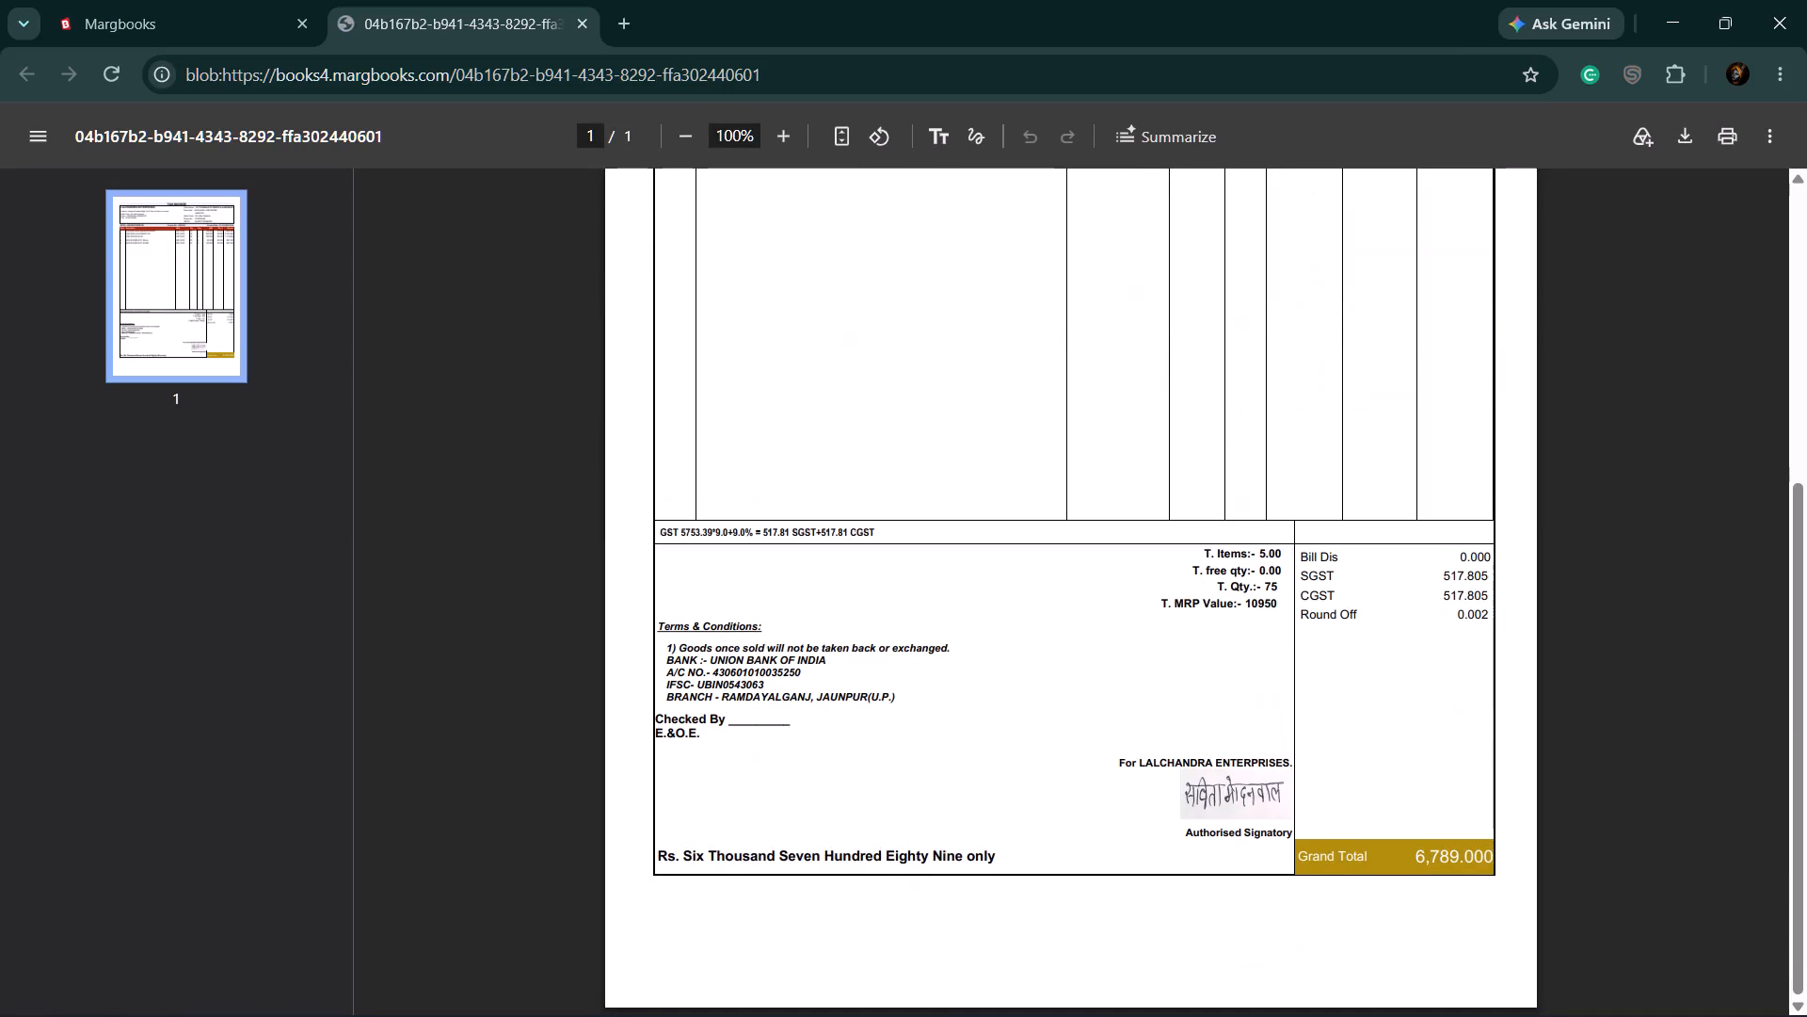
scroll(1094, 444, up, 5)
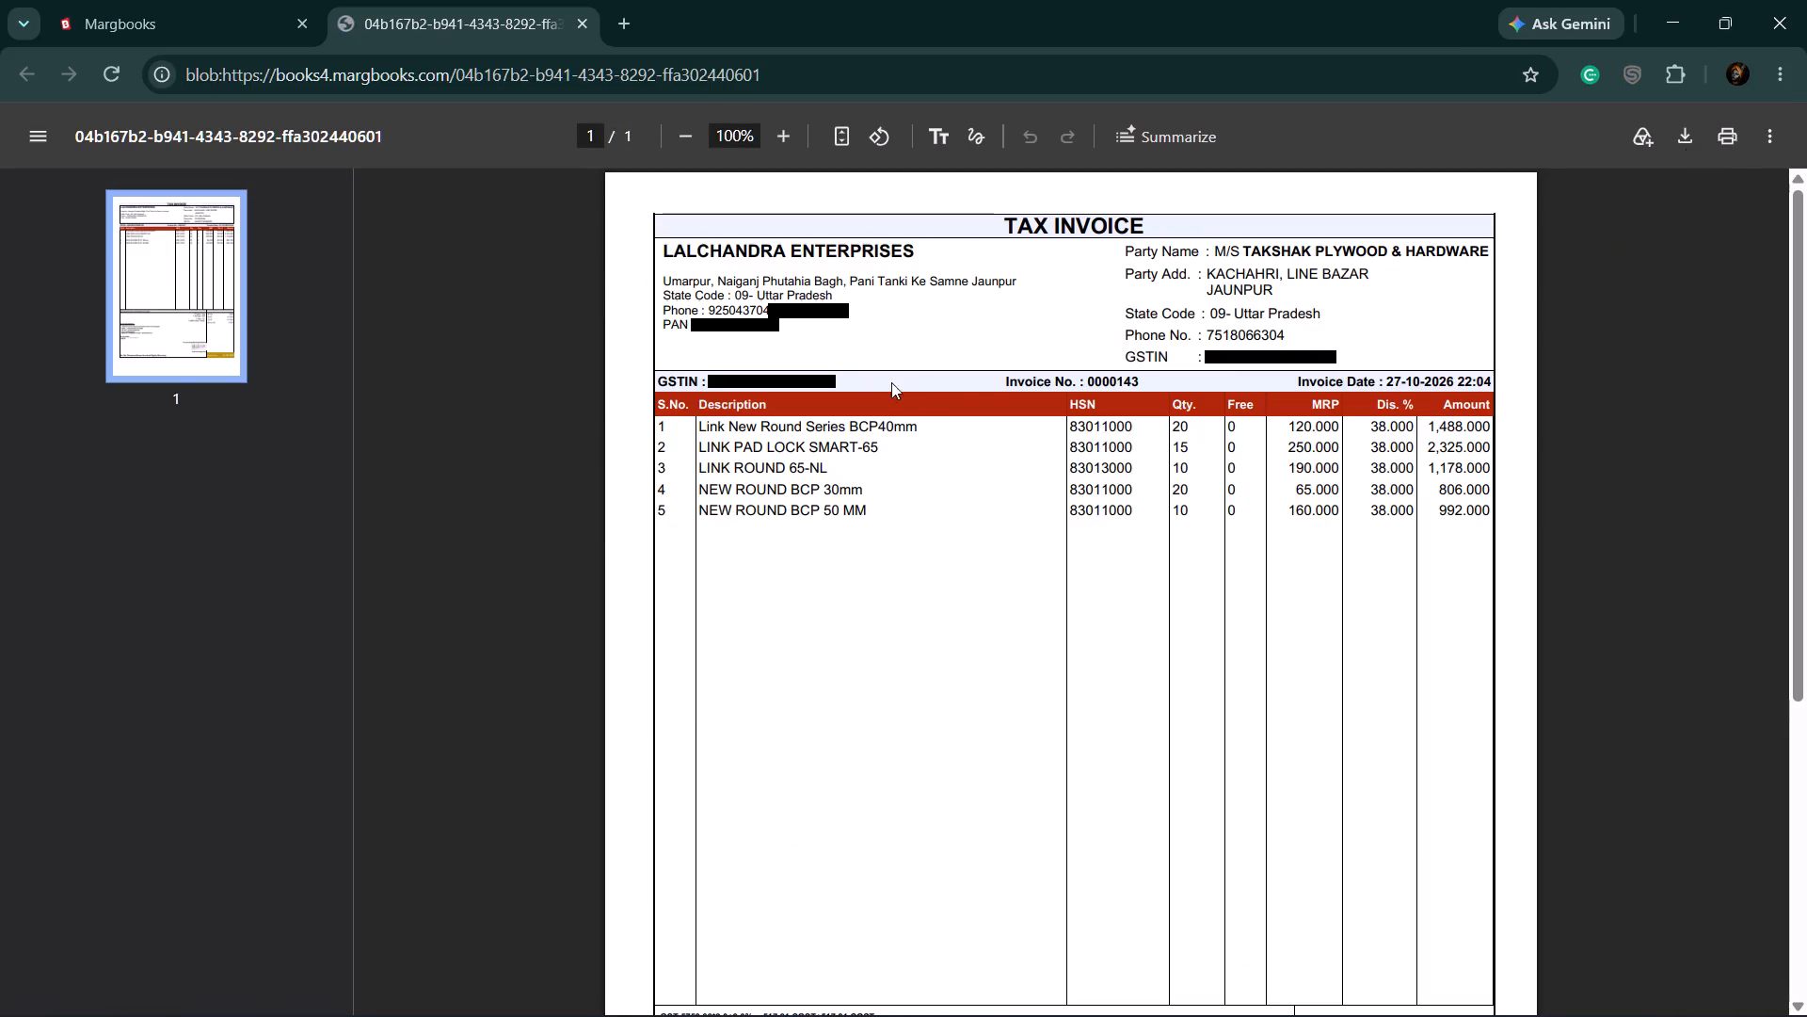
Download the invoice PDF into the DUKAN BILL folder in Documents under the file name 143_TAKSHAK.
click(1686, 138)
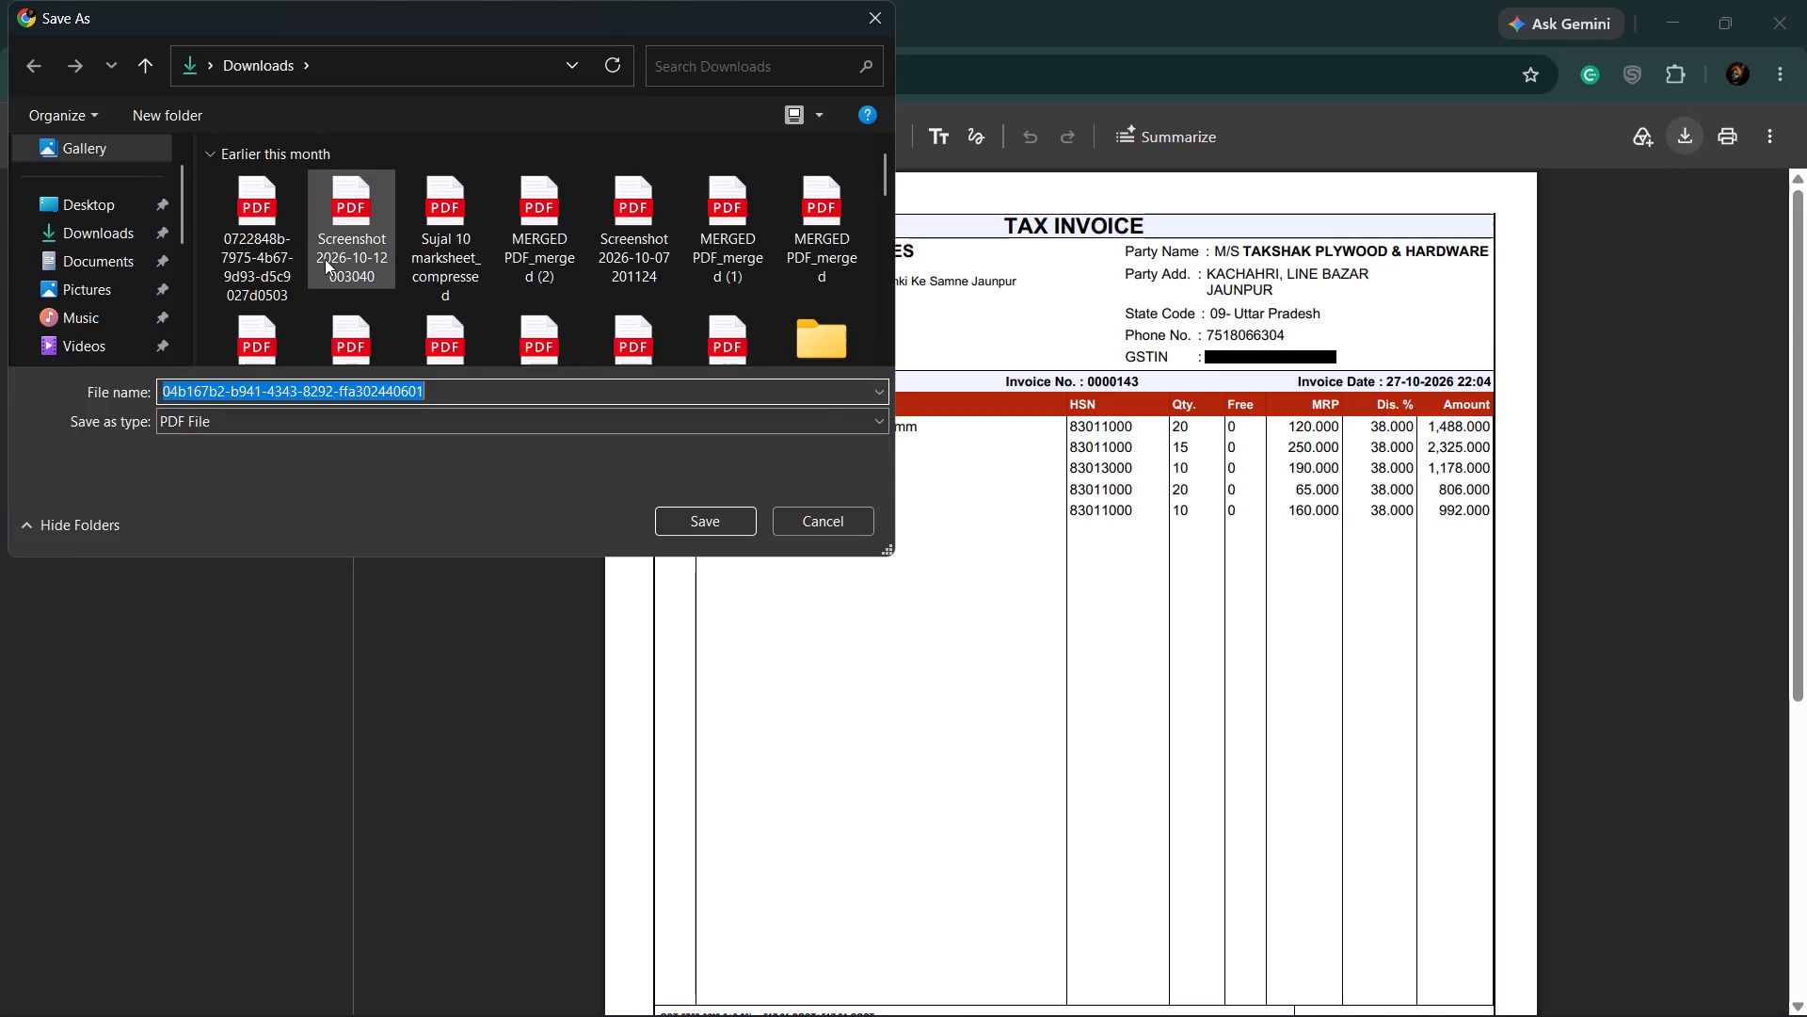
click(96, 261)
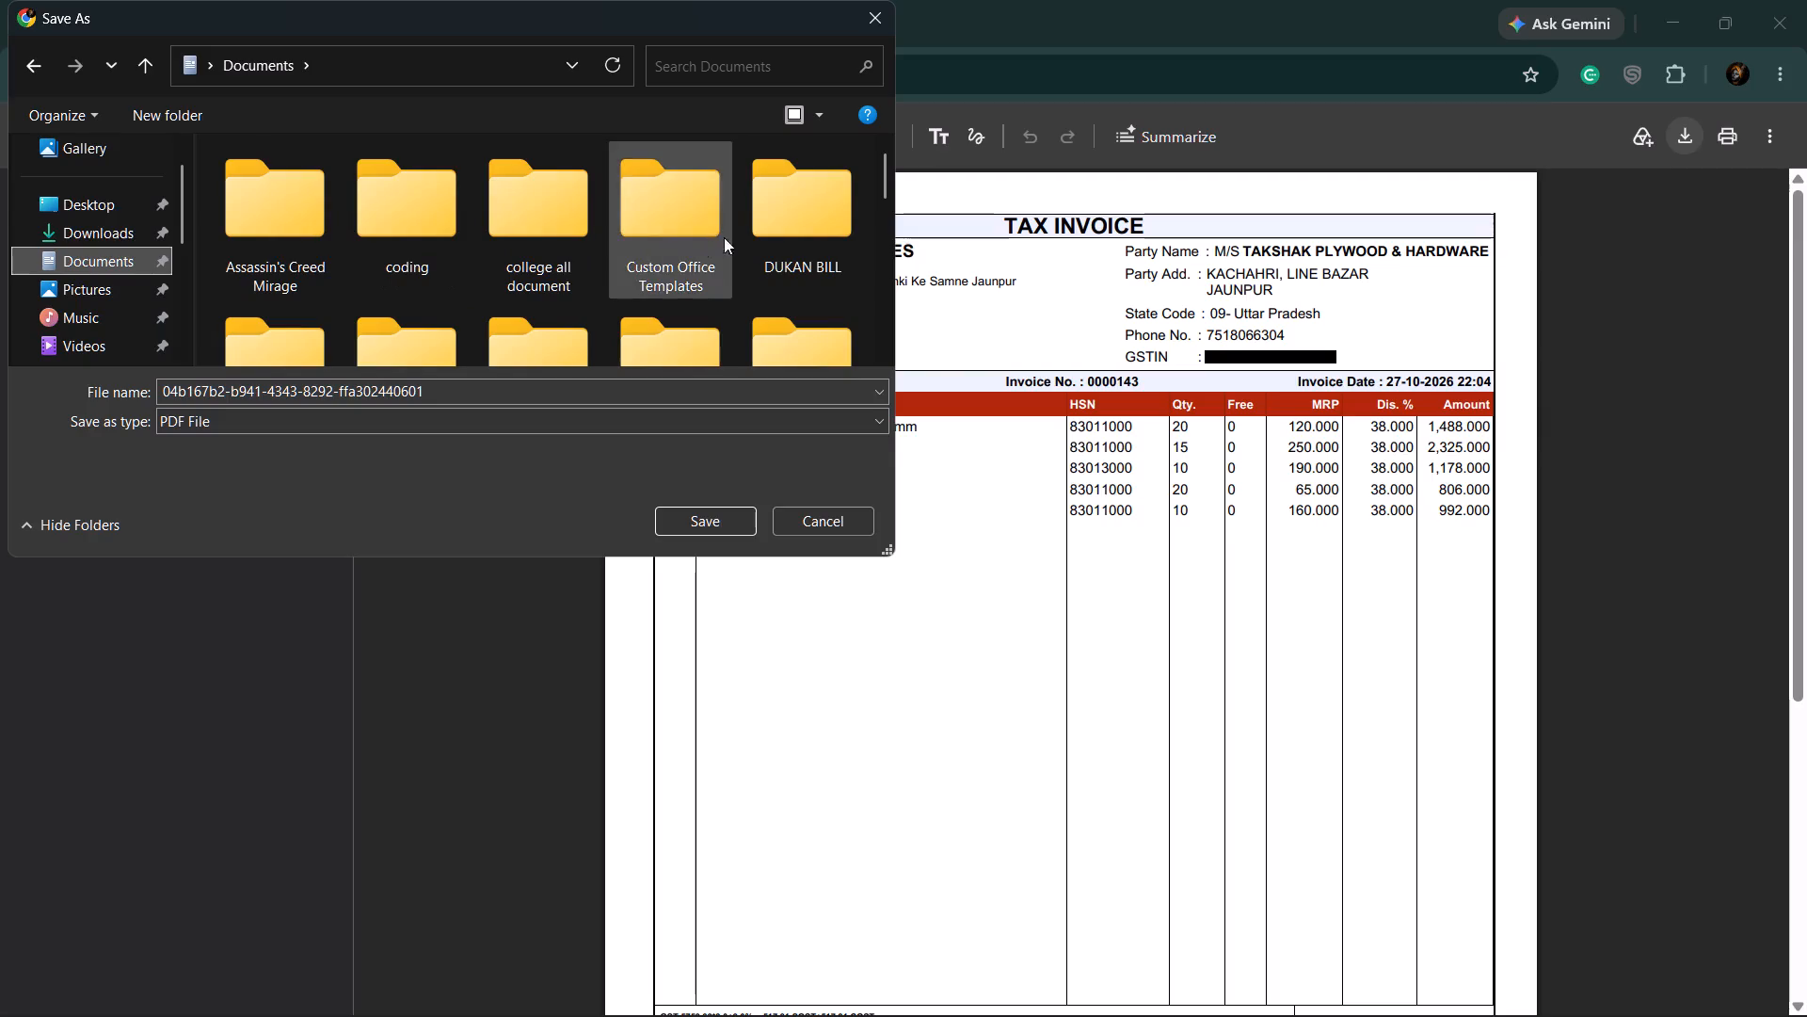
double_click(784, 235)
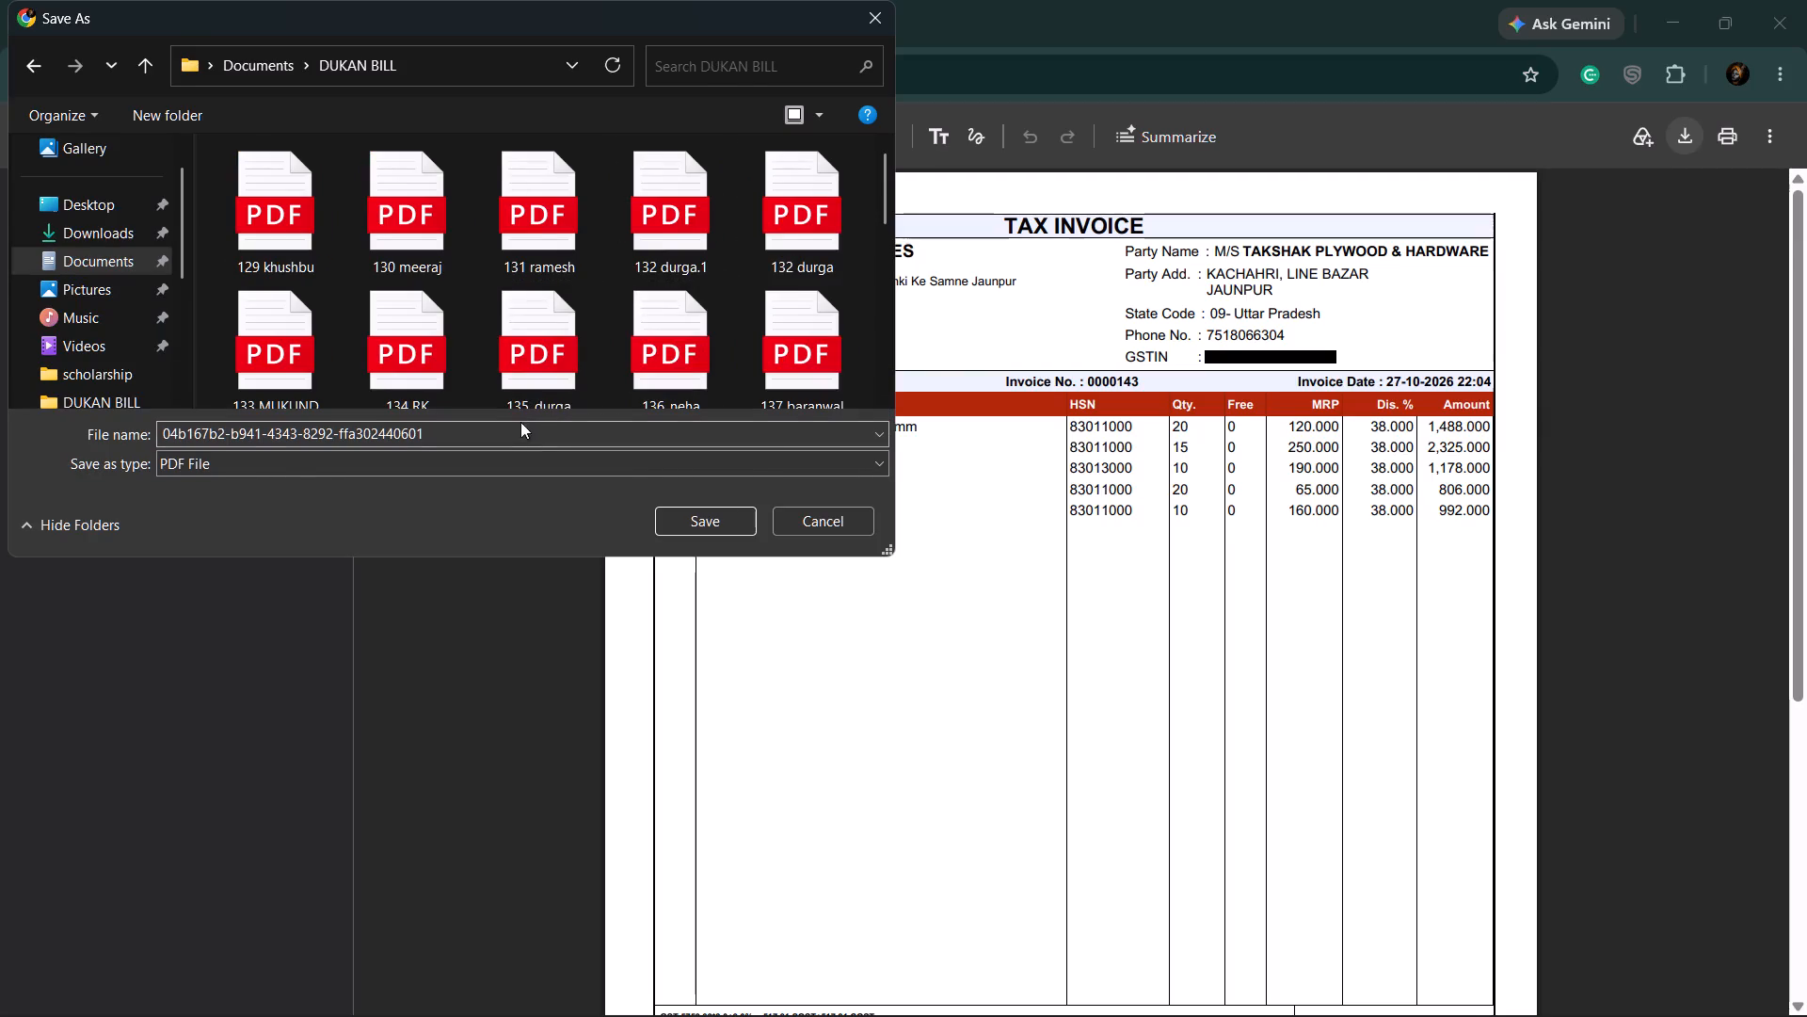
click(515, 432)
key(BackSpace)
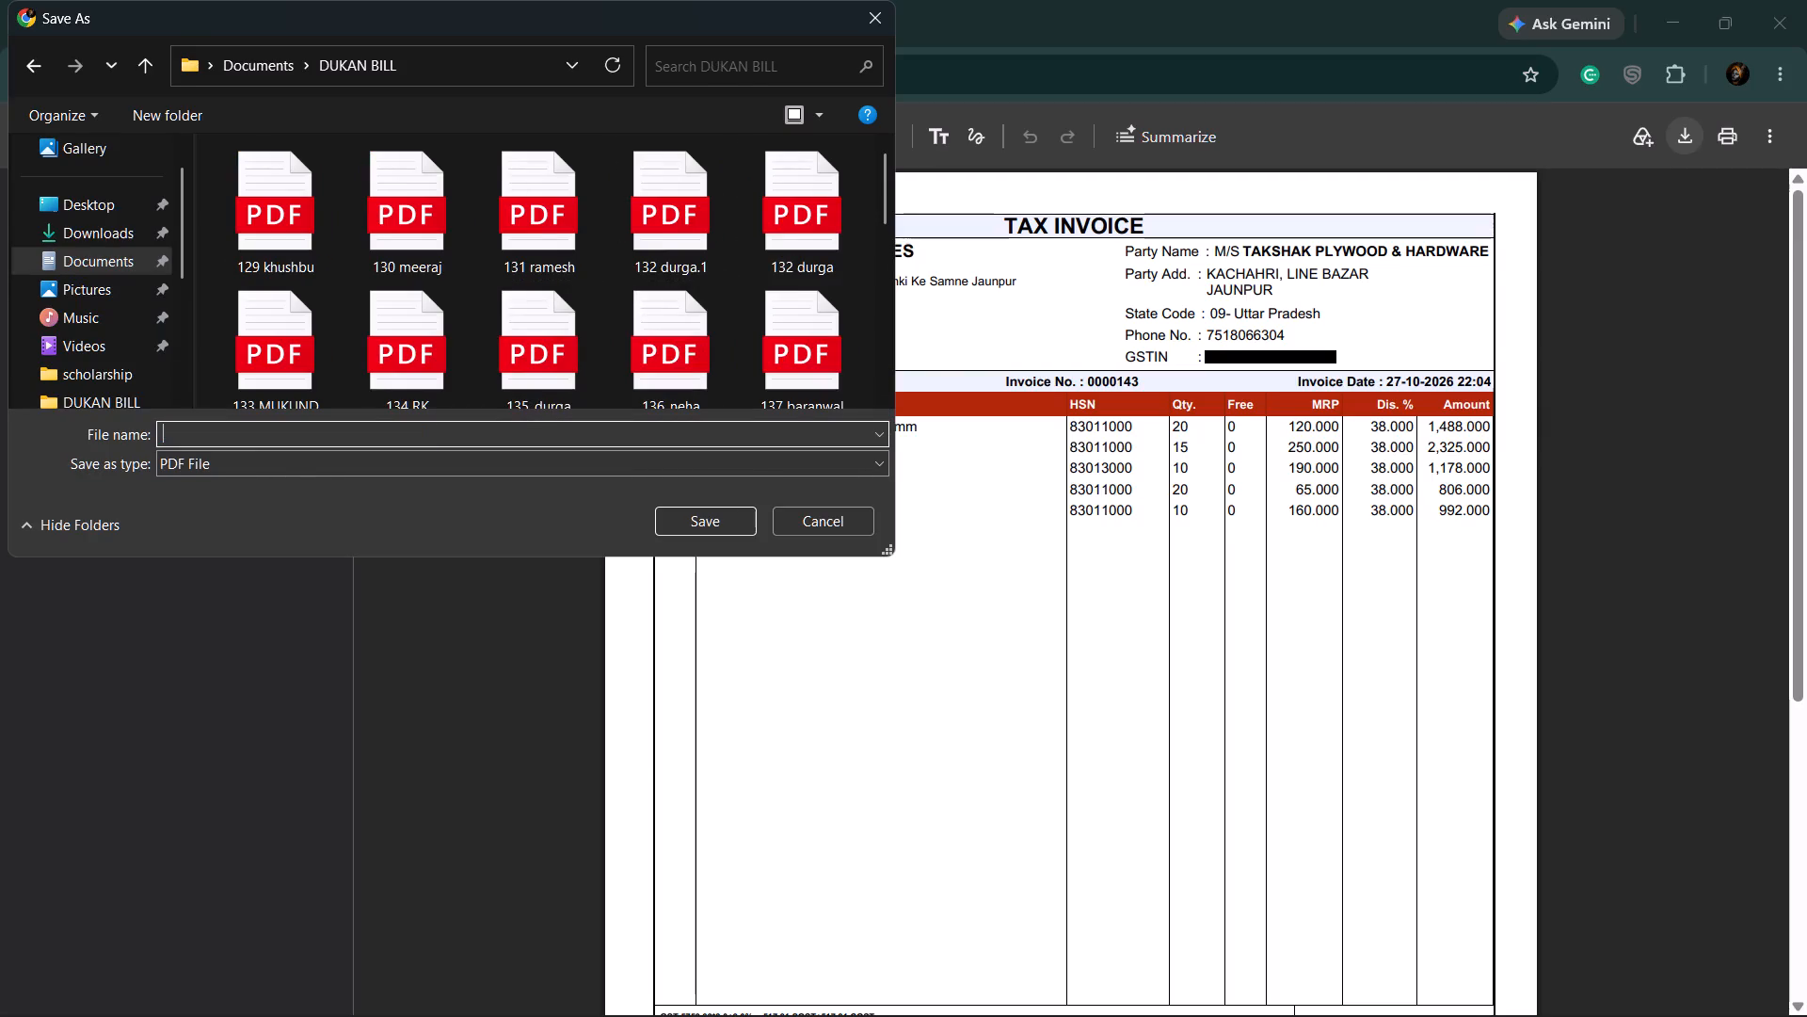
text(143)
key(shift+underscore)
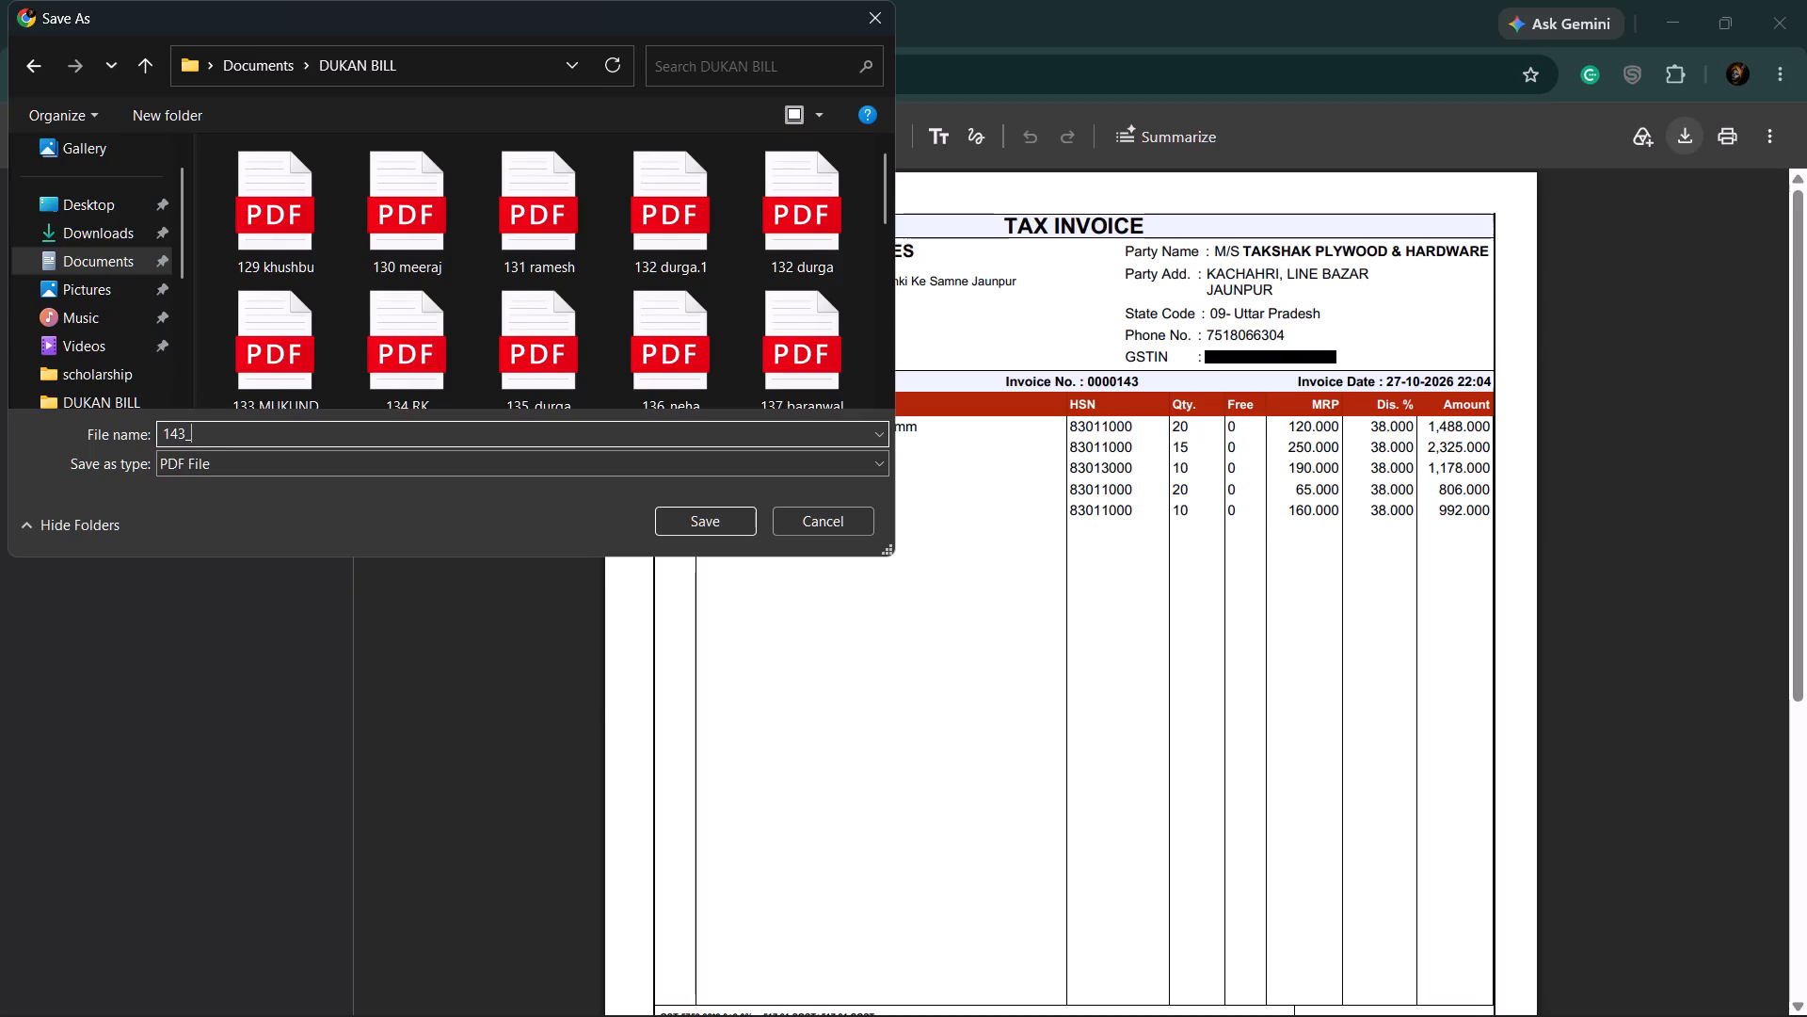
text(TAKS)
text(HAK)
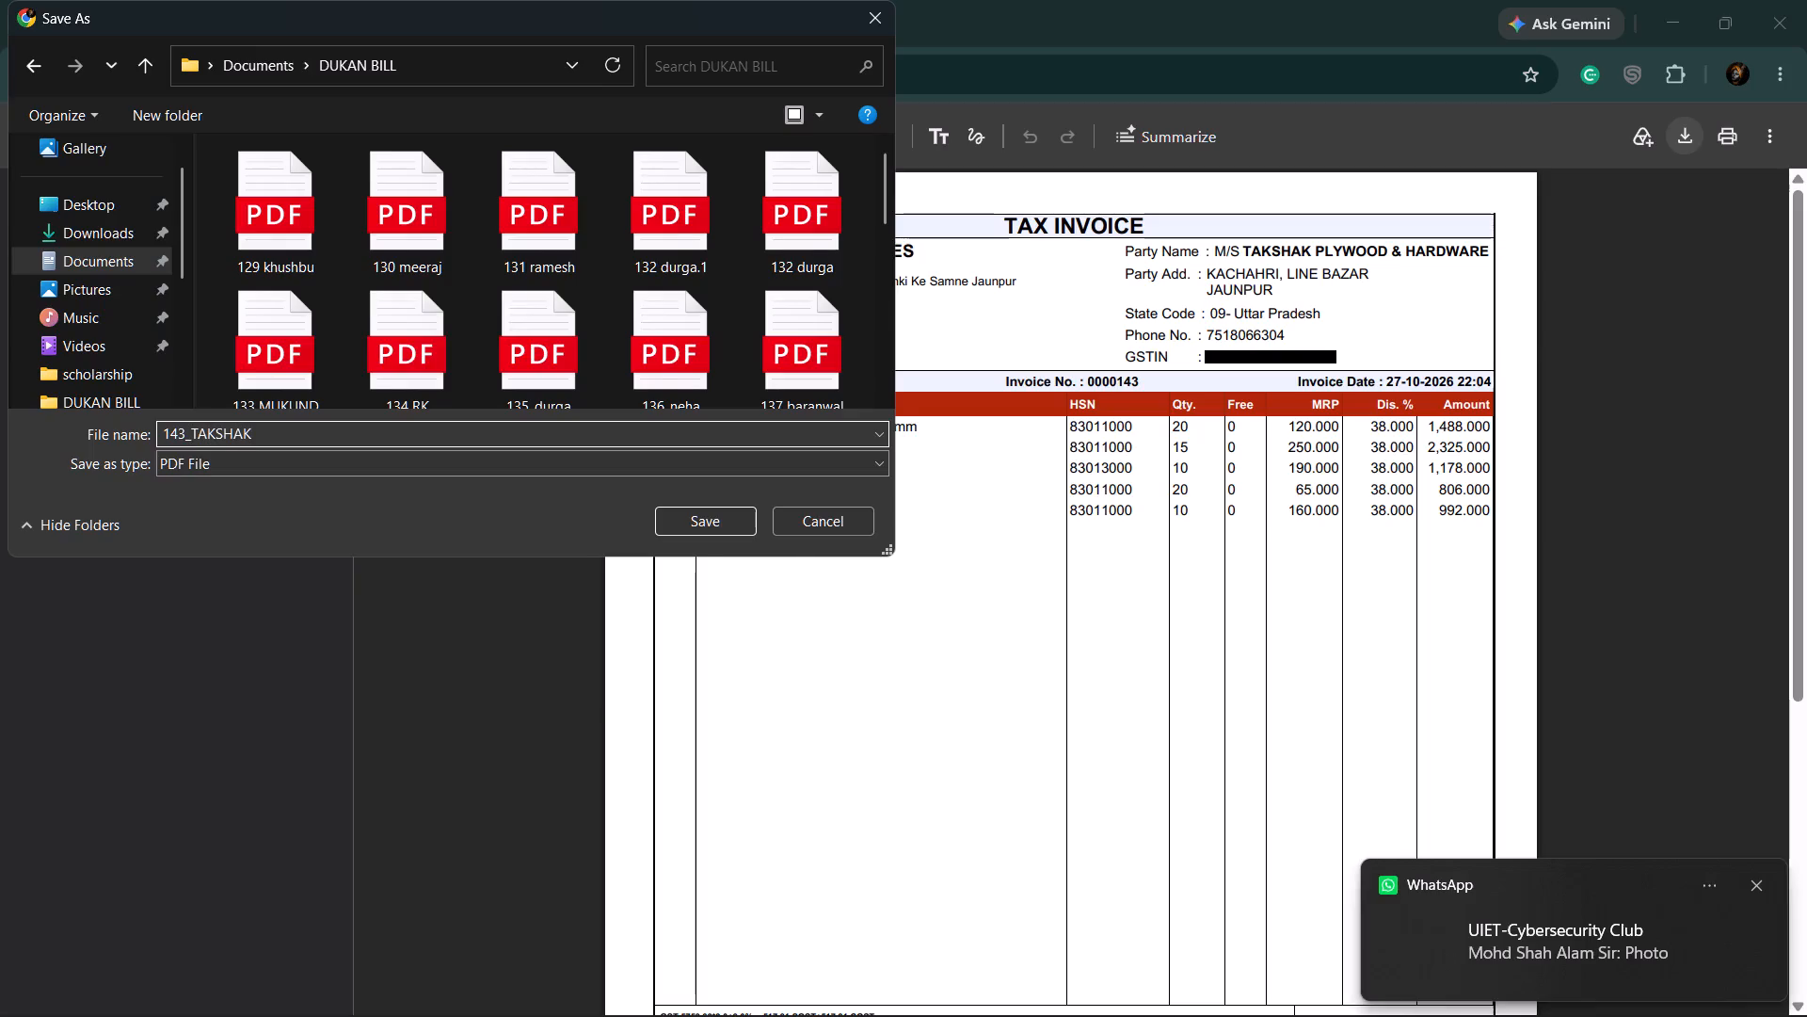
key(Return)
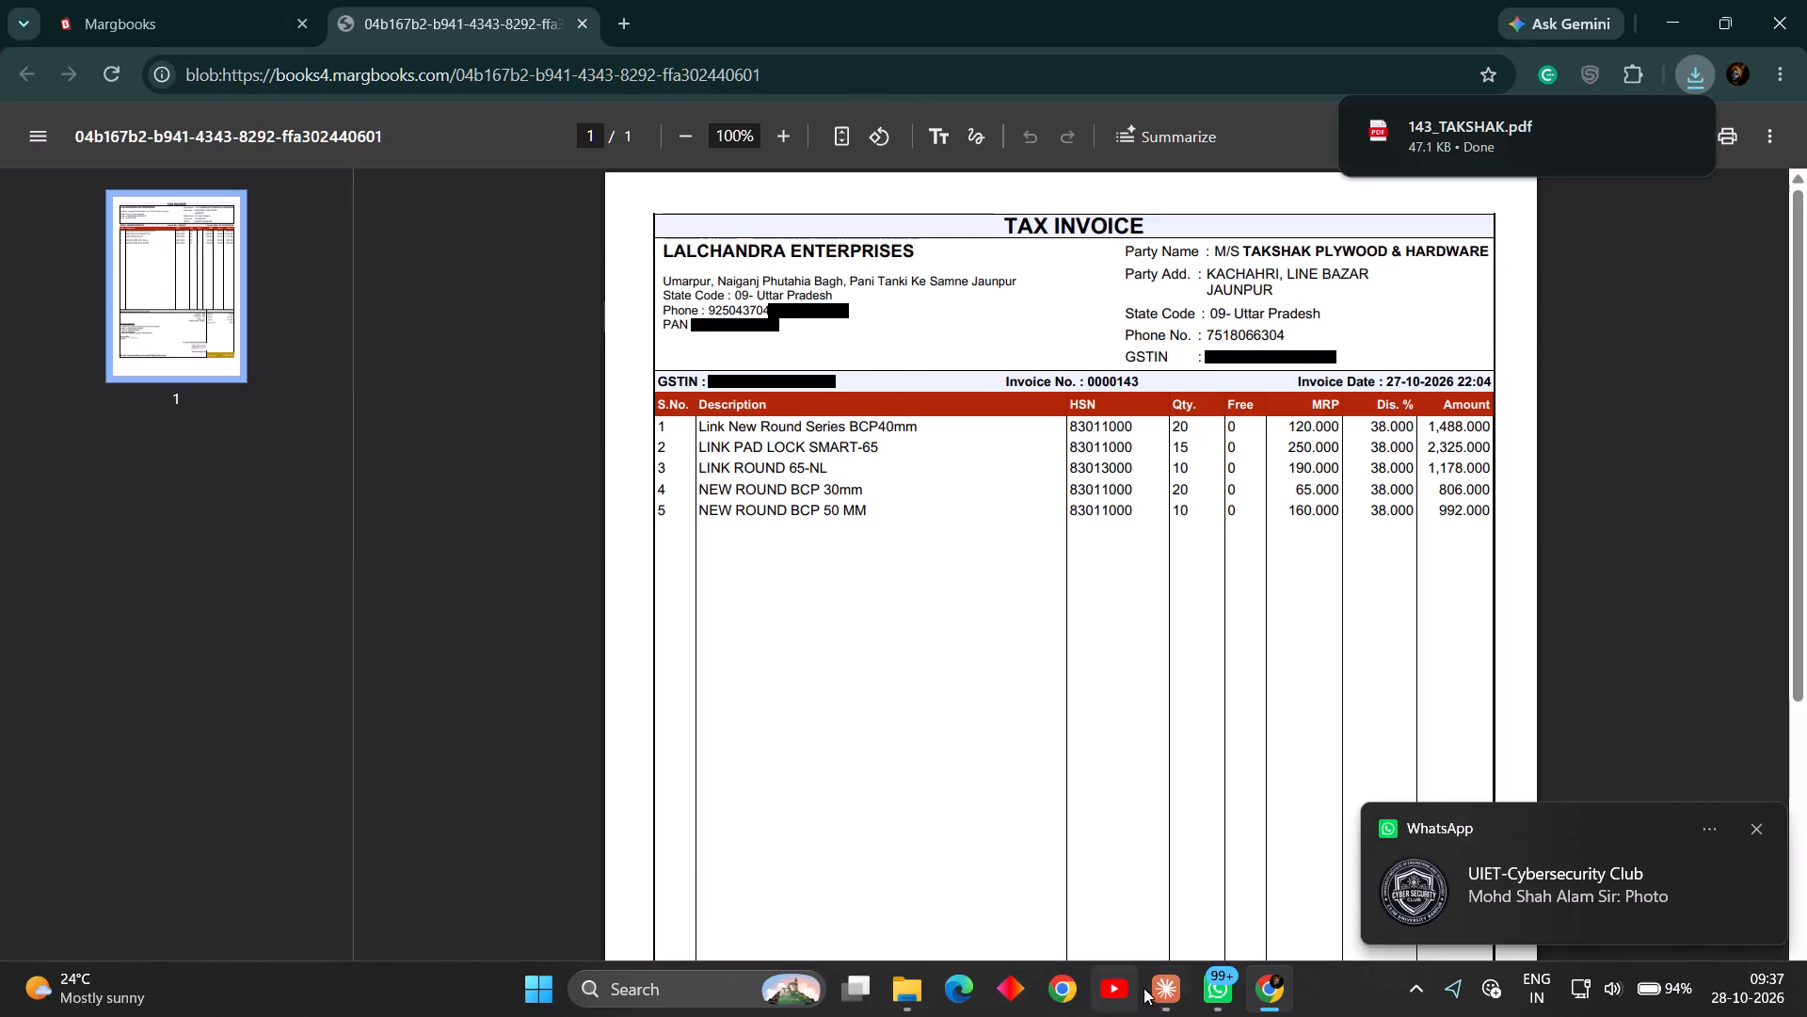
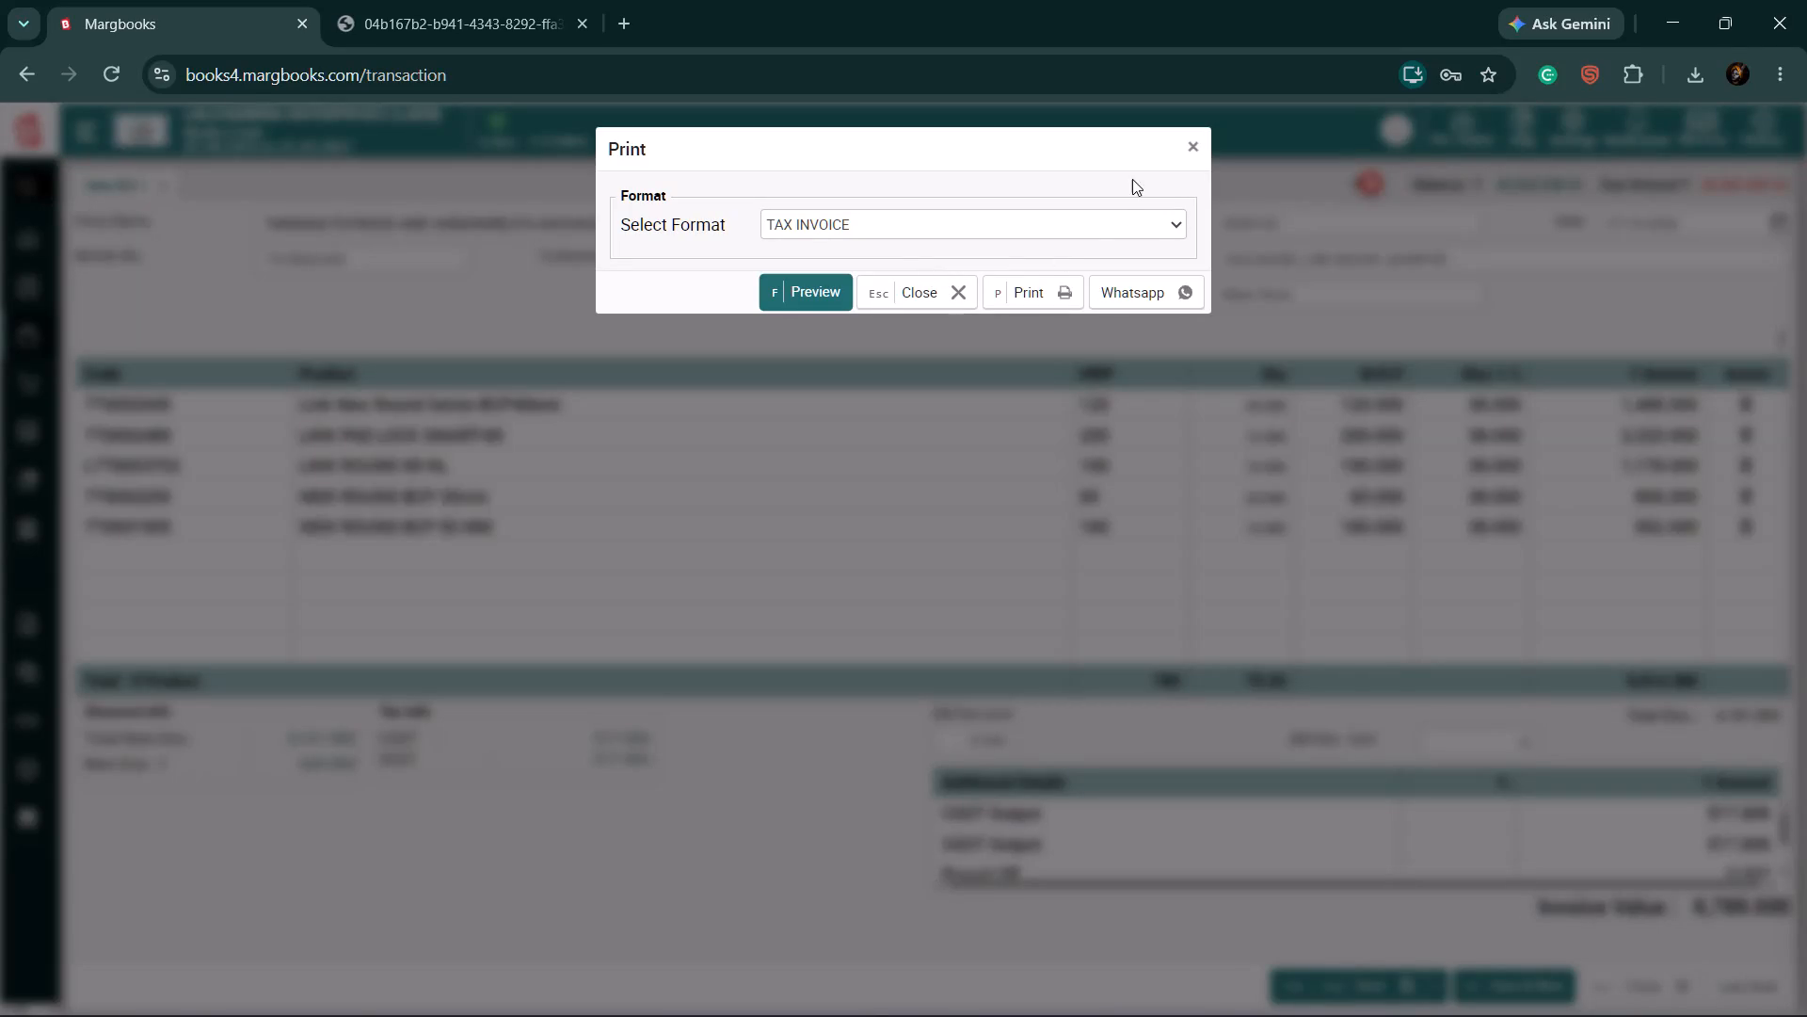
Dismiss the print options for bill 0000143 and return to the GST invoice list.
click(1196, 138)
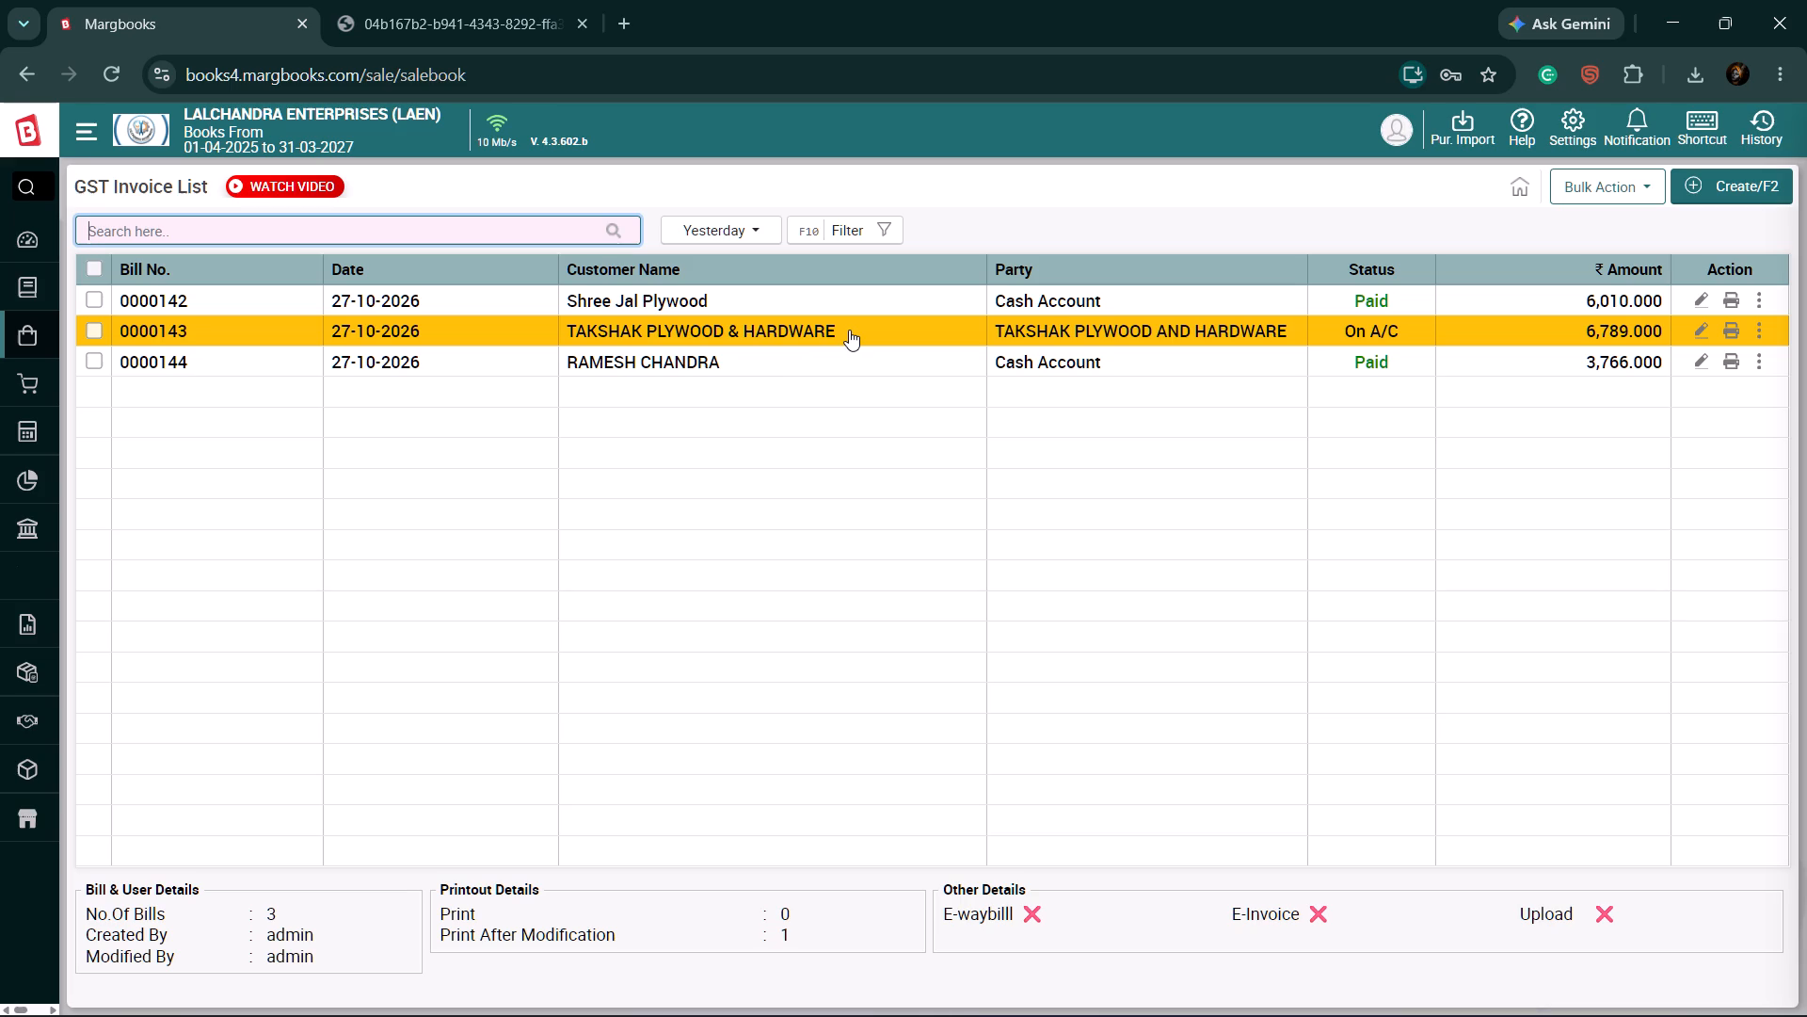
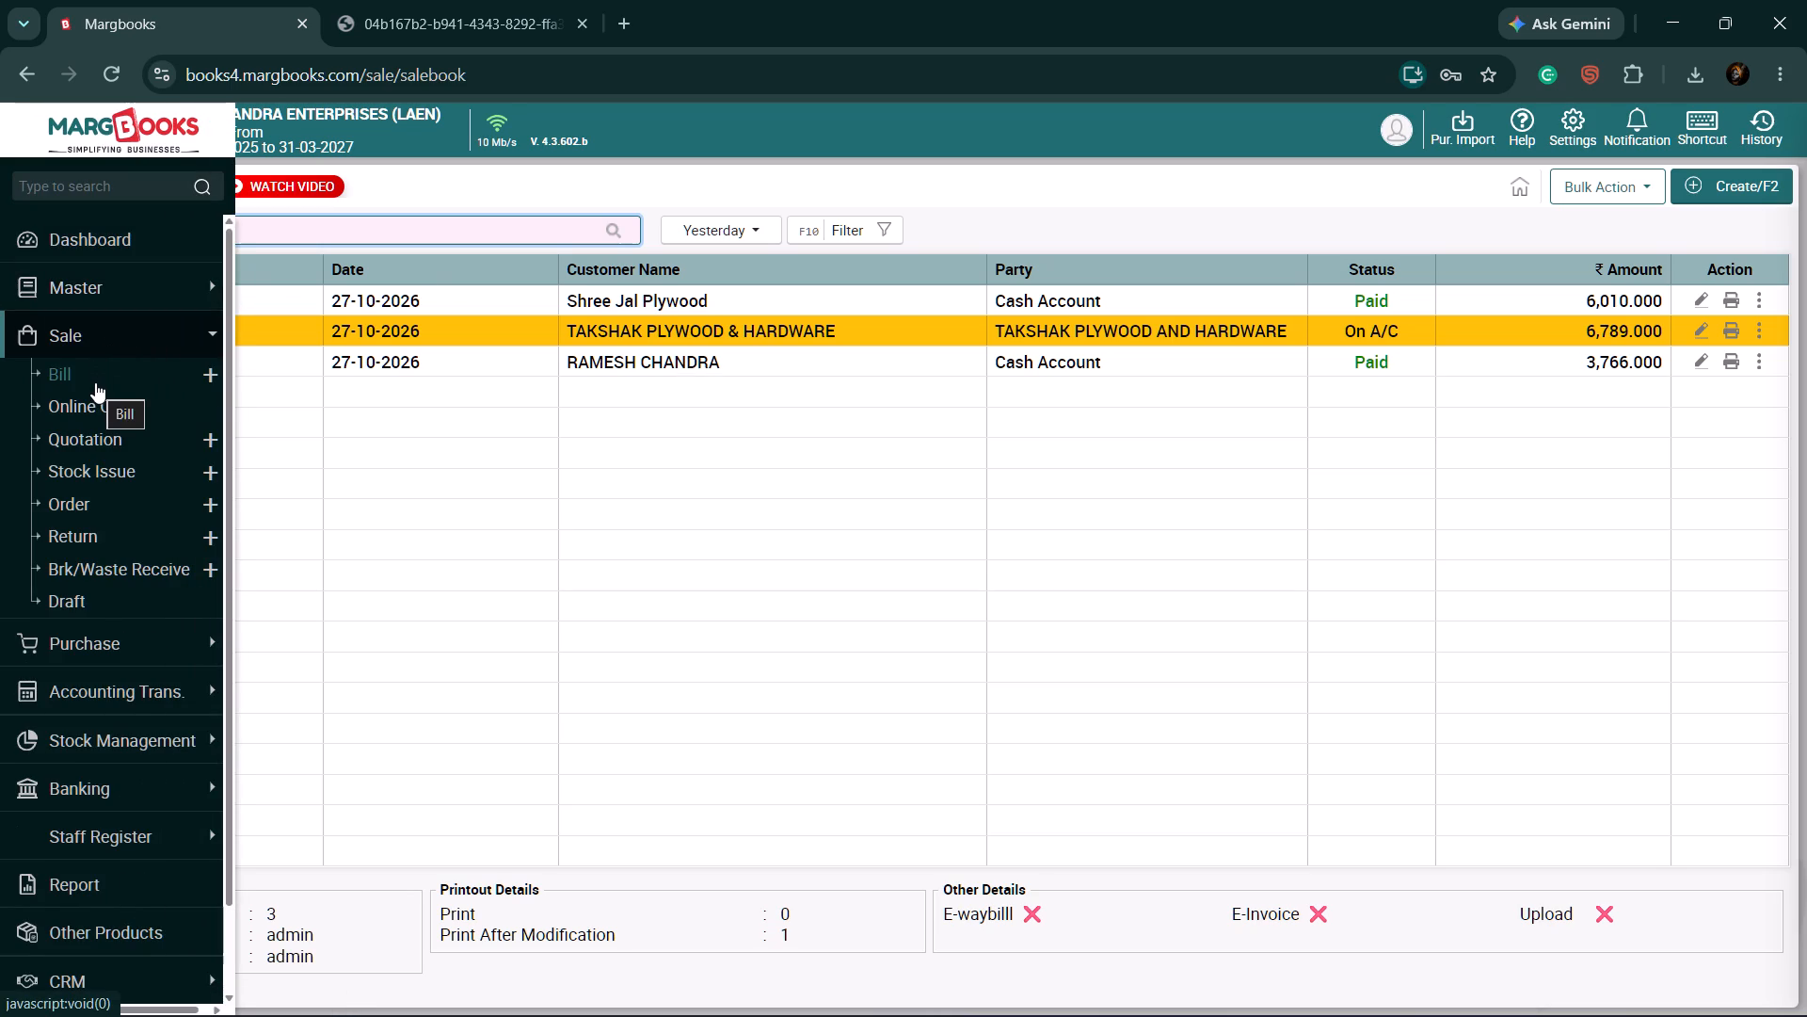
Create a new sale bill on the cash account and search its customer list for JAGAN.
click(1732, 186)
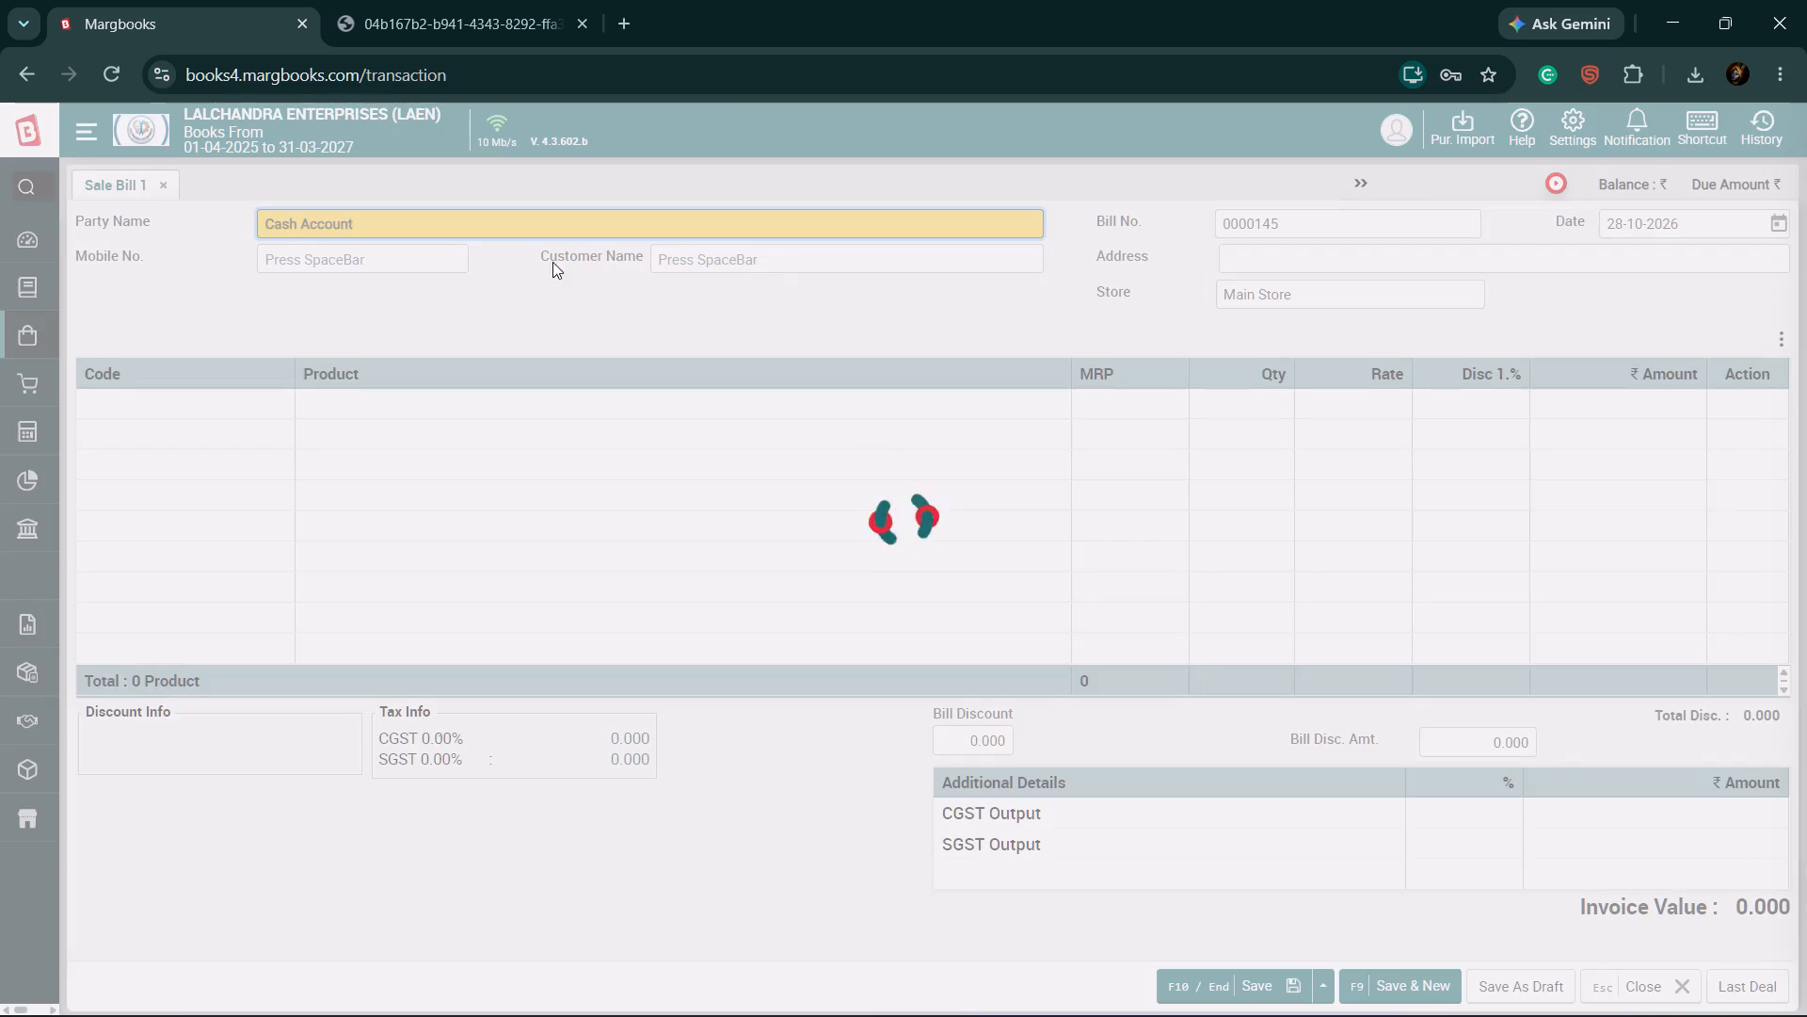
click(345, 266)
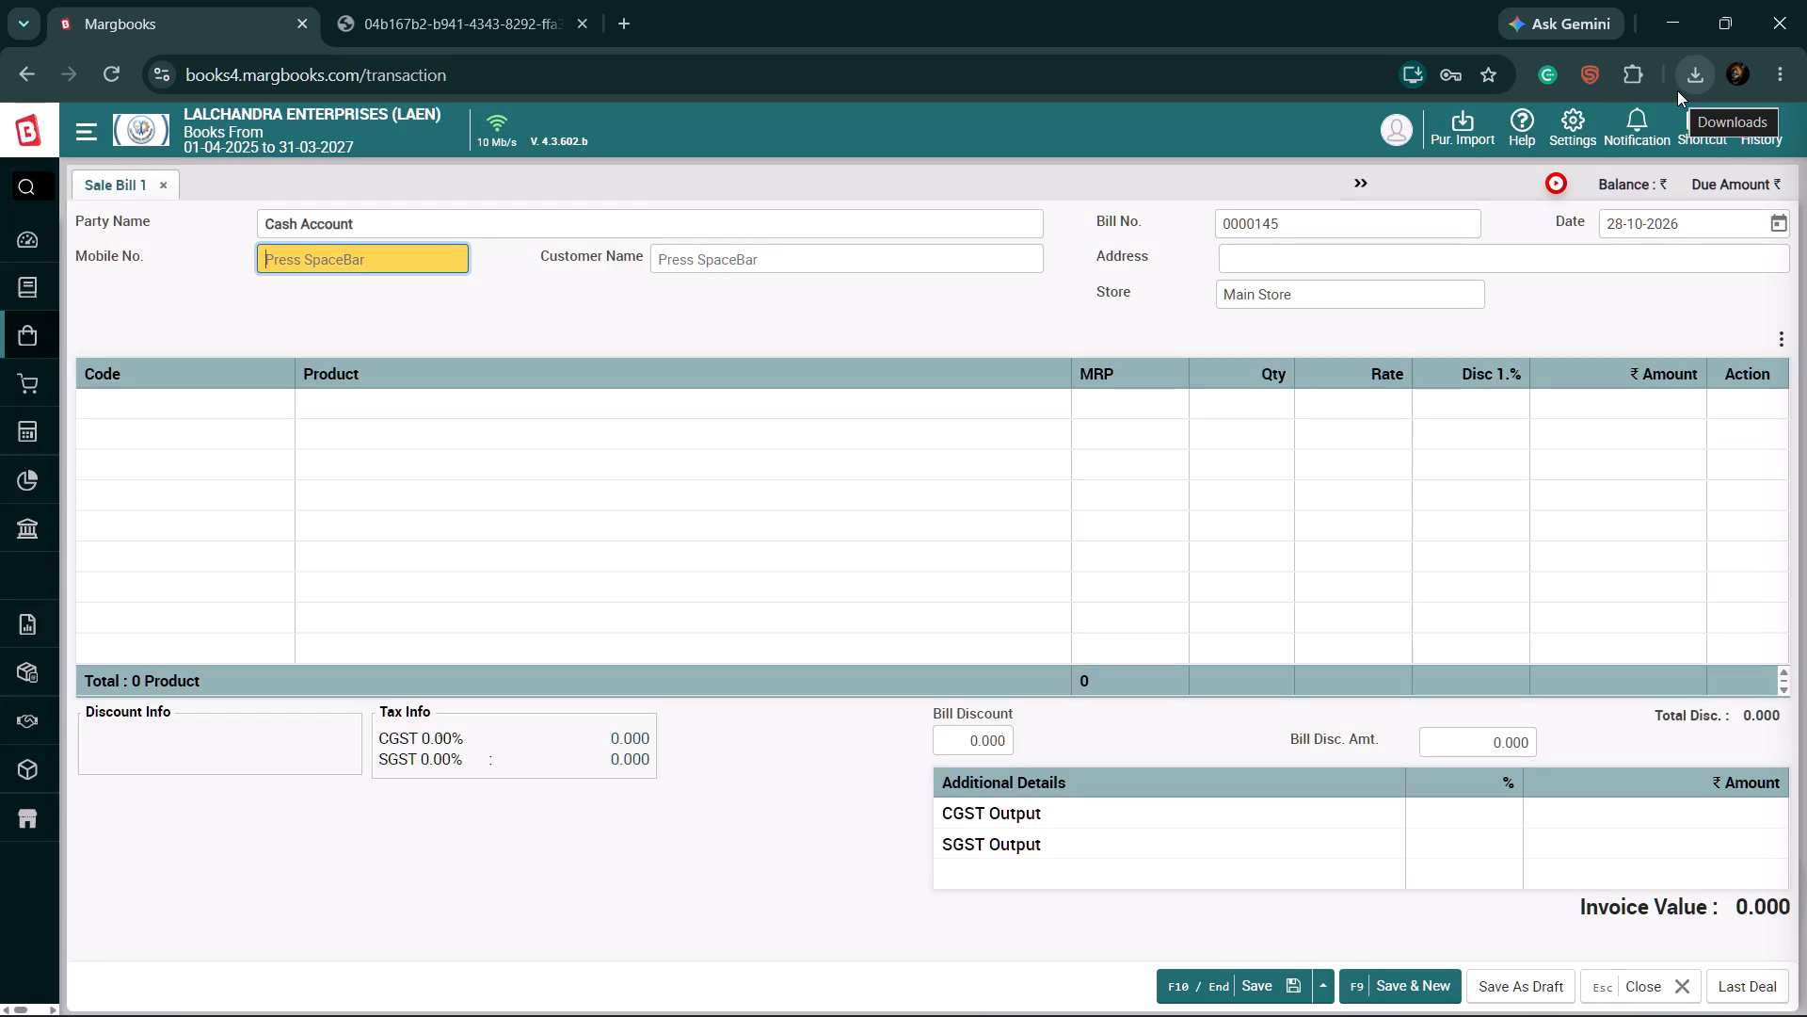
key(space)
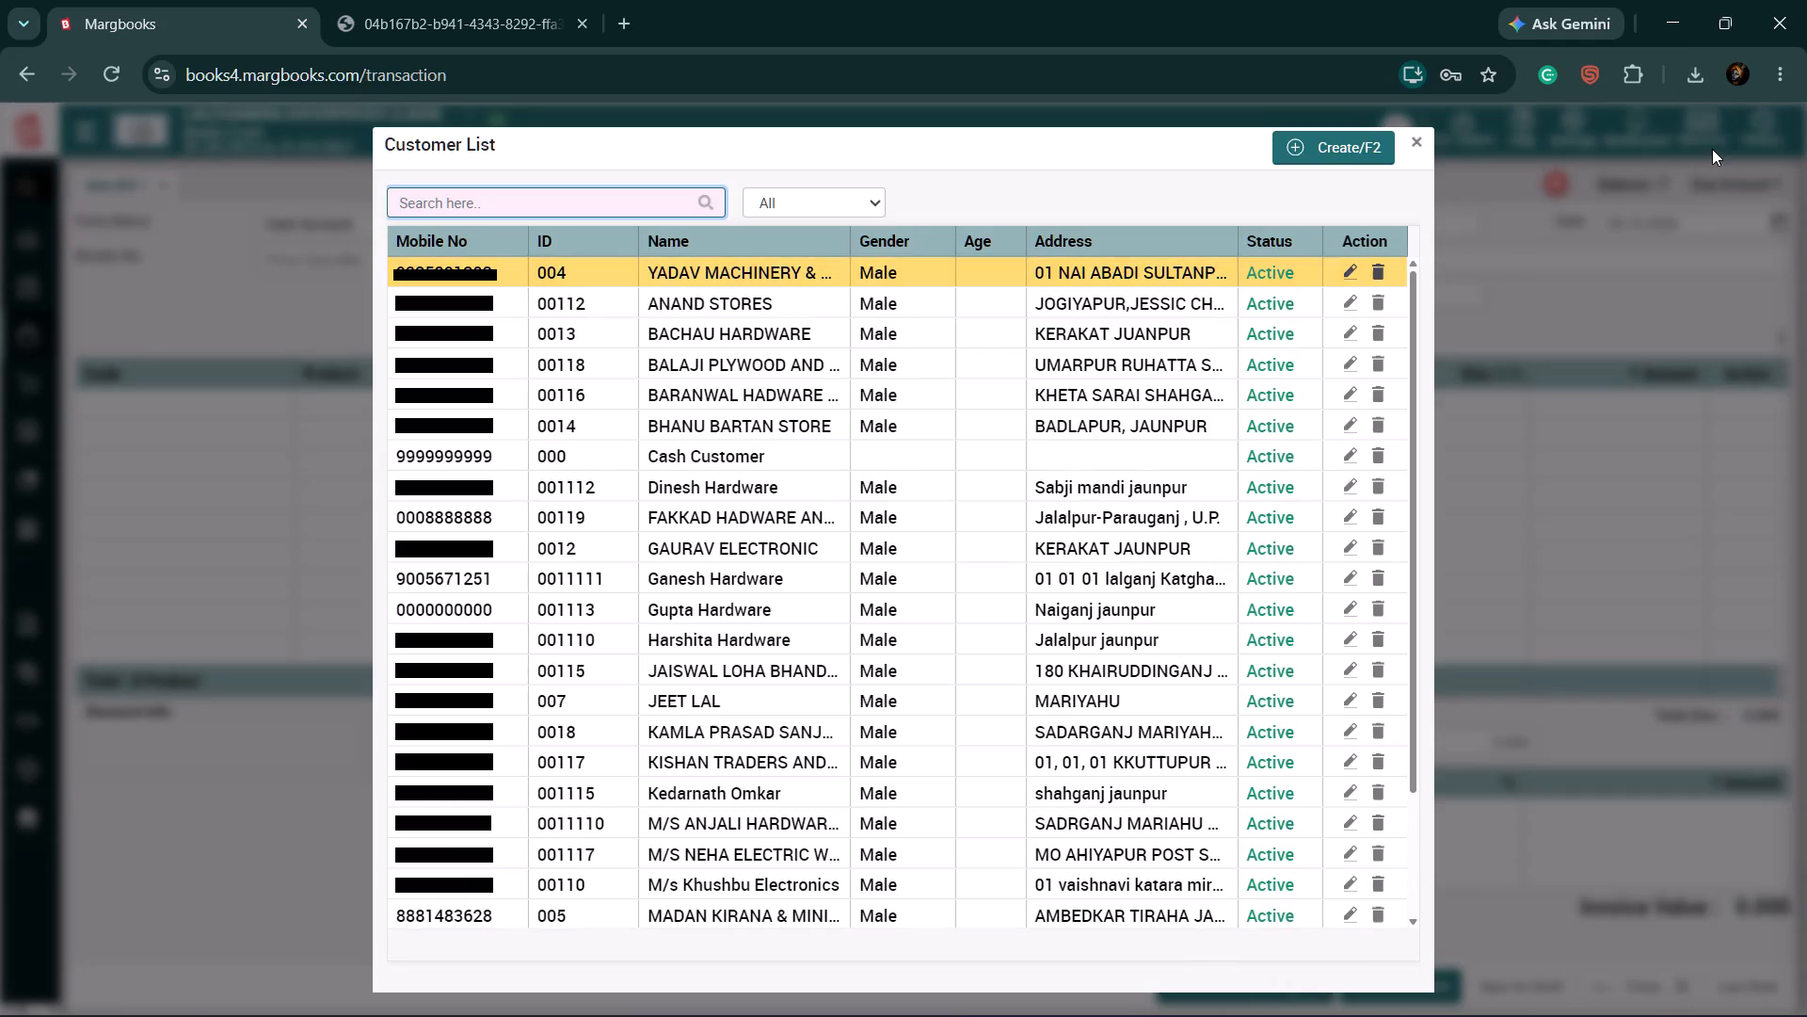
text(JAGAN)
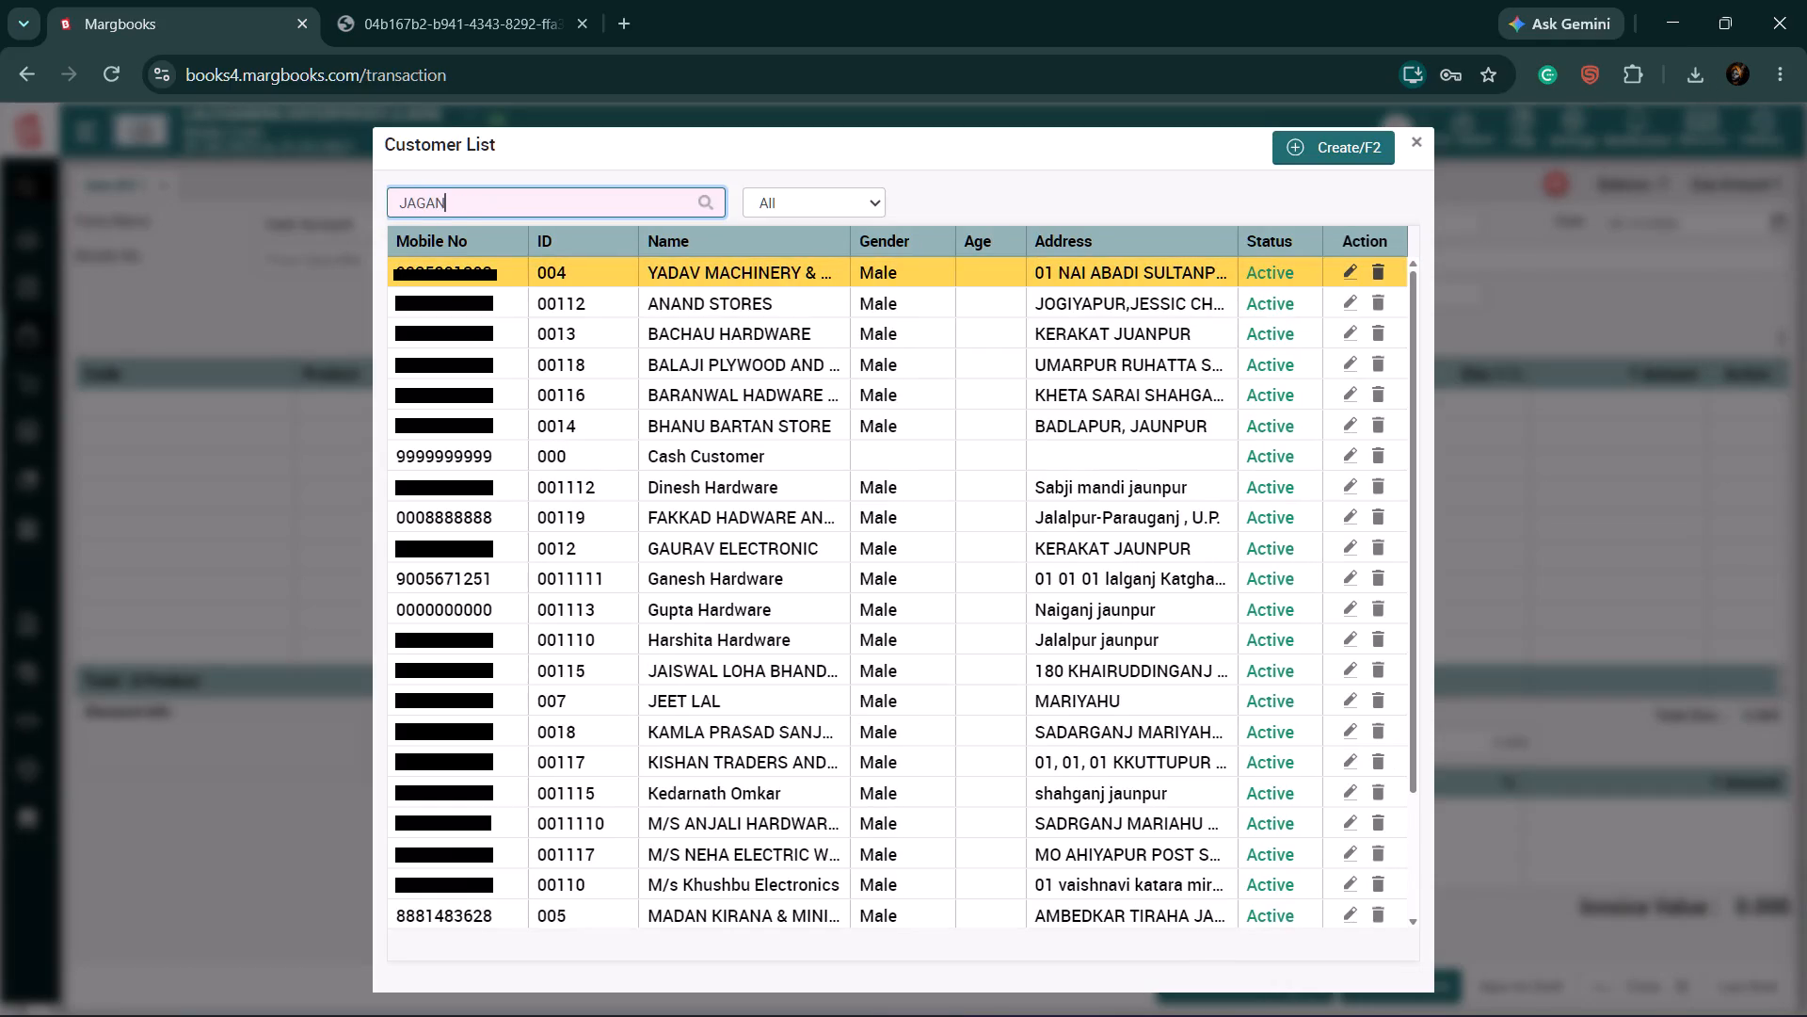
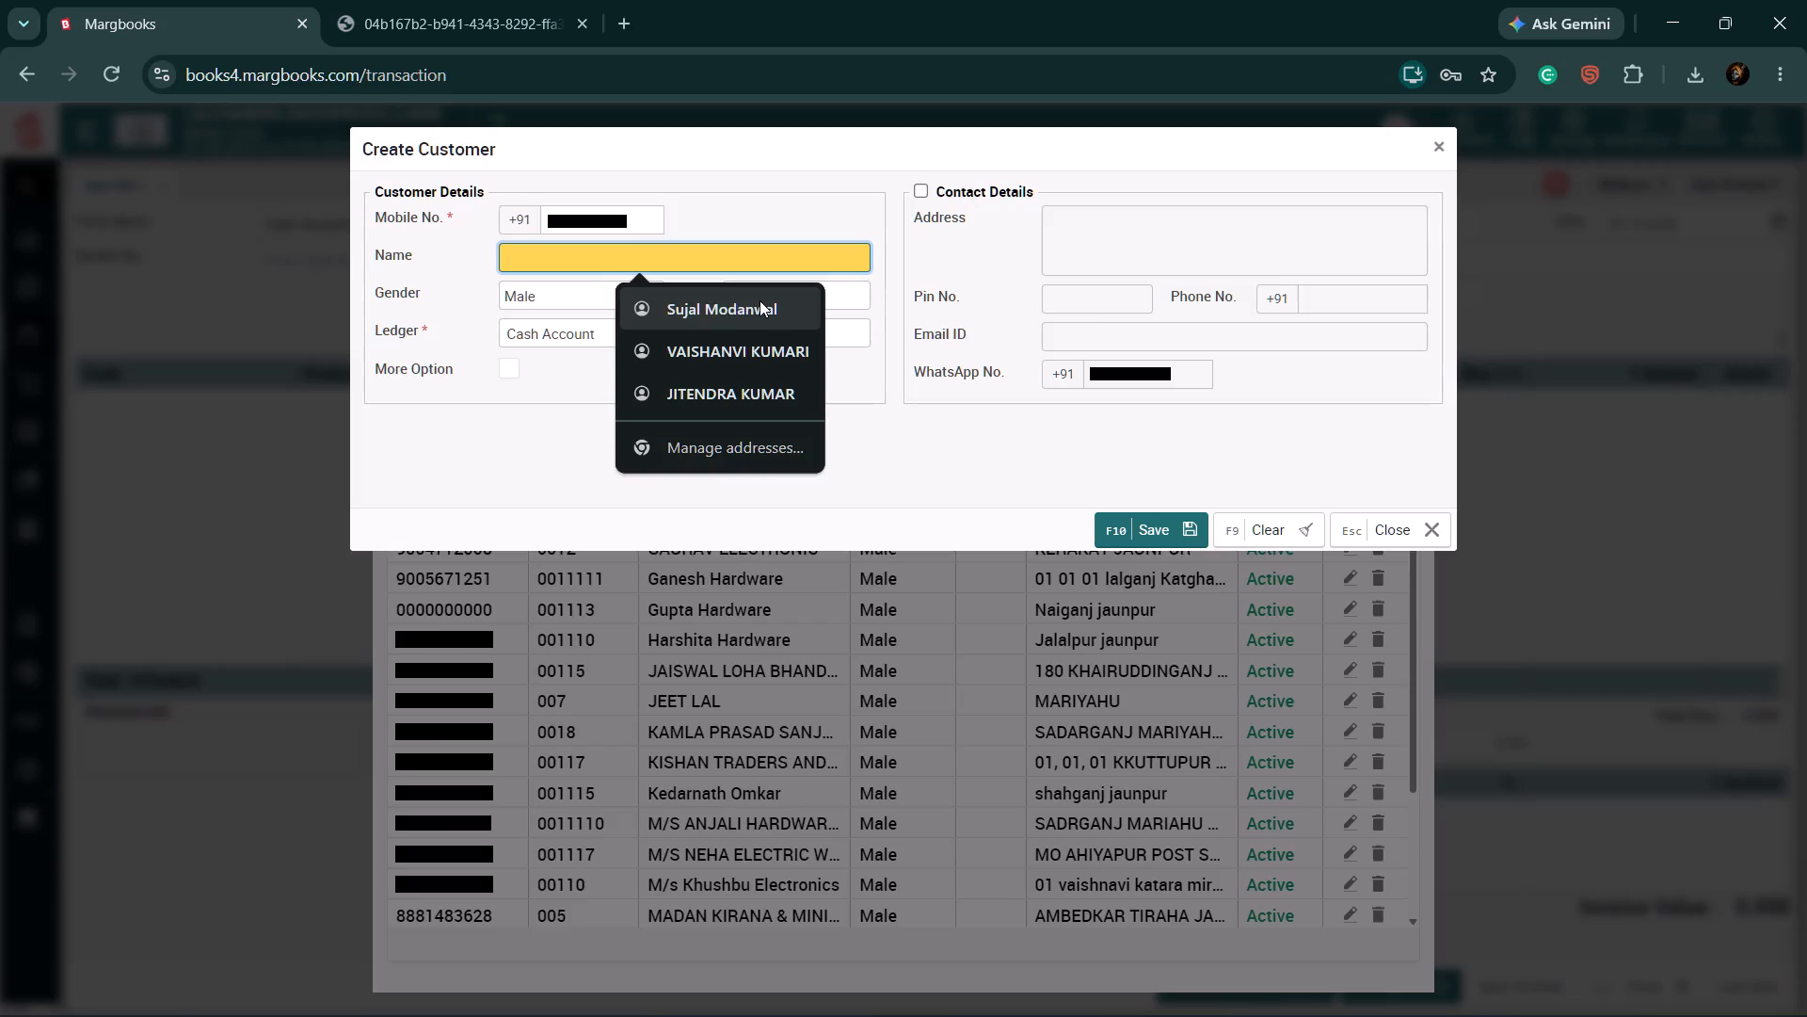
Enter JAGANNATH TRADERS as the name of the new customer.
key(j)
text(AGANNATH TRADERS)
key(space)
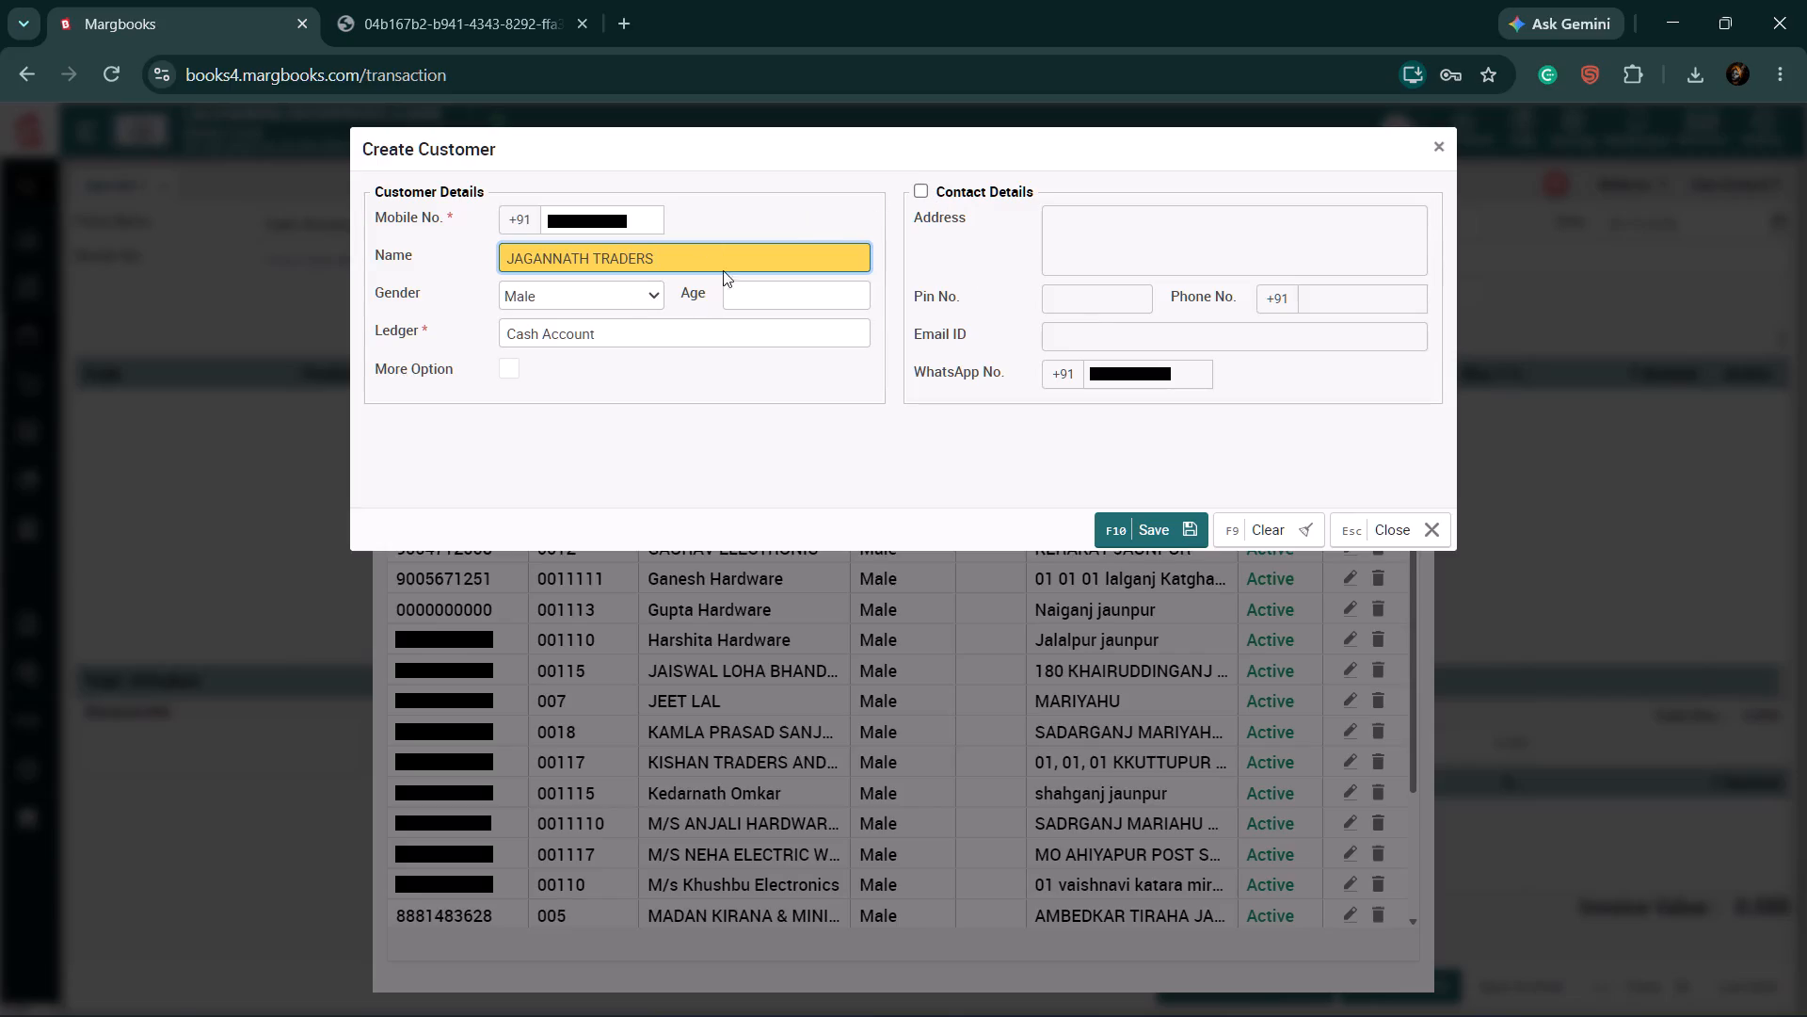
Enable the contact details for the new customer and open the address for entry.
click(916, 188)
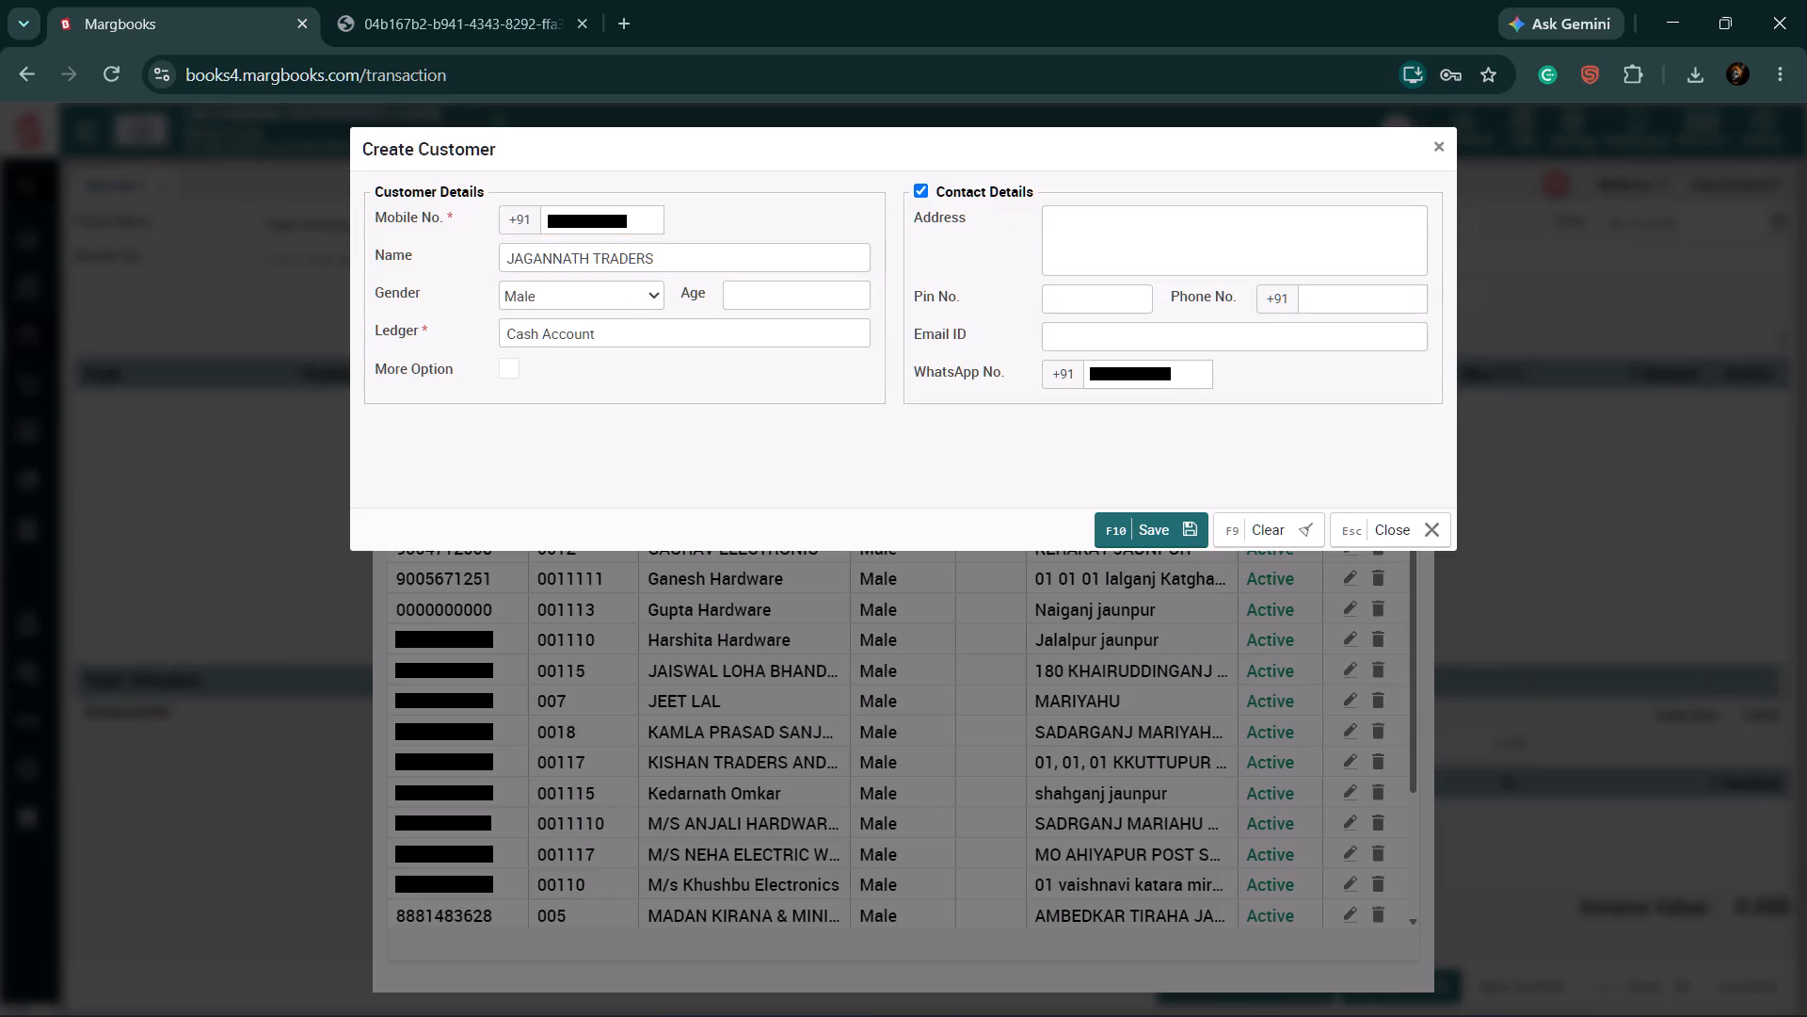
click(1092, 254)
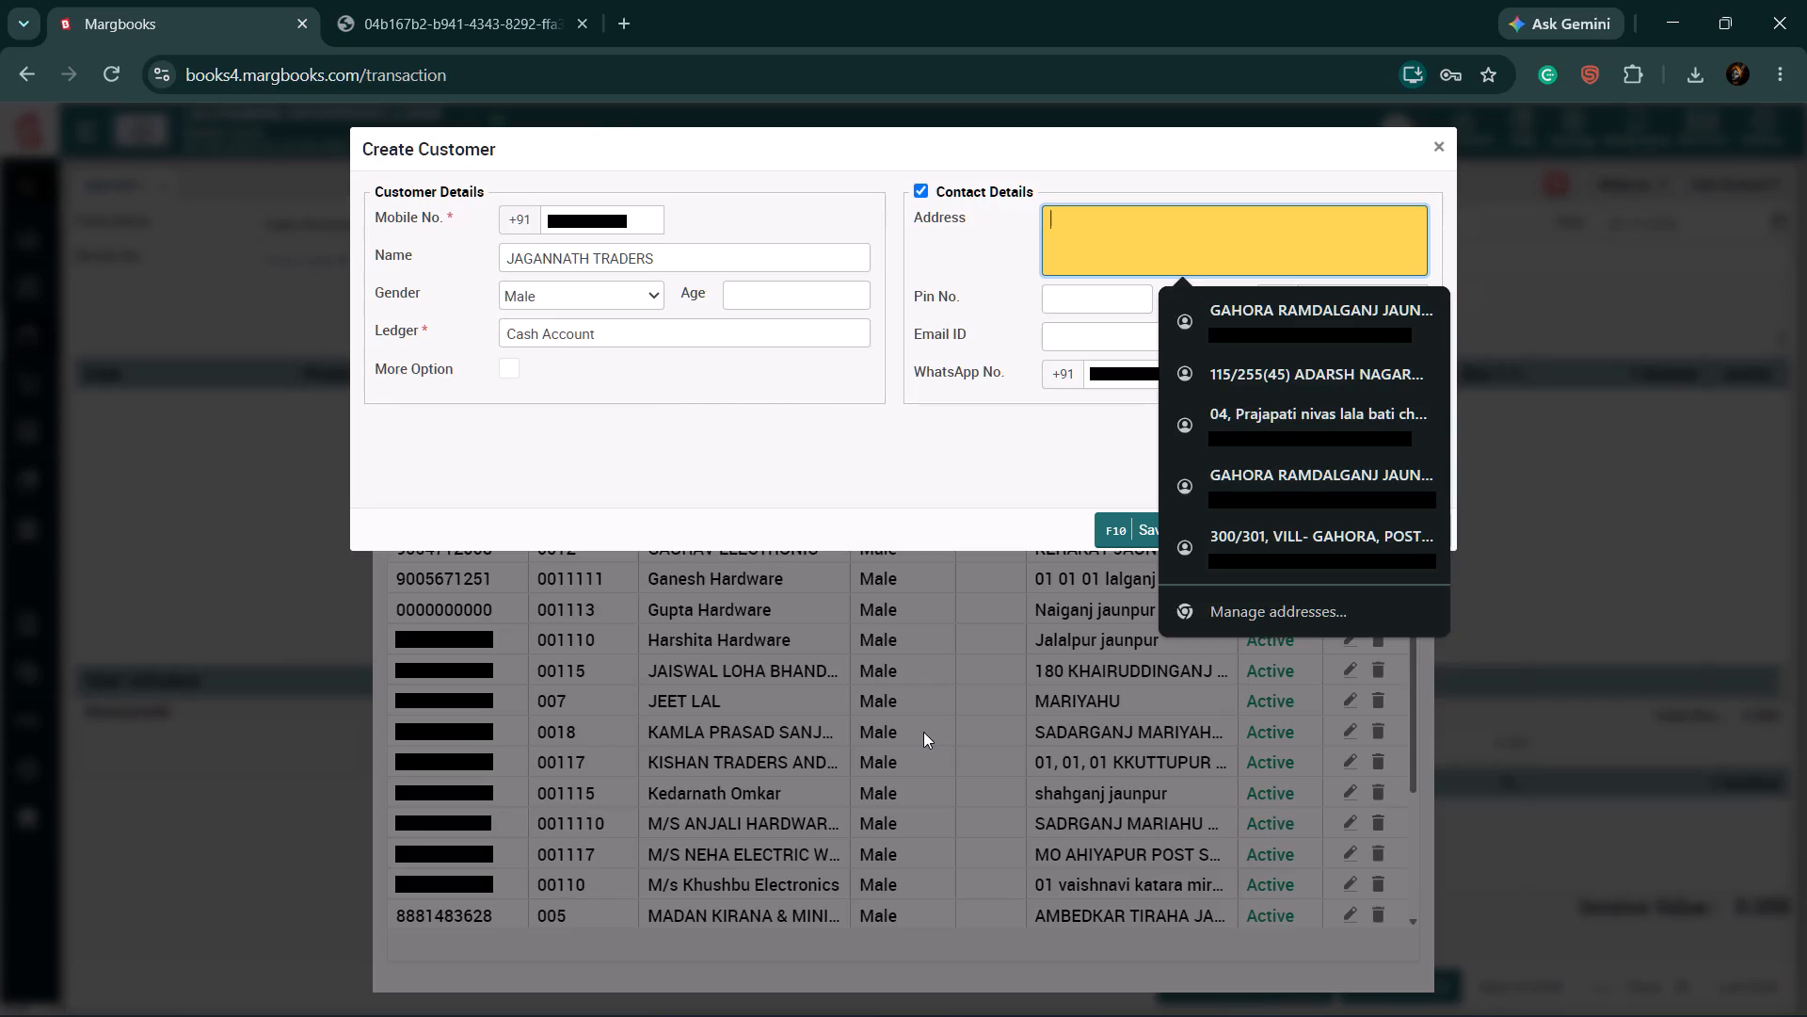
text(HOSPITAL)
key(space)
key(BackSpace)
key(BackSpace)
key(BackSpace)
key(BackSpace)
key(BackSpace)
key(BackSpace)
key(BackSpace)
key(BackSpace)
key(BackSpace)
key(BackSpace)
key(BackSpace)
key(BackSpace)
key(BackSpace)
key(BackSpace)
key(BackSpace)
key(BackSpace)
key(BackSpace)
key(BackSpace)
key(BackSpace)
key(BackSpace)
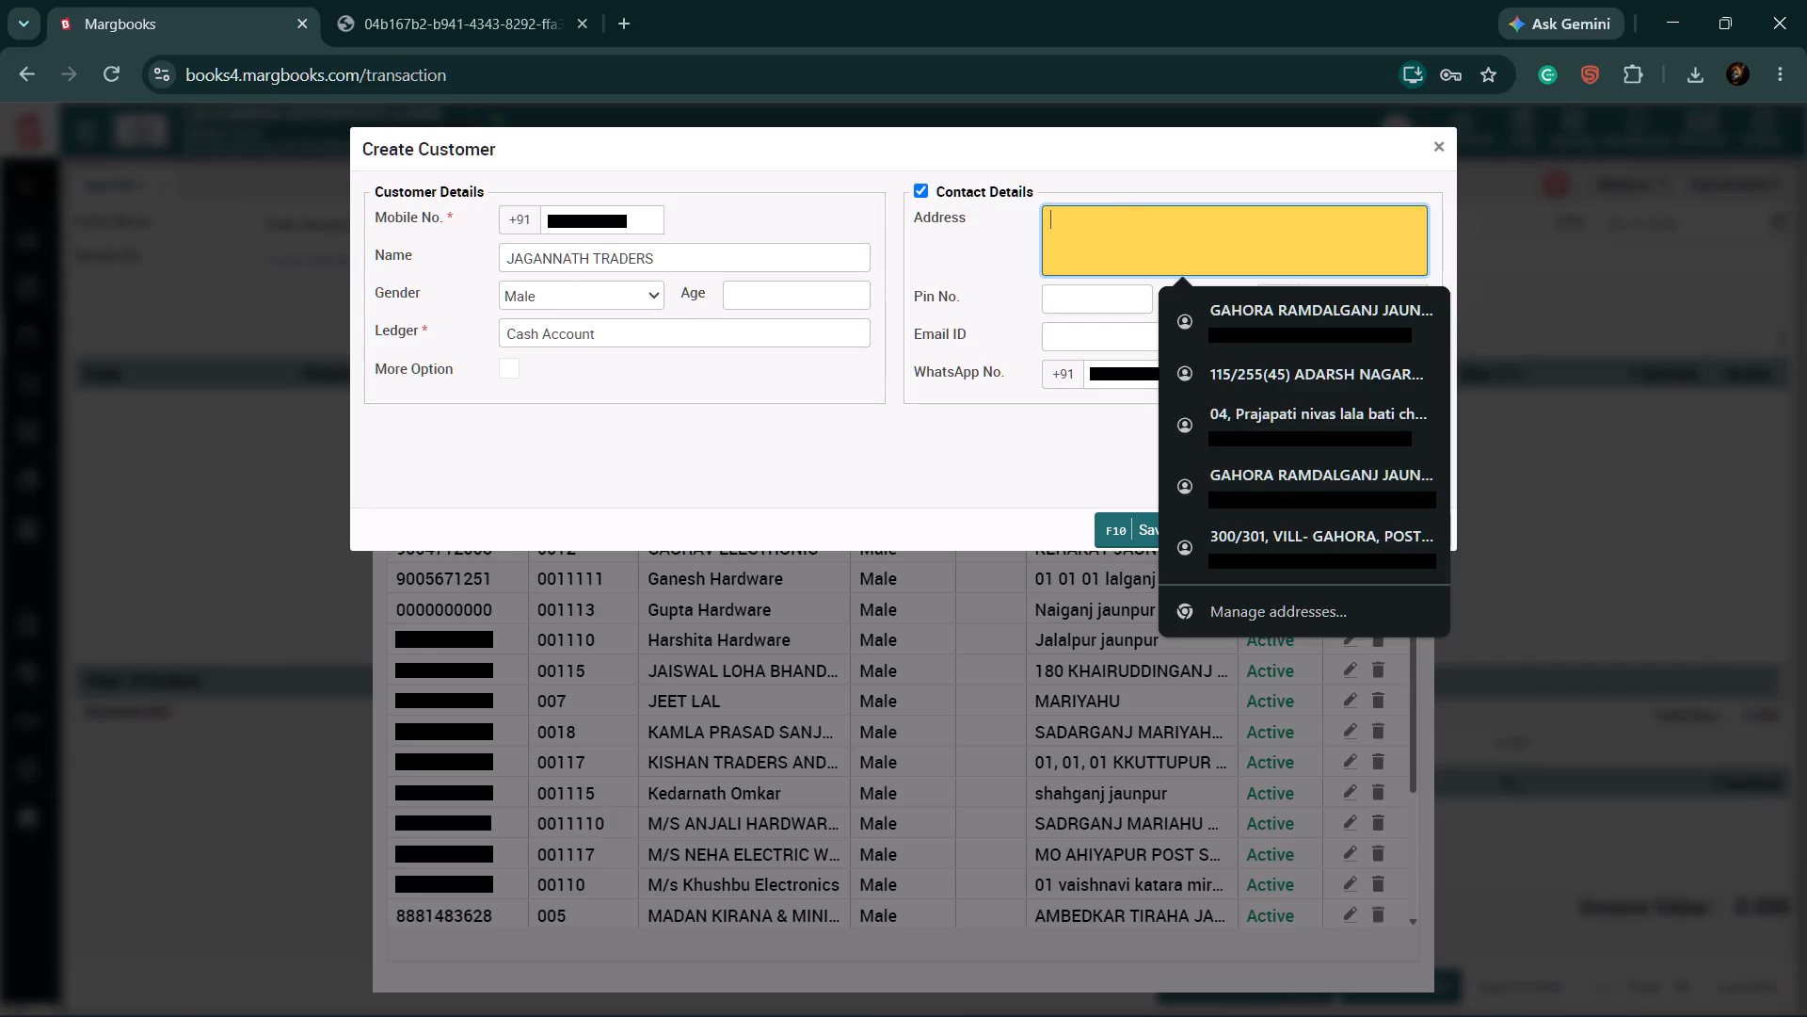
Enter the business's street, locality and city as the address in the contact details of new customer JAGANNATH TRADERS.
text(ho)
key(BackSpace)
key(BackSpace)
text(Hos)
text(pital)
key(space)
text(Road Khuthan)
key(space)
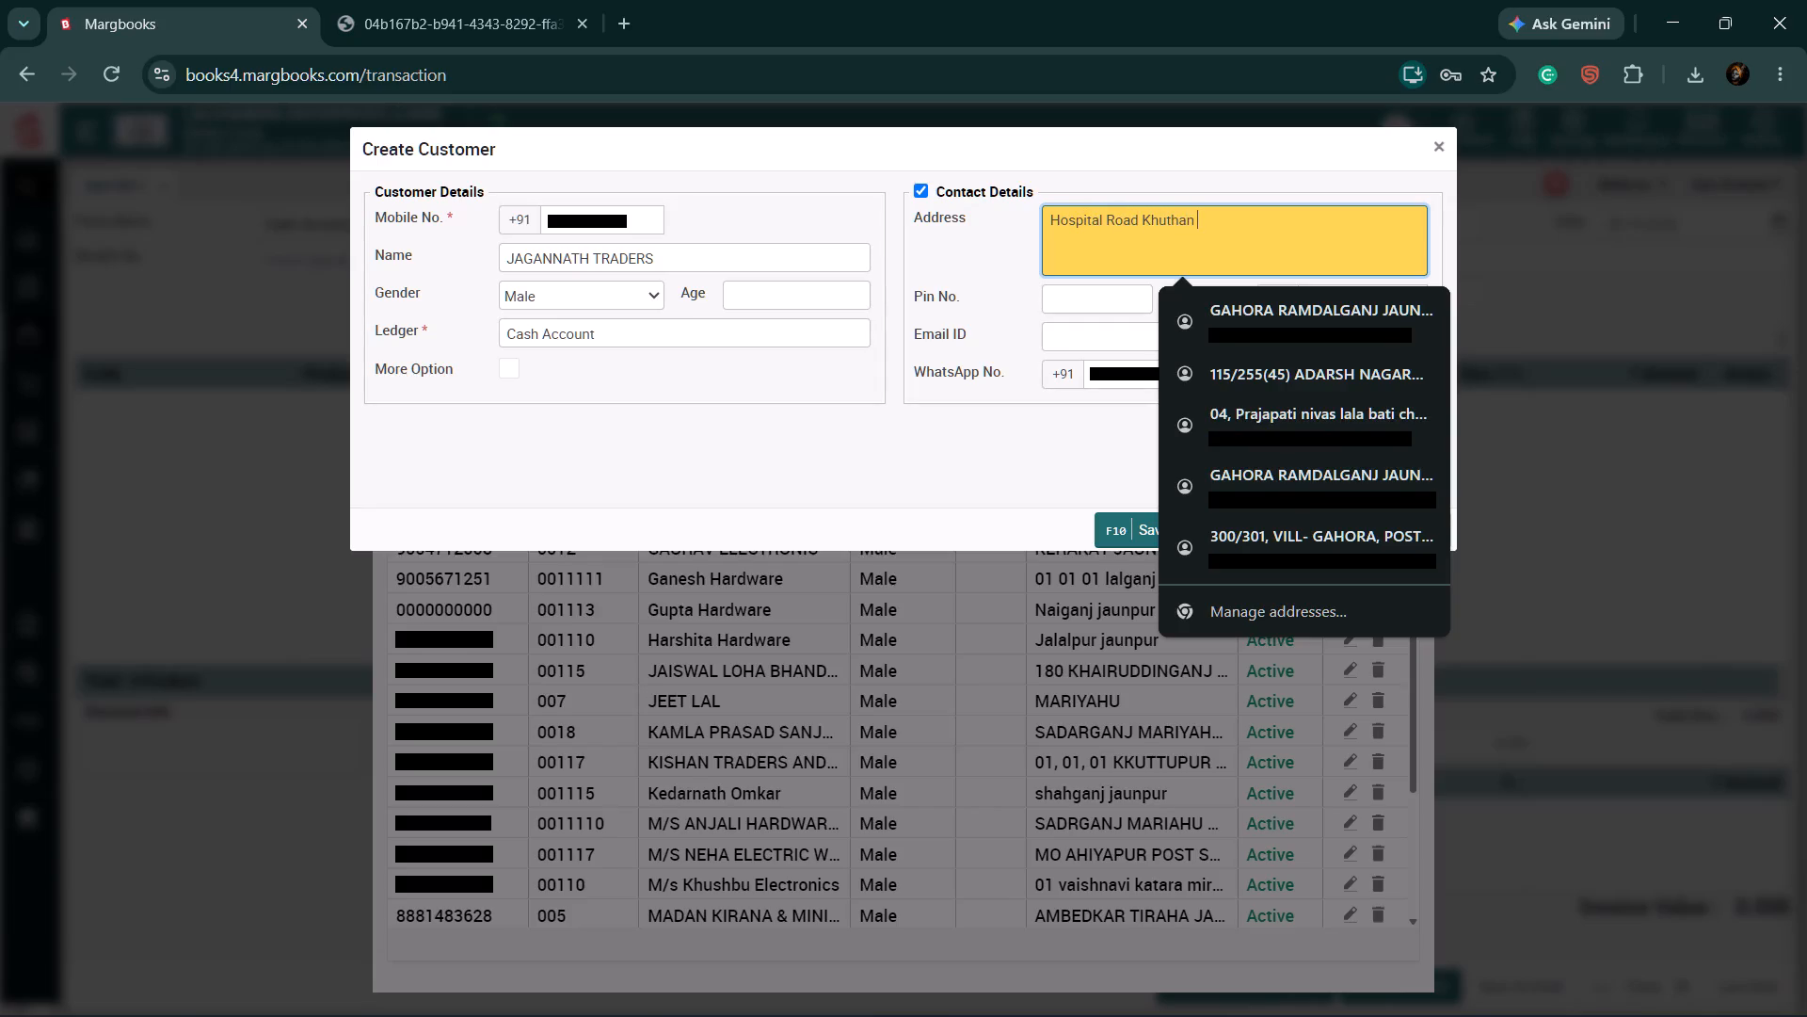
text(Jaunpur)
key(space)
click(1090, 334)
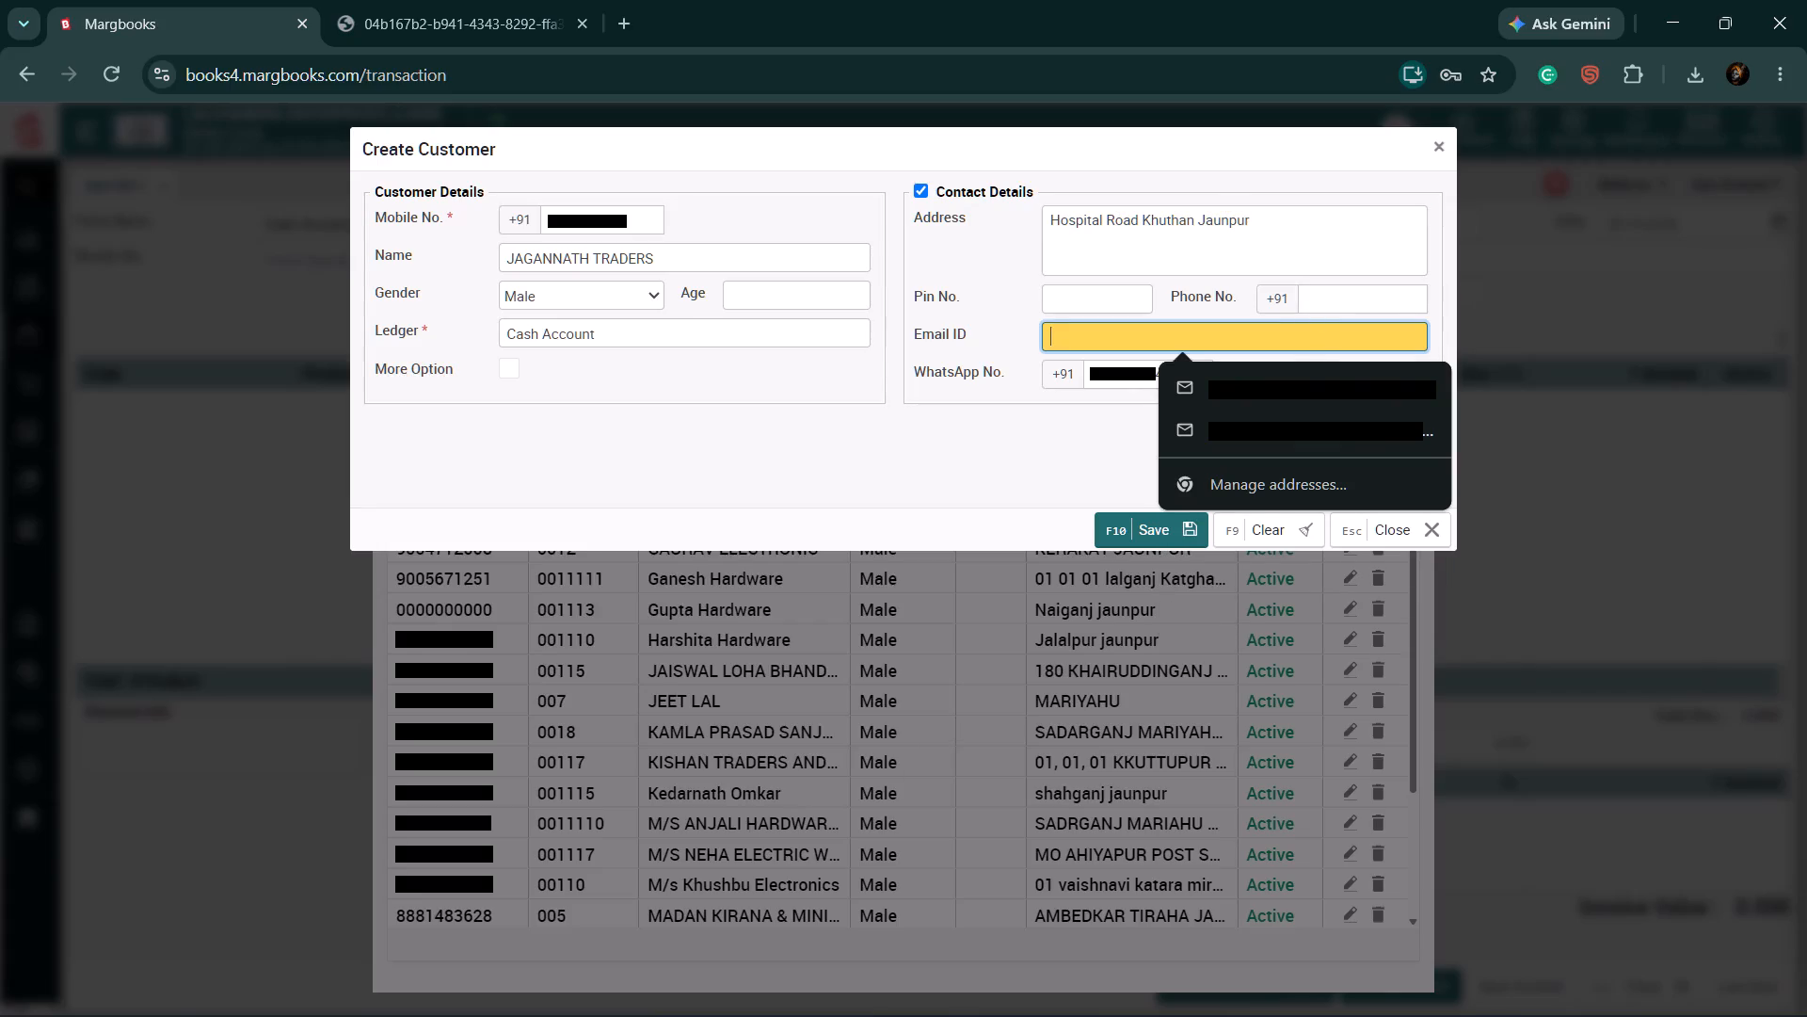
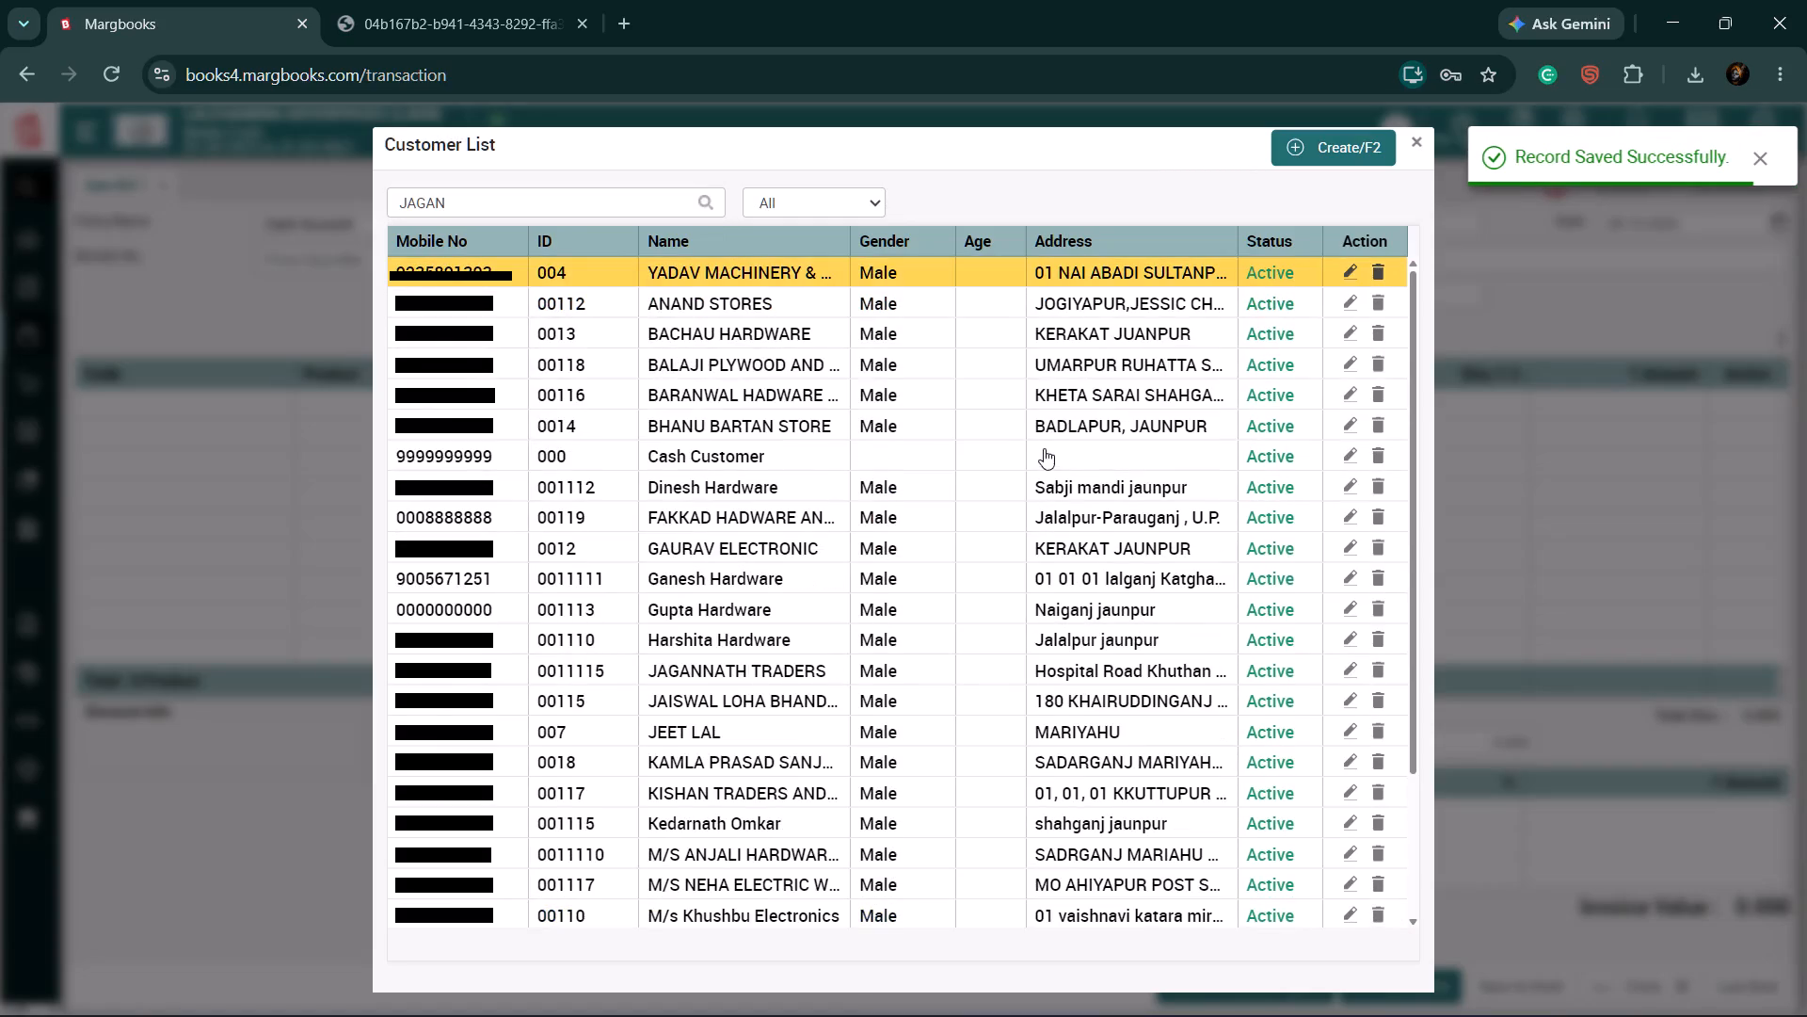
Search the customer list for "jagan" and select JAGANNATH TRADERS as the customer of the new sale bill.
click(531, 211)
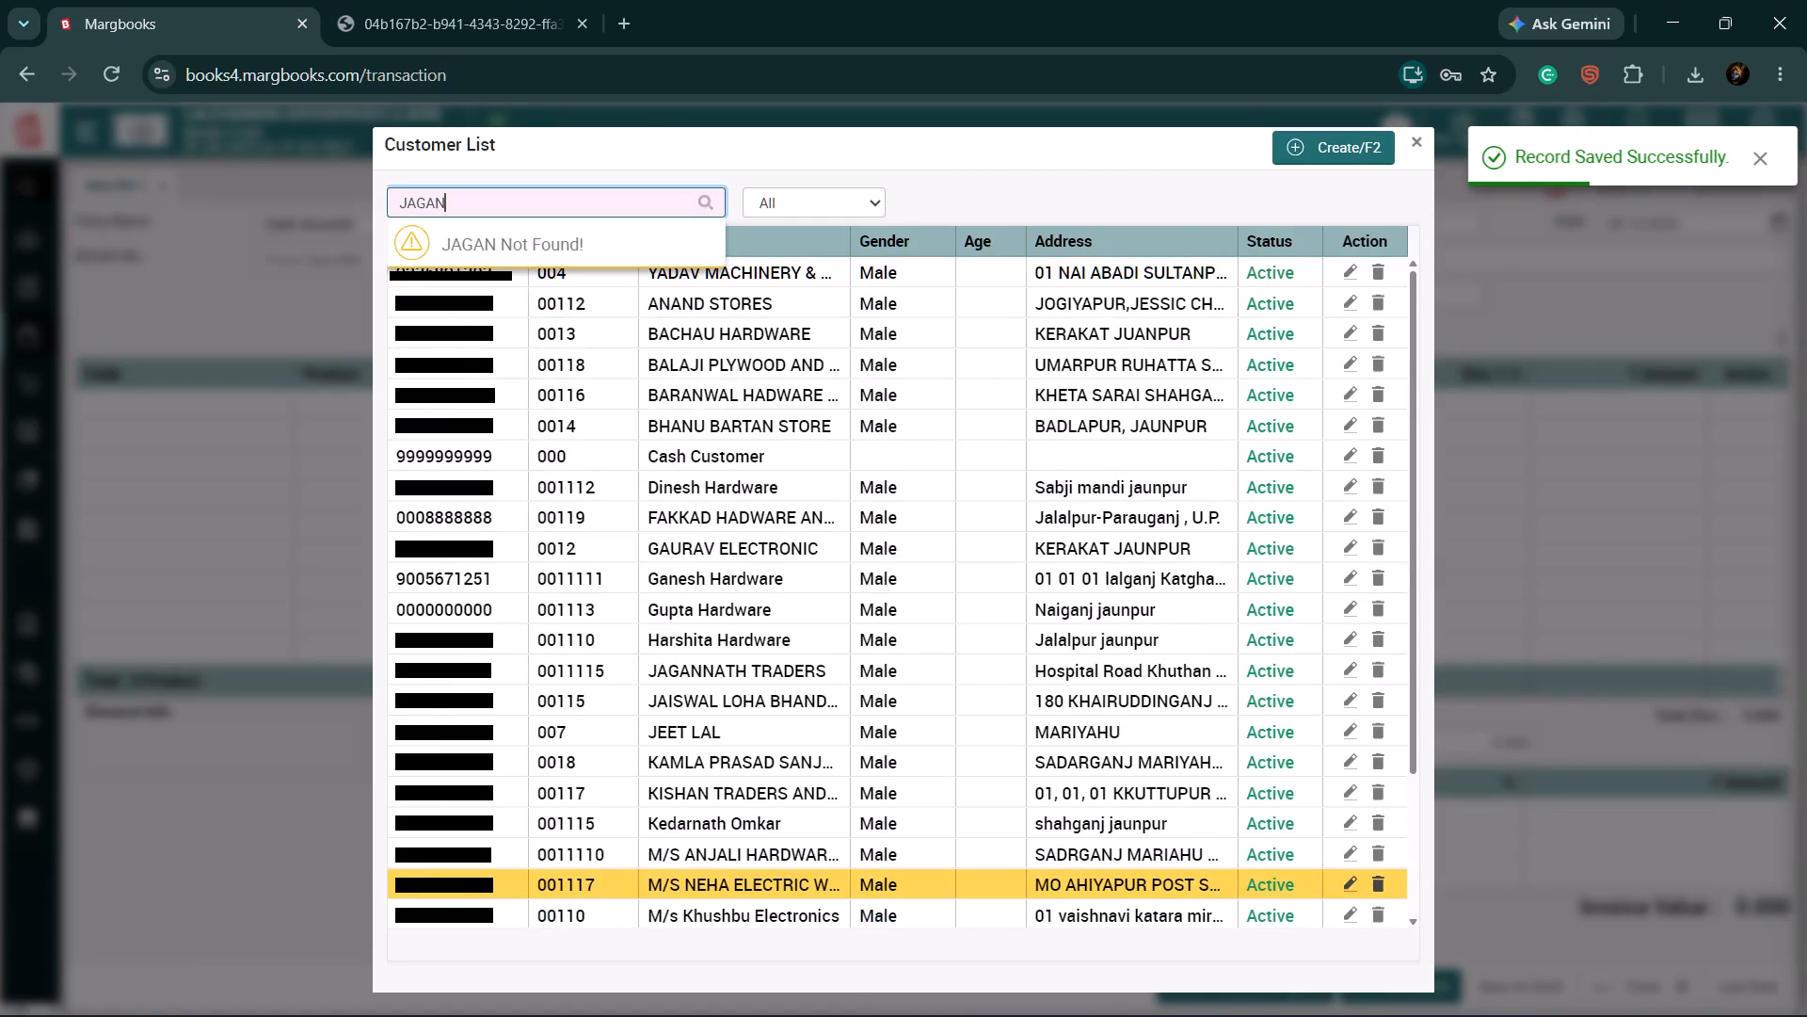
key(BackSpace)
text(jagan)
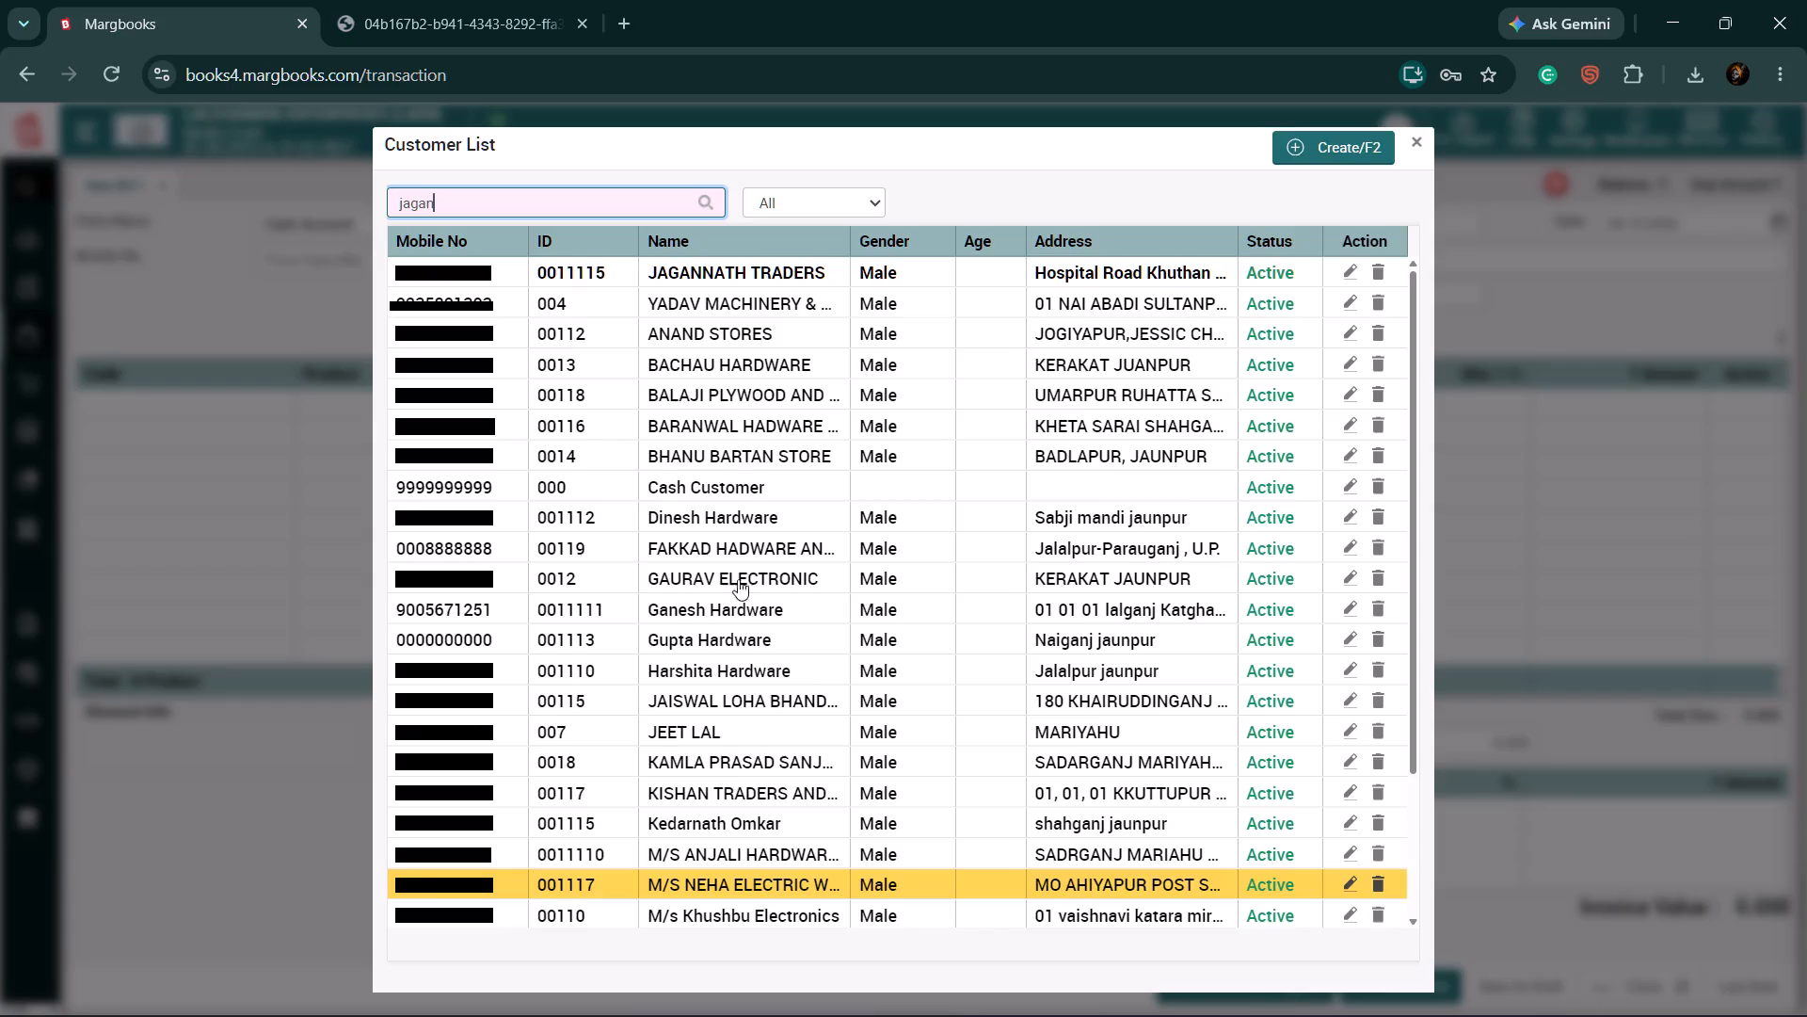
click(760, 267)
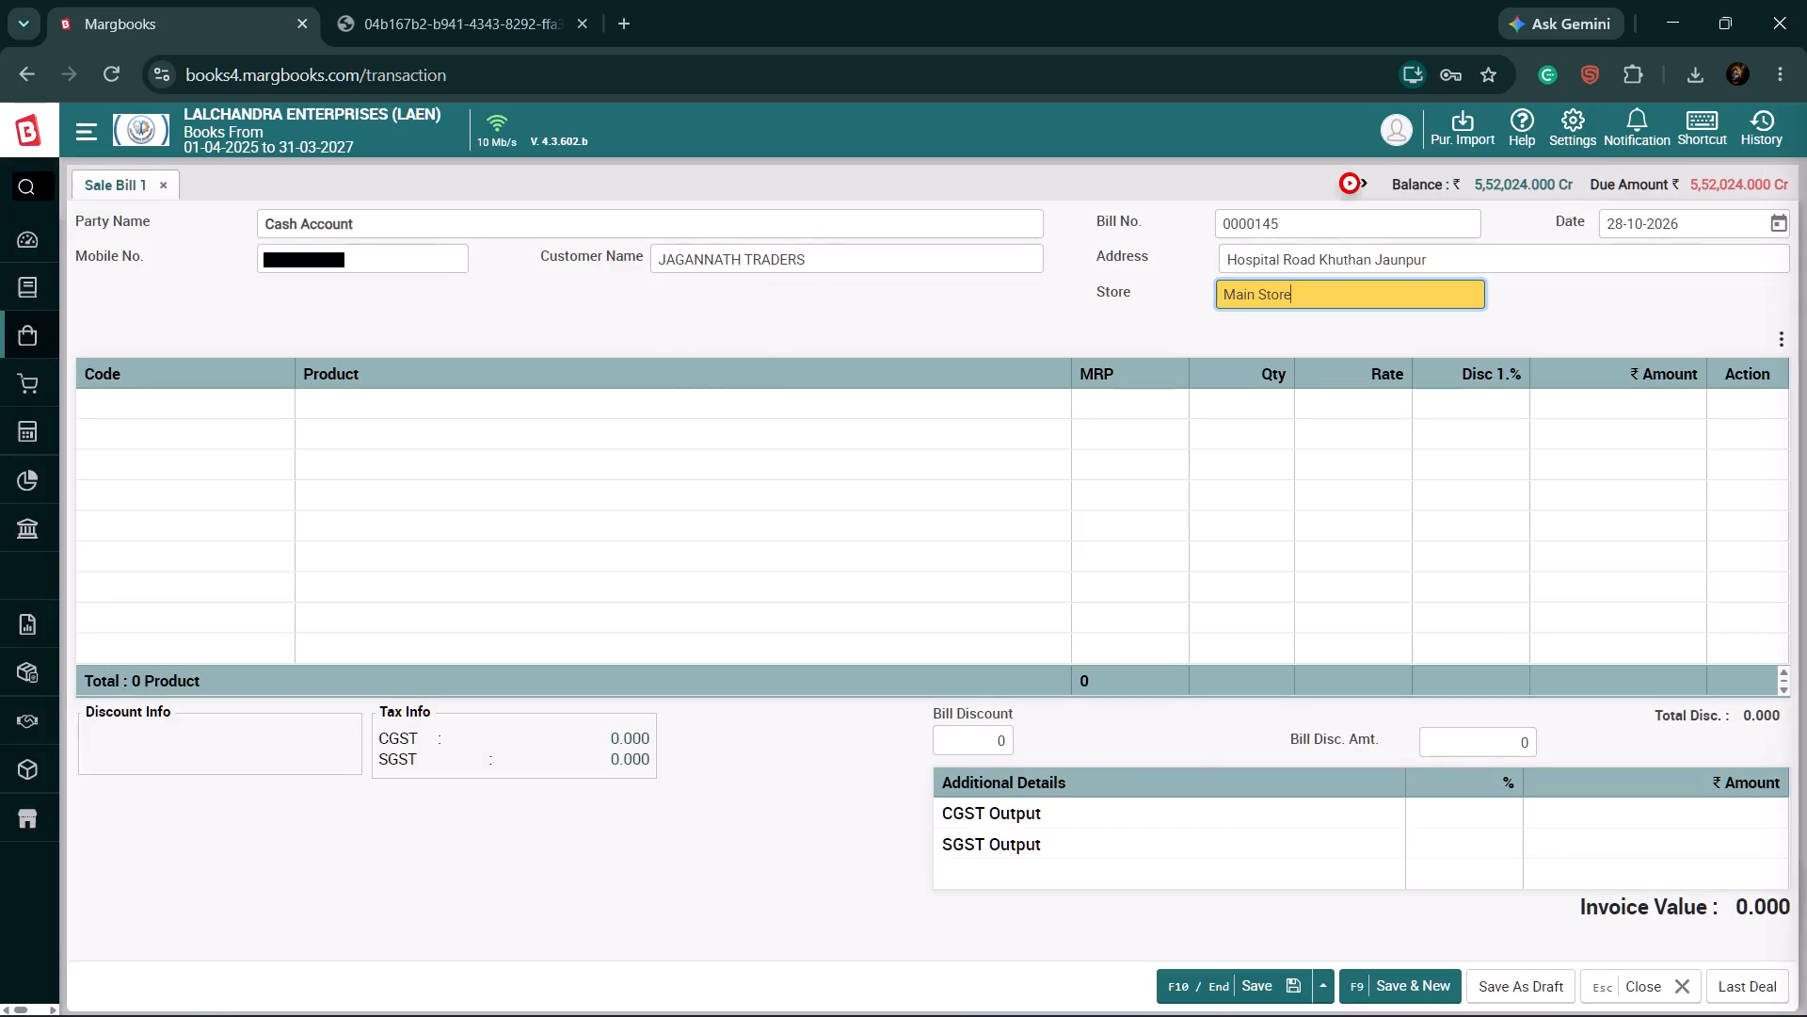
Add item 701 Multipurpose Lock - BS to the bill with quantity 20 and a 37% discount.
click(664, 409)
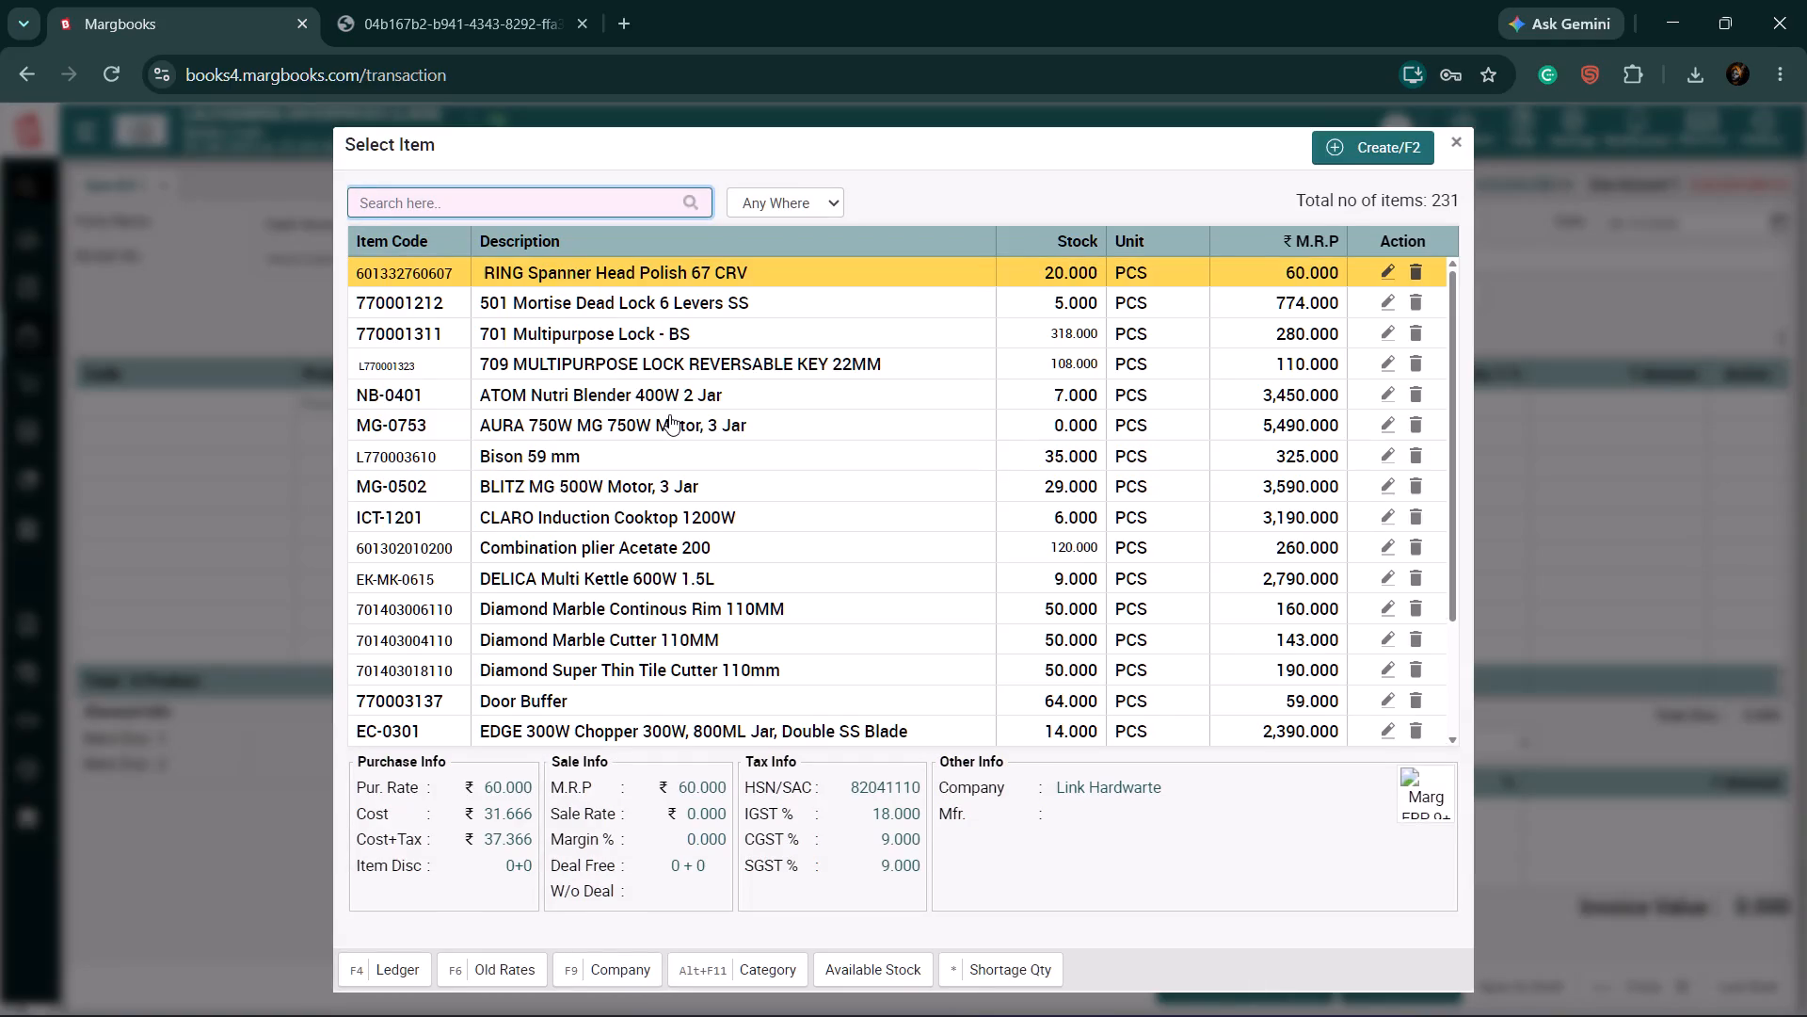
text(701)
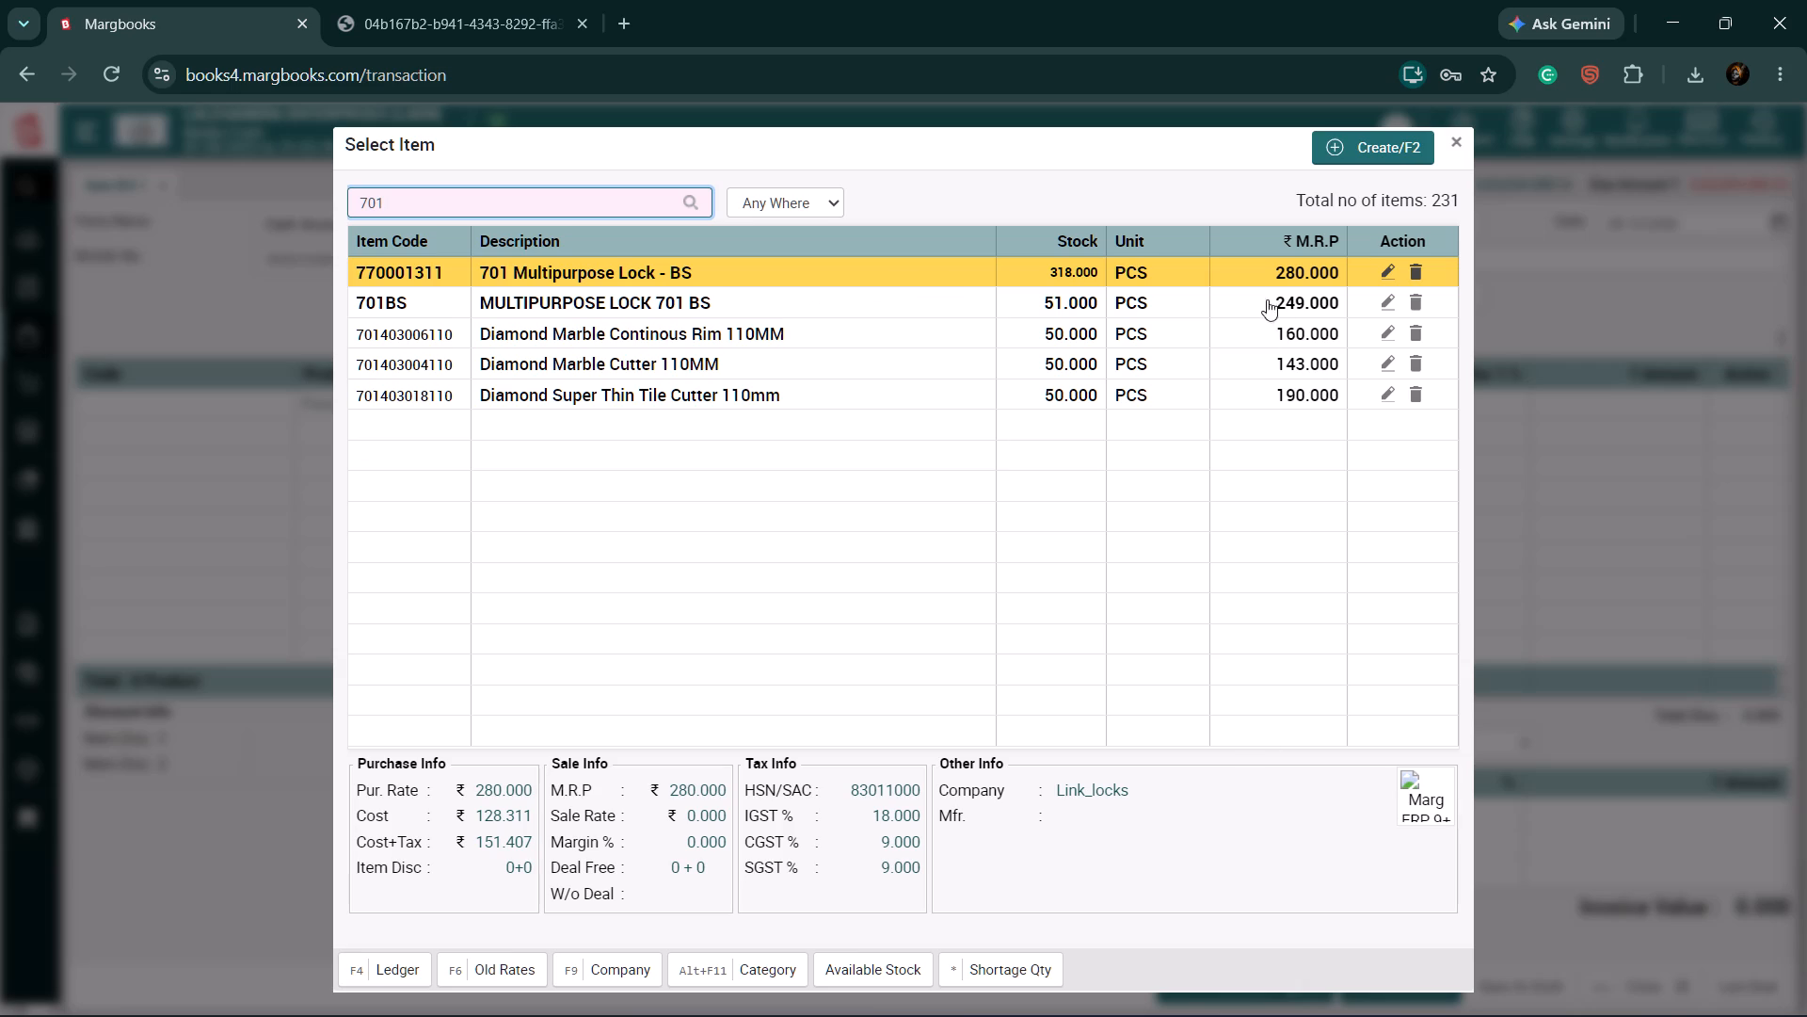
click(918, 276)
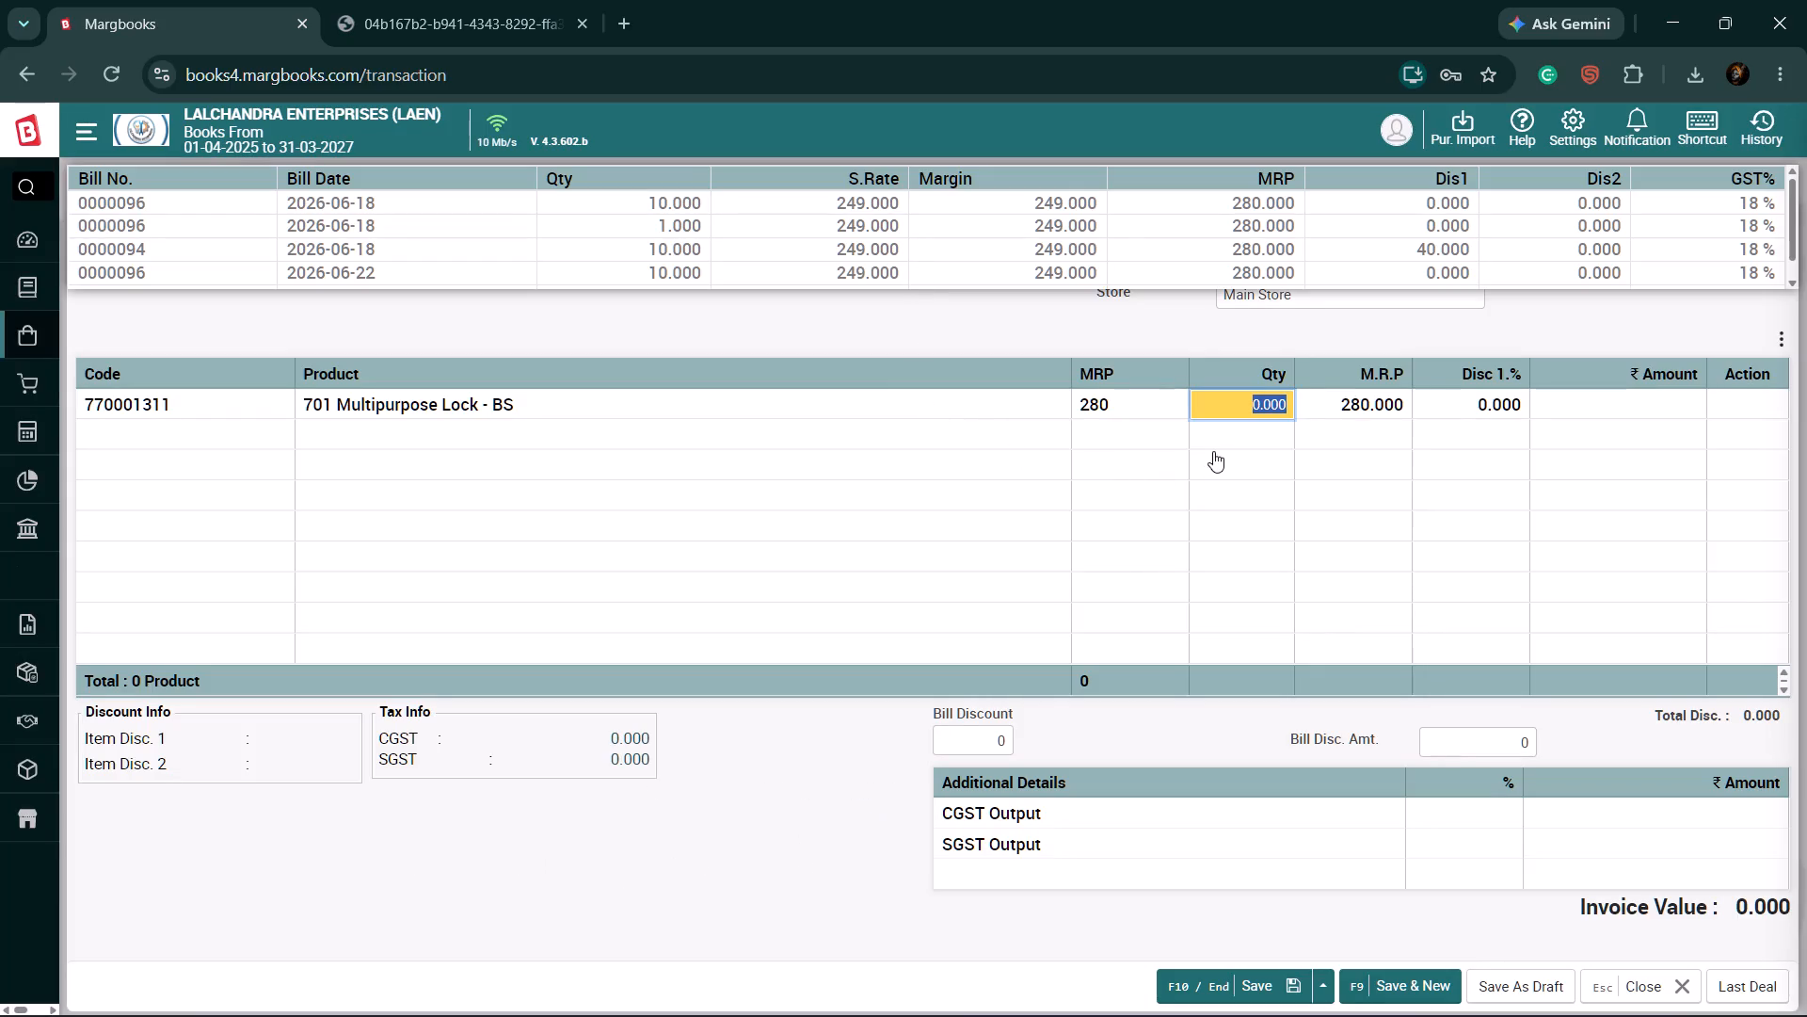
text(20)
key(Return)
key(Return)
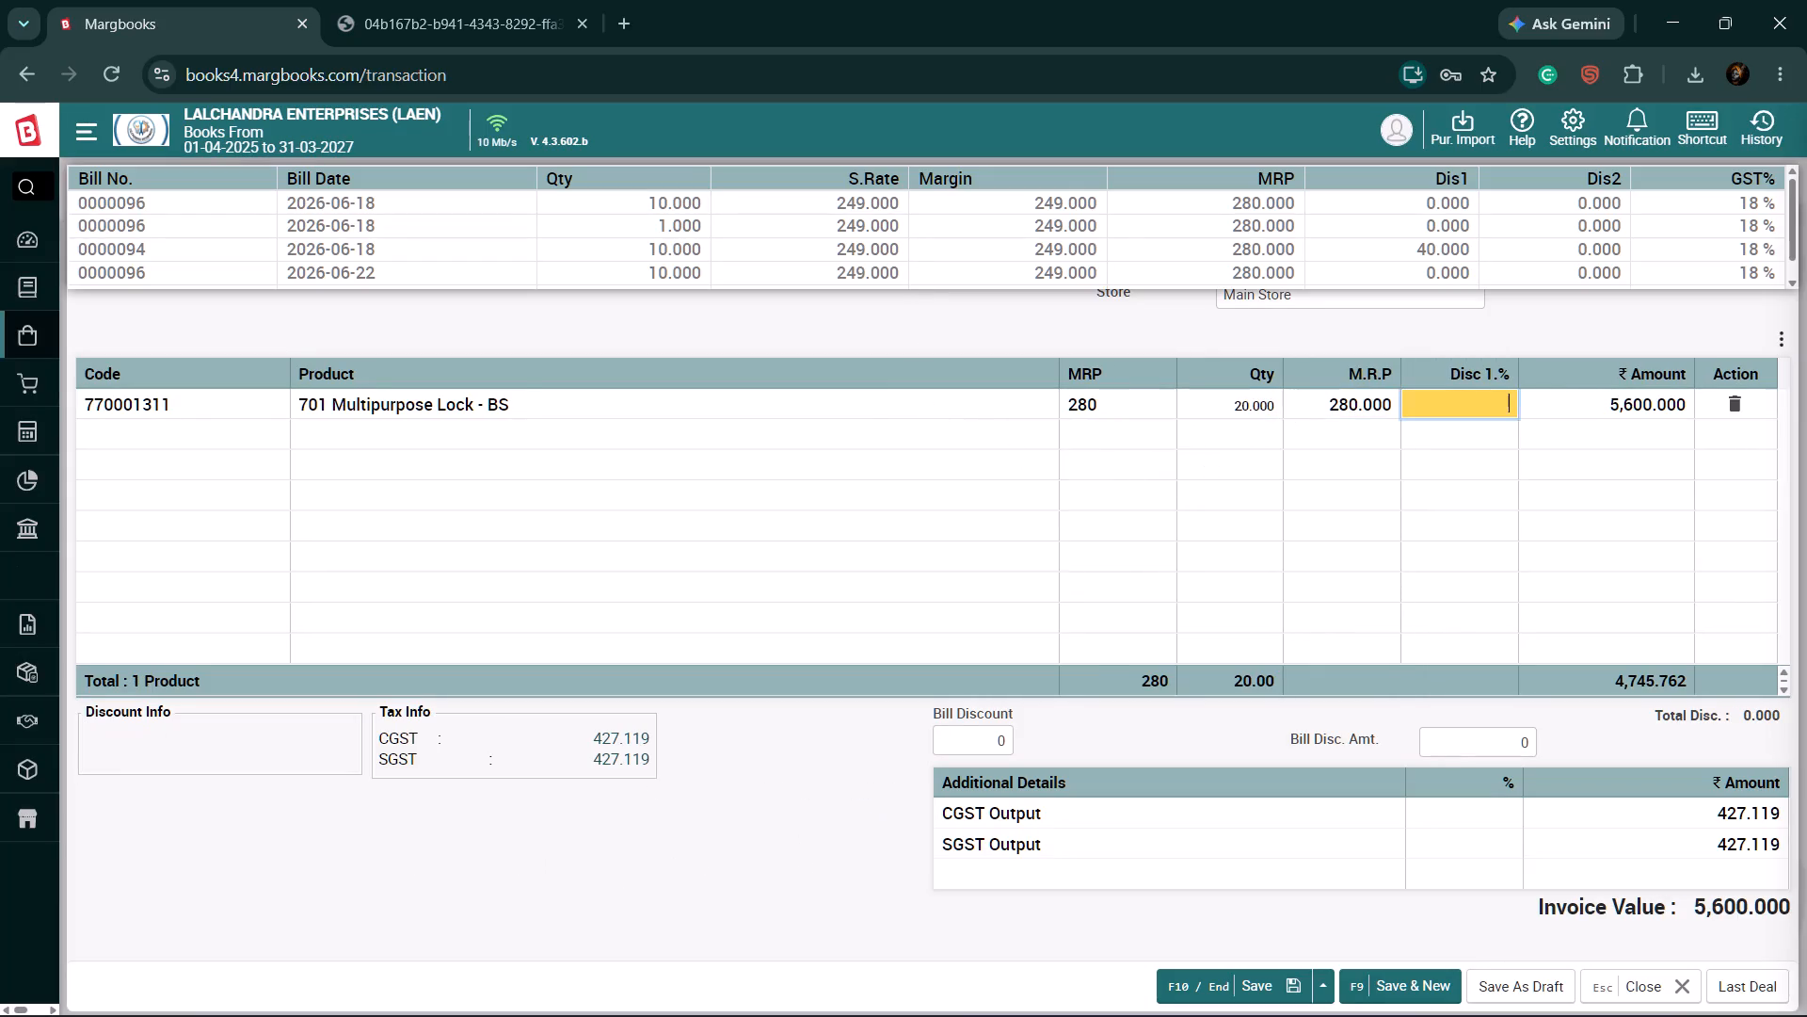
text(37)
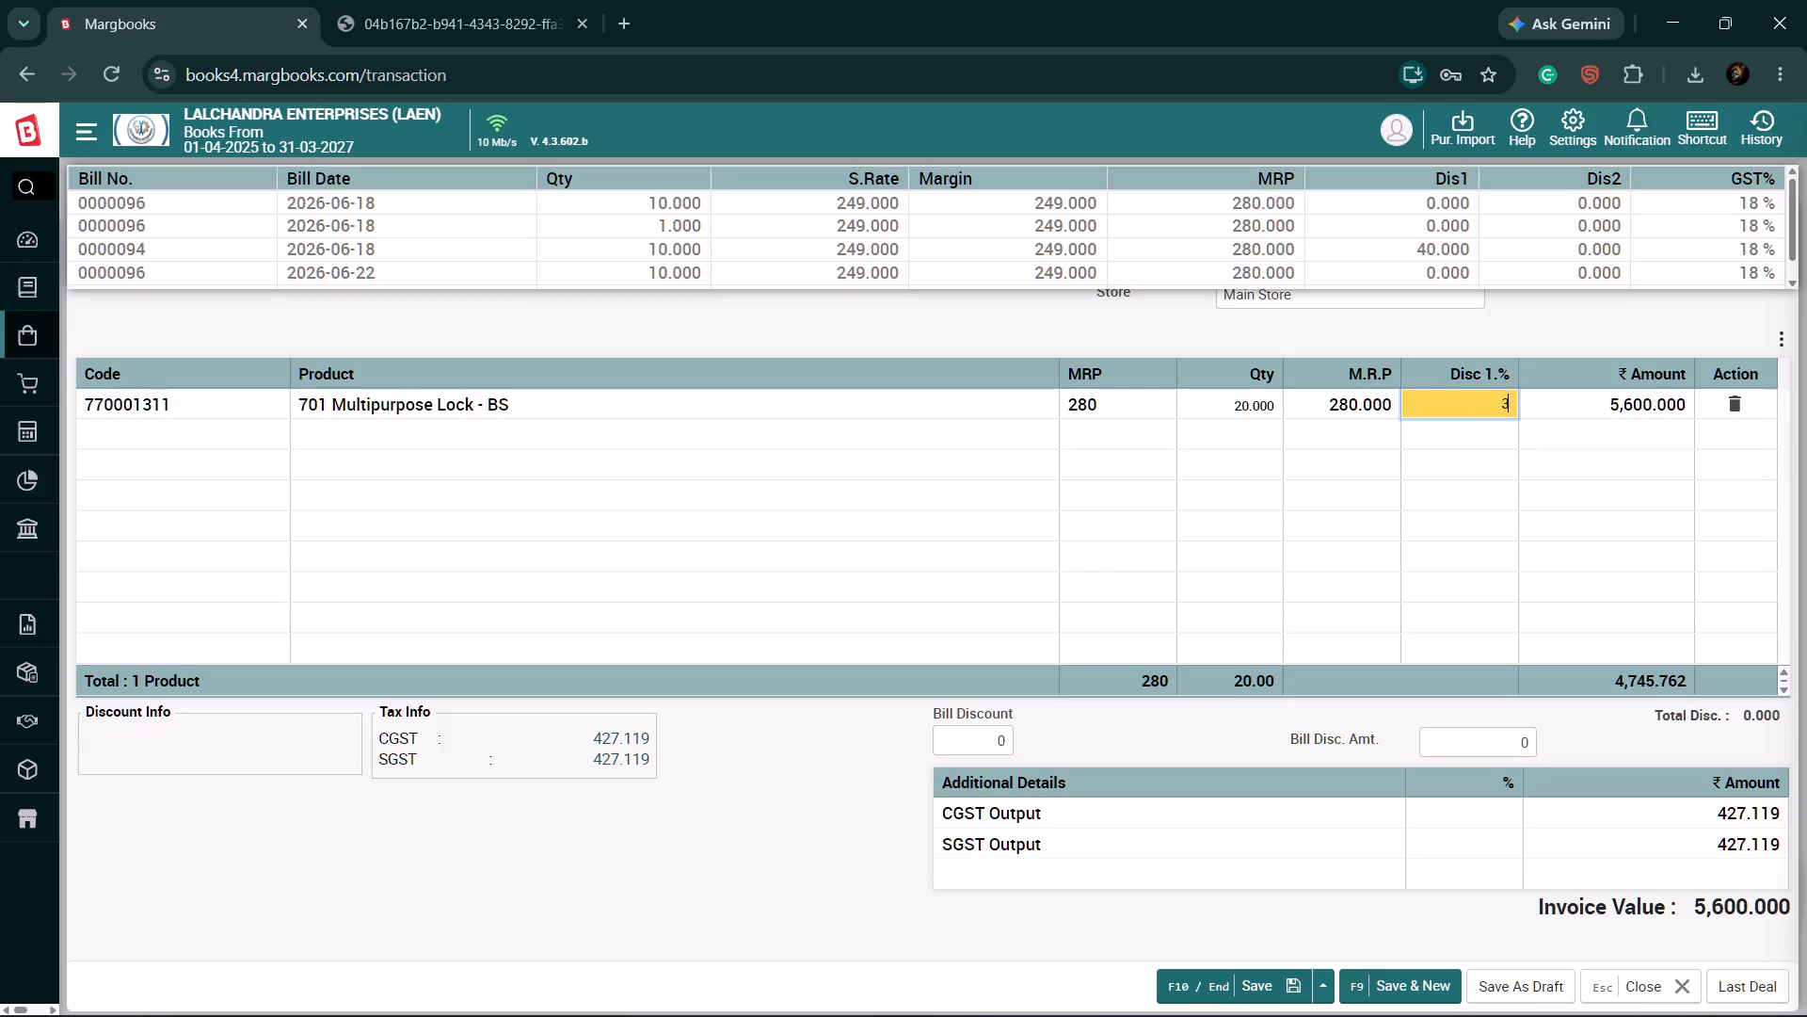
key(Return)
Add item 709 MULTIPURPOSE LOCK REVERSABLE KEY 22MM to the bill with quantity 12 and a 37% discount.
key(Return)
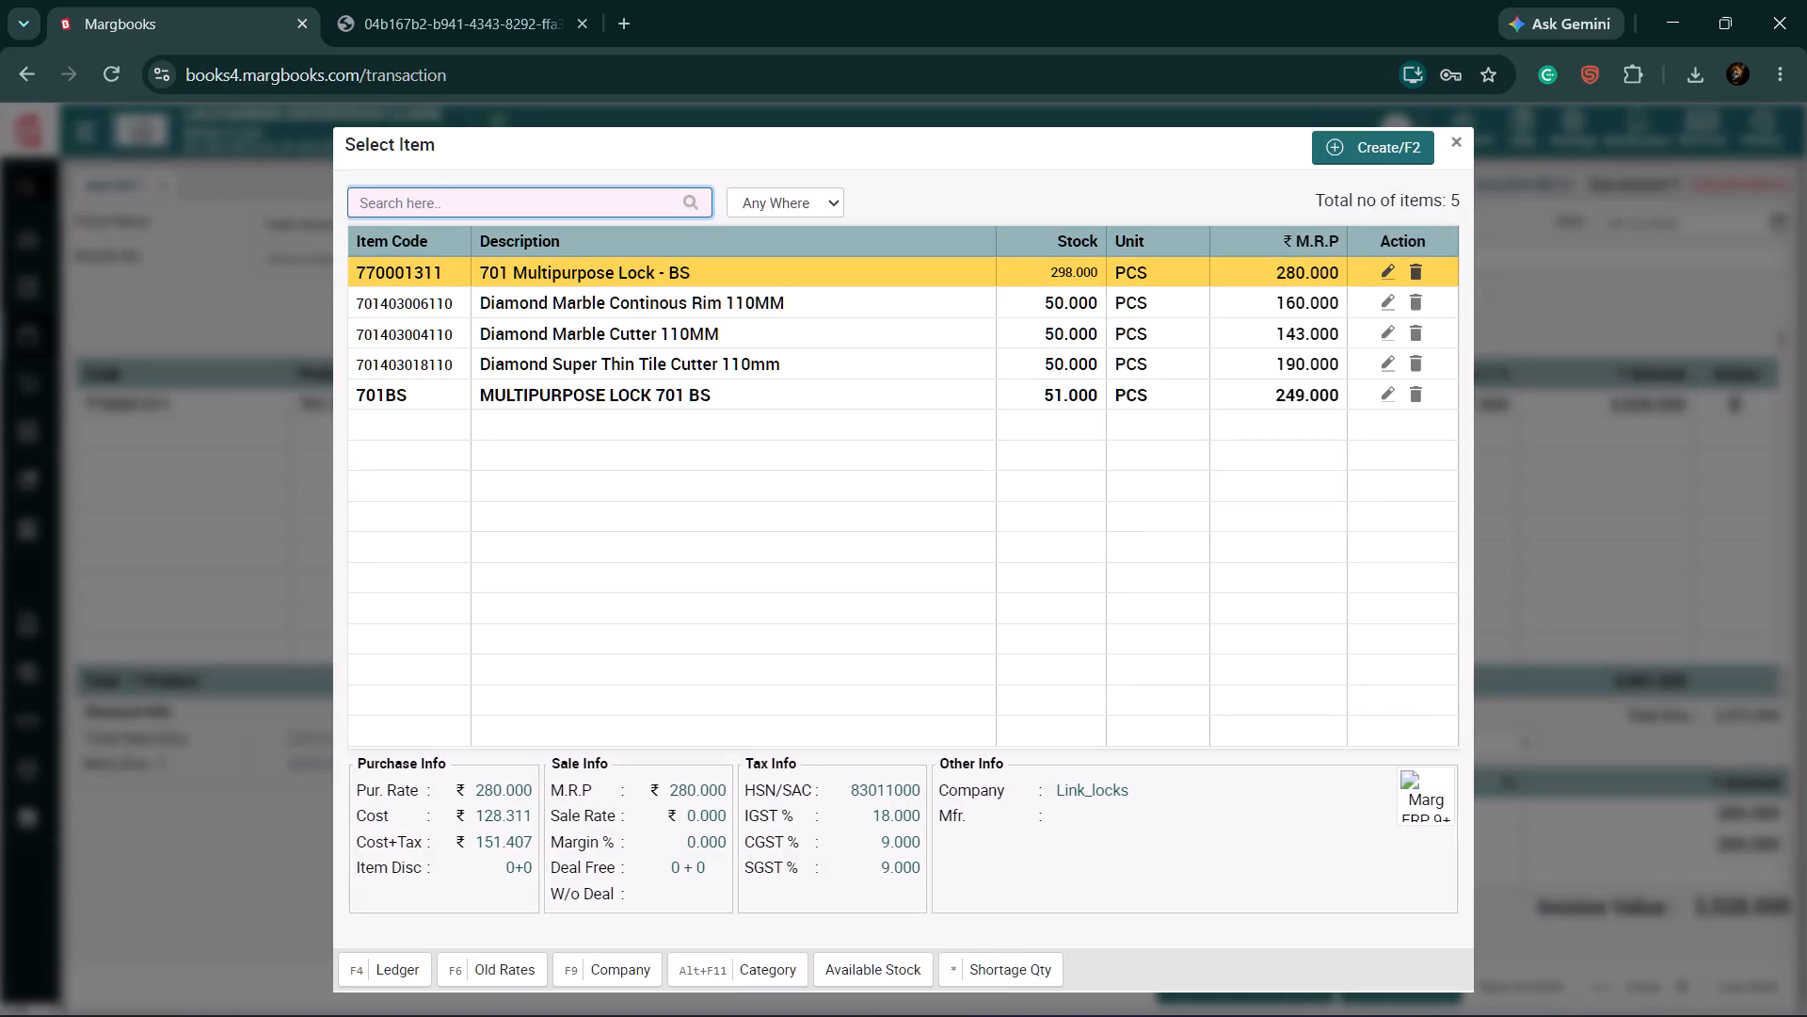
text(709)
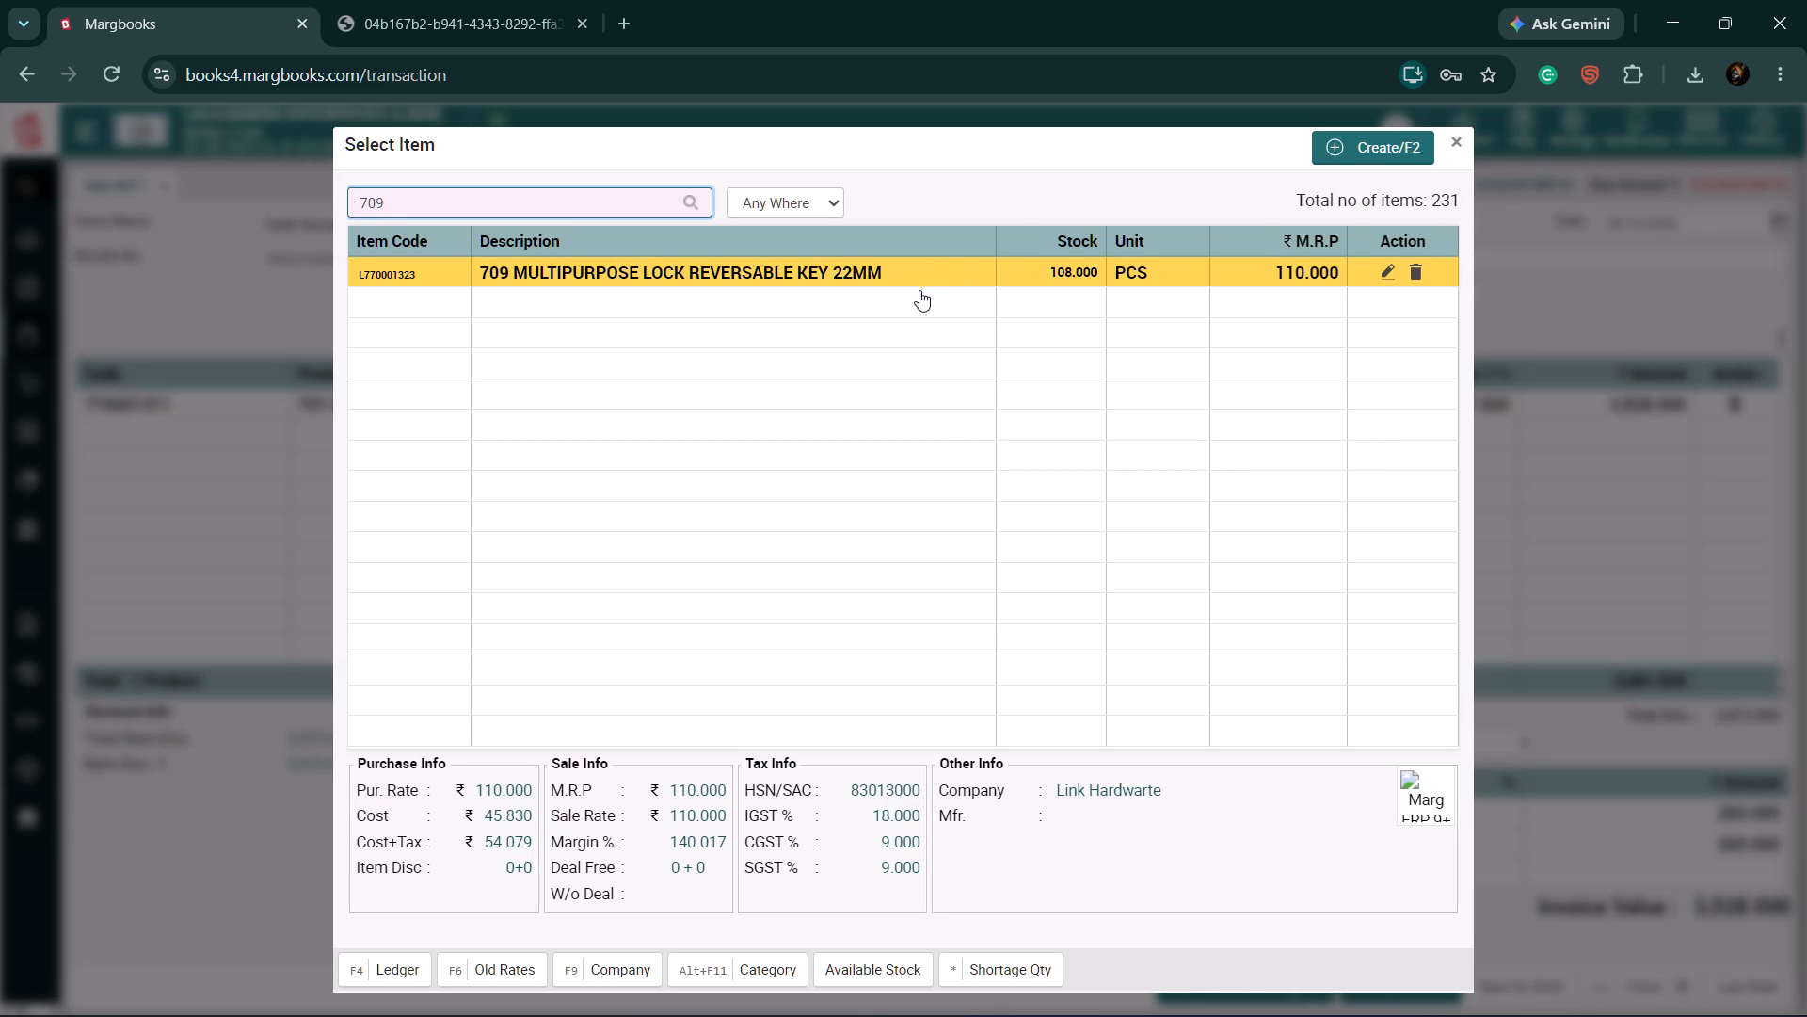
click(856, 268)
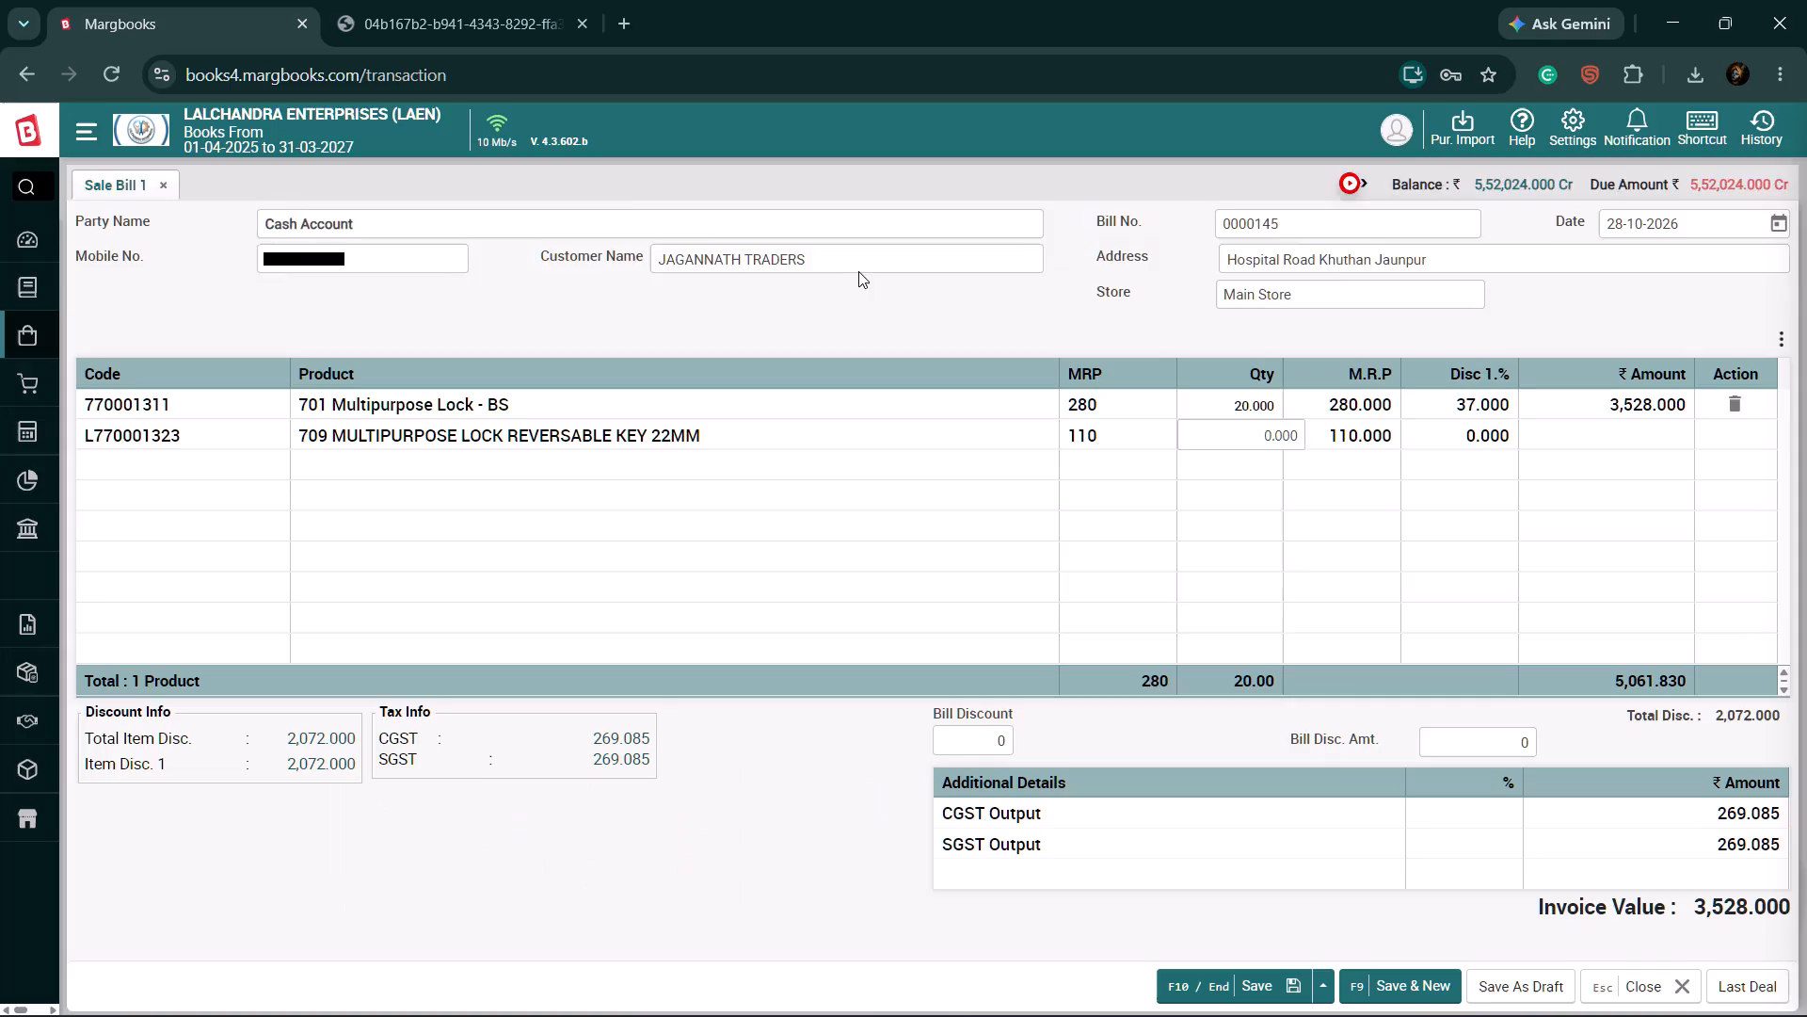
text(12)
key(Return)
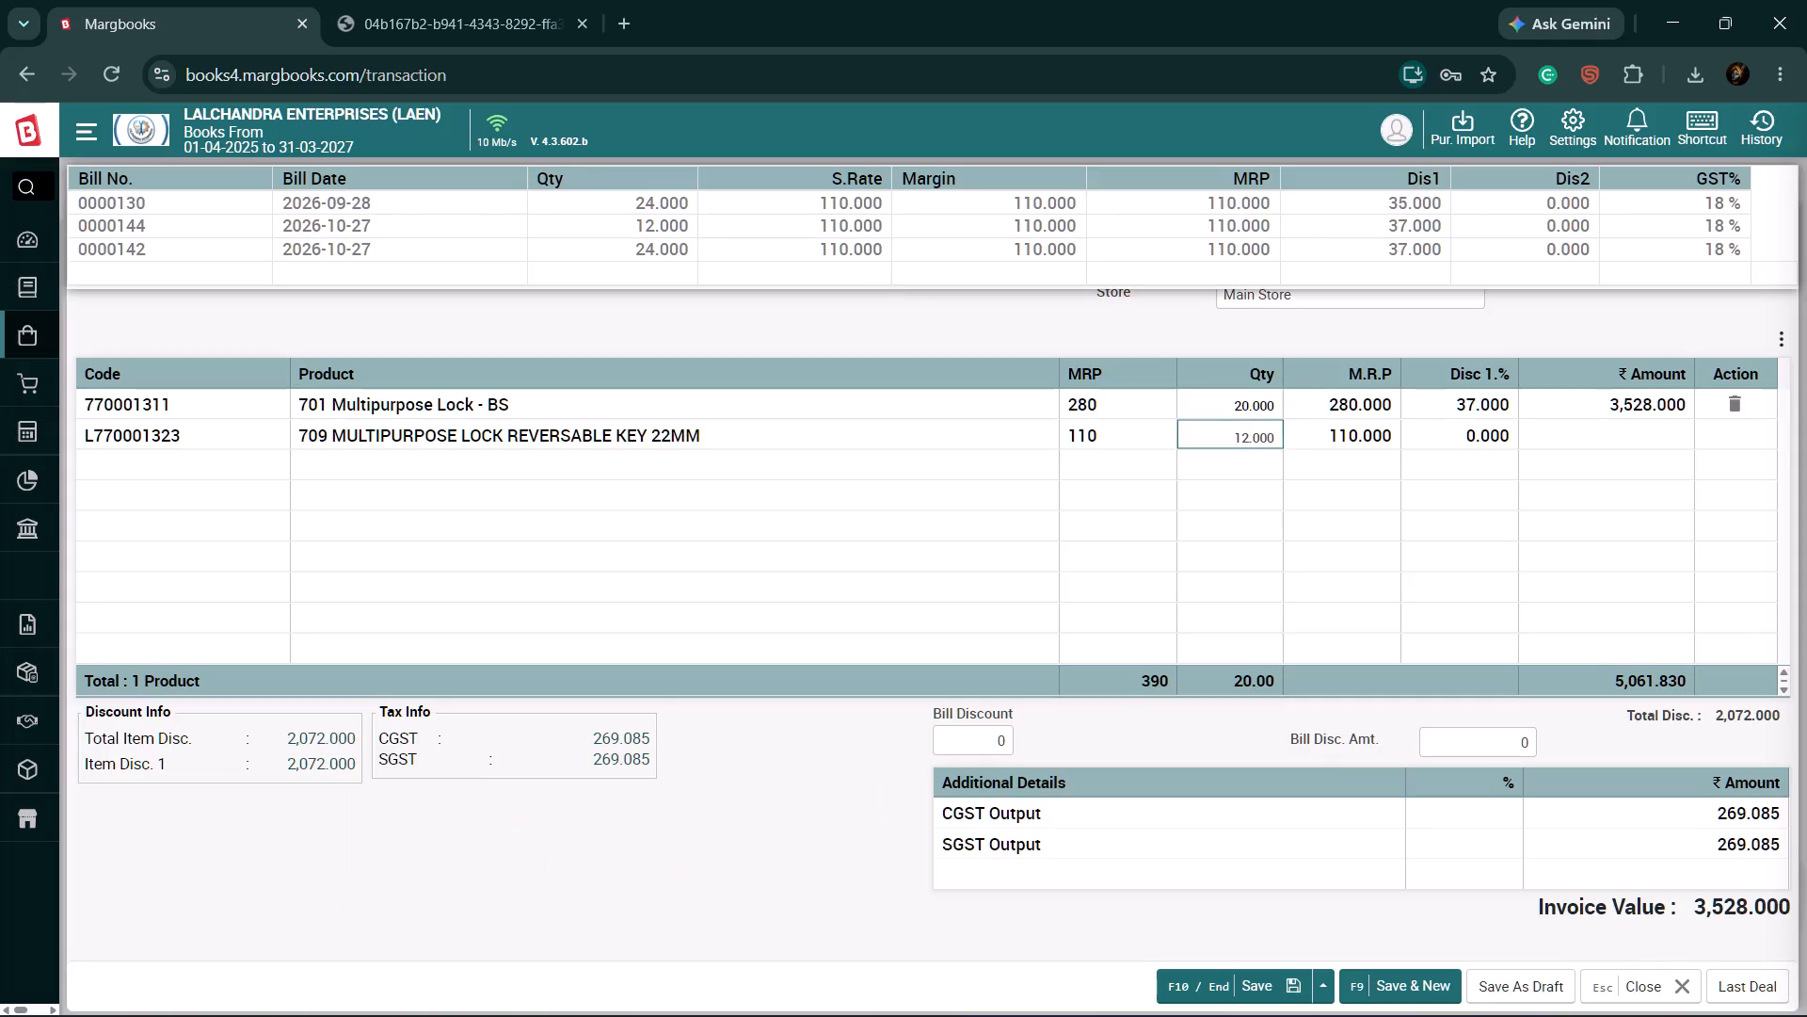
key(Return)
text(37)
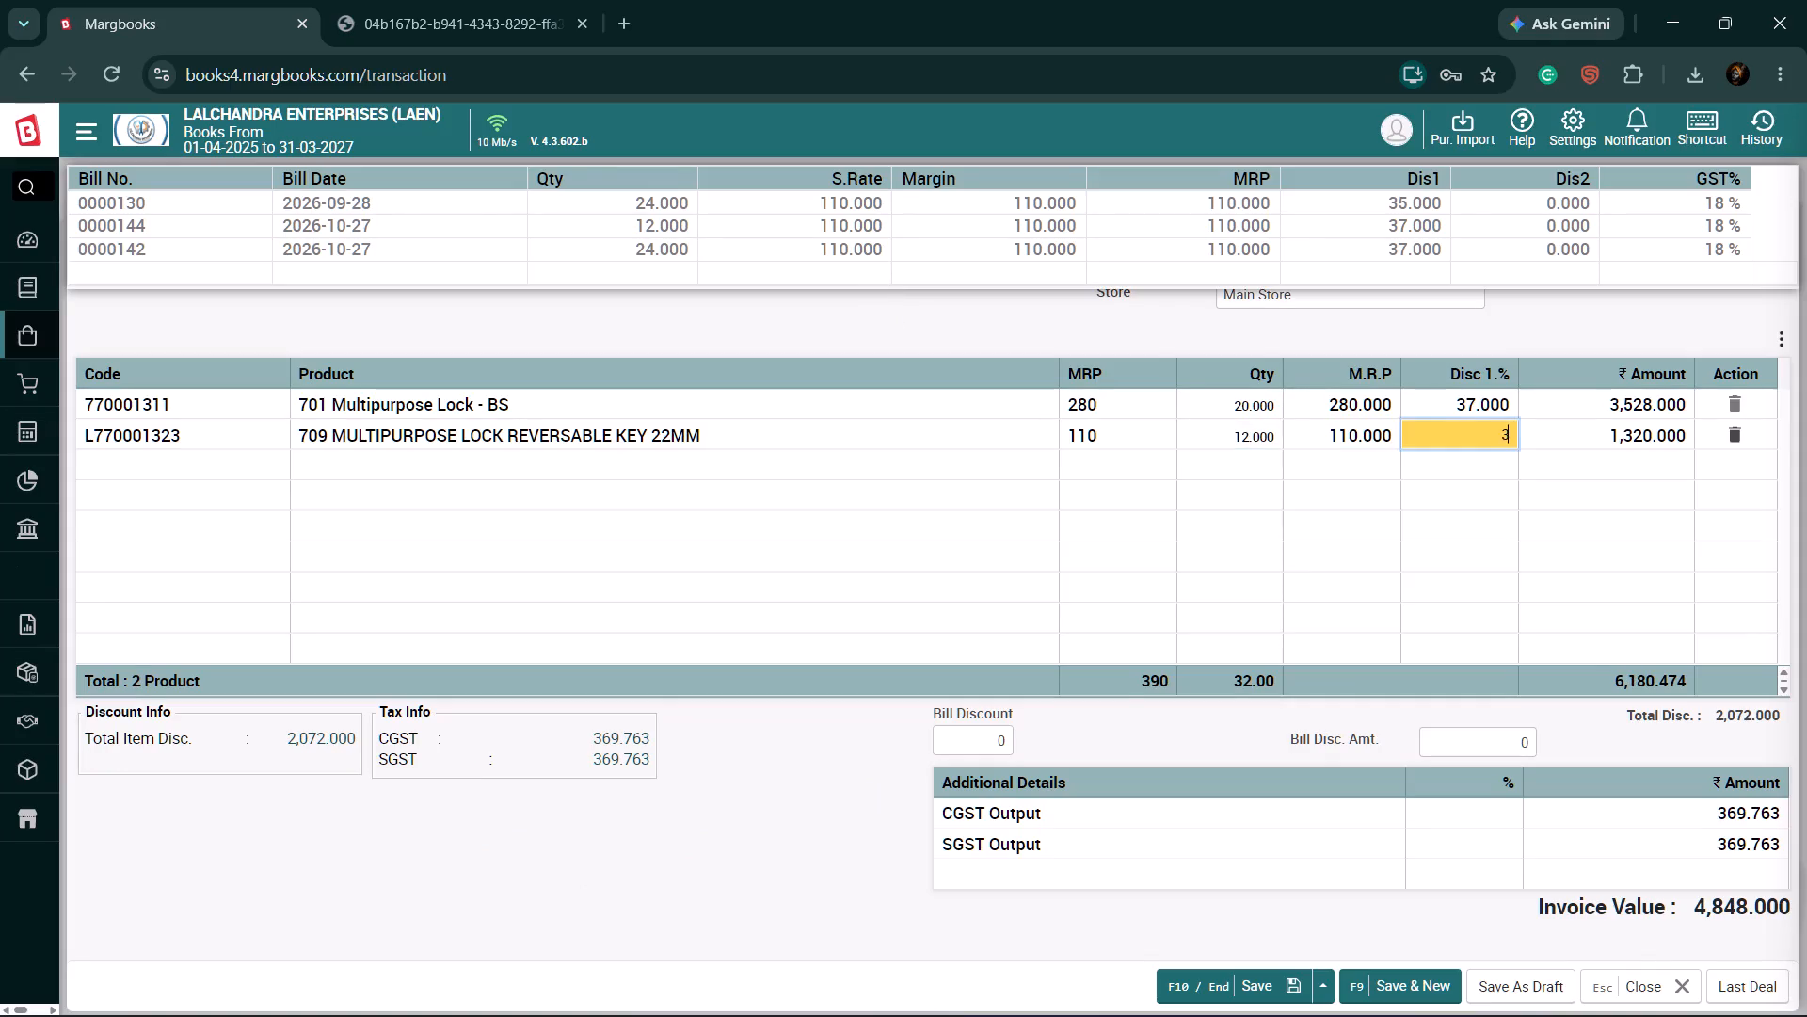
key(Return)
key(Return)
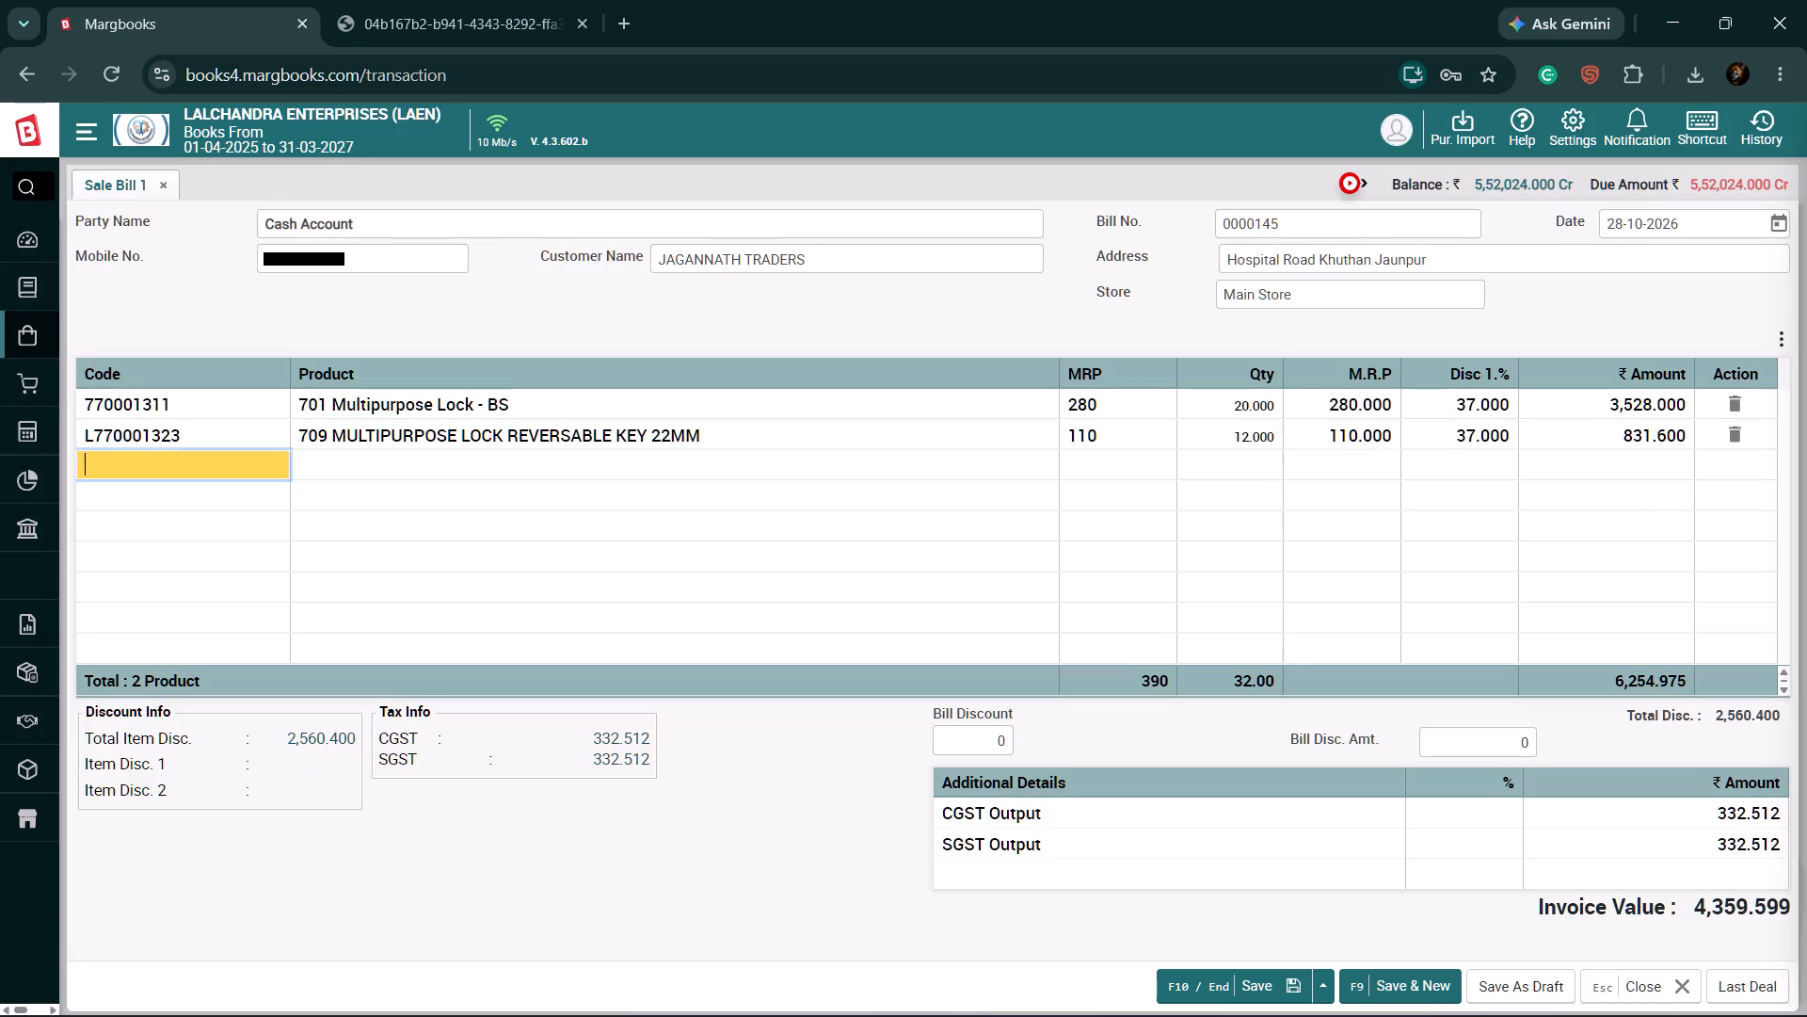
Add item TRY-IT HT MULTI PURPOSE 22 MM- SS to the bill with quantity 10 and a 37% discount.
key(Return)
text(try)
key(space)
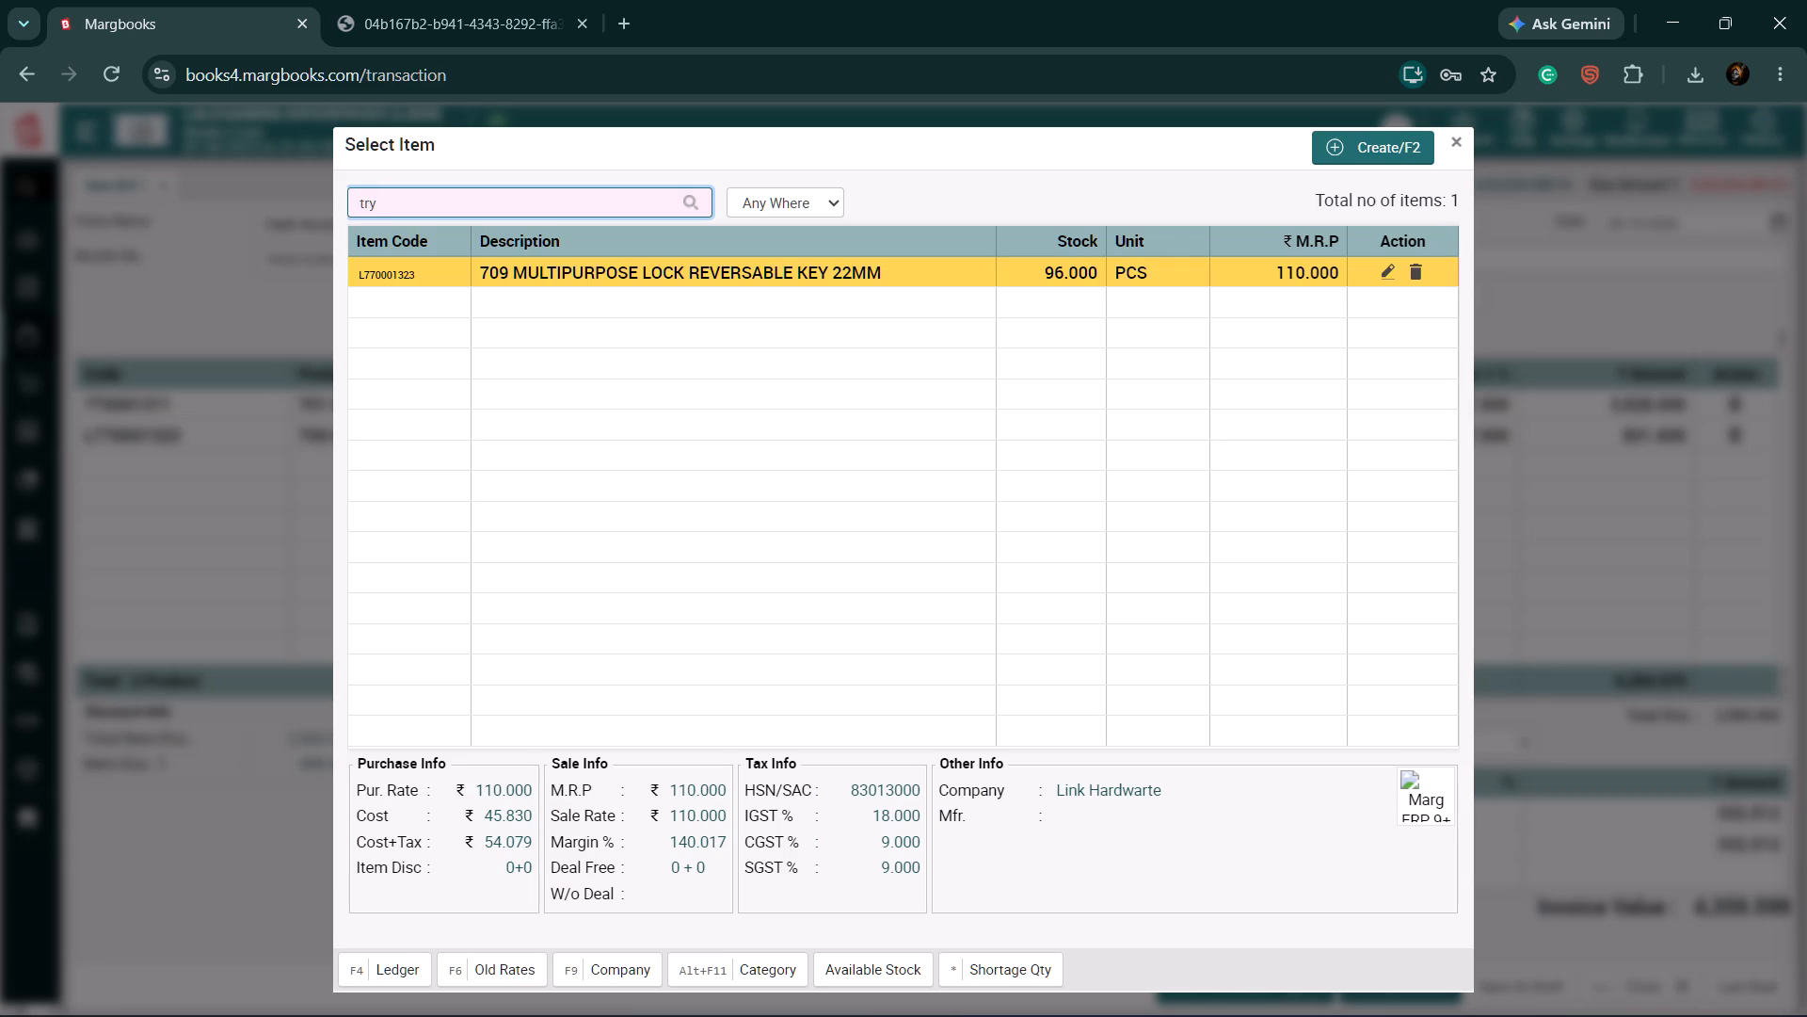
text(th multi)
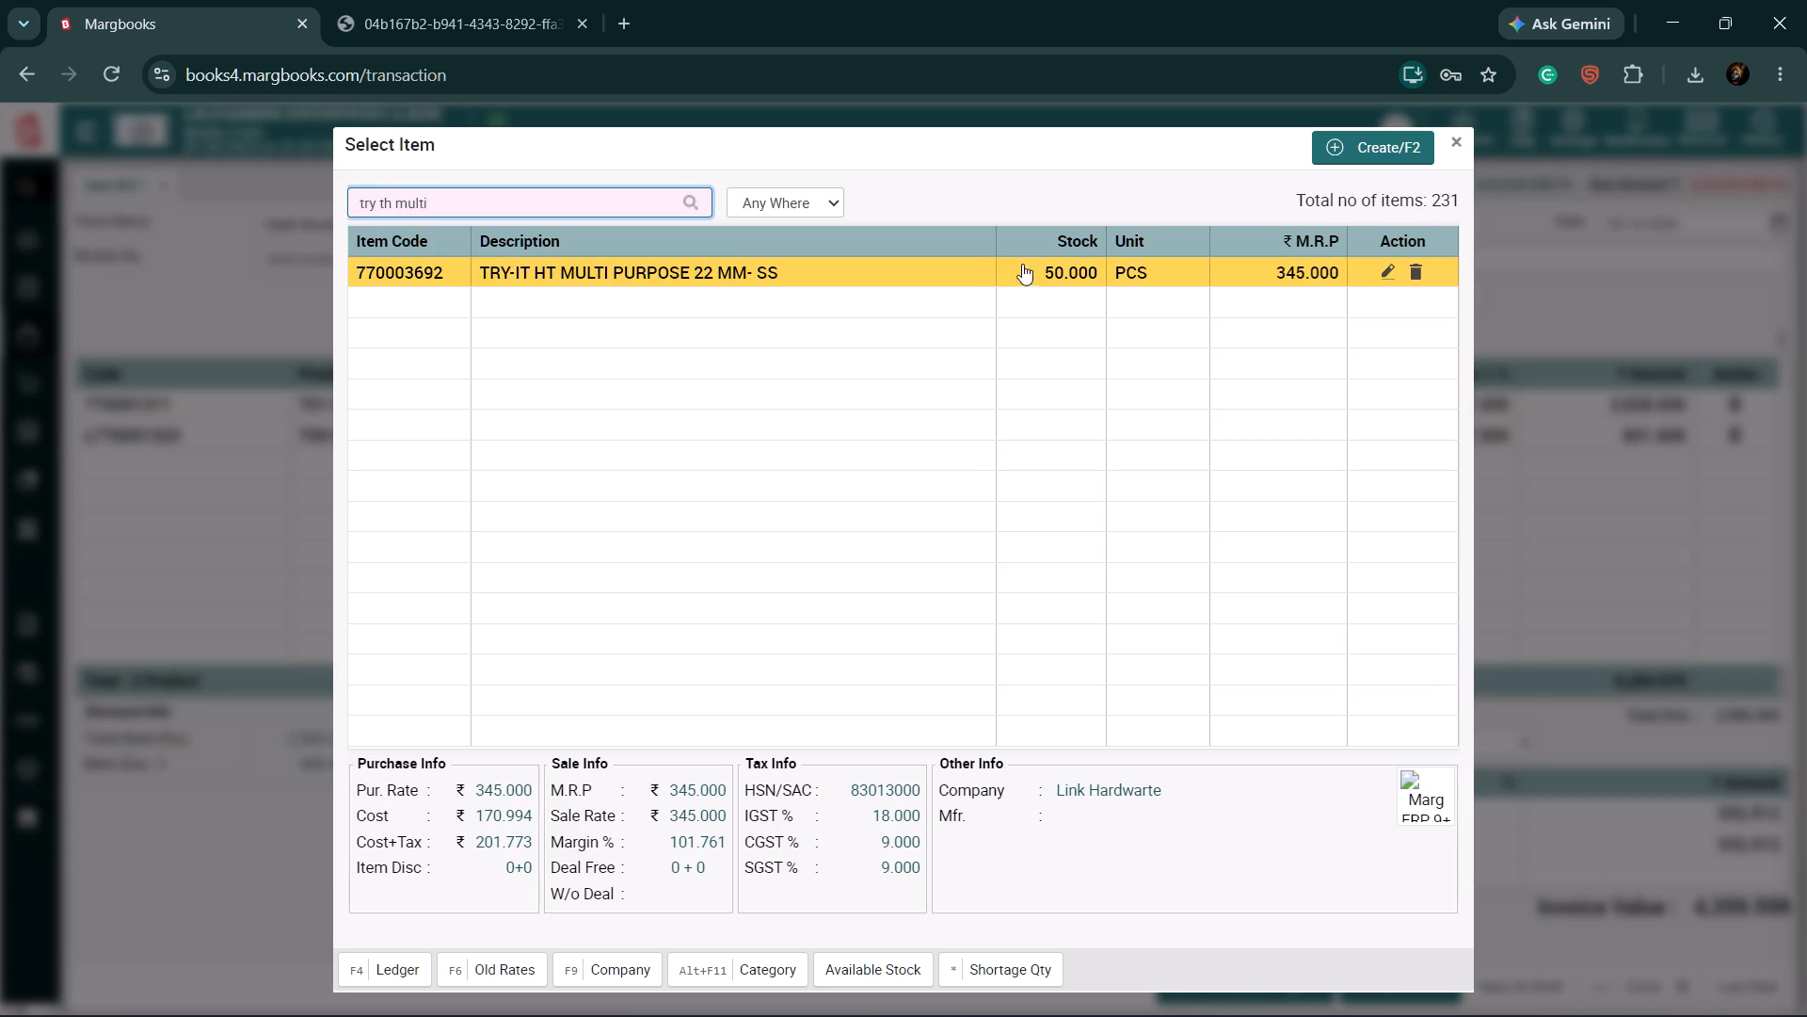
click(763, 278)
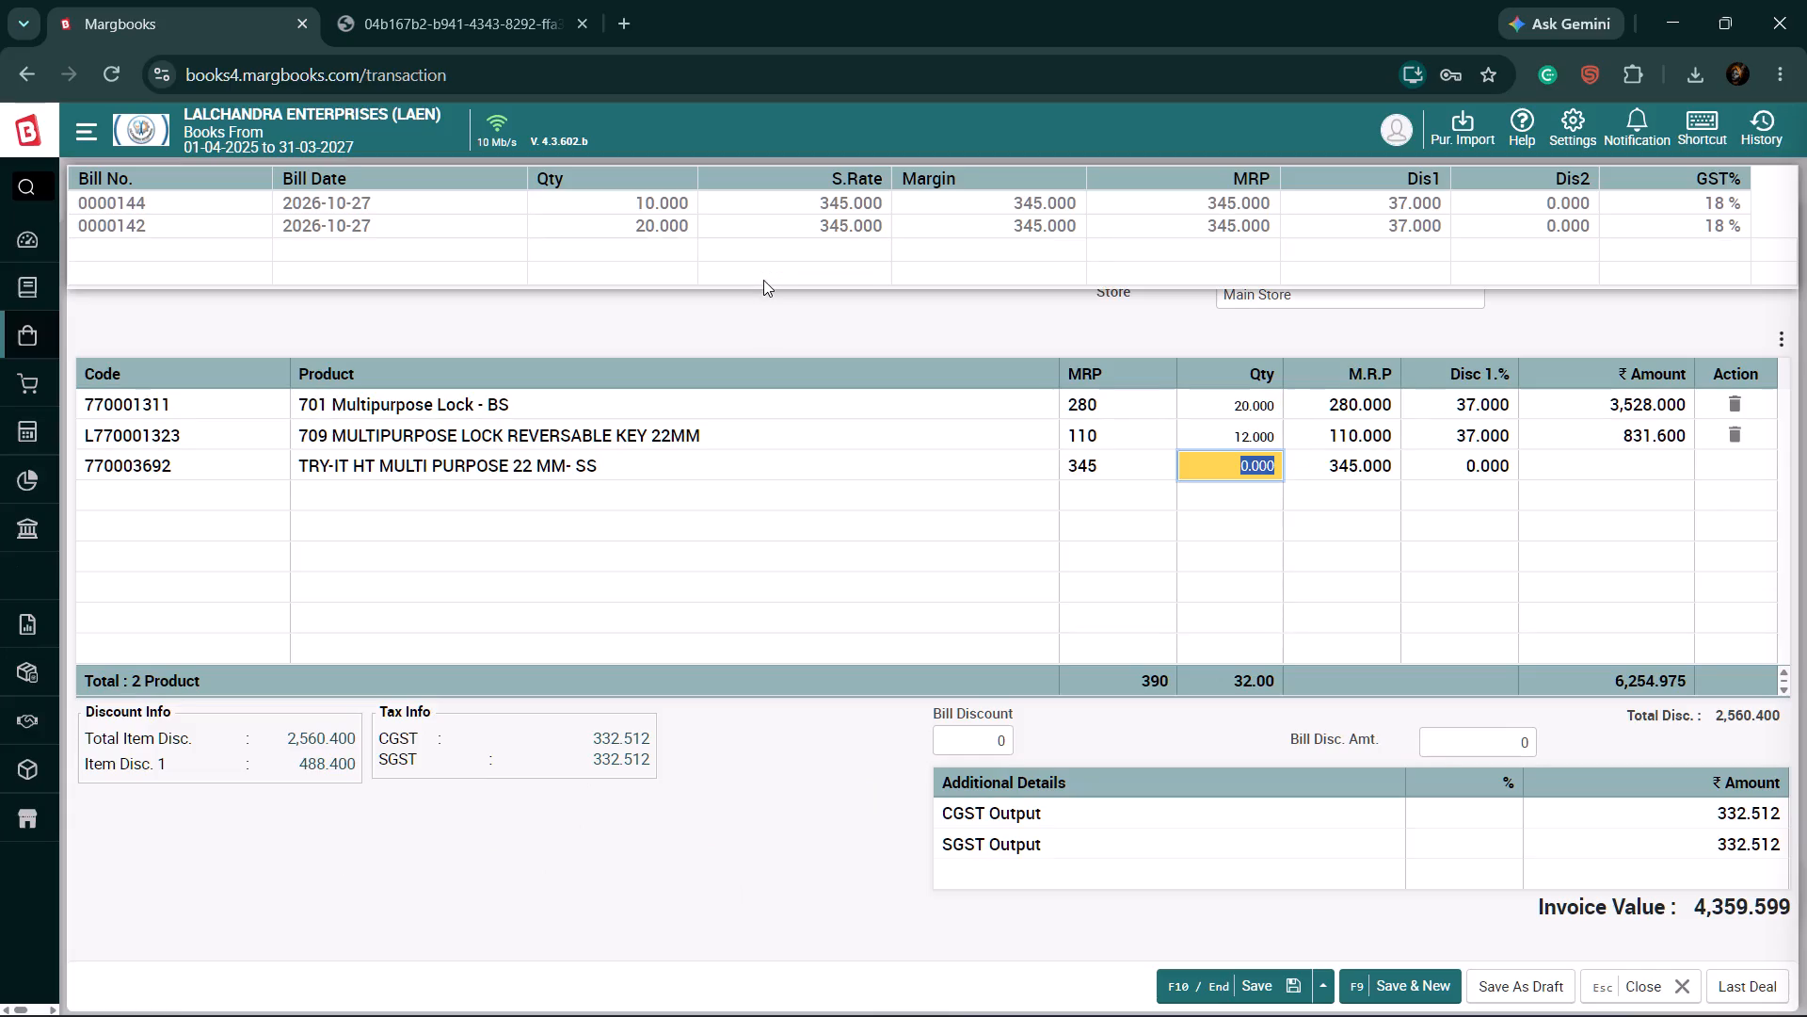
text(10)
key(Return)
key(Return)
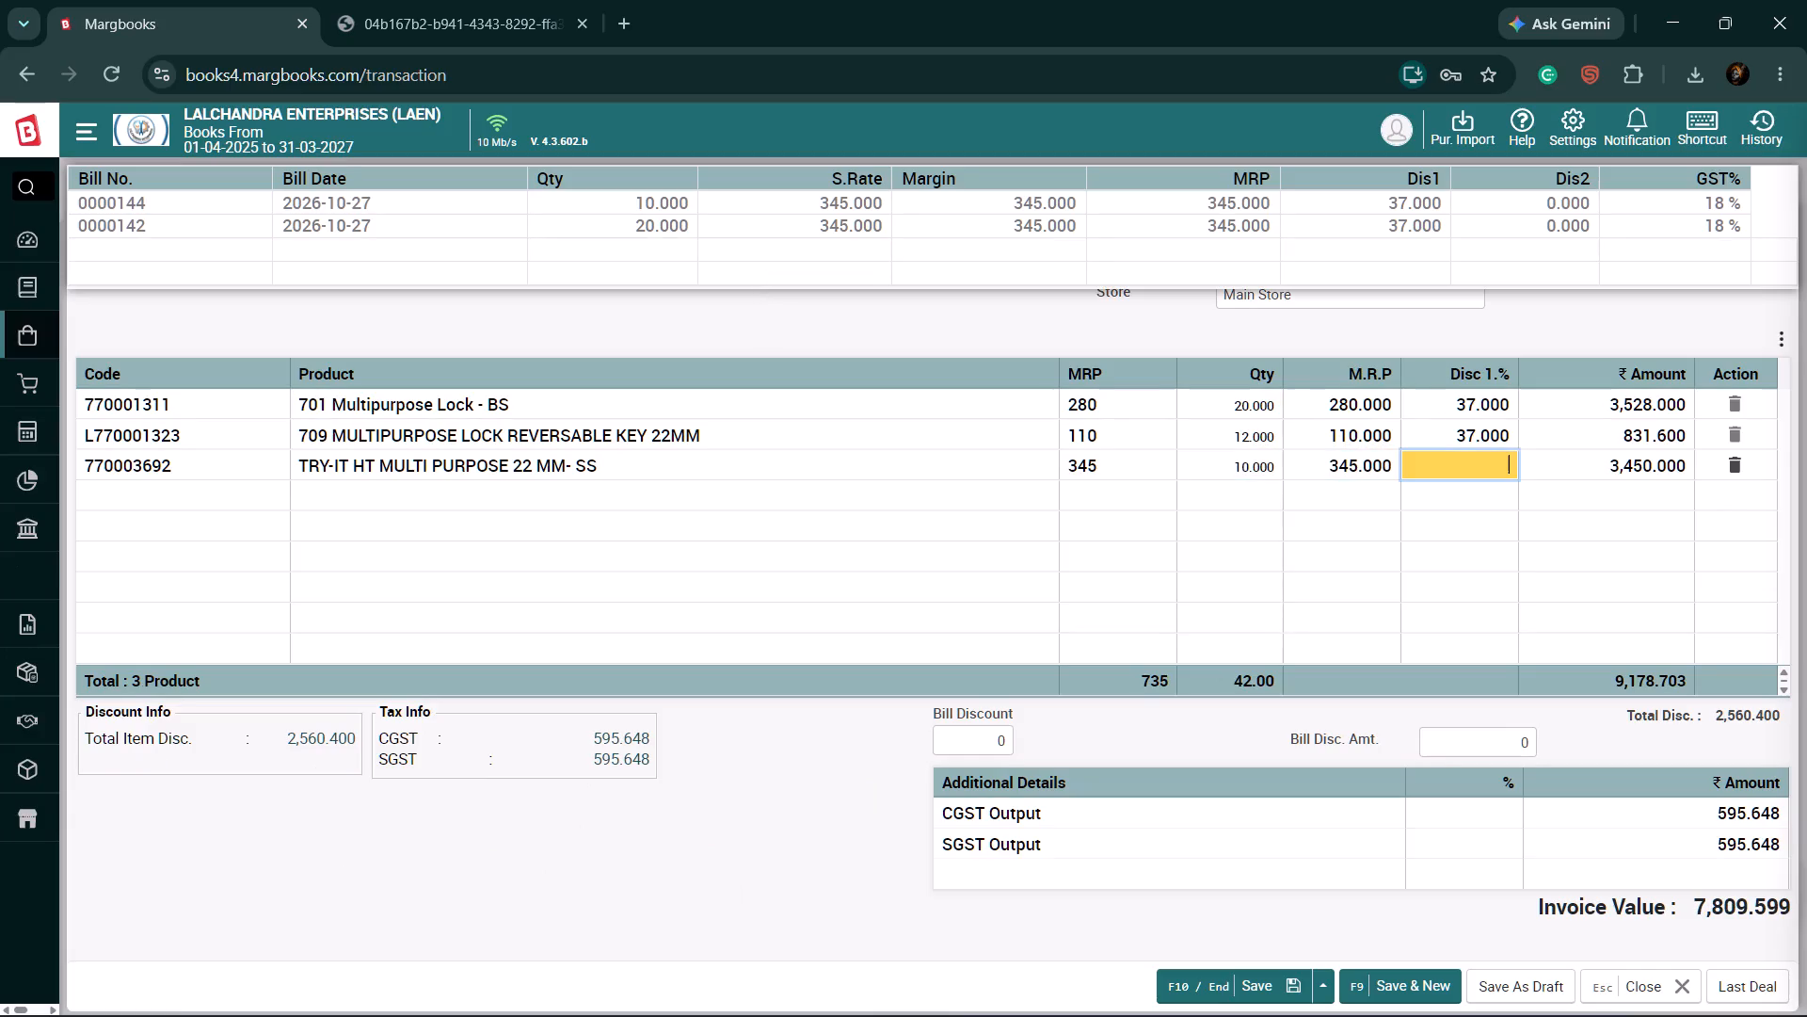
text(37)
key(Return)
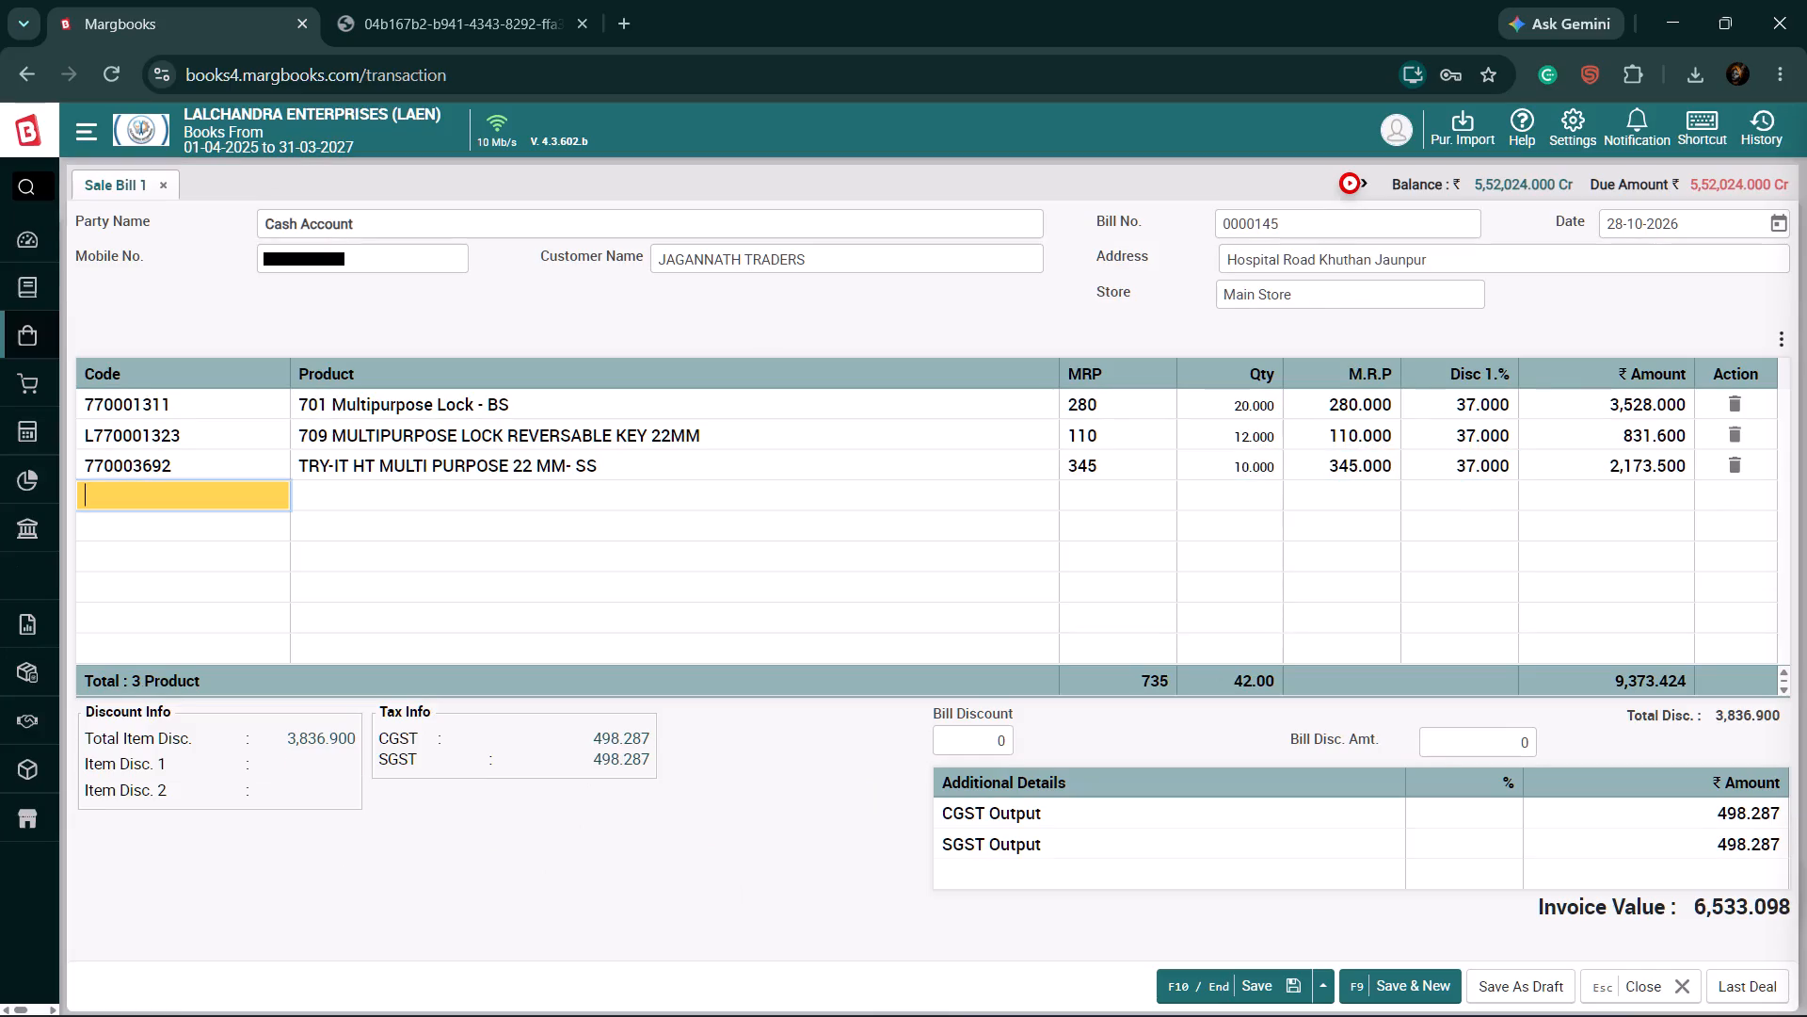
Add item LINK ROUND 65-NL to the bill with quantity 10 and a 35% discount.
key(Return)
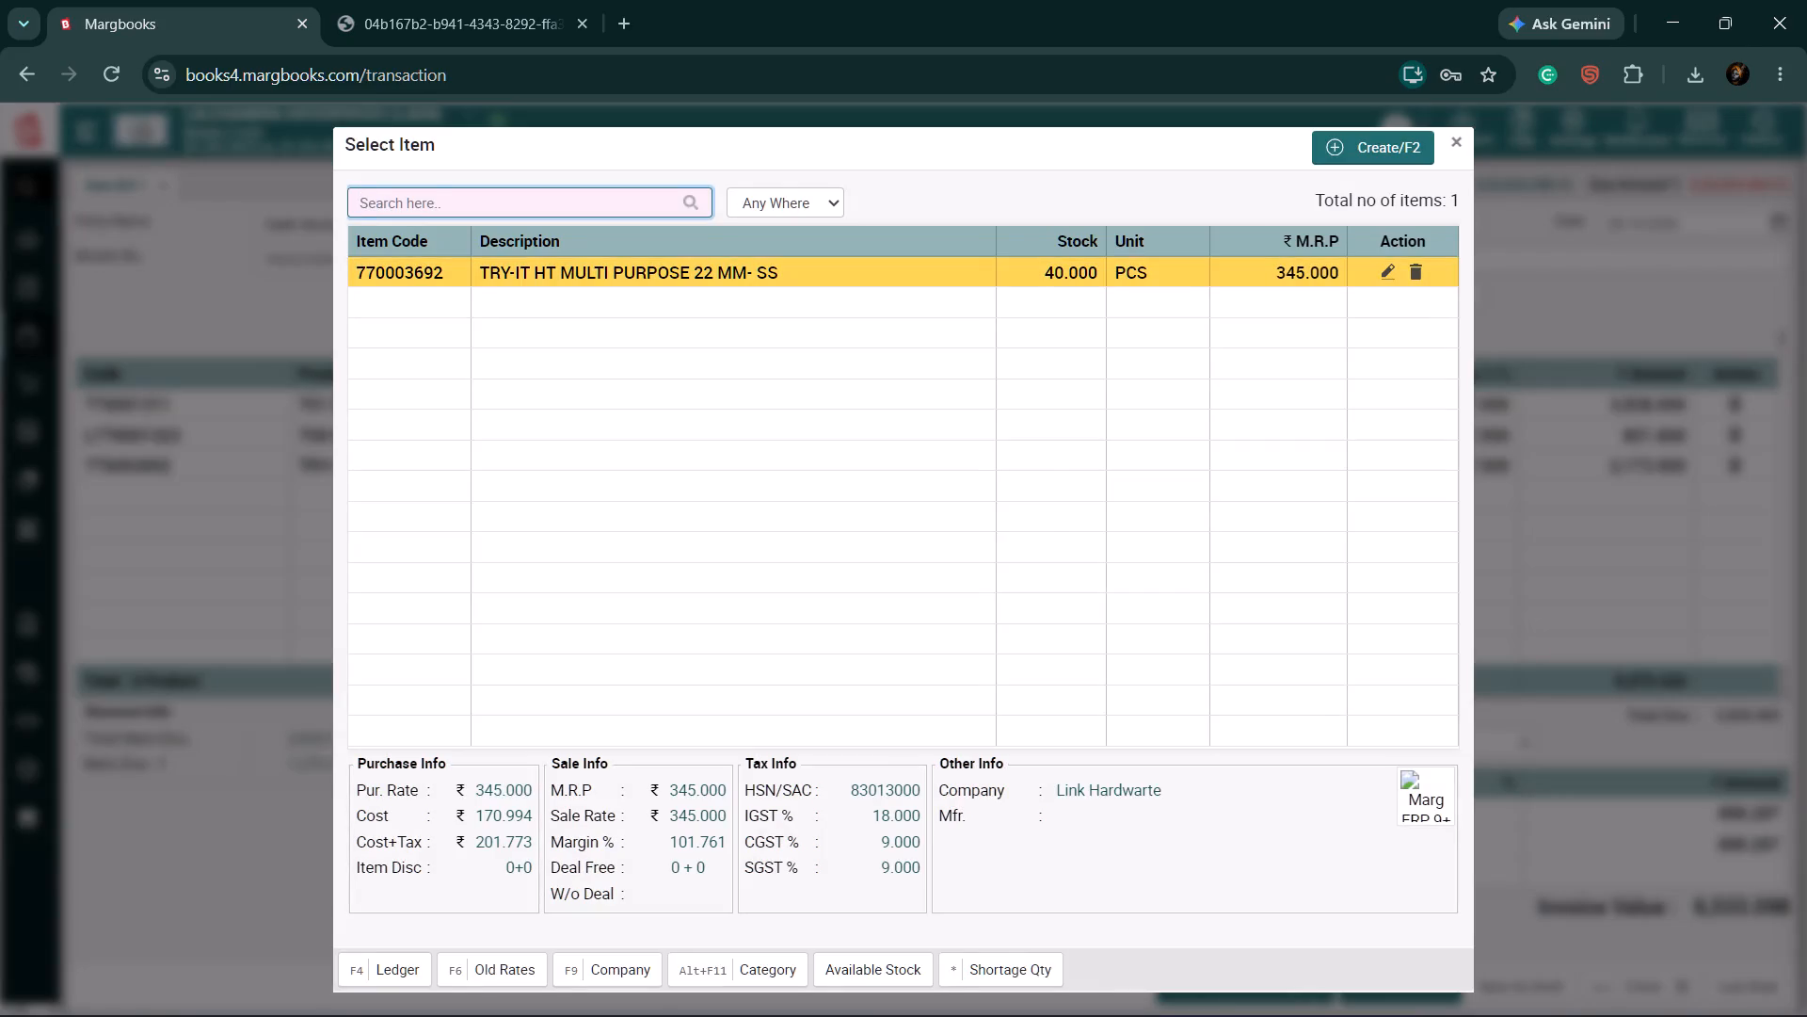
text(65 nl)
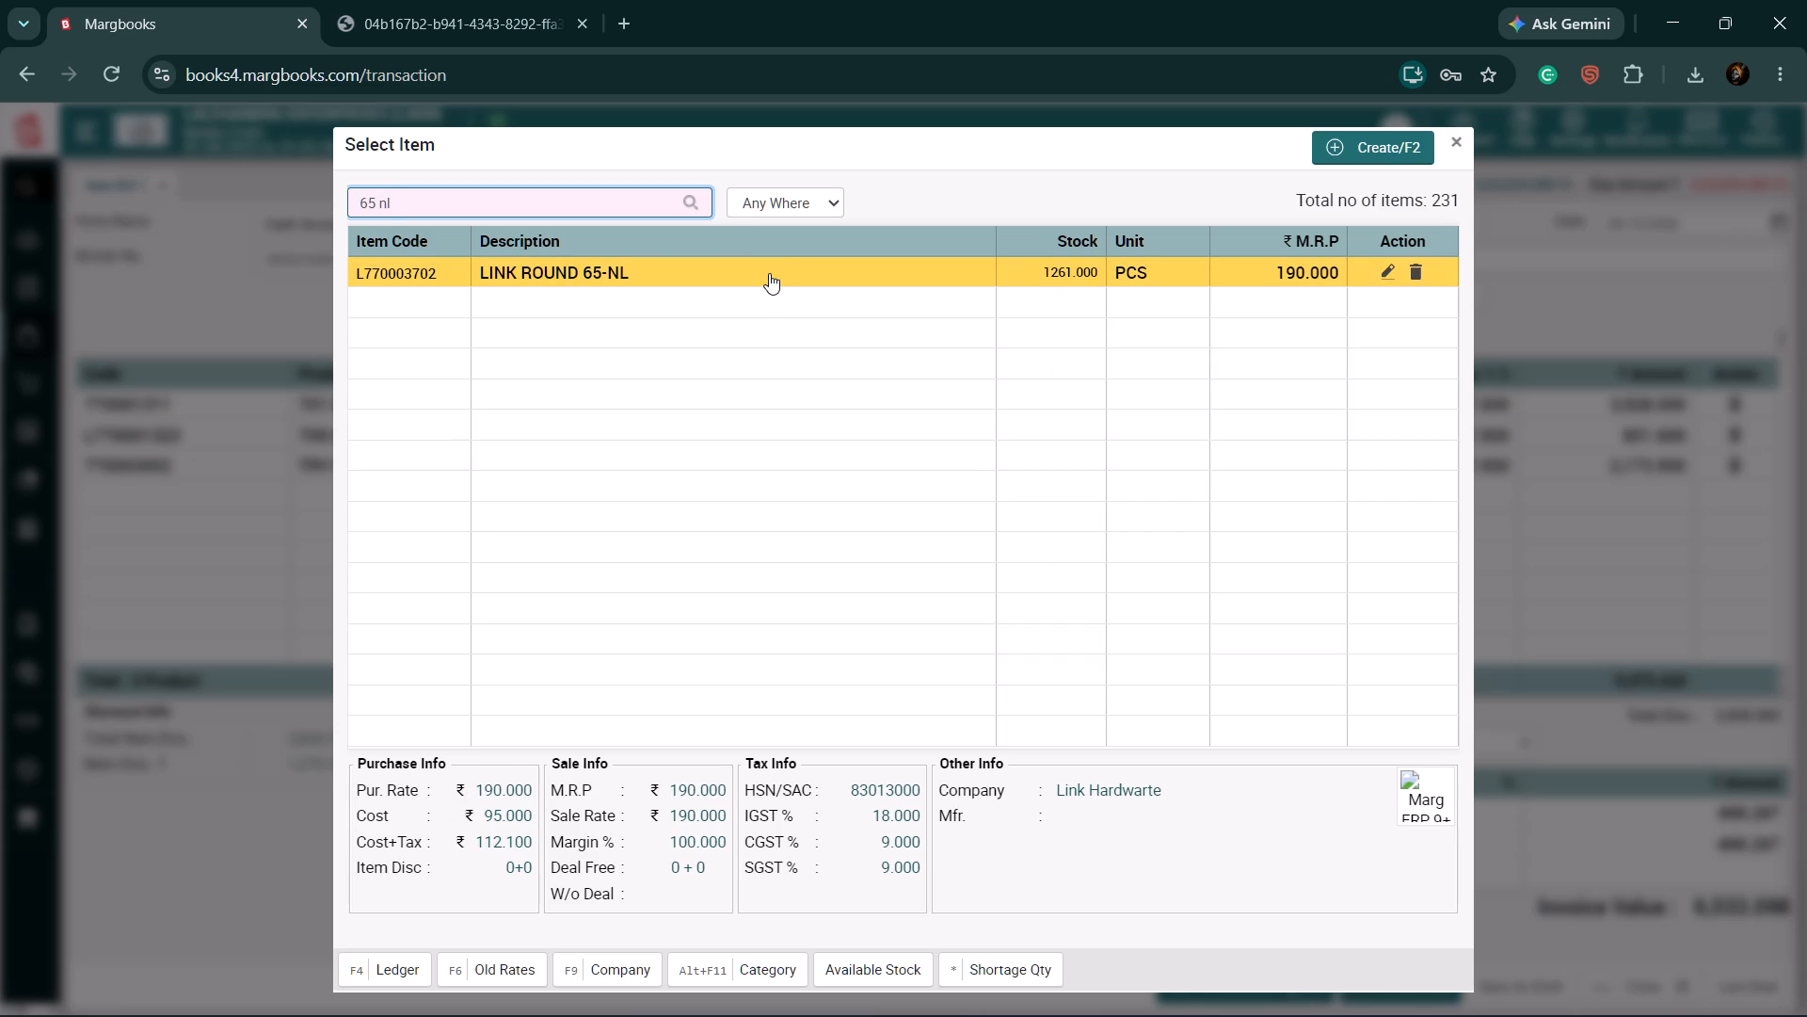
click(769, 273)
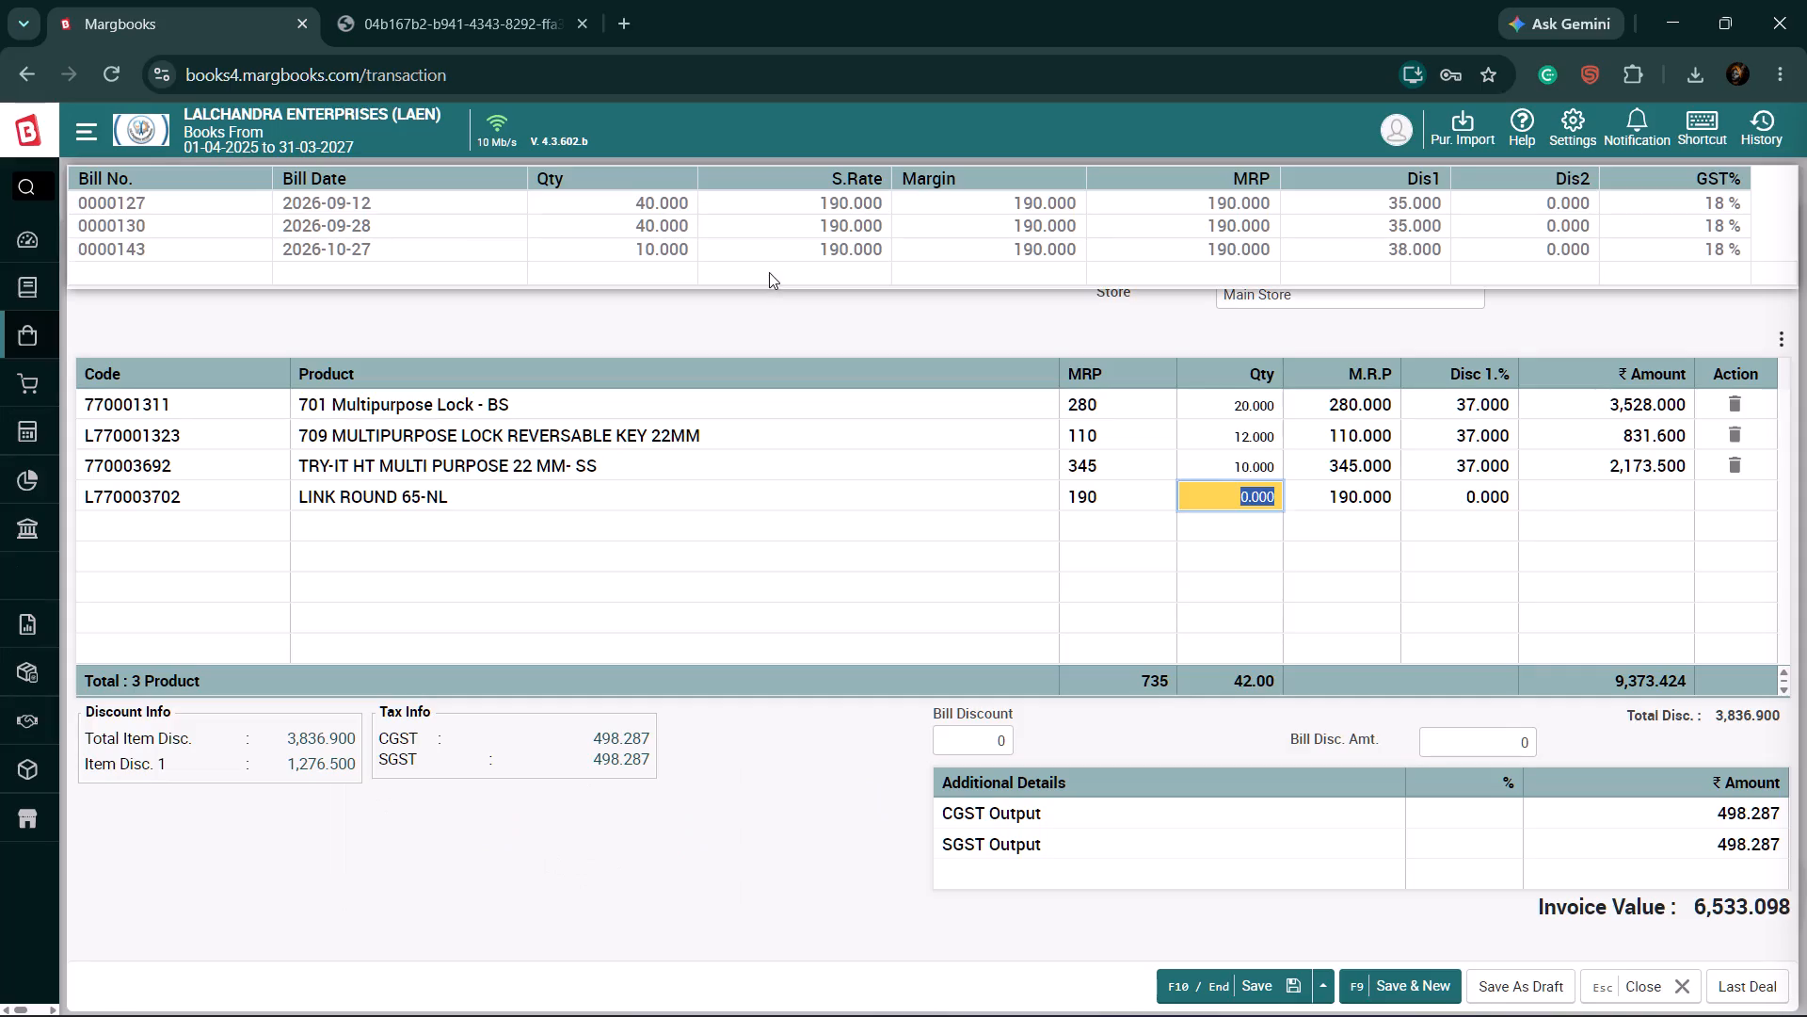
text(10)
key(Return)
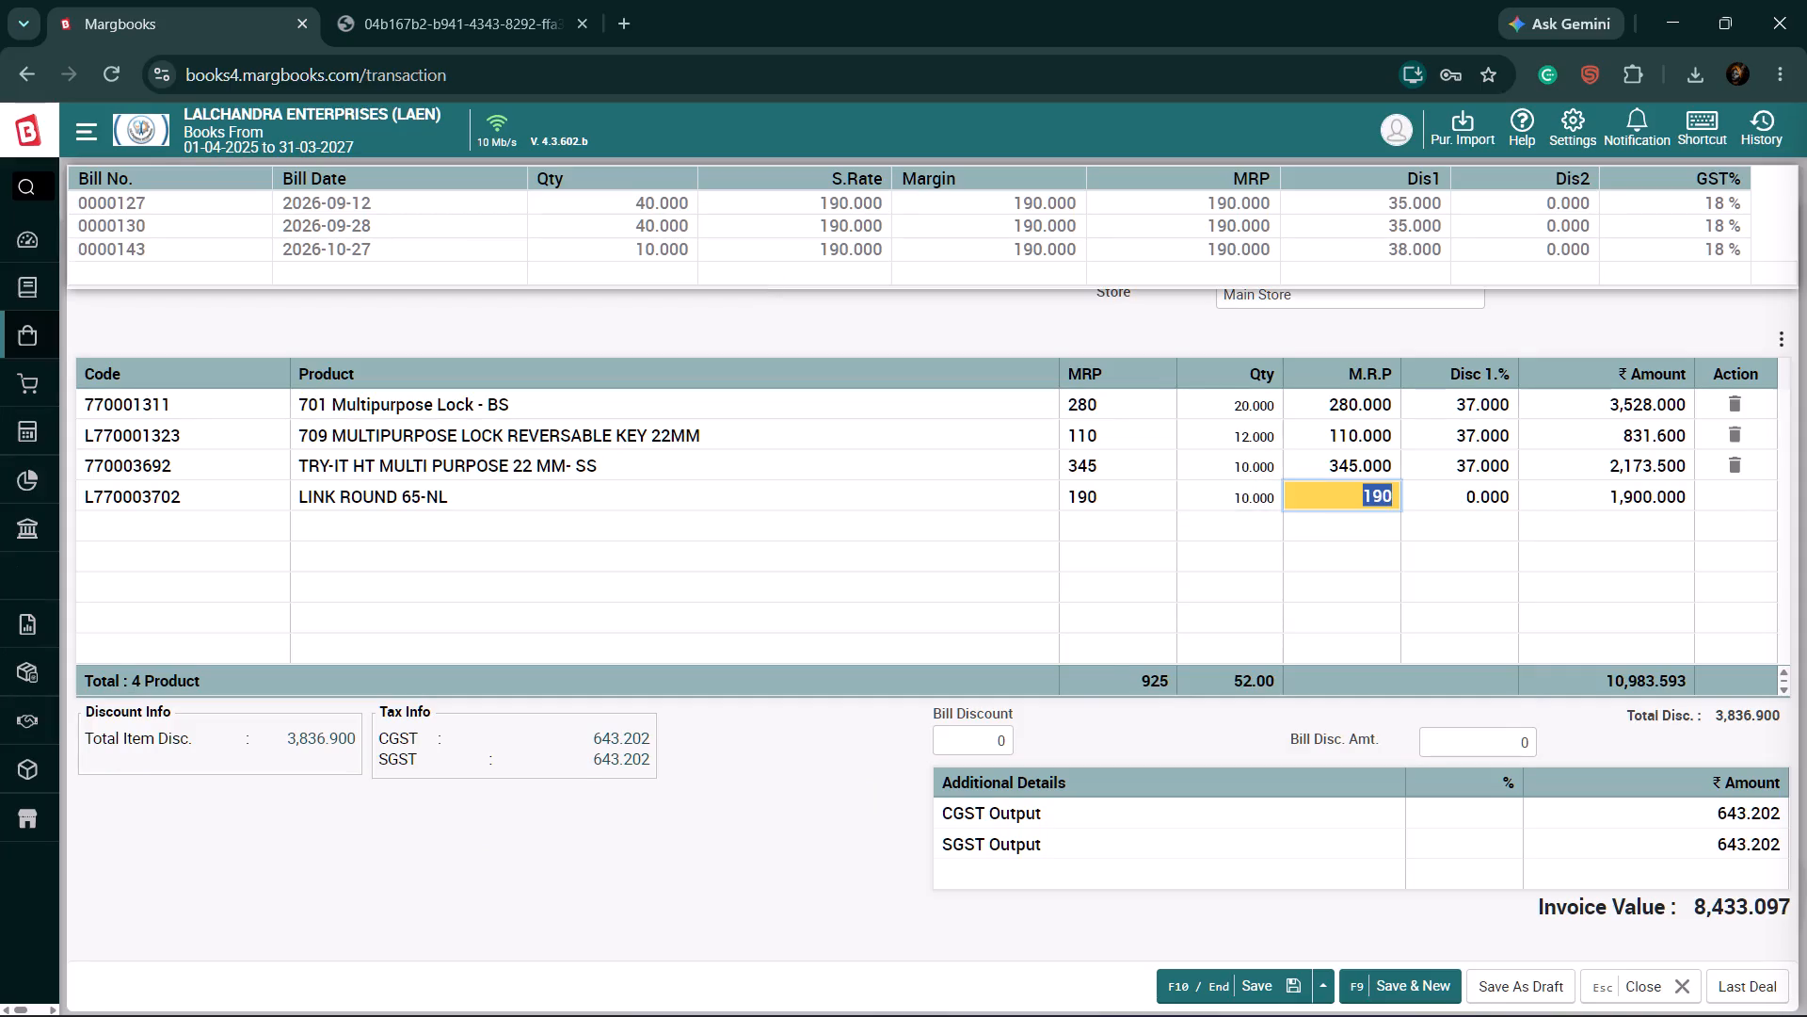
key(Return)
text(35)
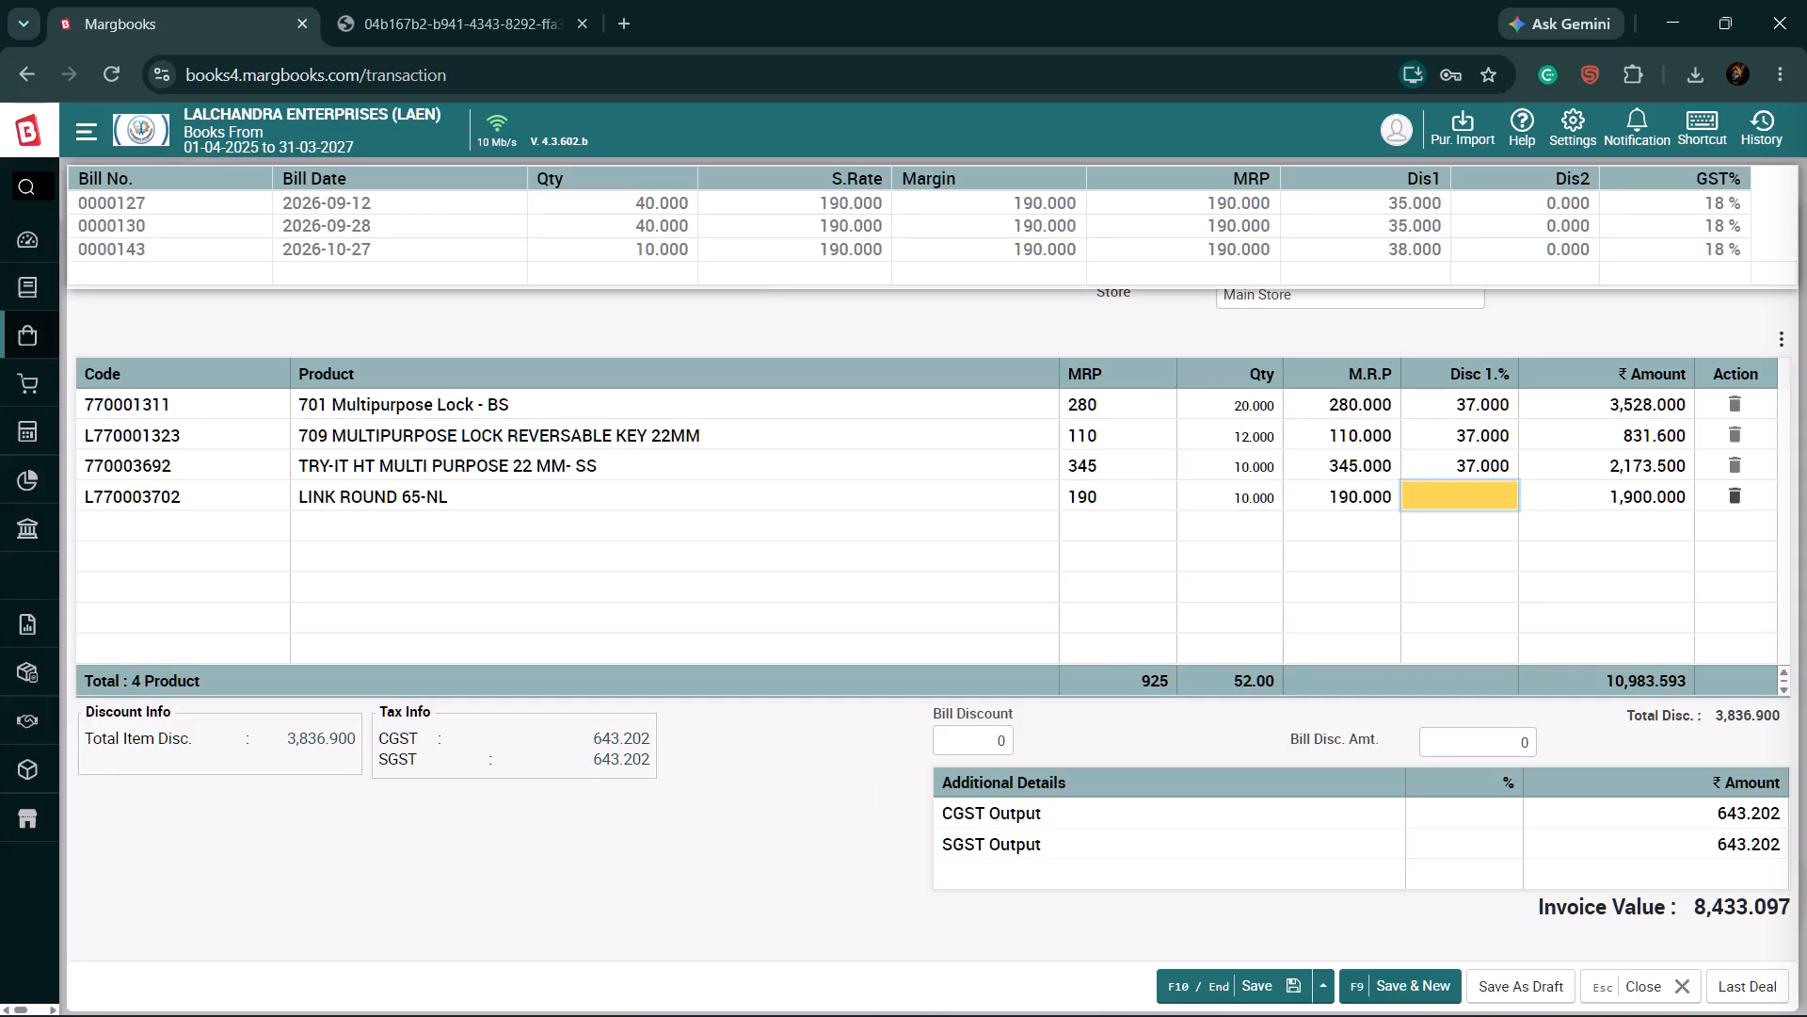
key(Return)
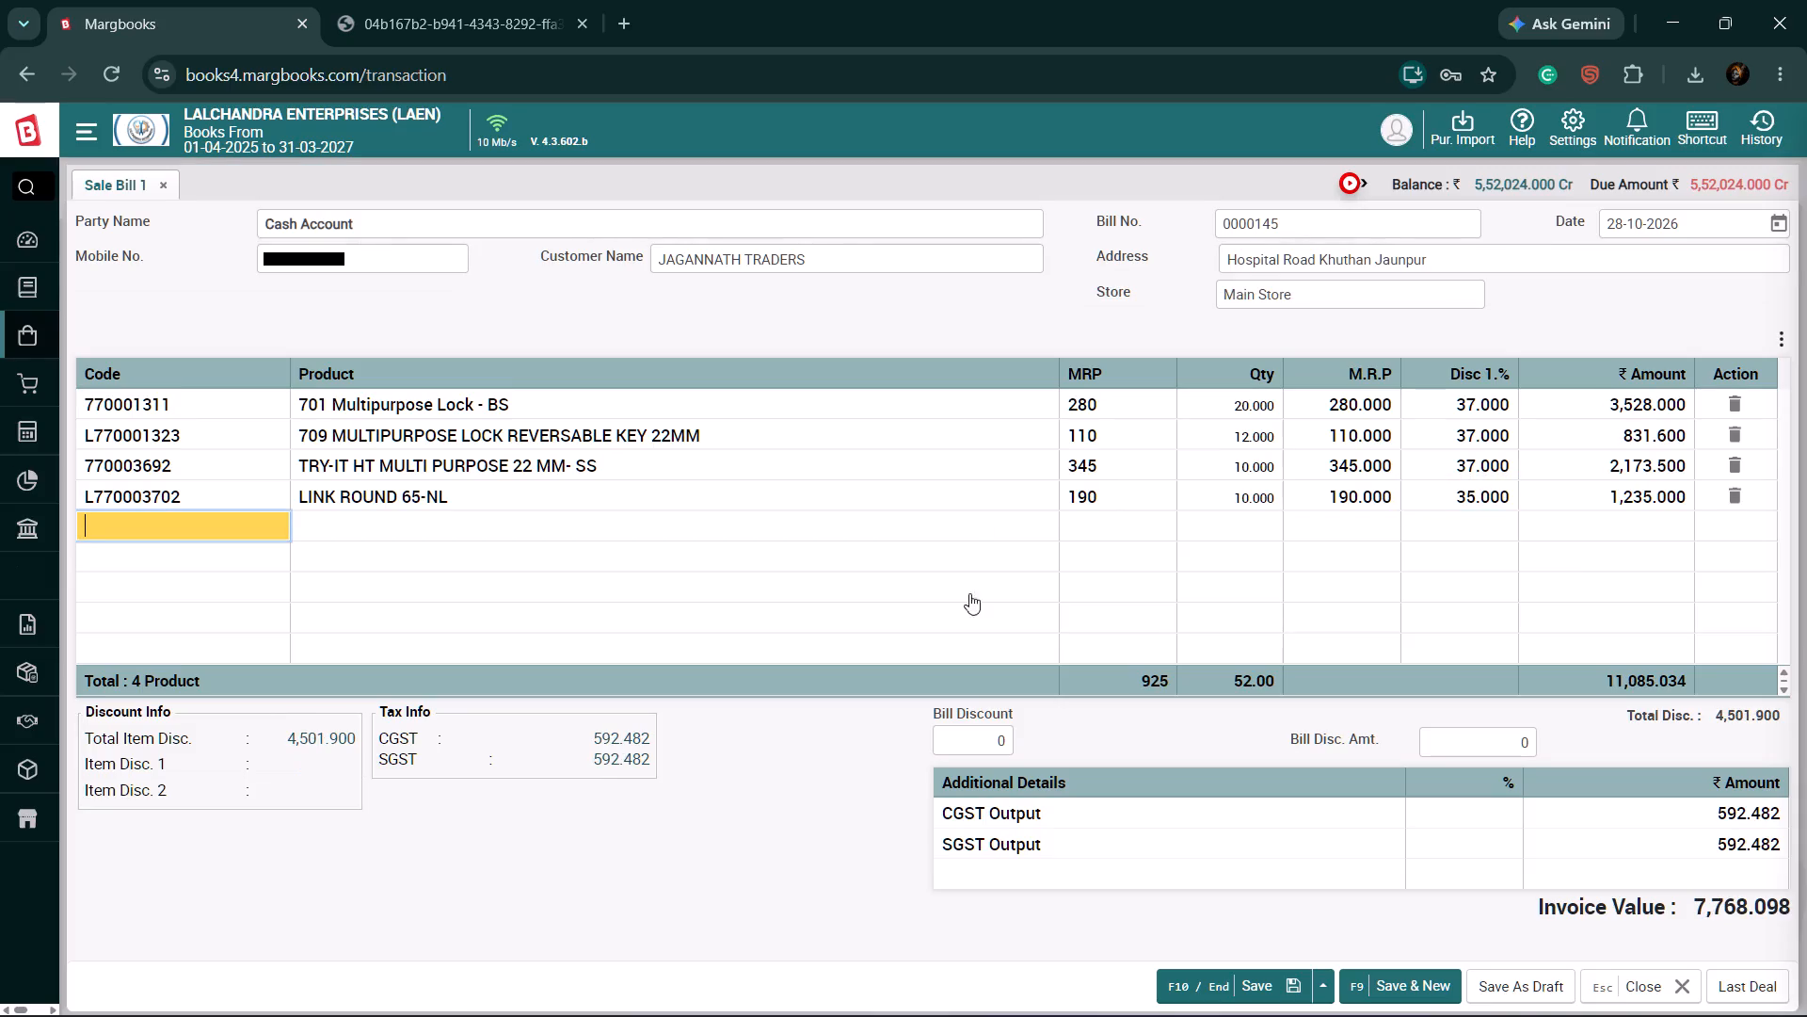
Save sale bill 0000145 with the full amount paid through the Cash Account.
click(1244, 986)
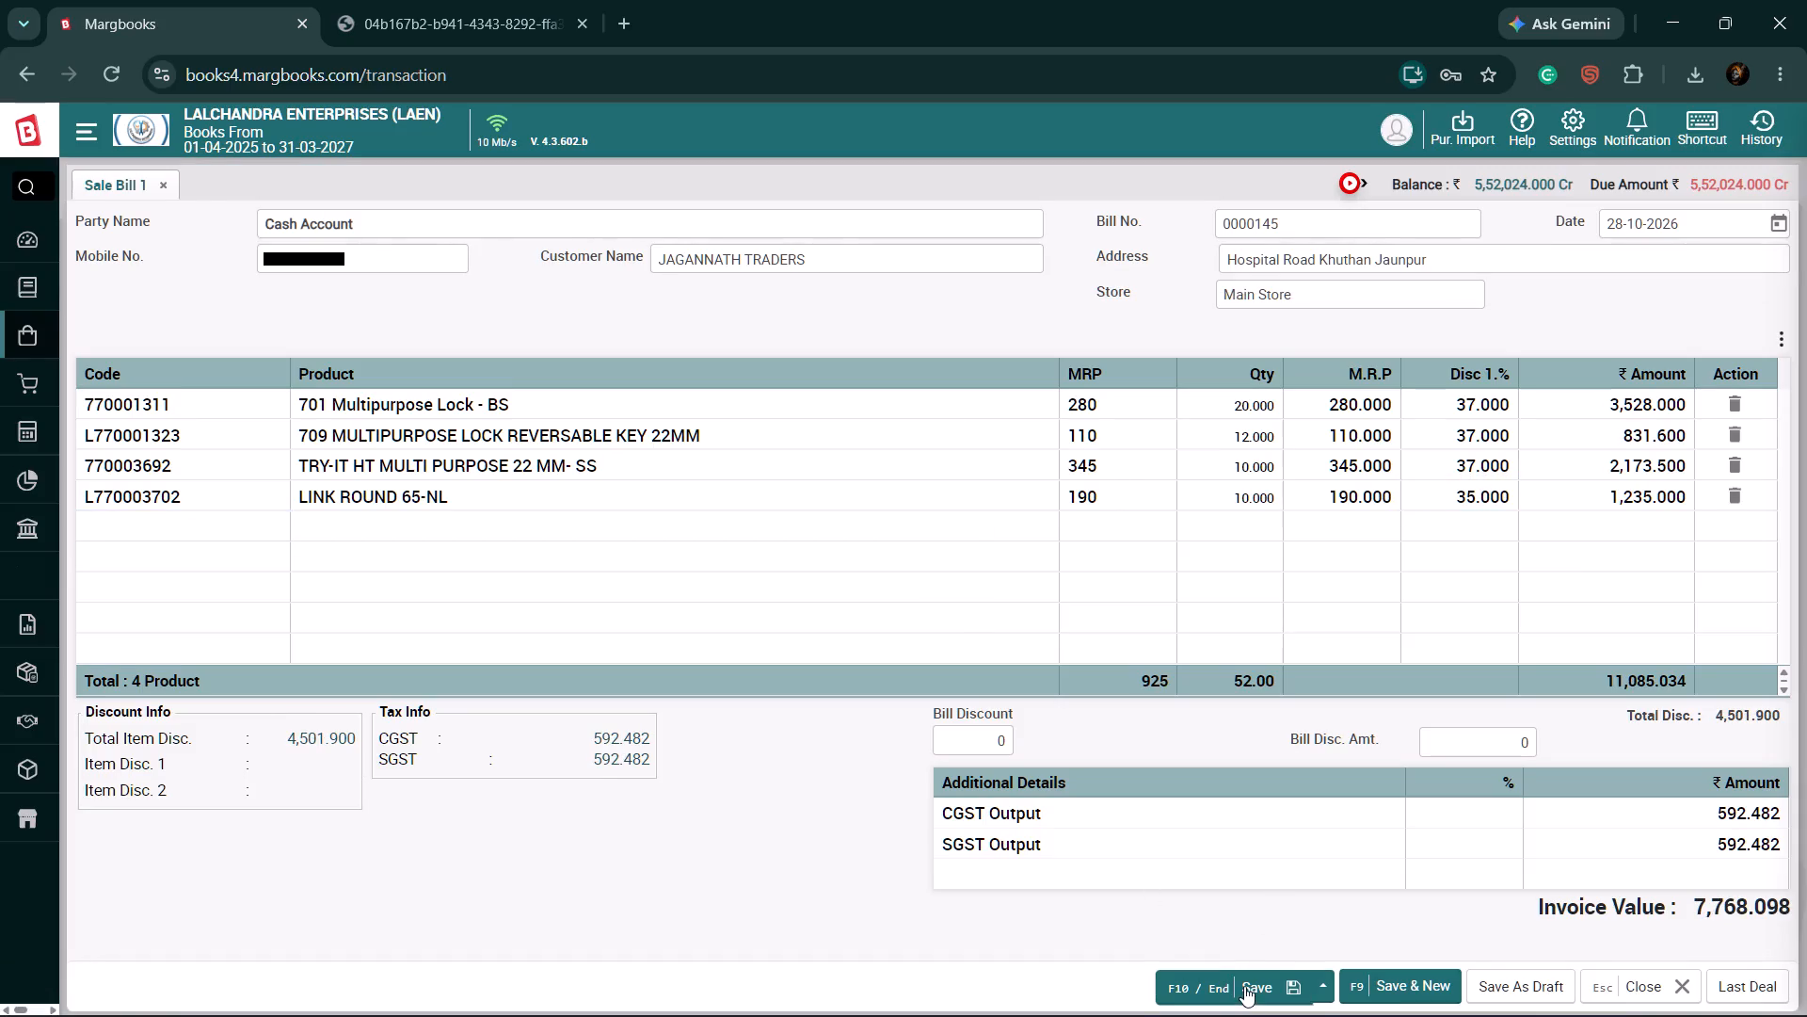
double_click(1244, 986)
click(1244, 986)
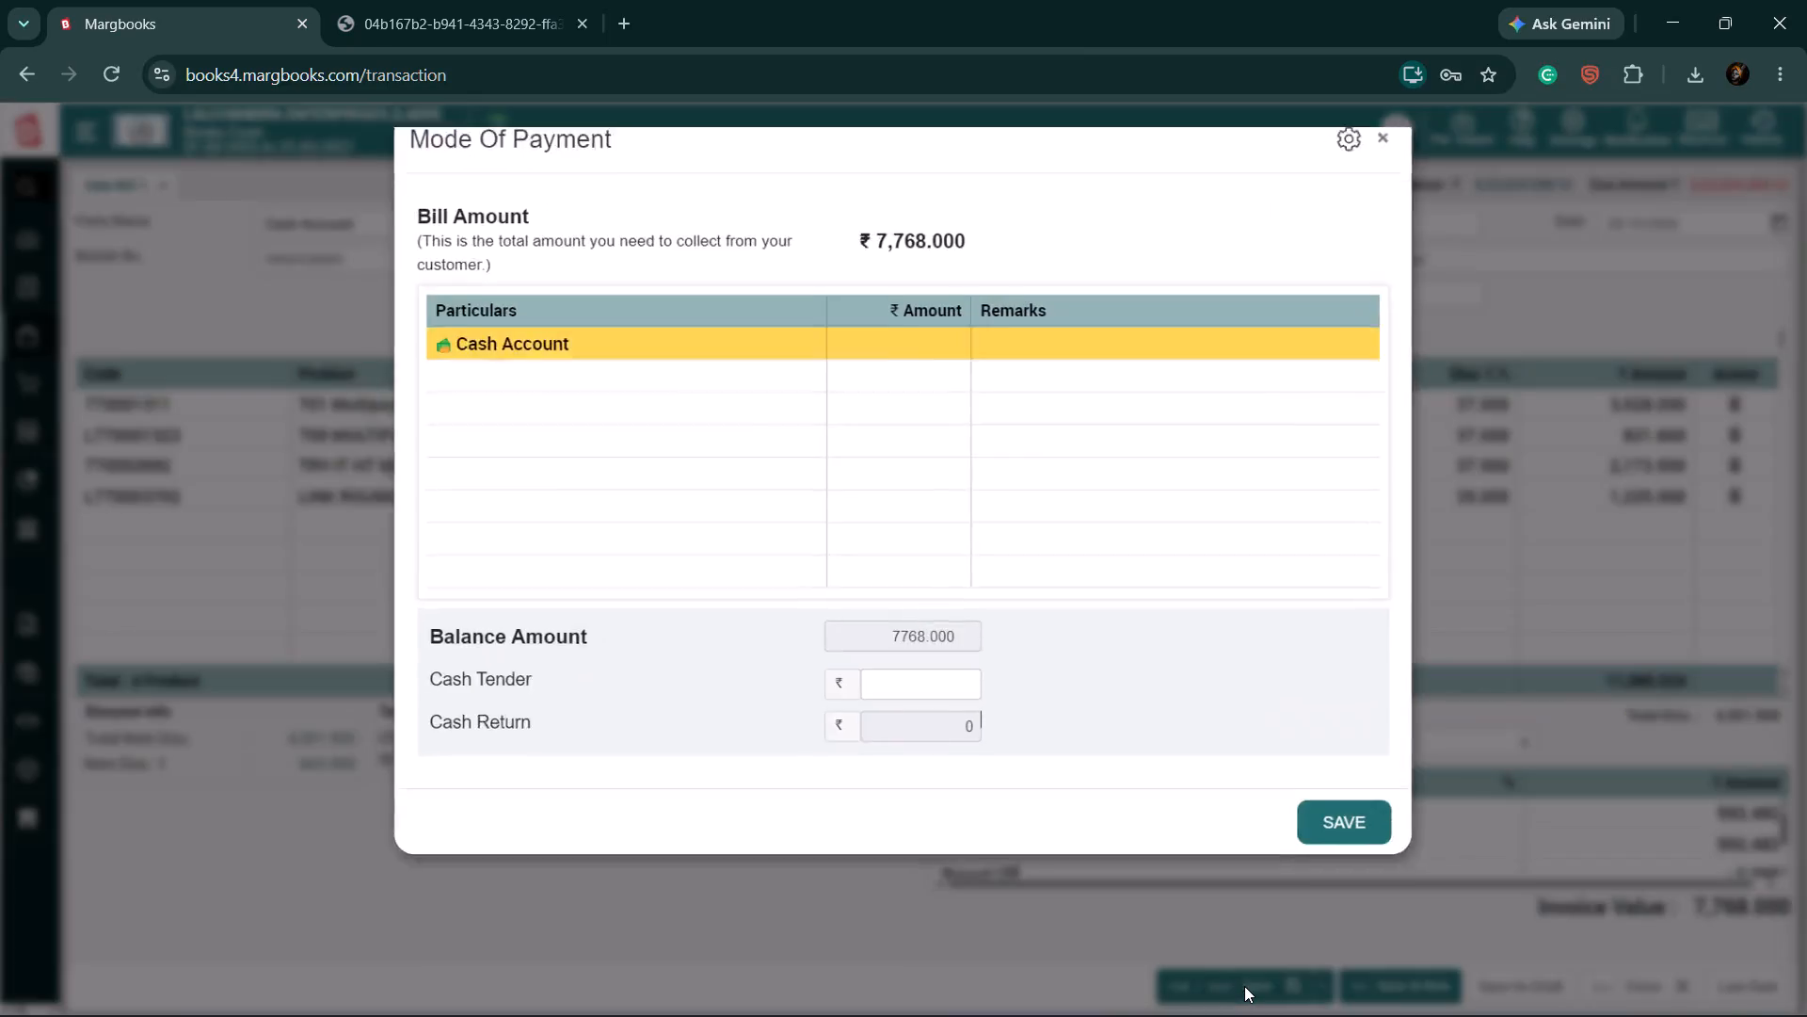
click(1317, 801)
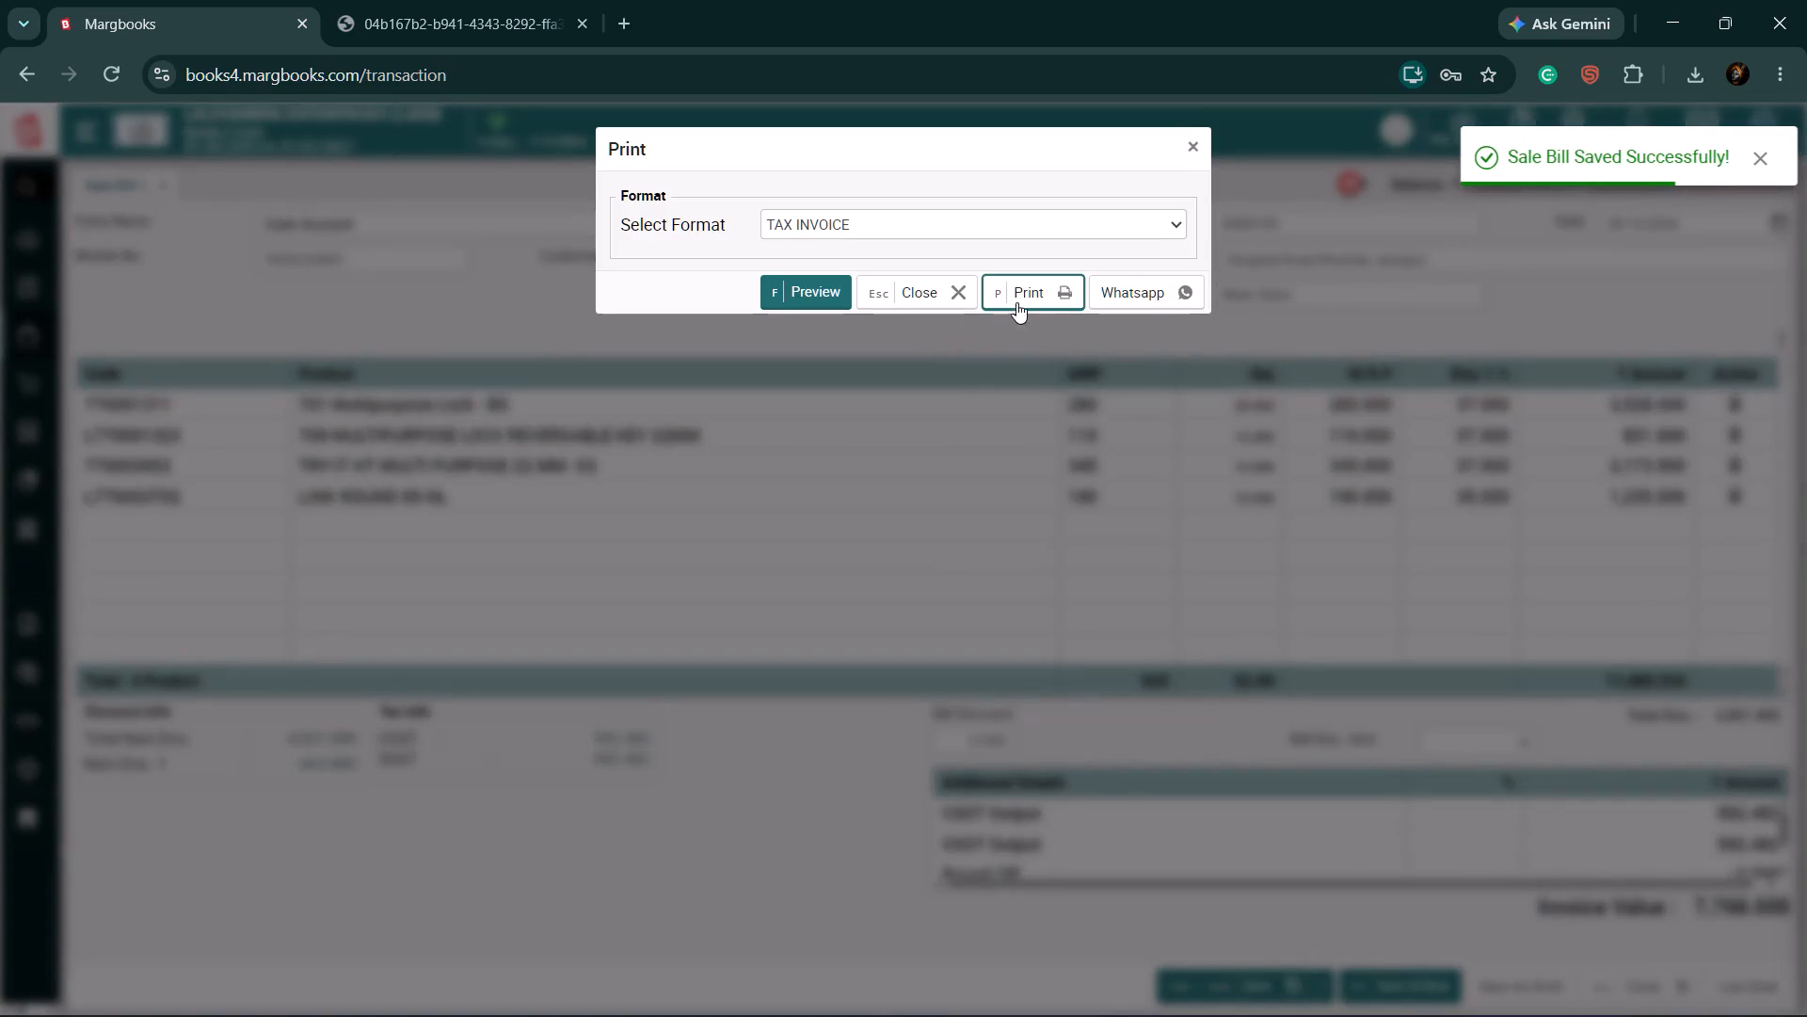
Preview the saved bill in the TAX INVOICE format, check the page and download the PDF.
click(823, 285)
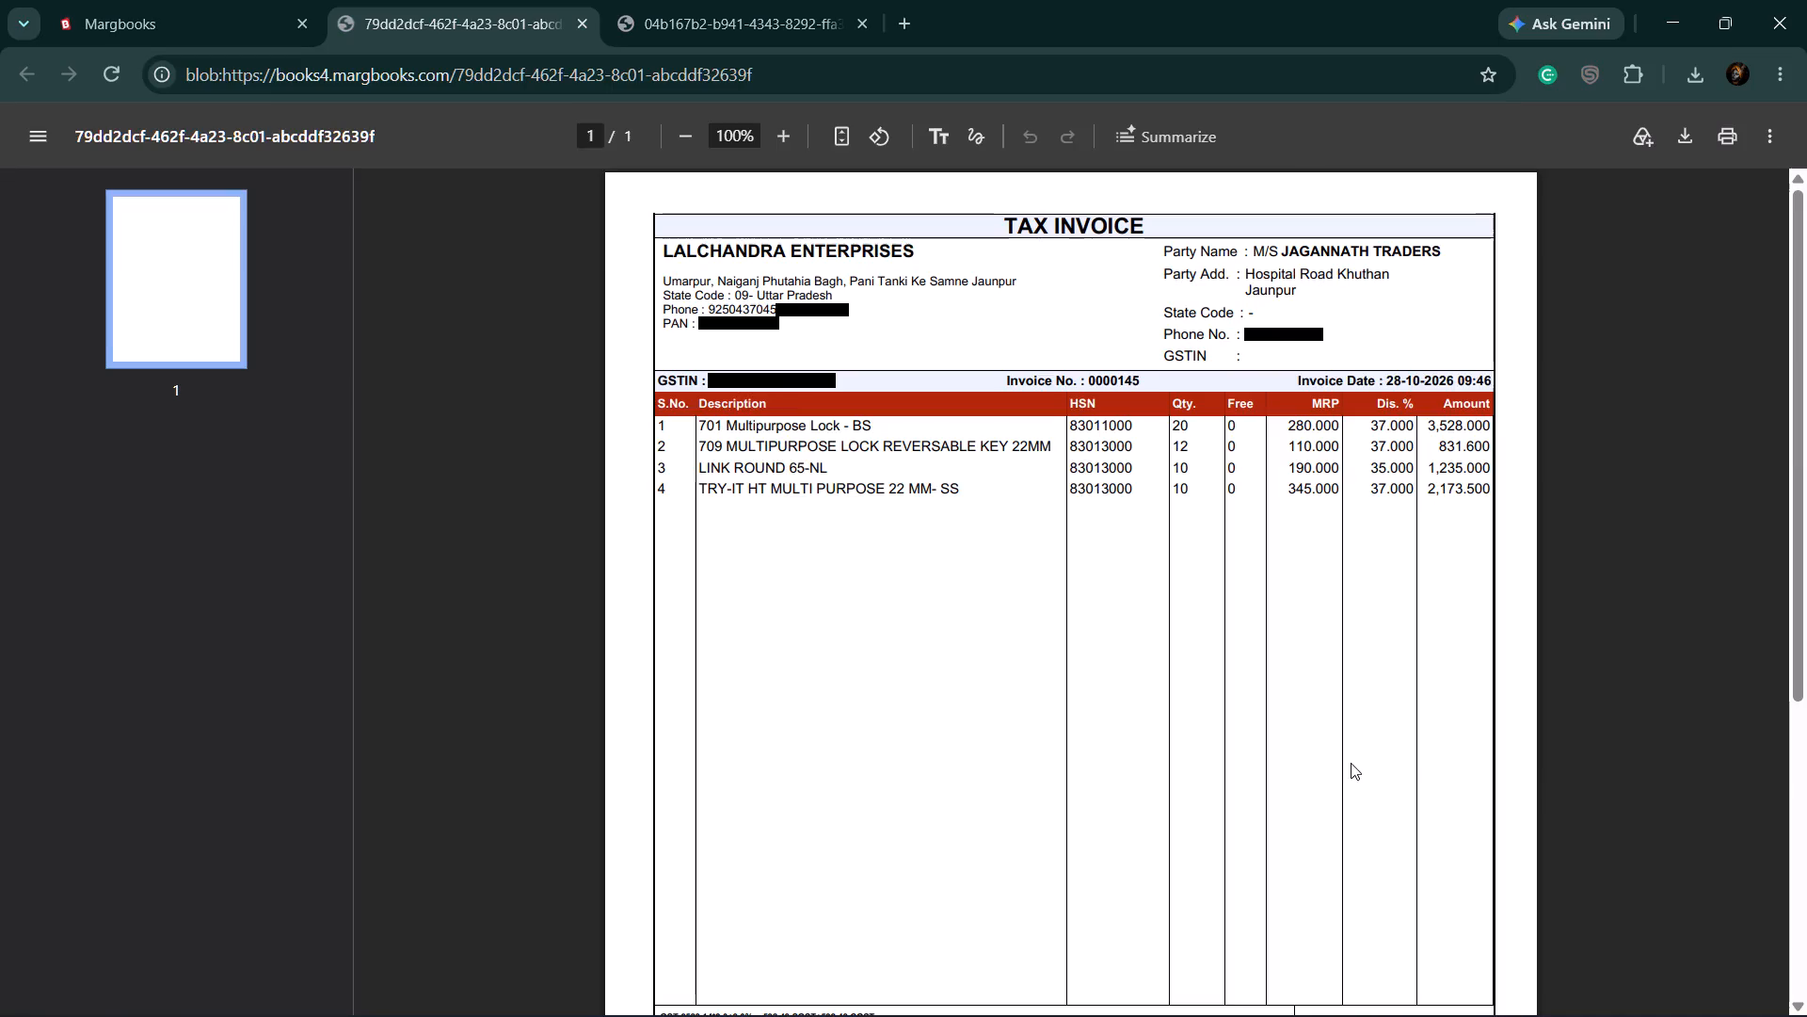
scroll(1331, 772, down, 5)
scroll(1331, 773, up, 5)
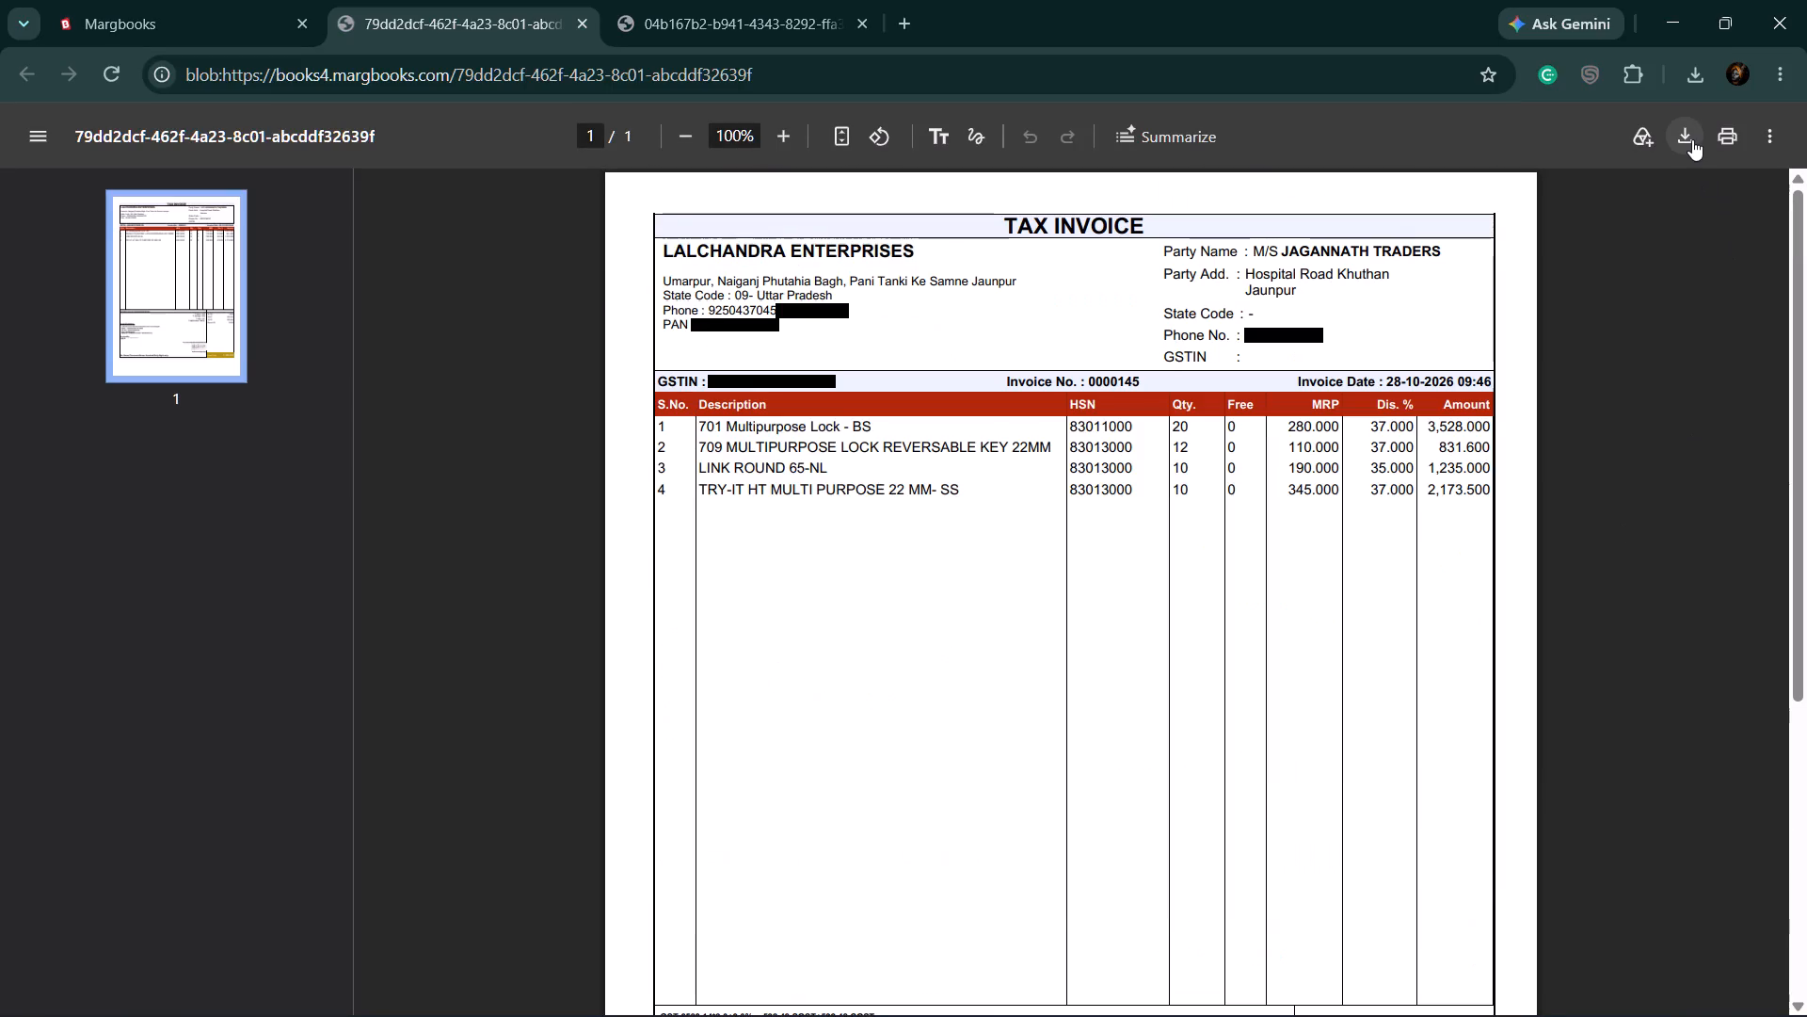
click(1692, 139)
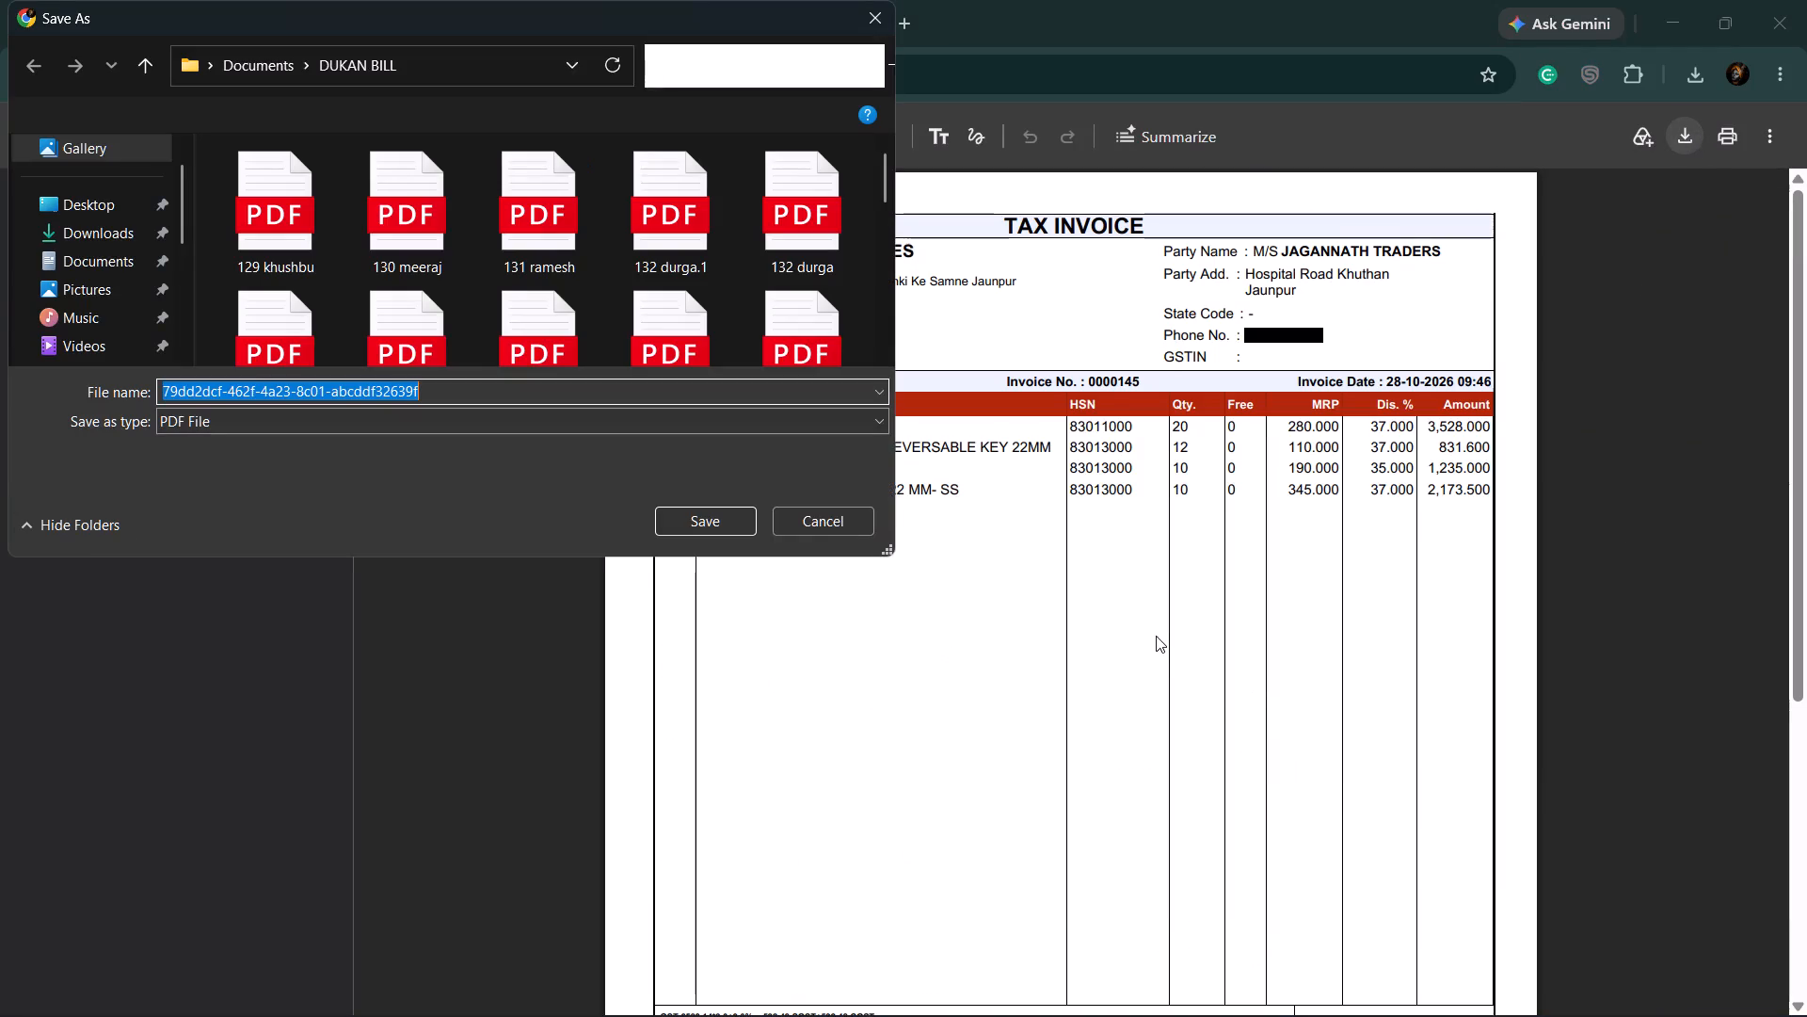
Save the invoice PDF as 145_jagannath in the DUKAN BILL folder.
key(BackSpace)
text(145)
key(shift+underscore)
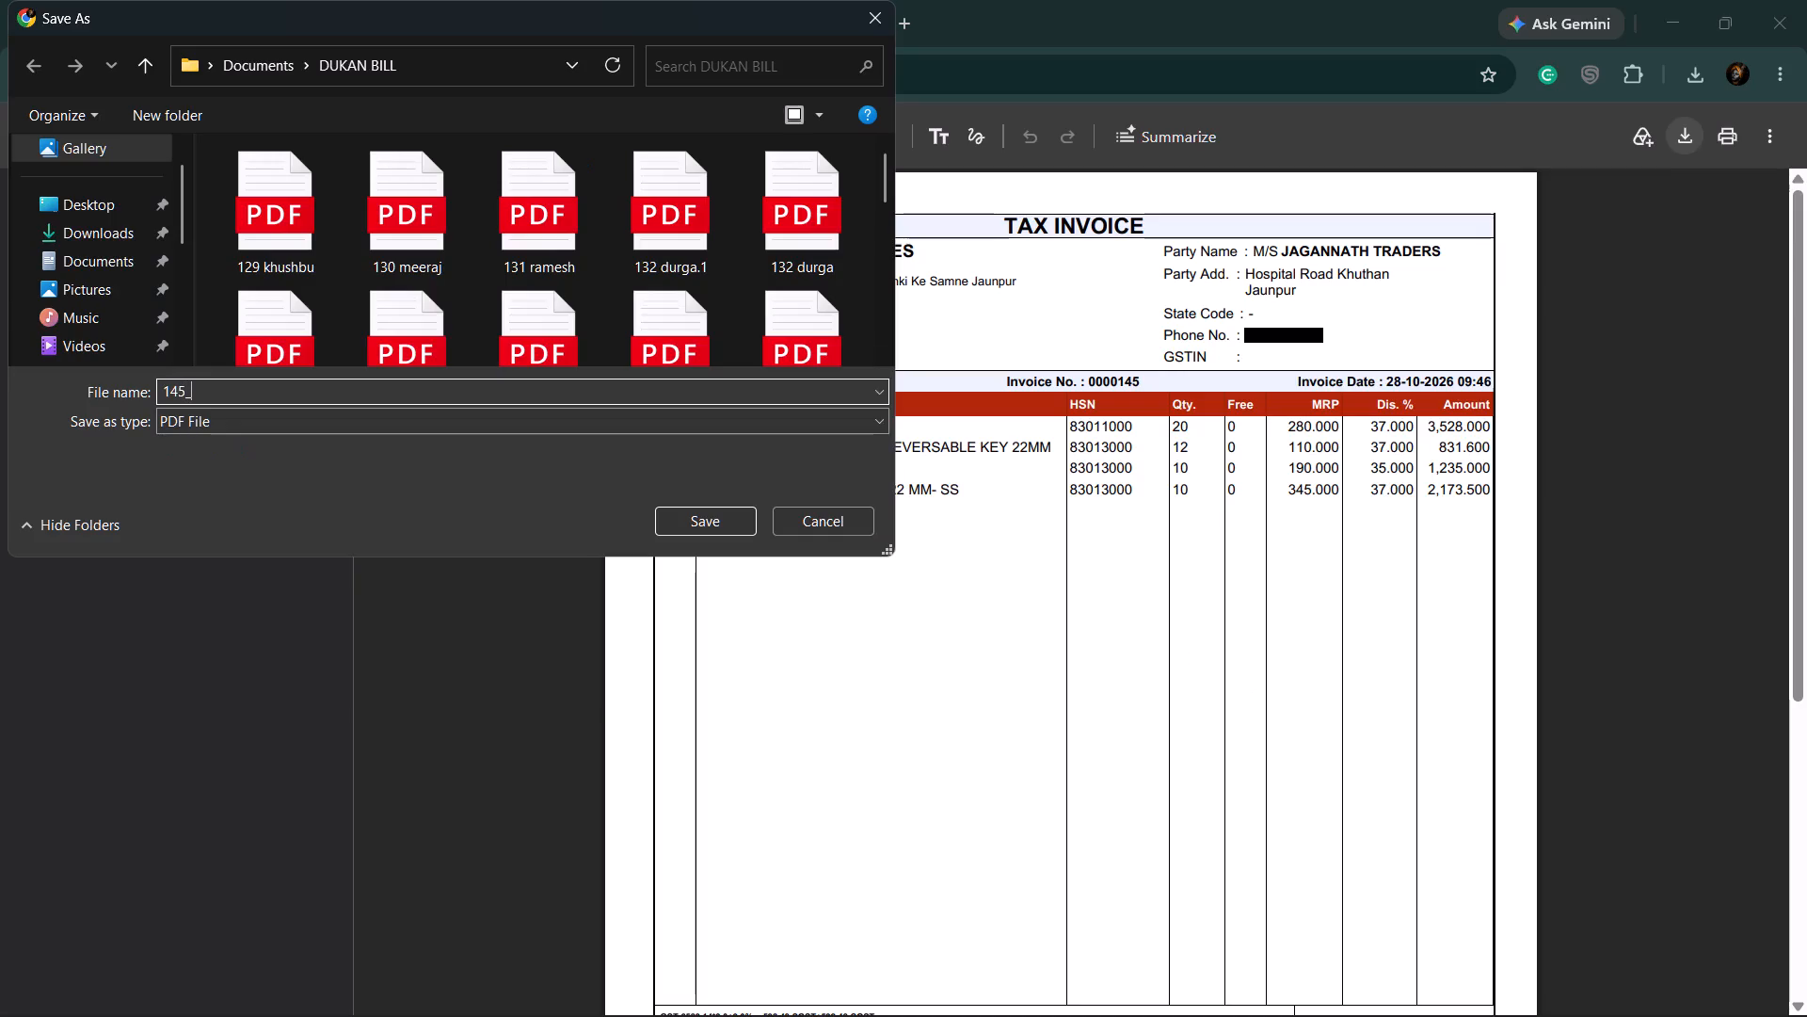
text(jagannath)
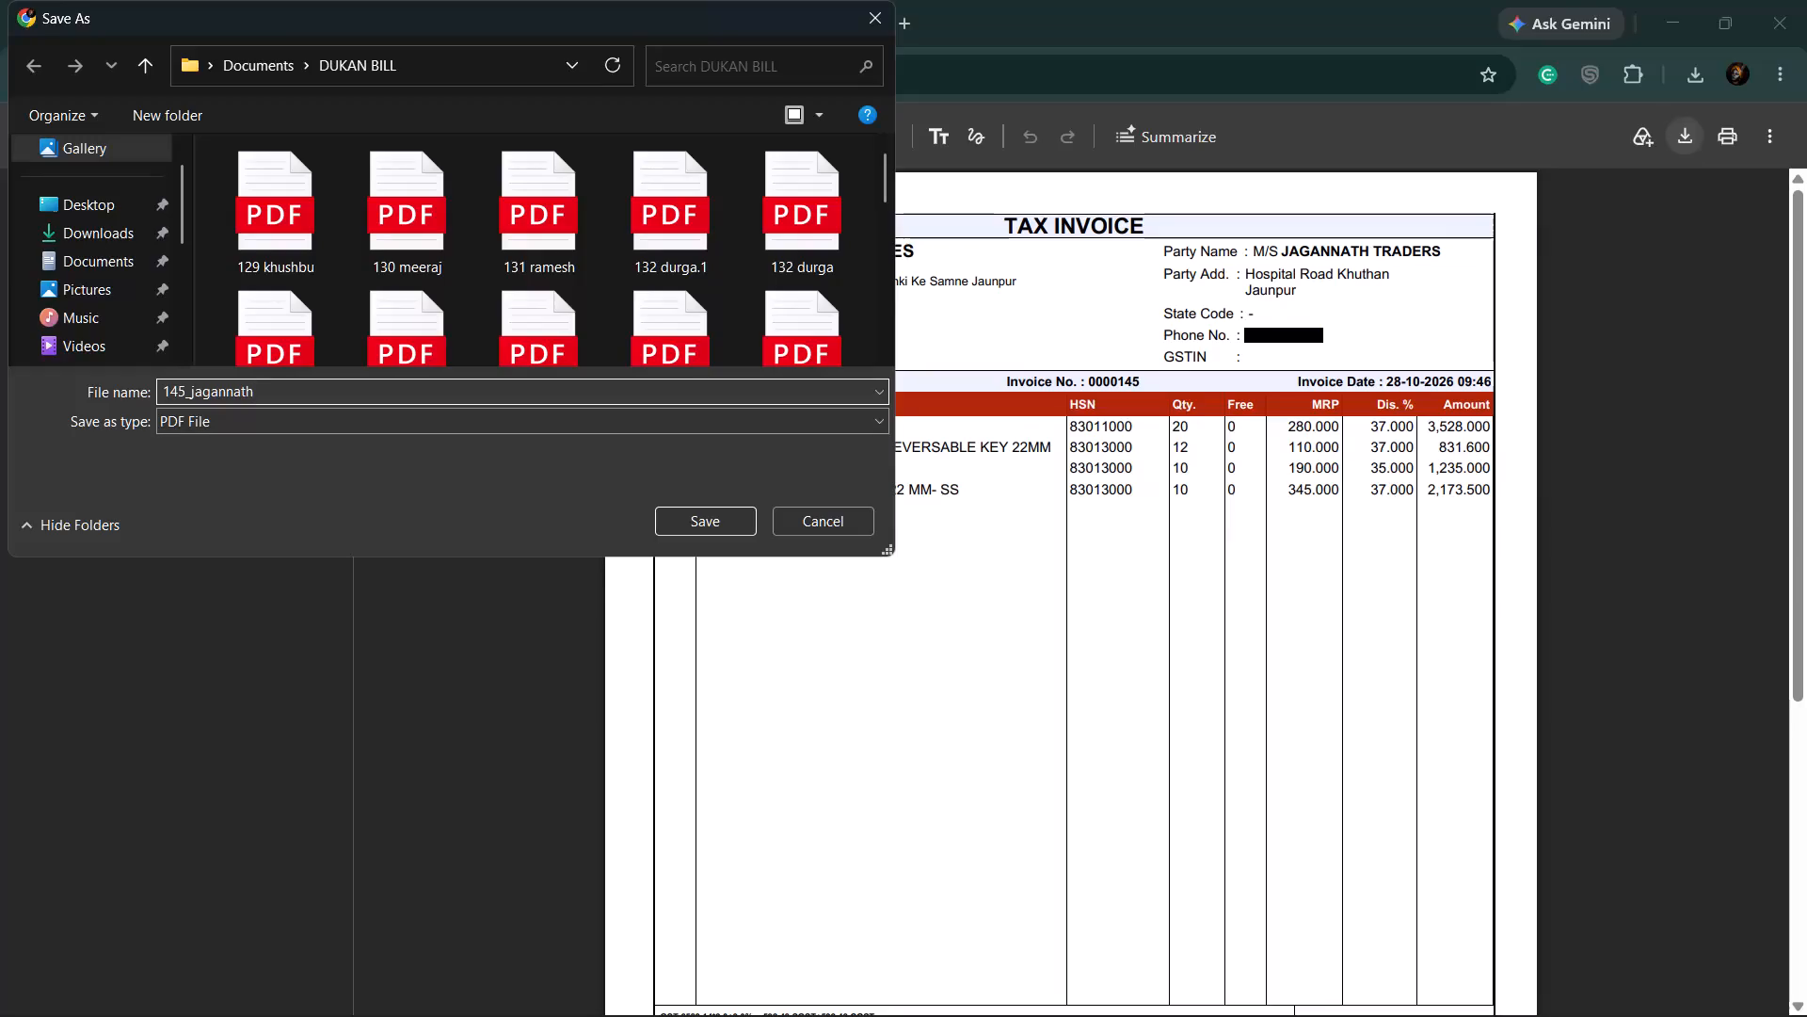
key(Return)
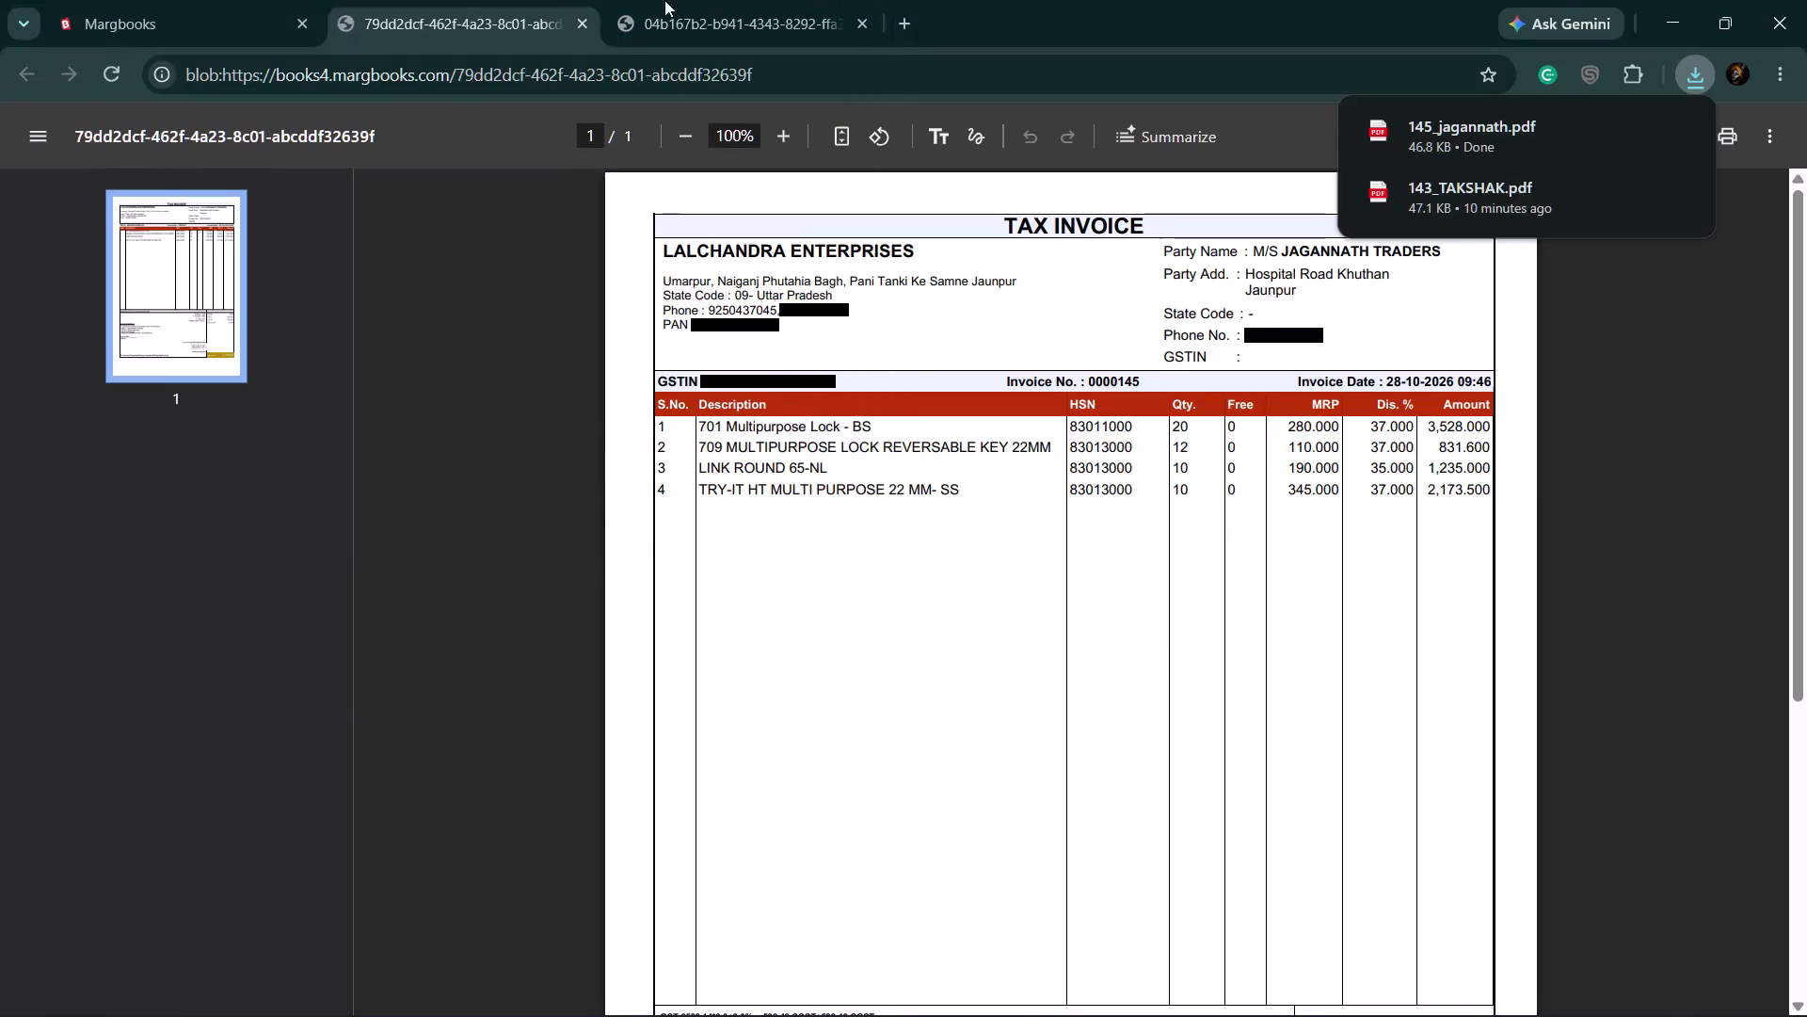
Return to Margbooks and close the print options for the saved sale bill.
click(78, 1)
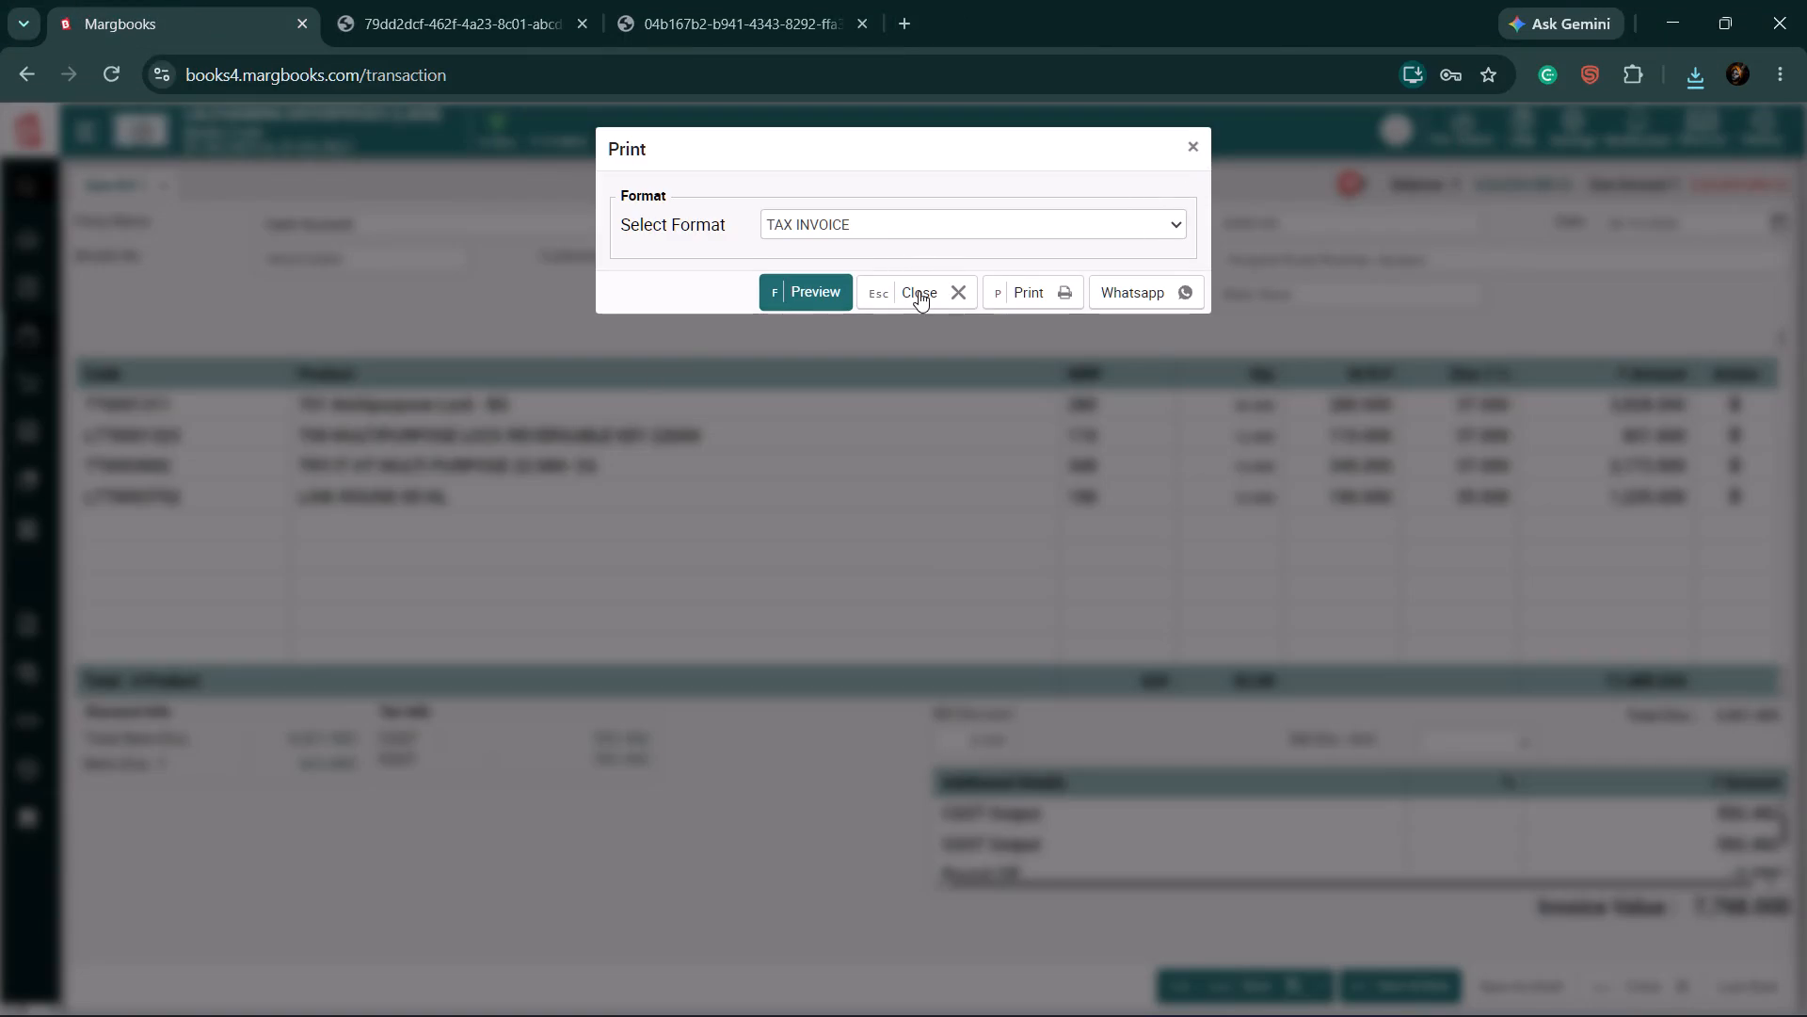
click(919, 291)
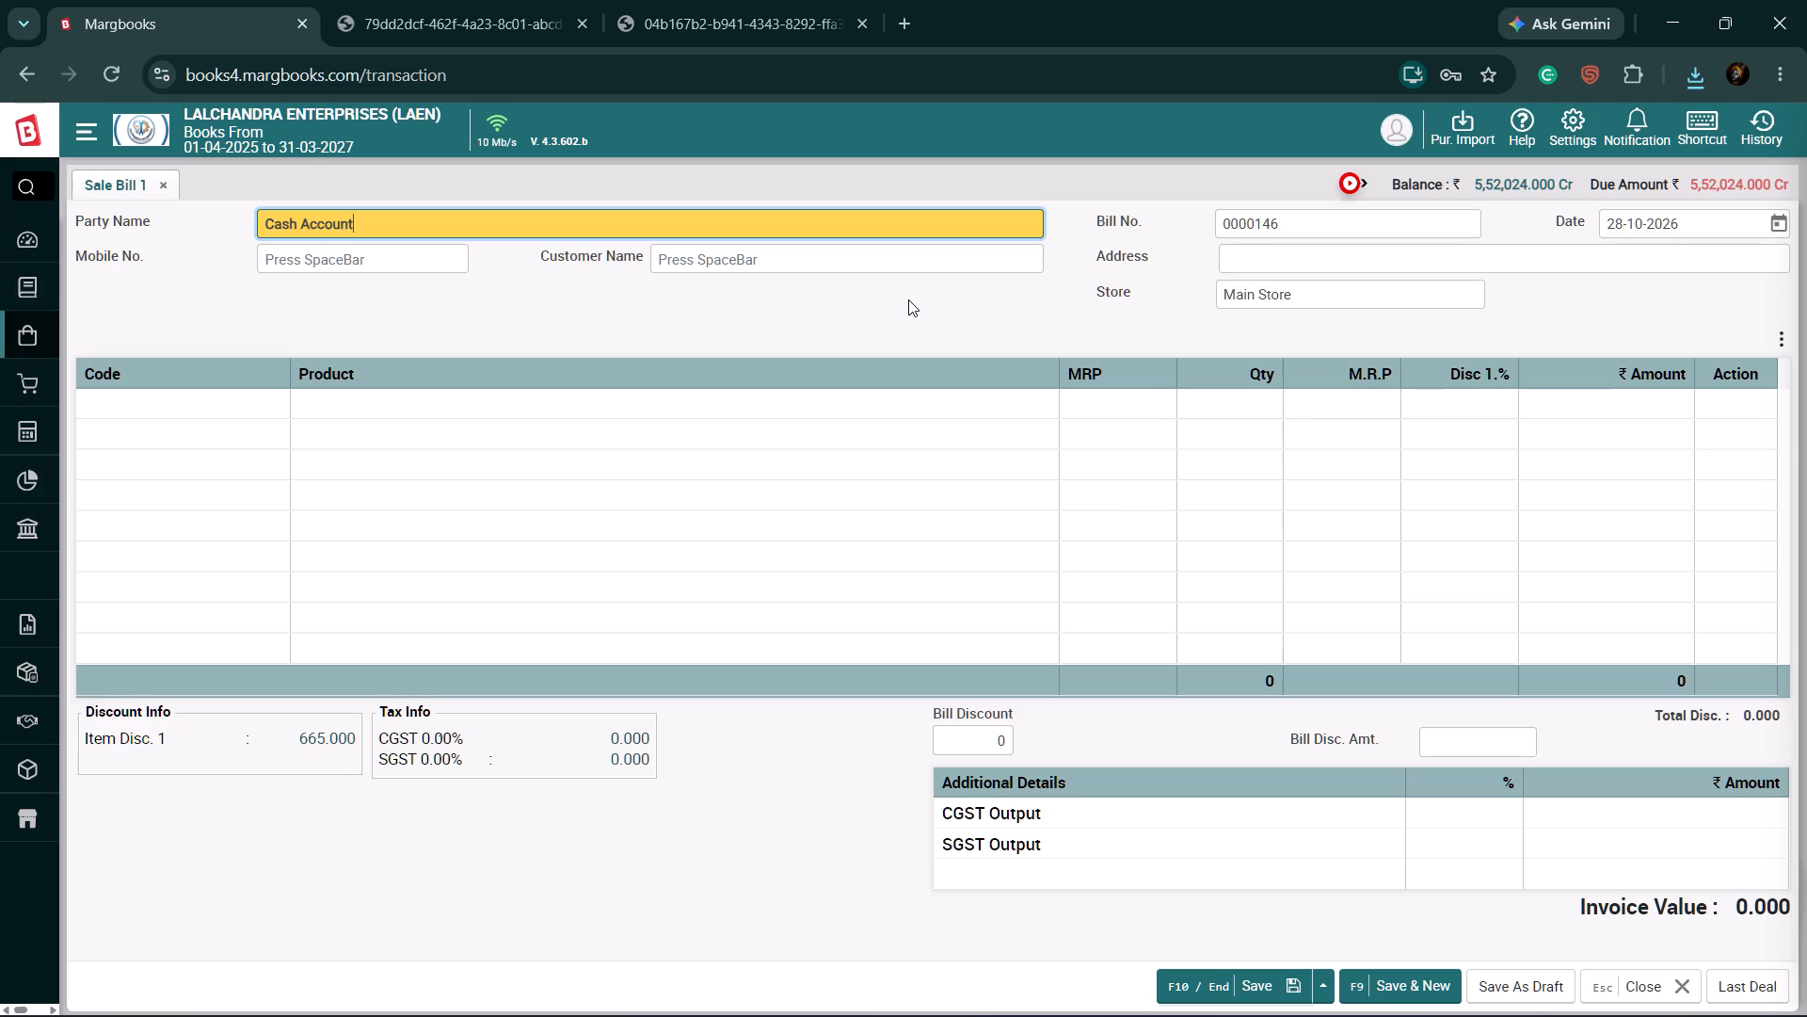
Open the customer list from the new Cash Account sale bill's mobile number field.
click(386, 244)
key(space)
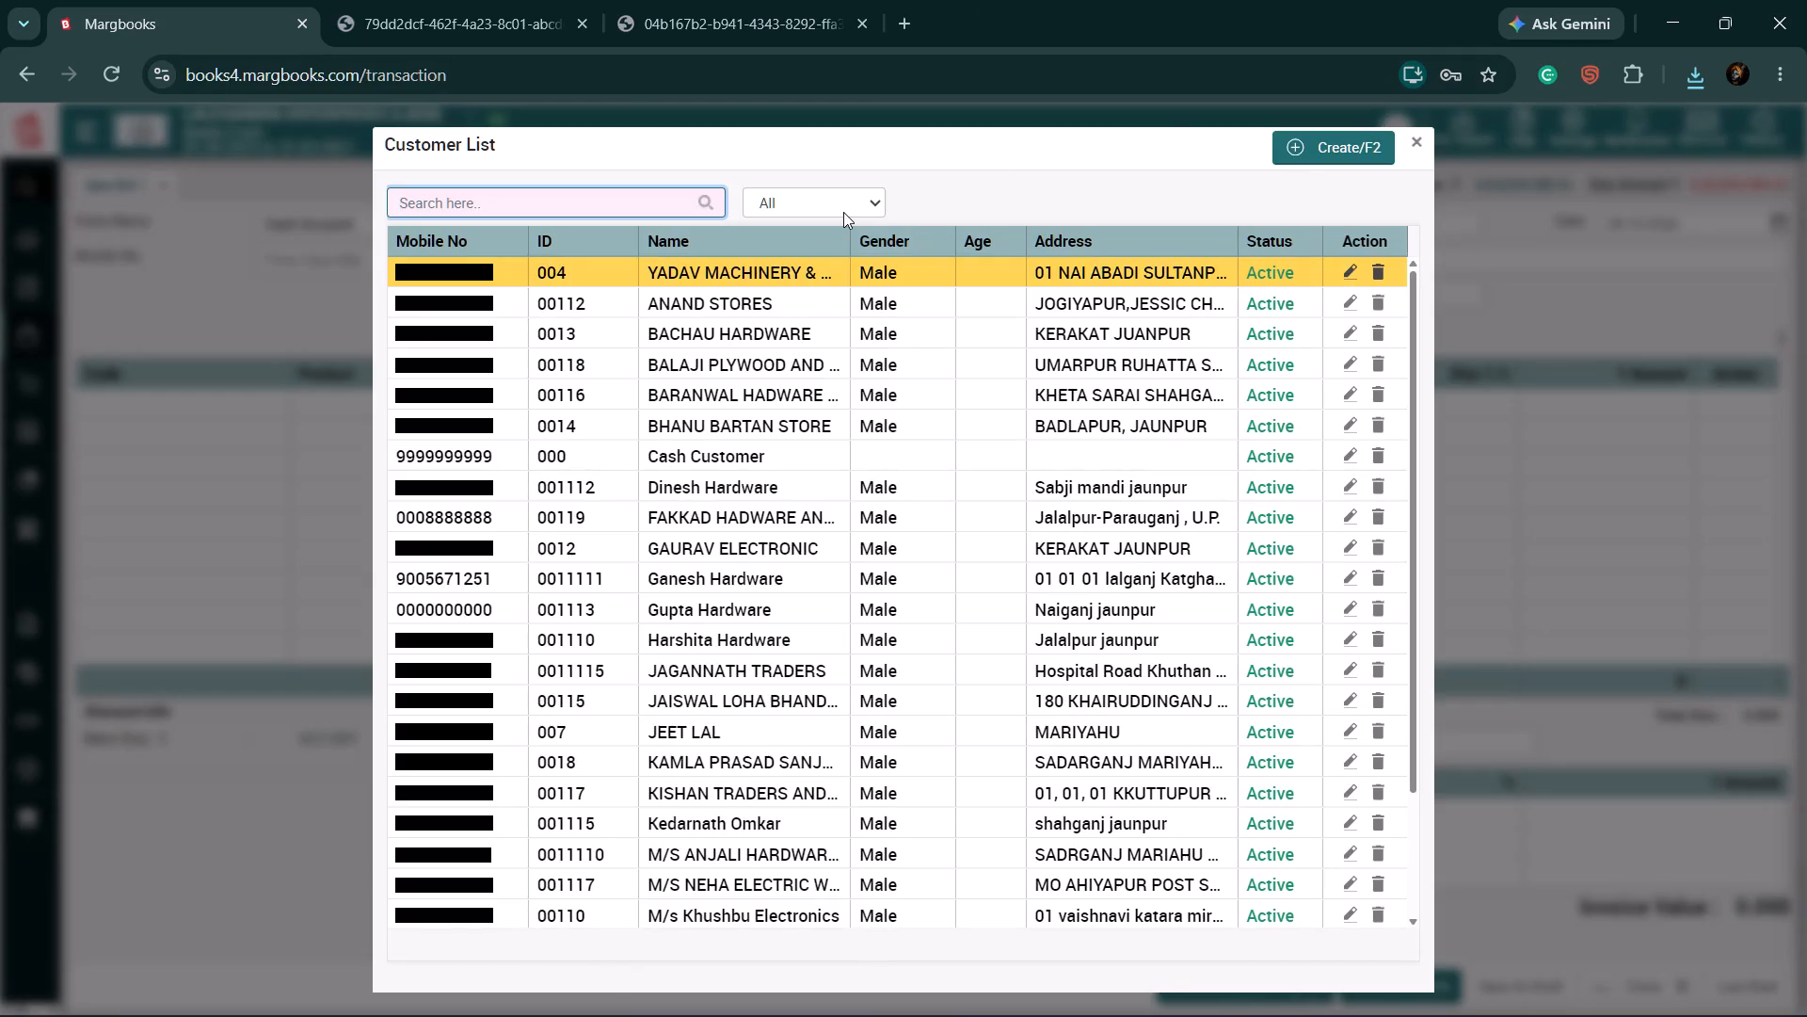
Search the customer list for "shivam" and open a blank customer creation form.
text(shivam)
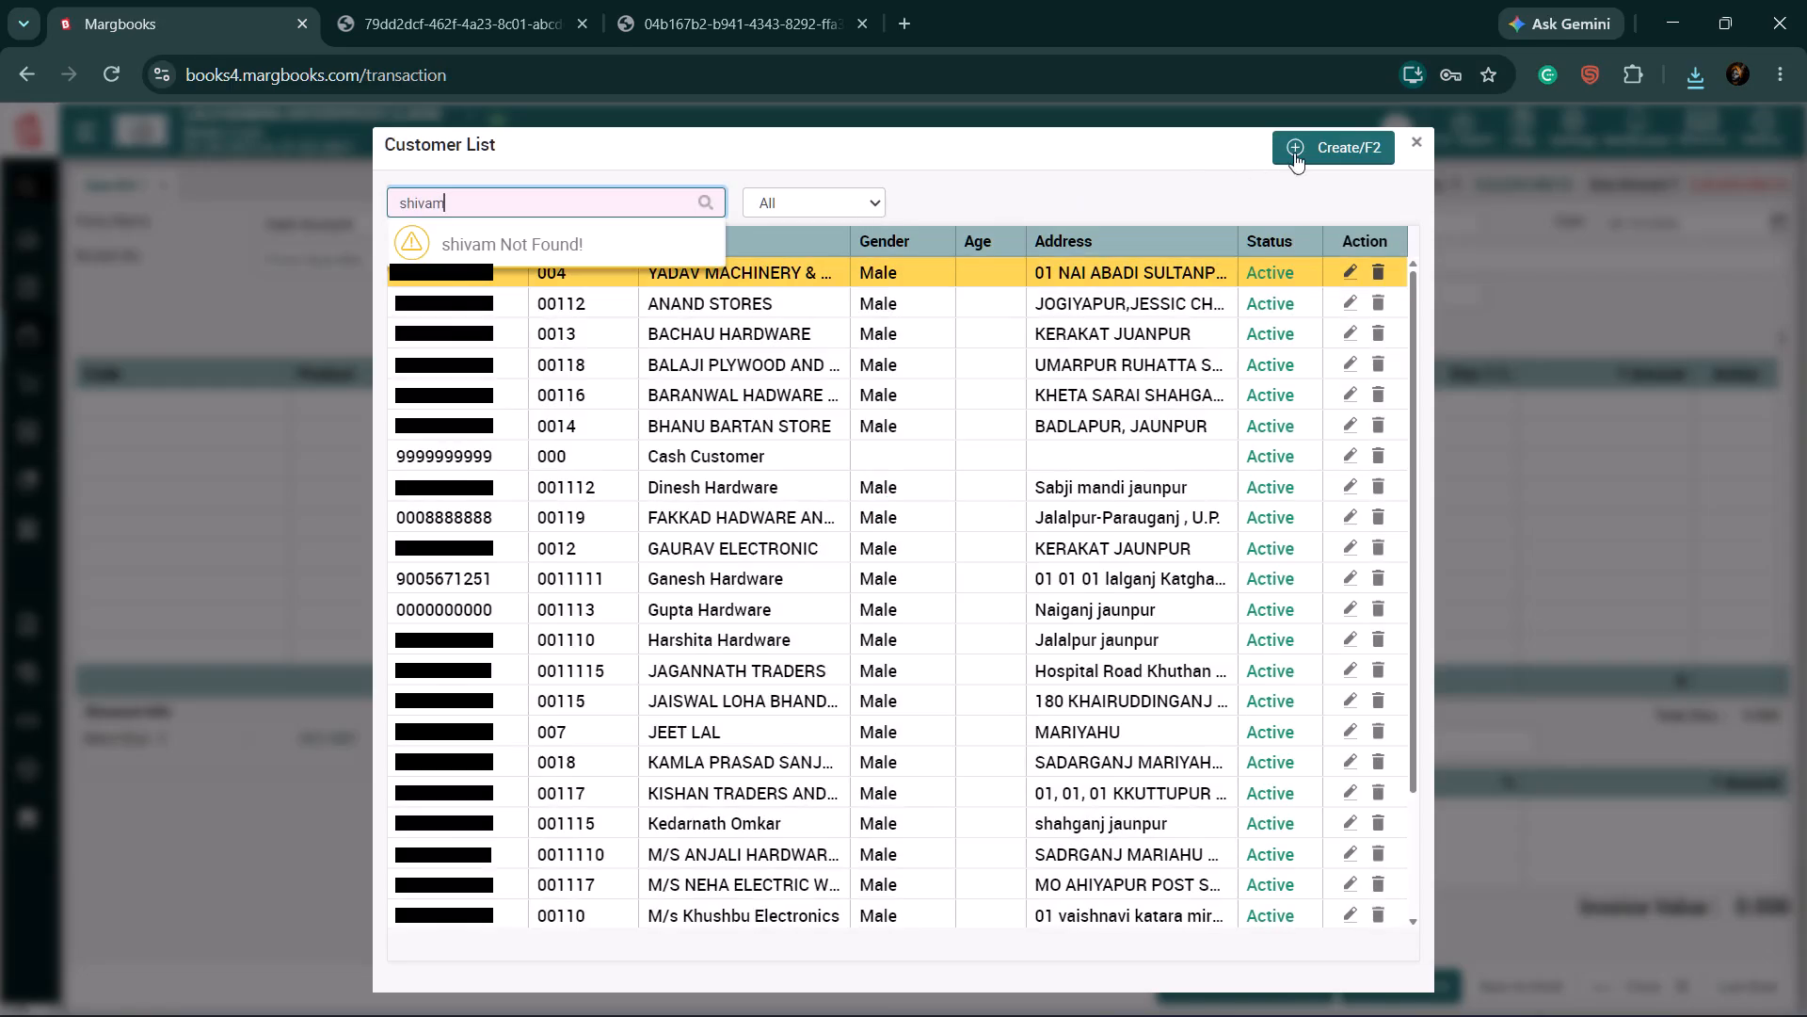
click(1326, 138)
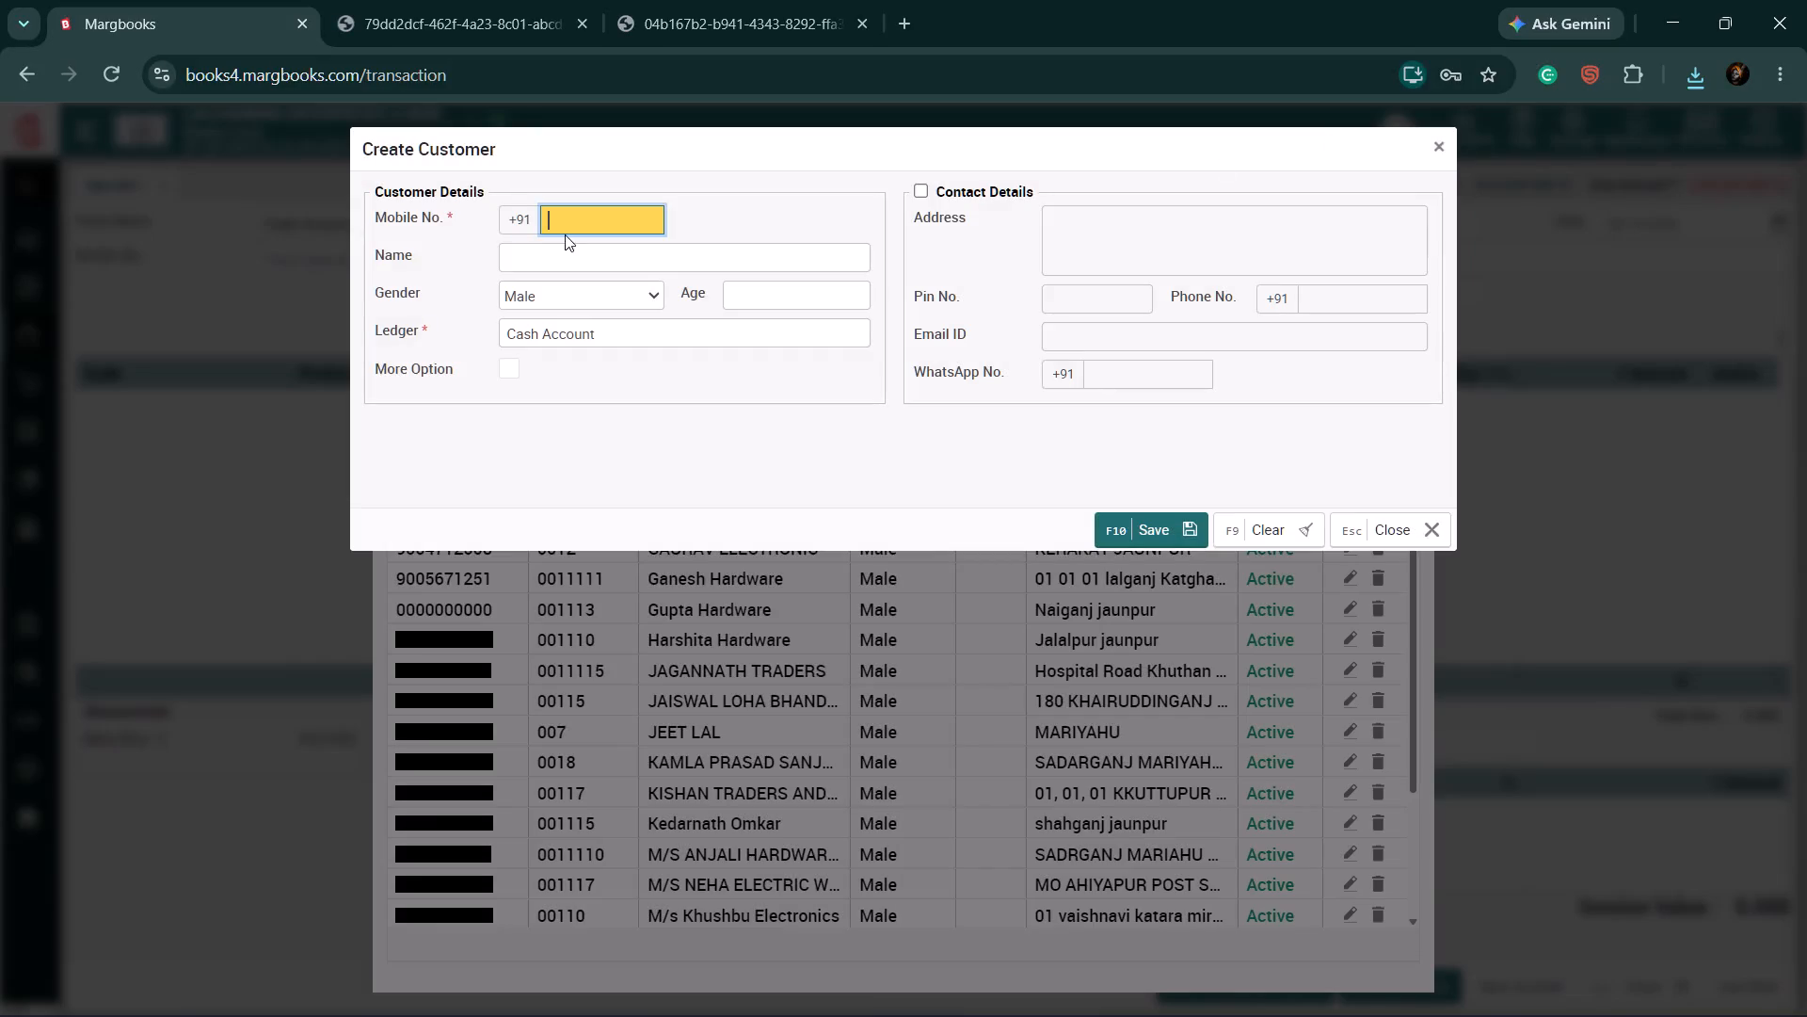
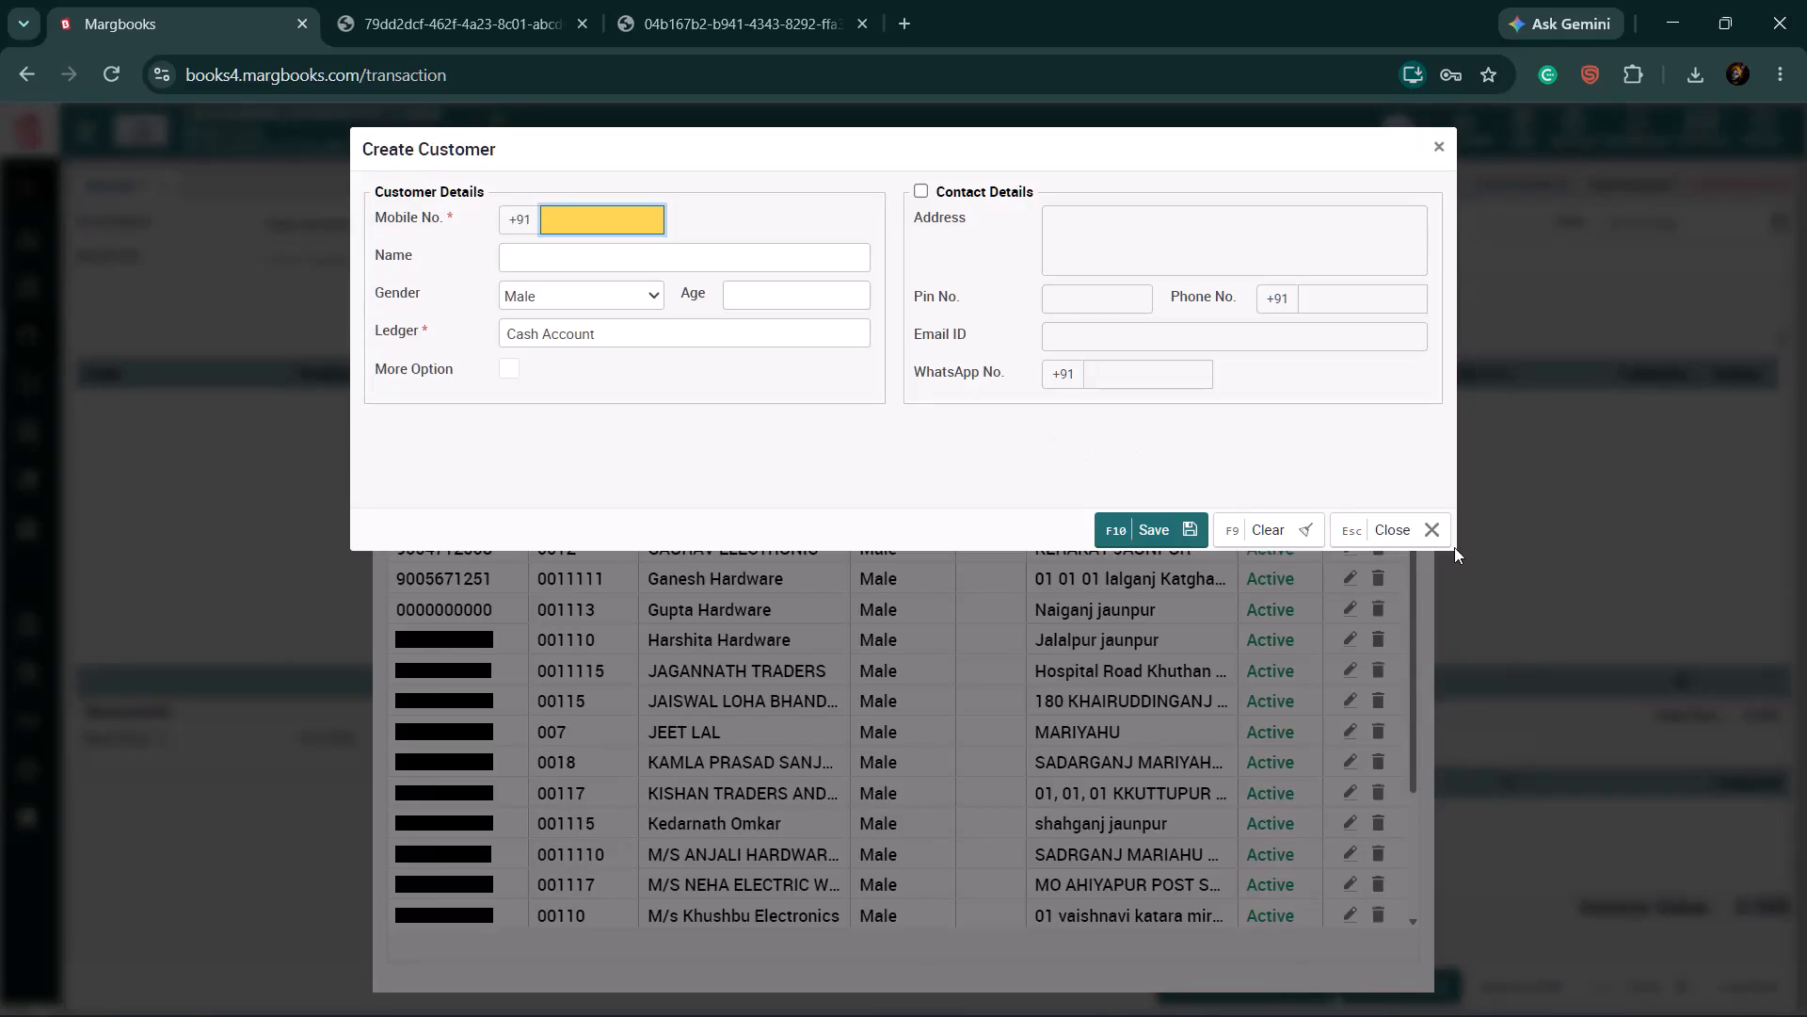
Dismiss the customer creation form and customer list, and enter Shivam Hardware as the customer name on bill 0000146.
click(1430, 532)
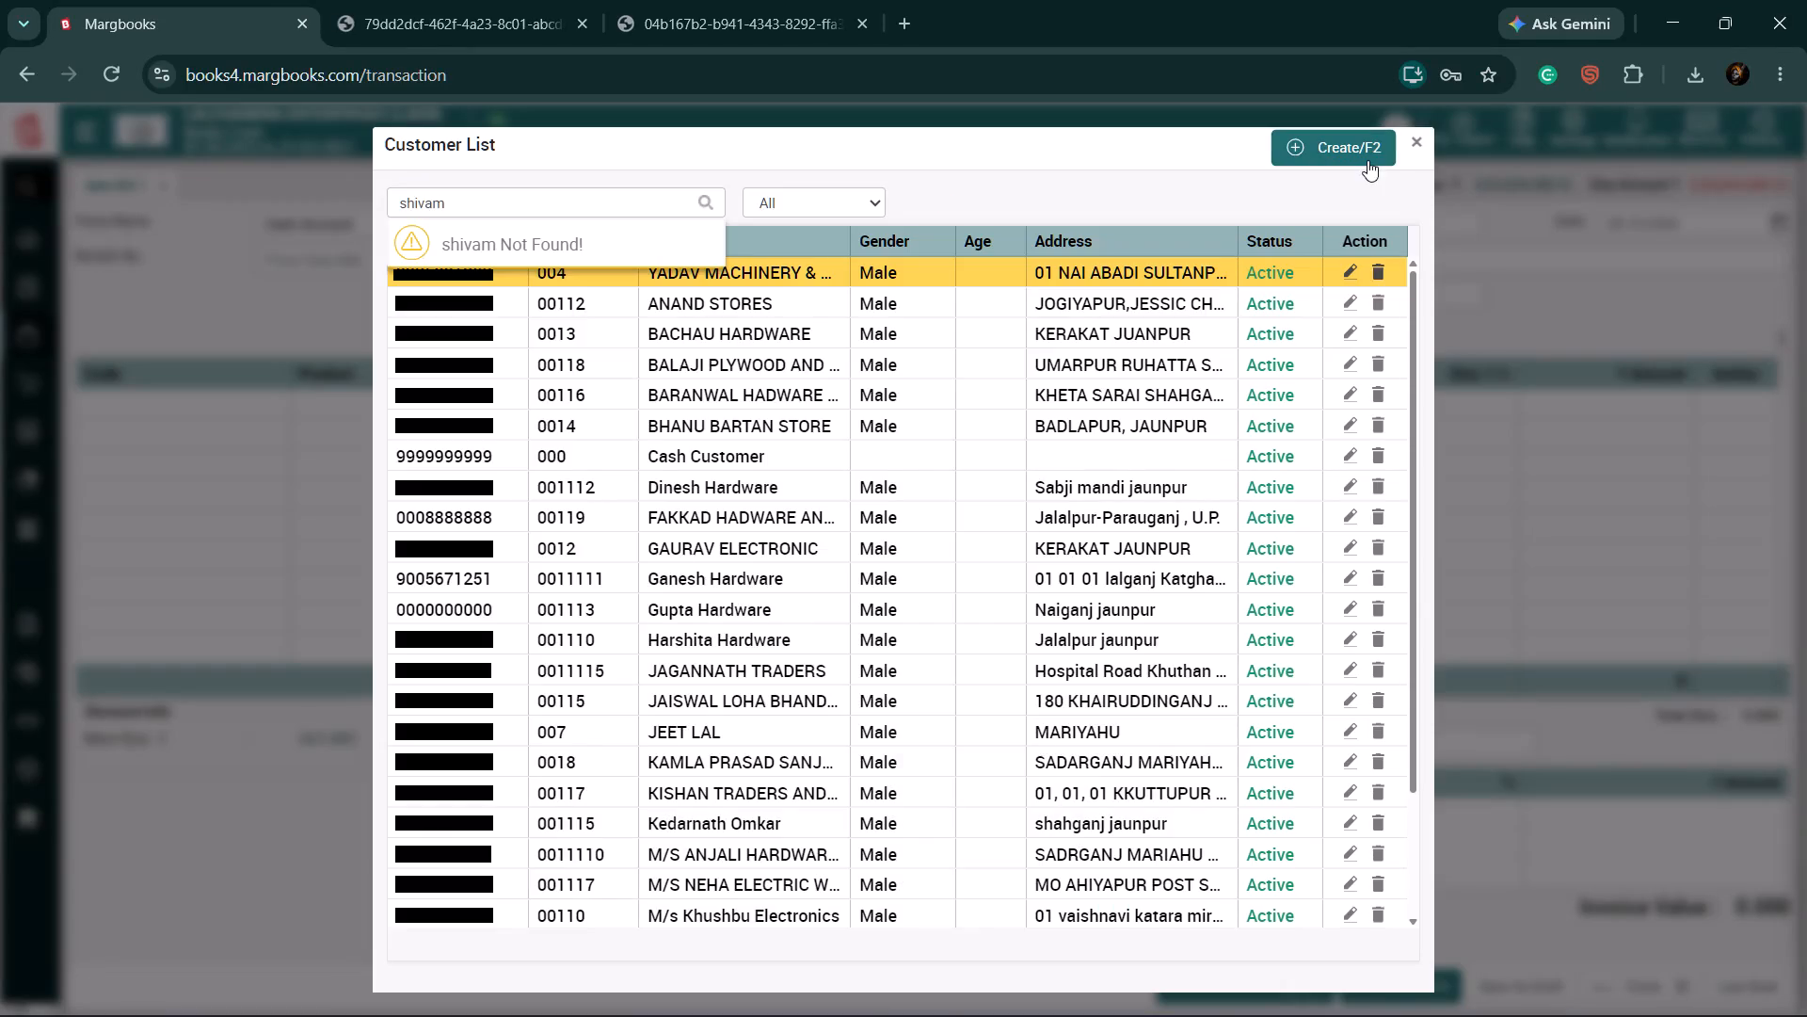
click(1414, 142)
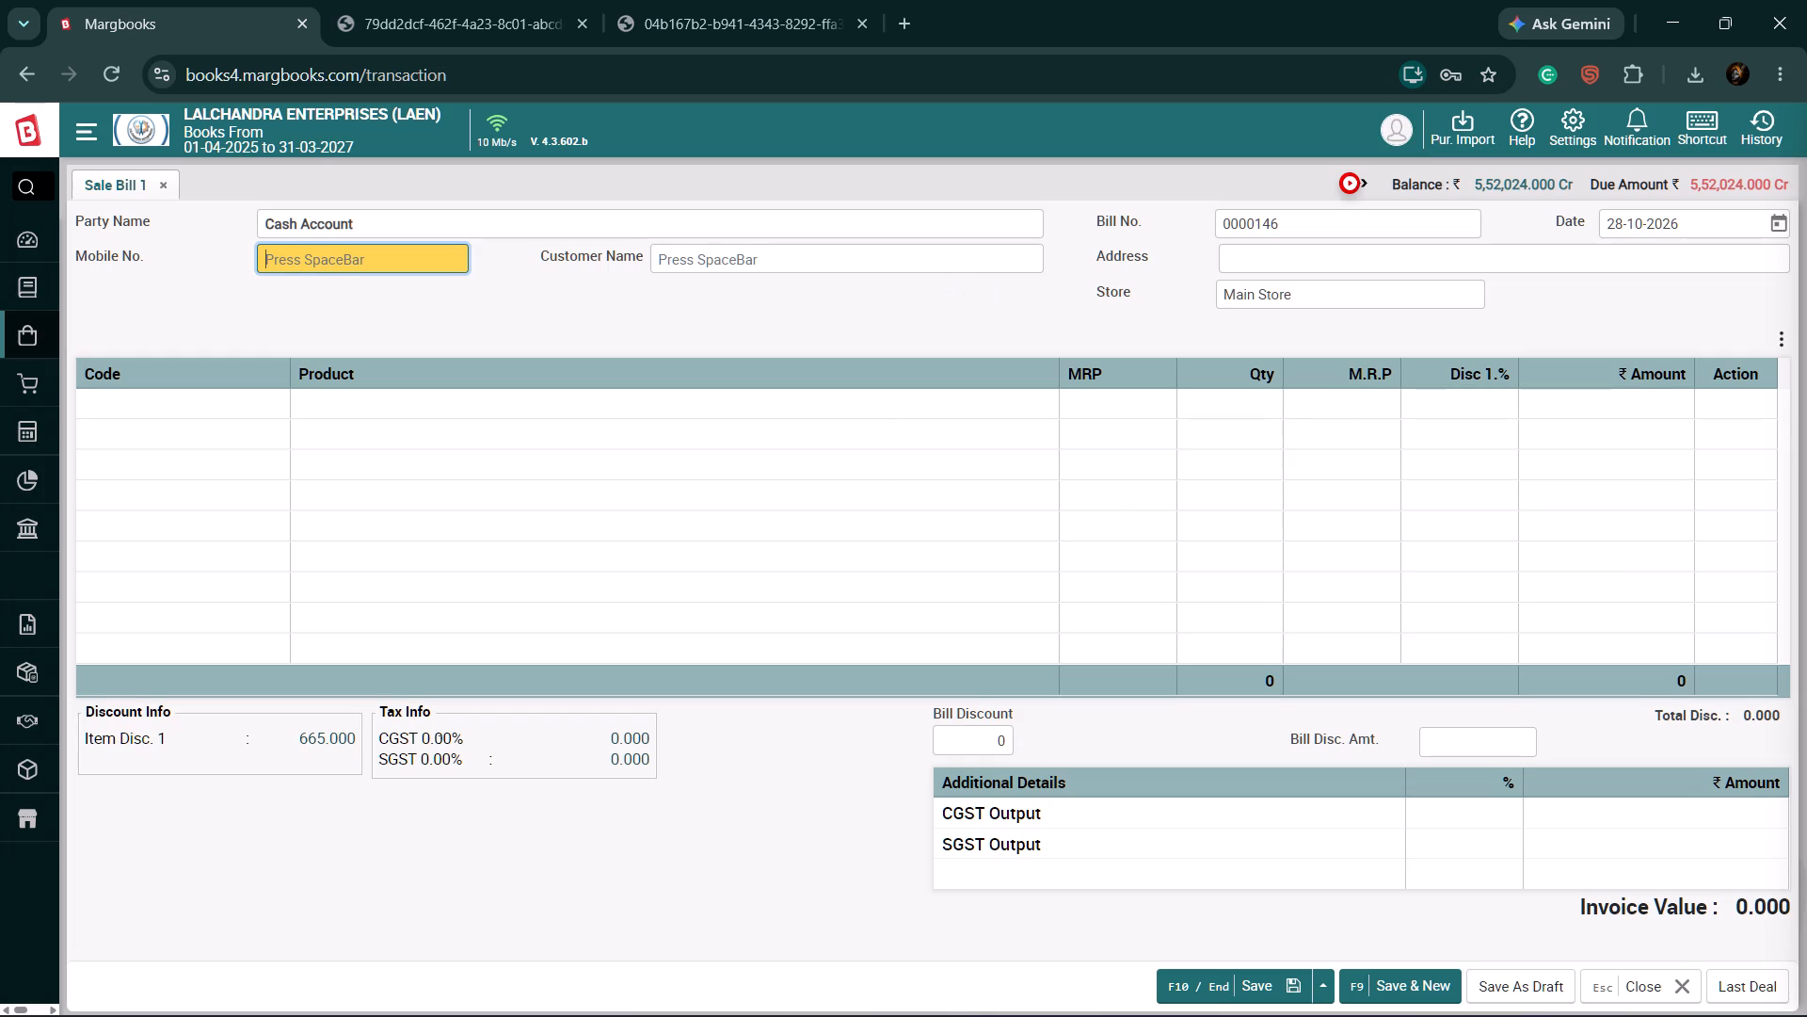
click(905, 253)
text(shivam hardware)
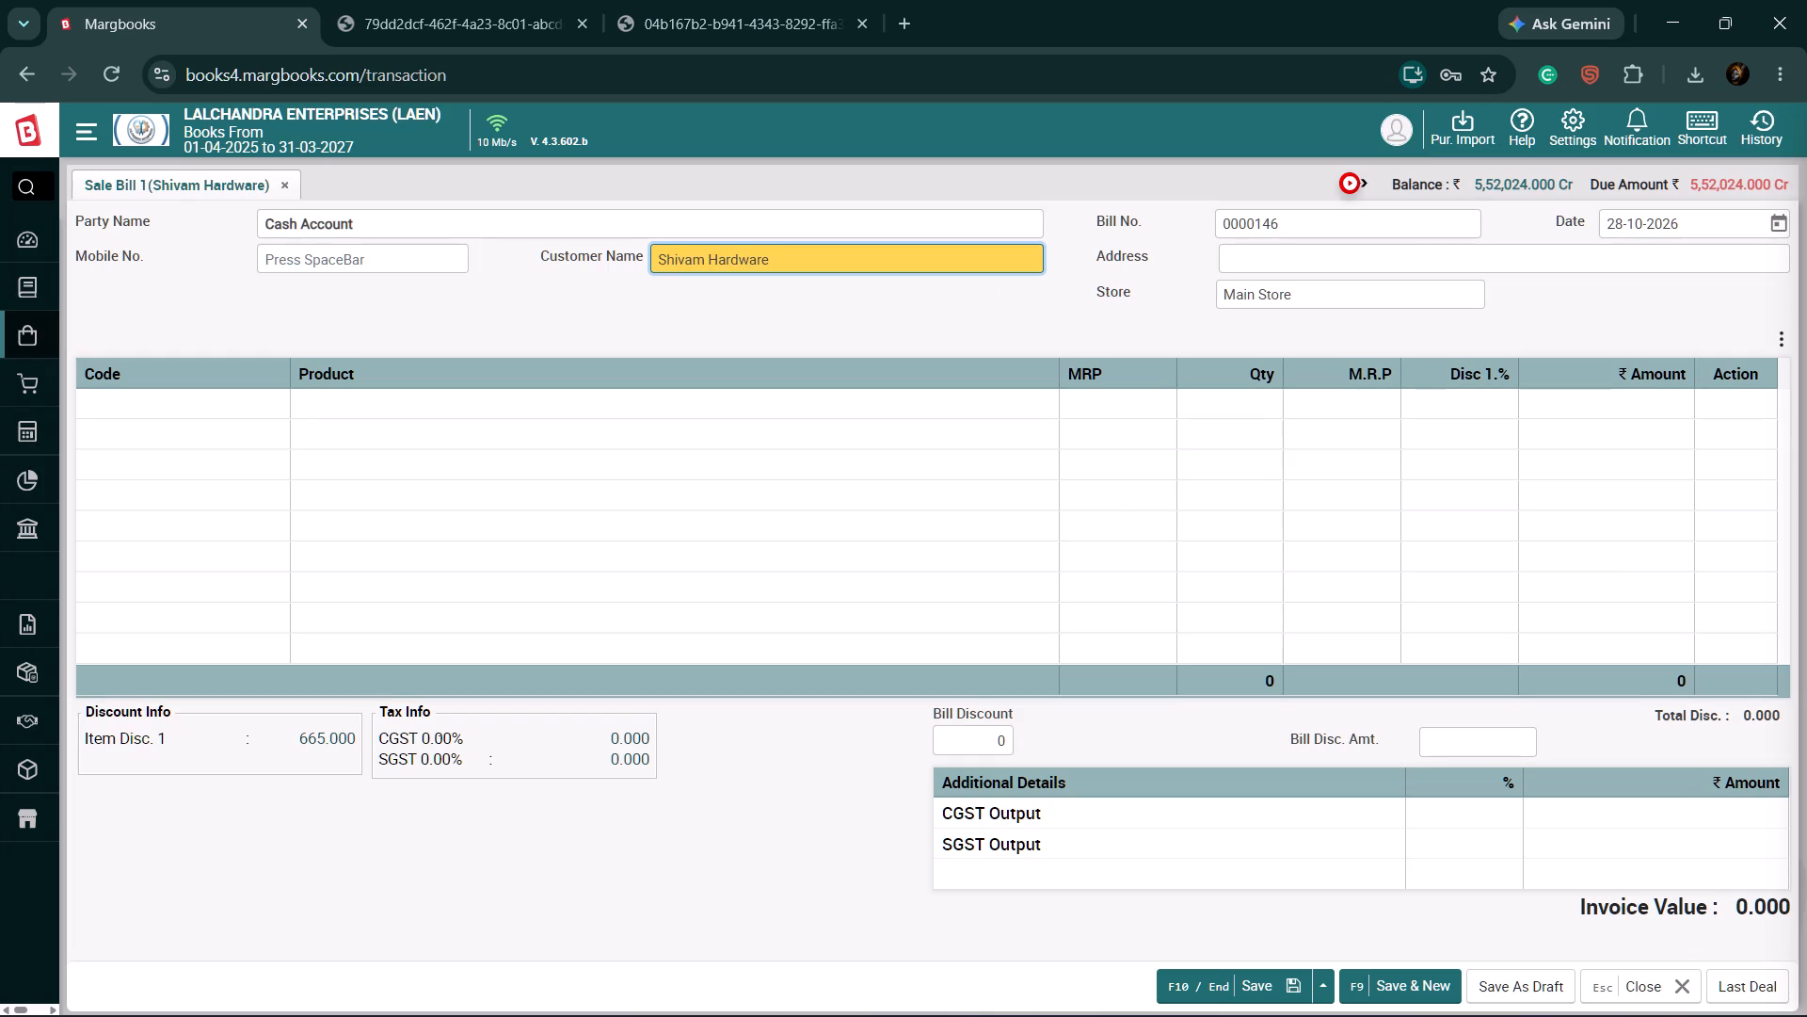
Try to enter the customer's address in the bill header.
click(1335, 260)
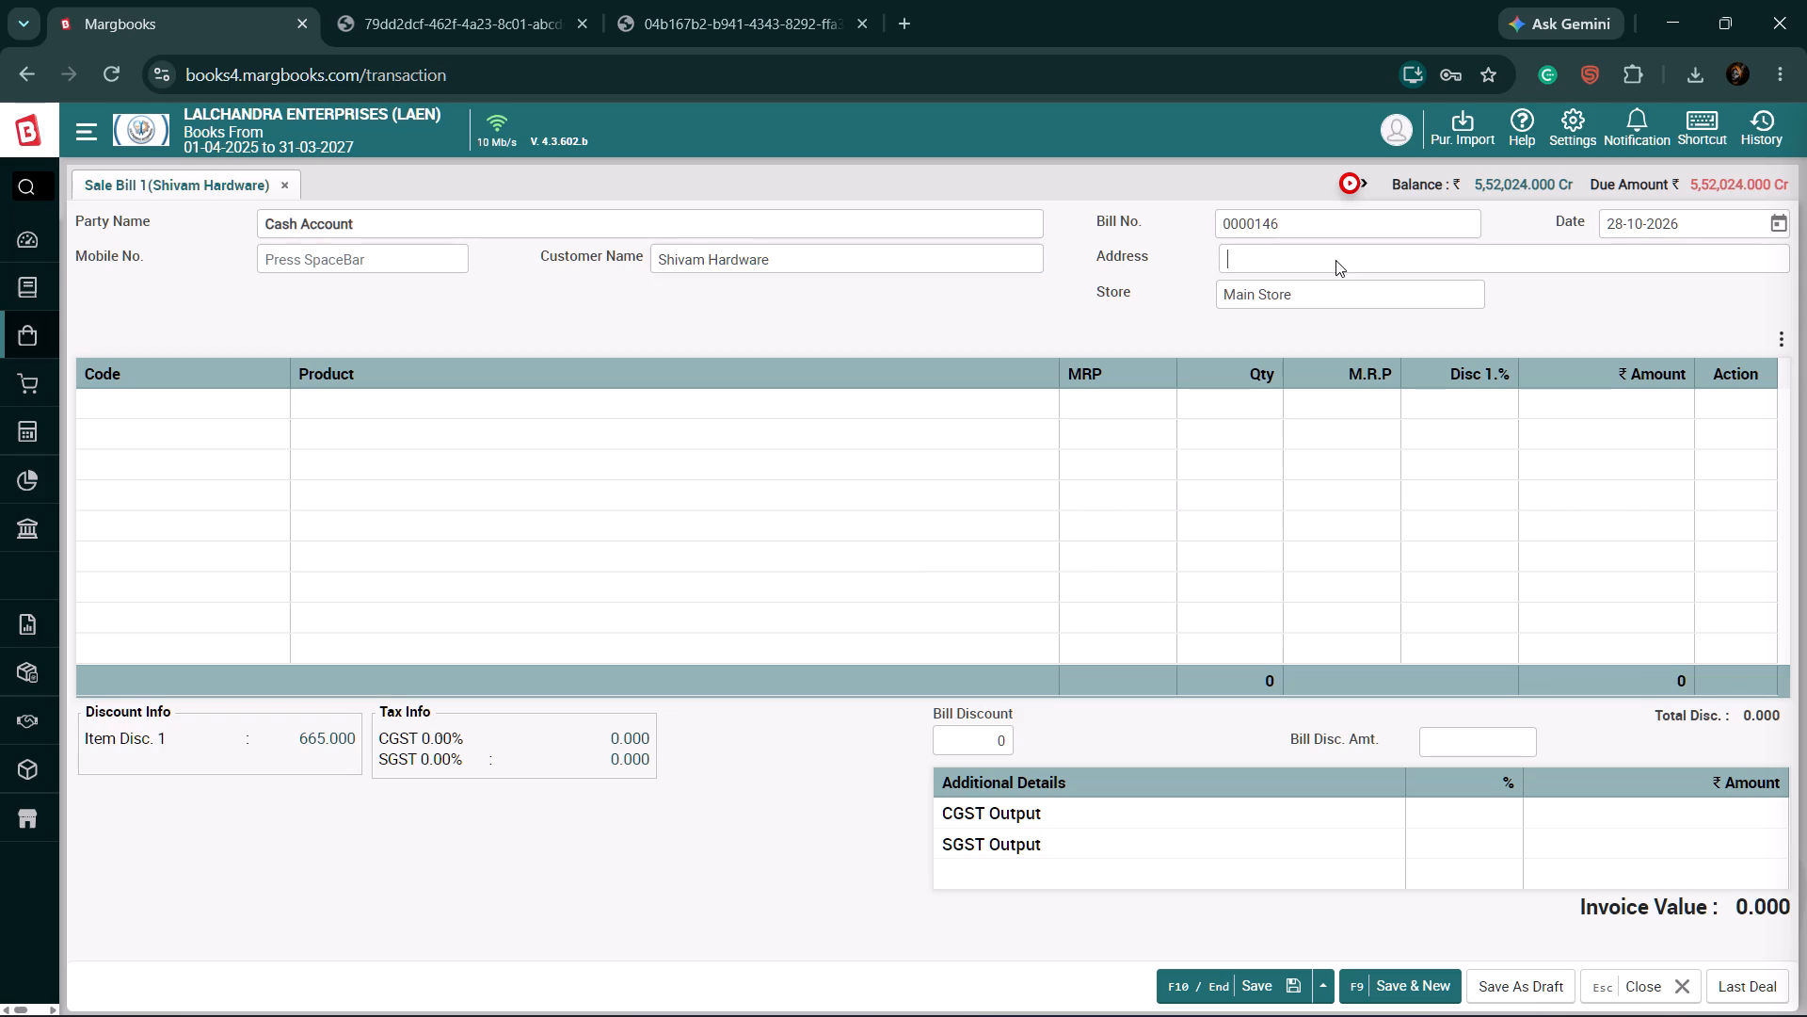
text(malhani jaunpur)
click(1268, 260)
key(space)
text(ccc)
Add item LINK ROUND 65-NL to the bill with quantity 10 and a 35% discount.
click(832, 414)
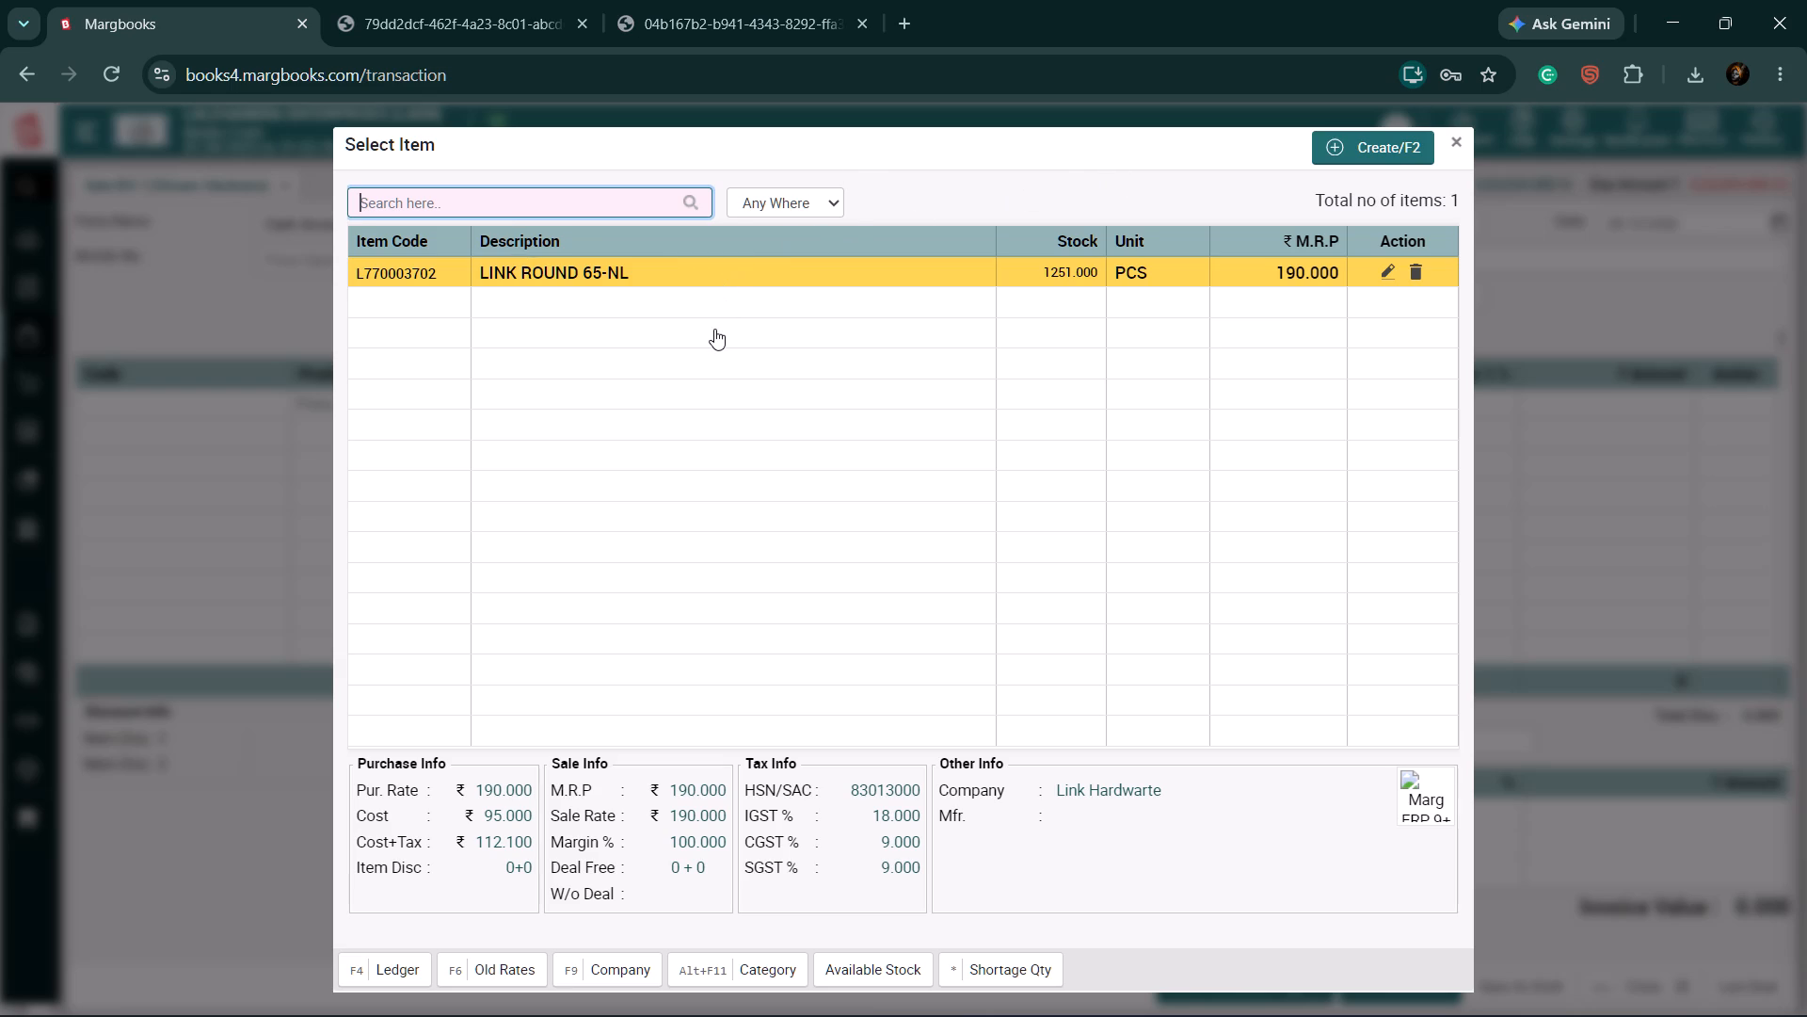
text(65 nl)
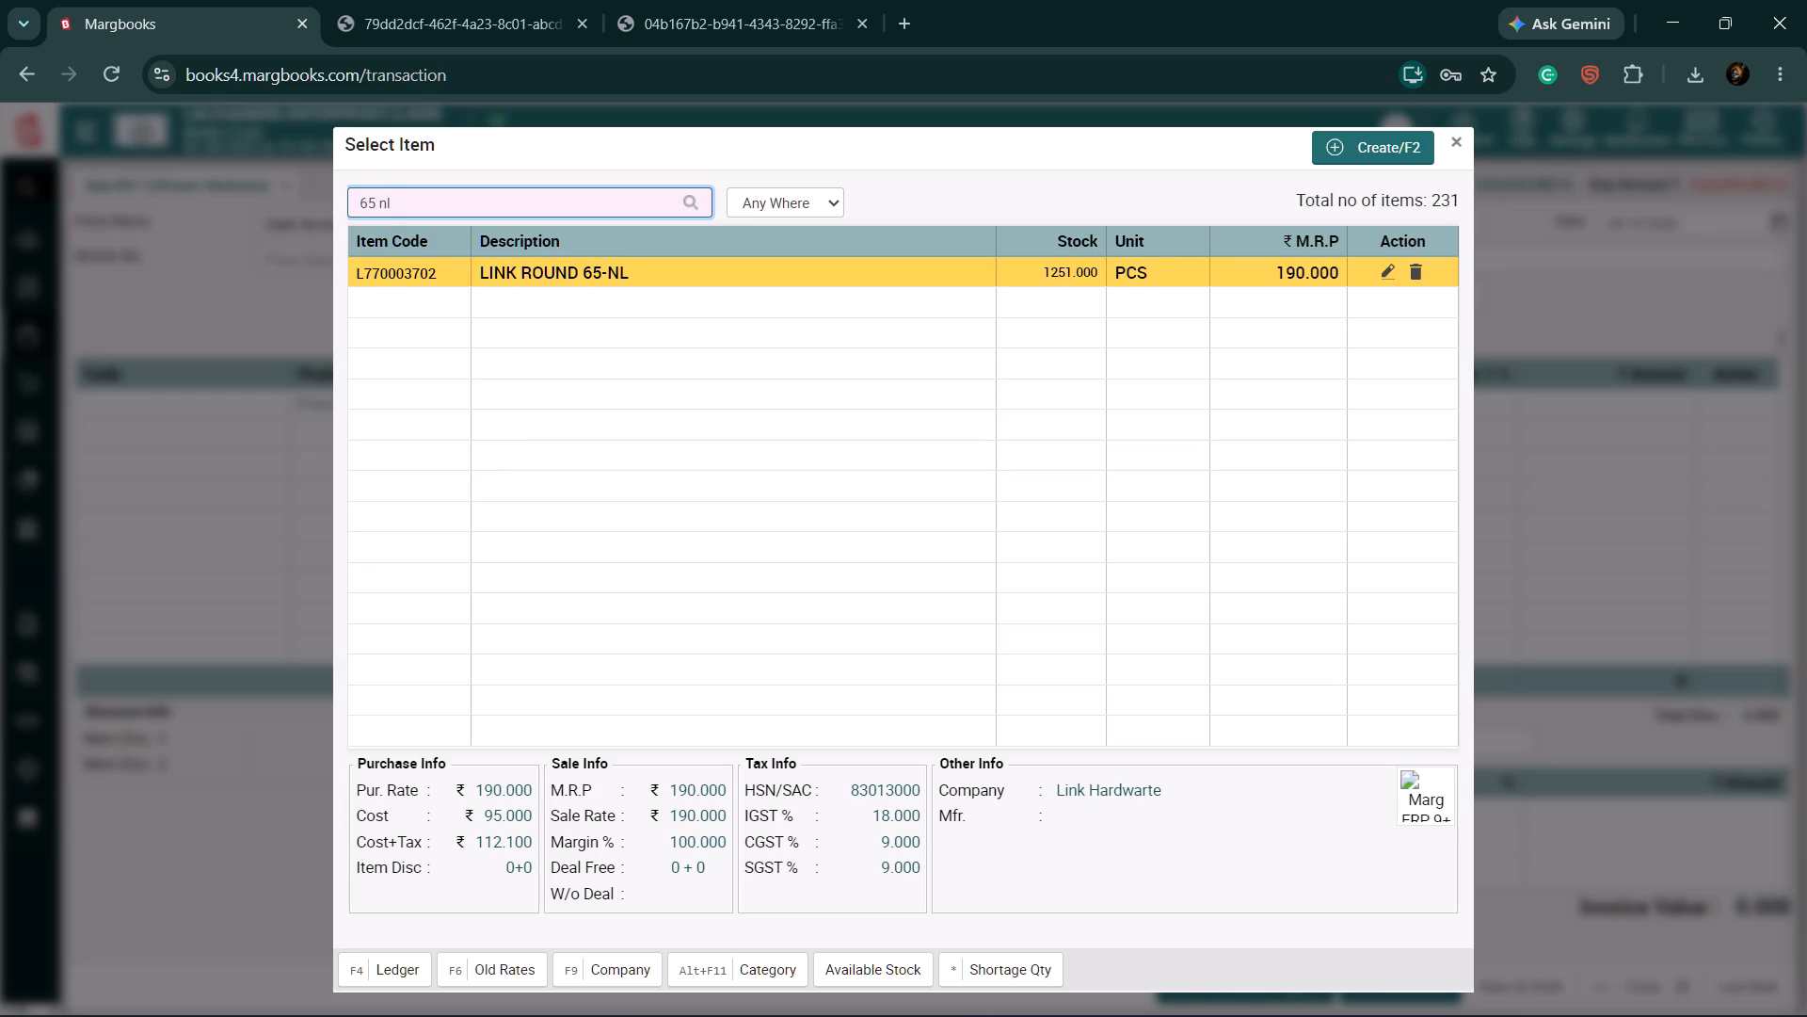
key(Return)
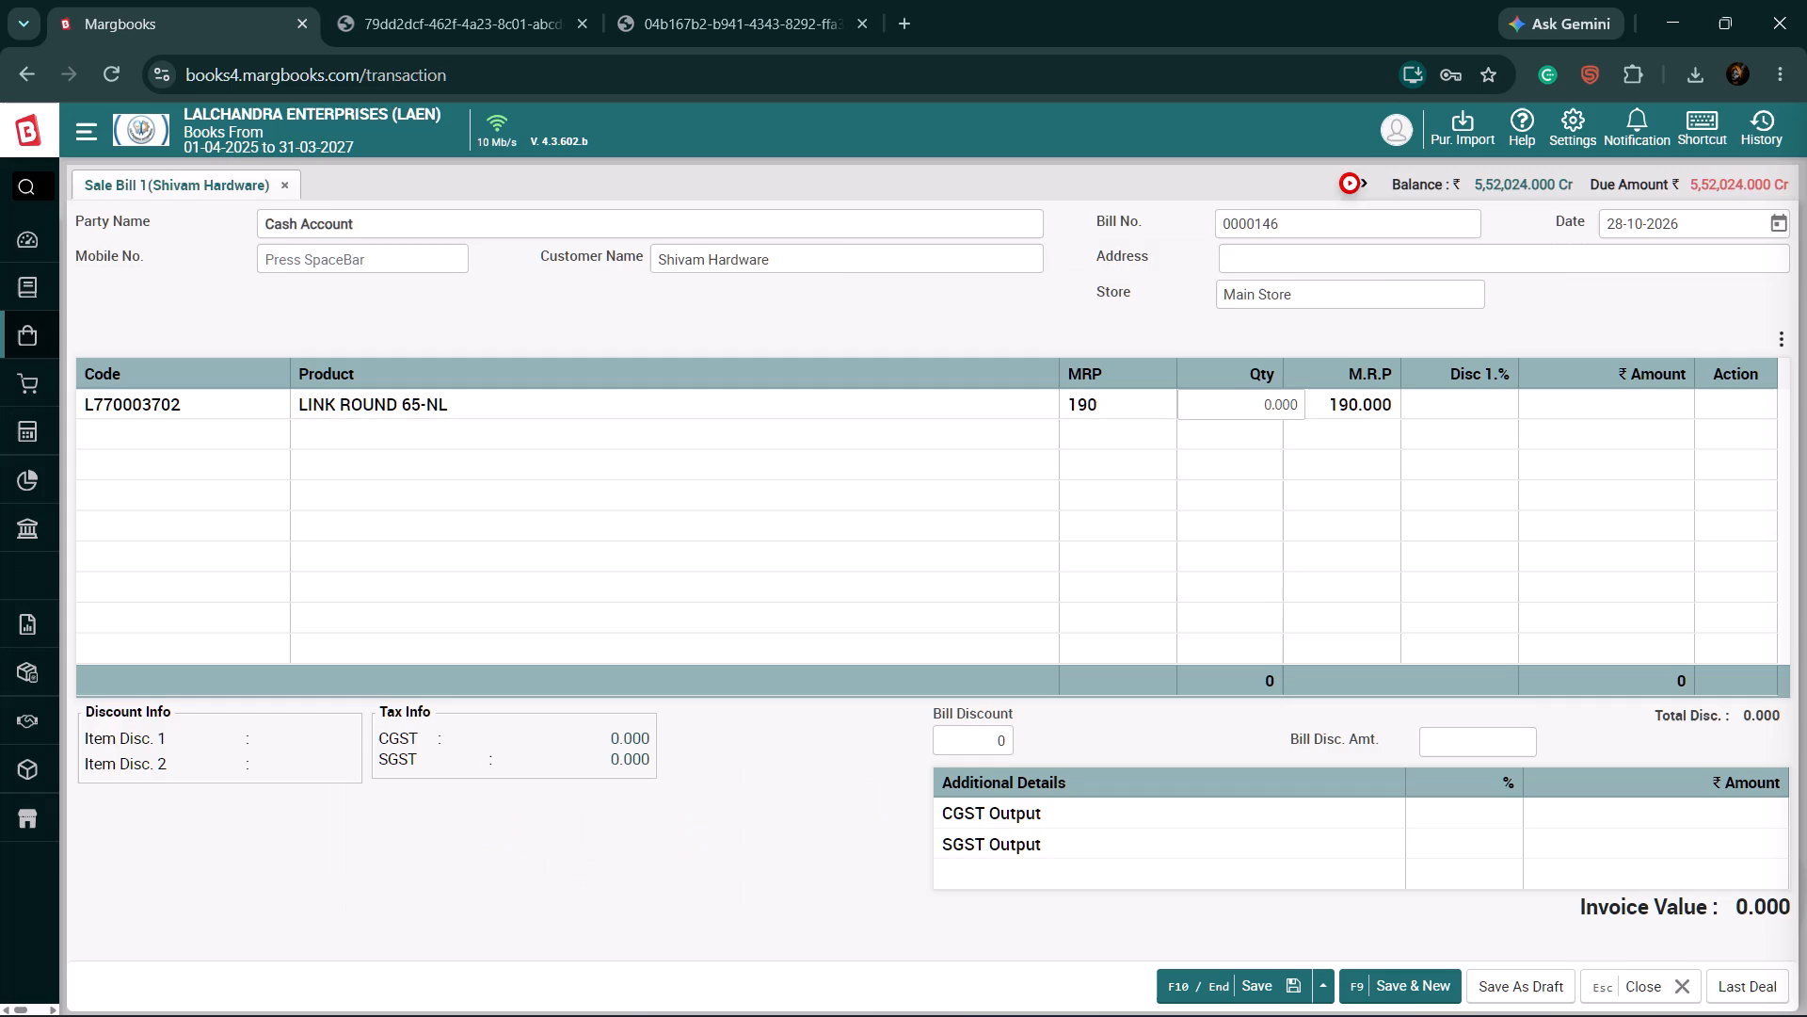
text(10)
key(Return)
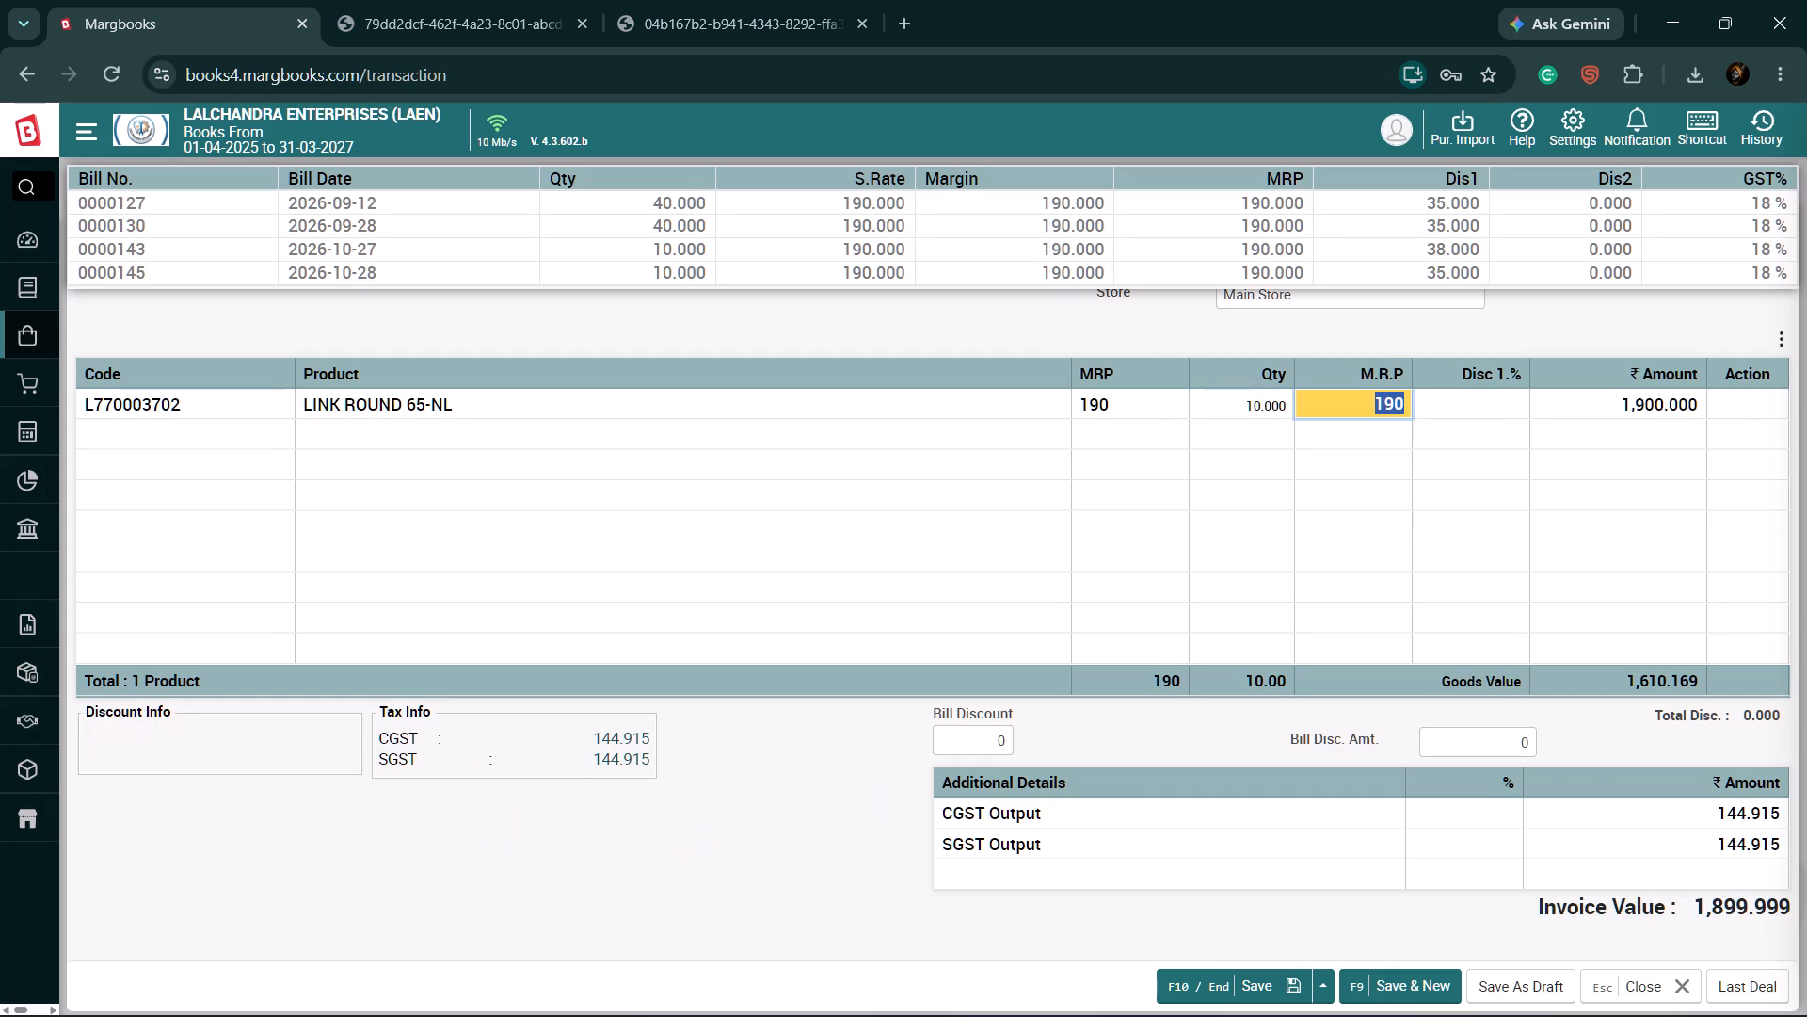
key(Return)
text(35)
key(Return)
key(Return)
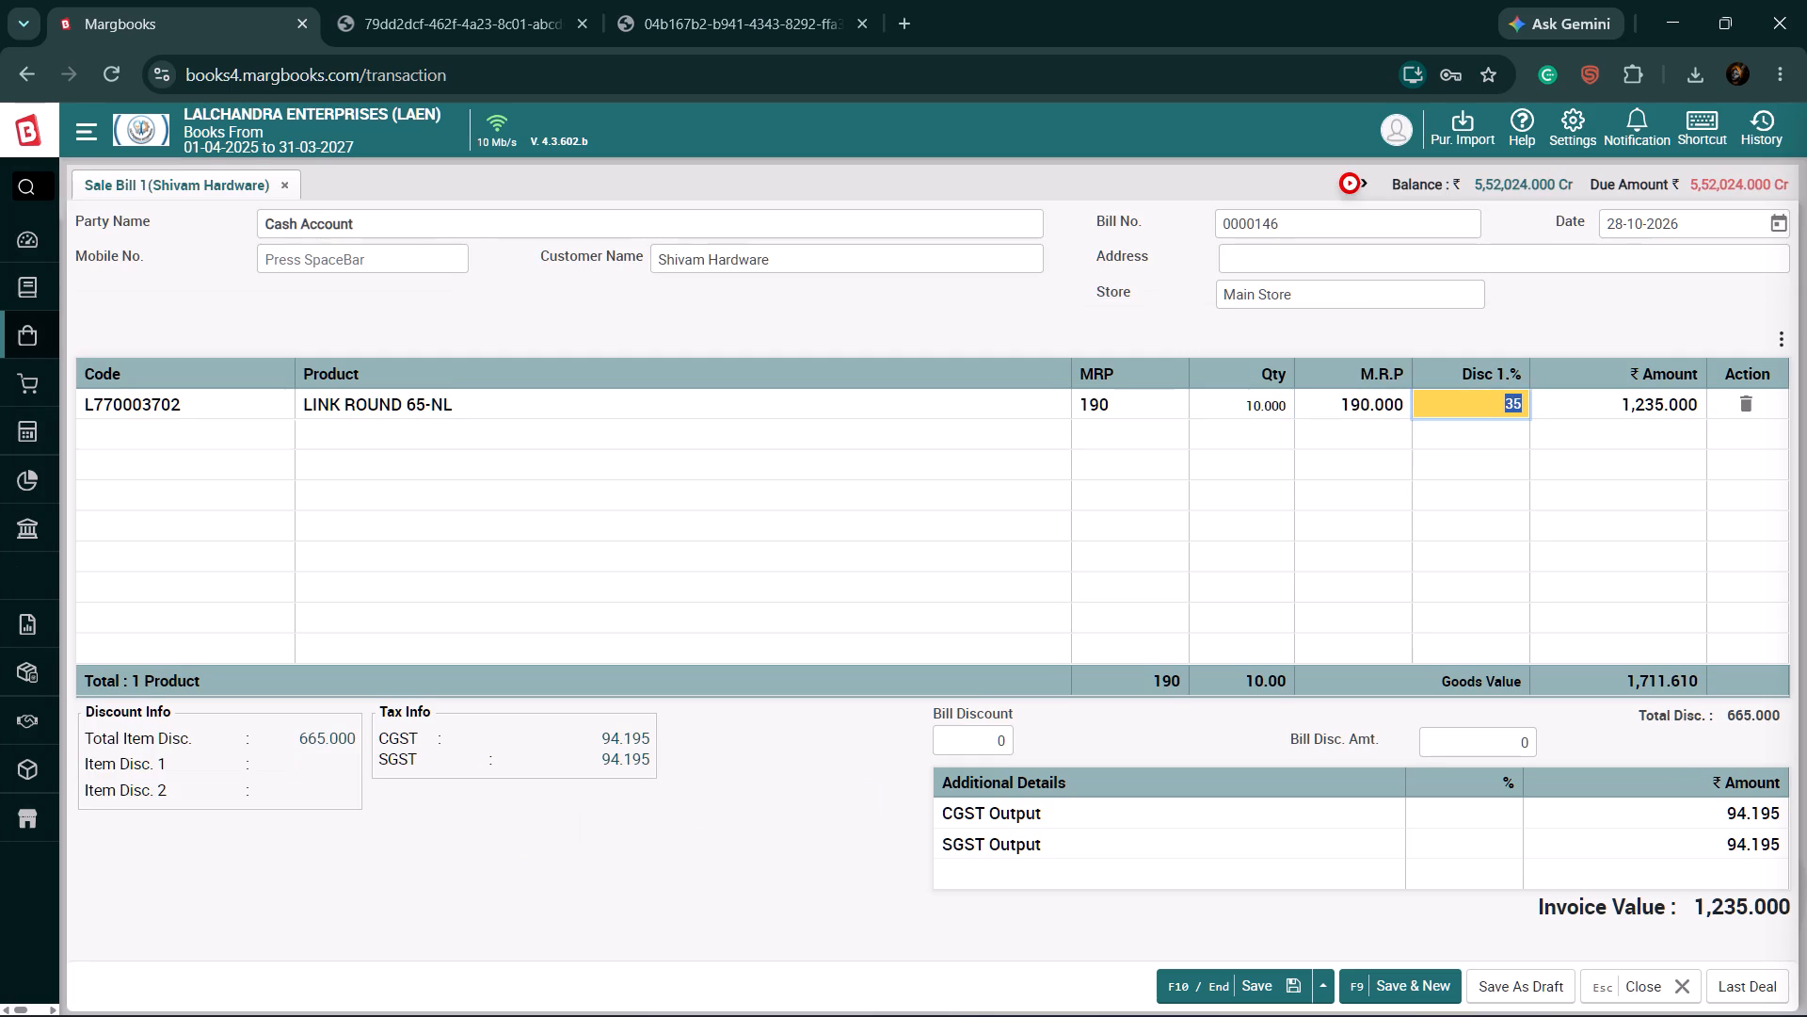
key(Return)
Add item Link New Round Series 65-LS 65mm to the bill with quantity 5 and a 35% discount.
key(Return)
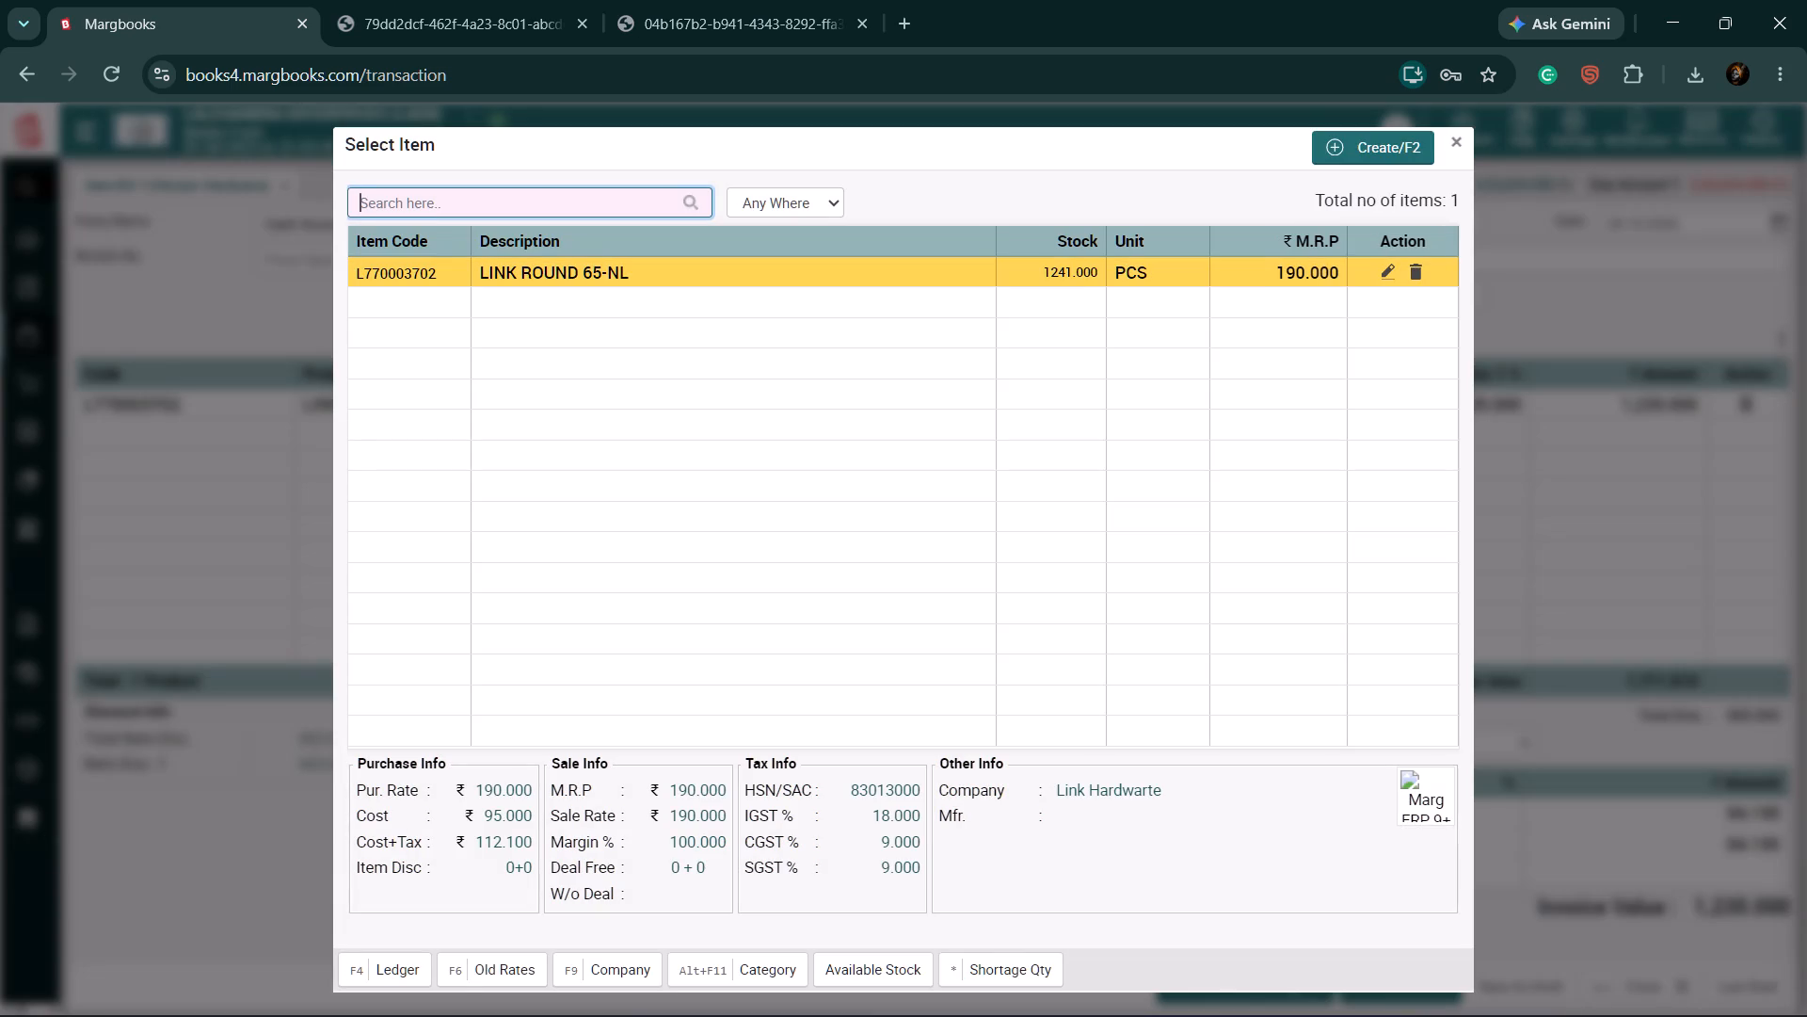
text(65)
key(space)
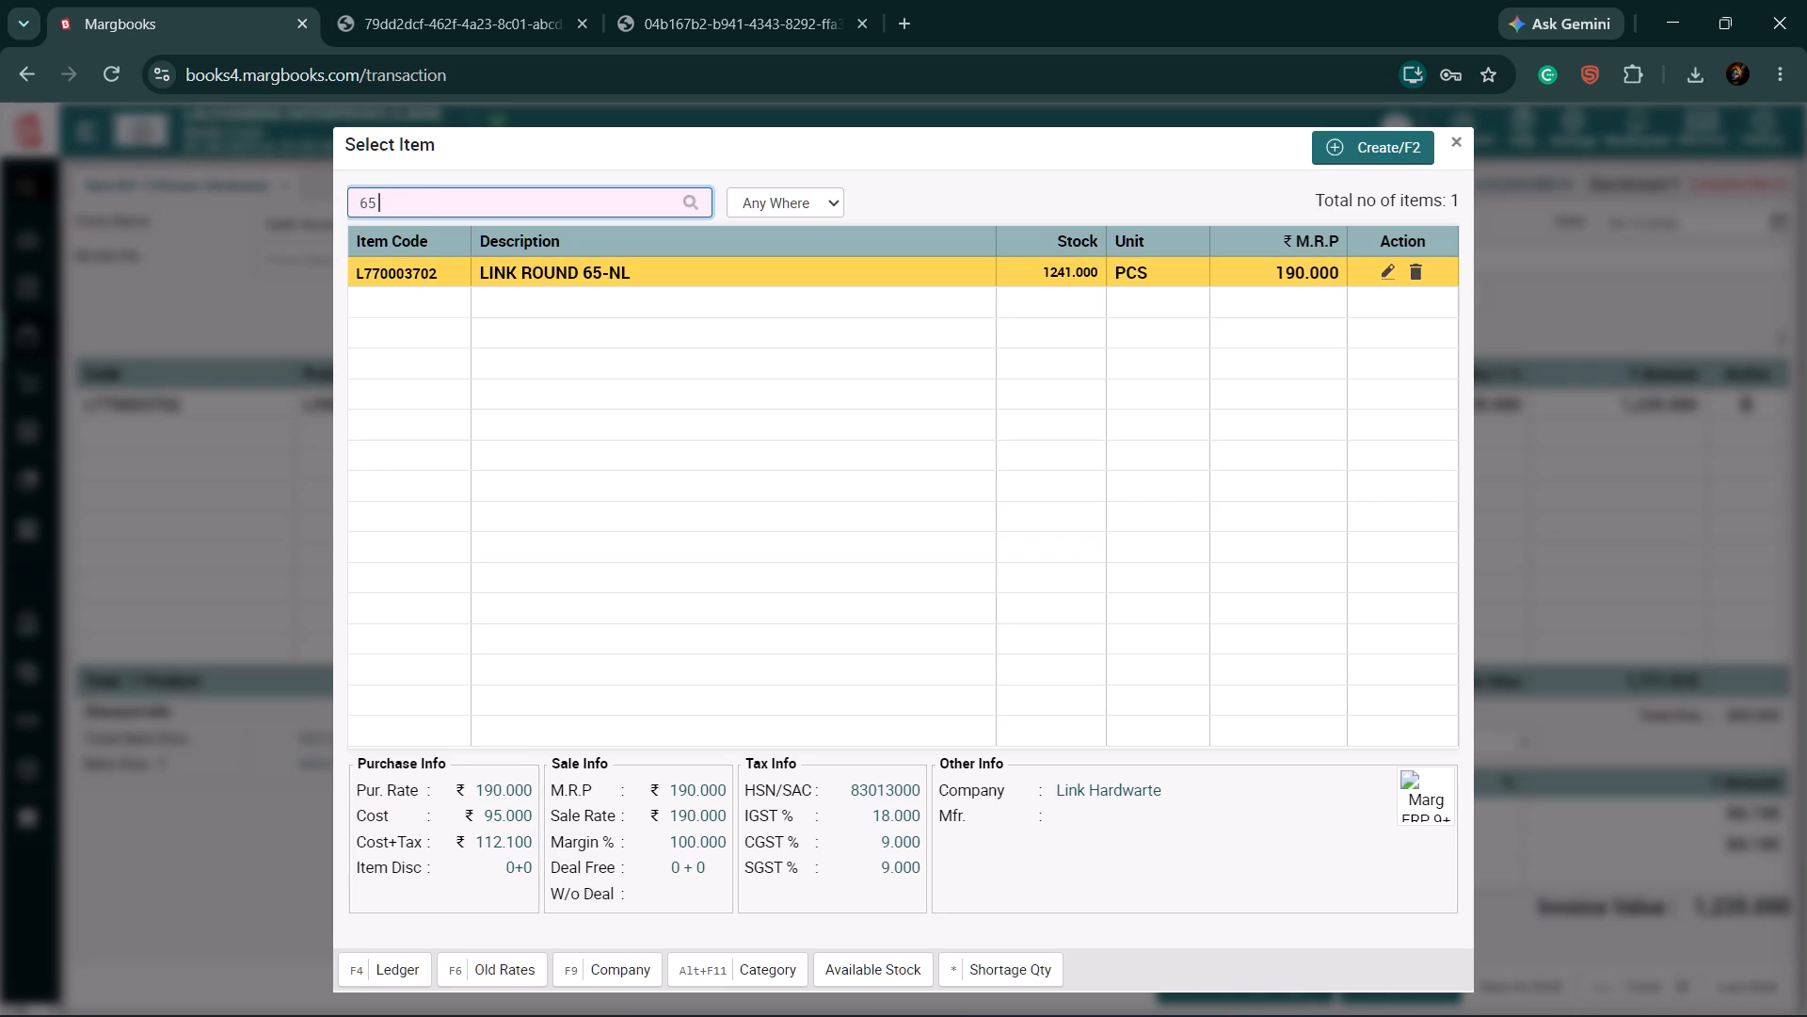
text(ls)
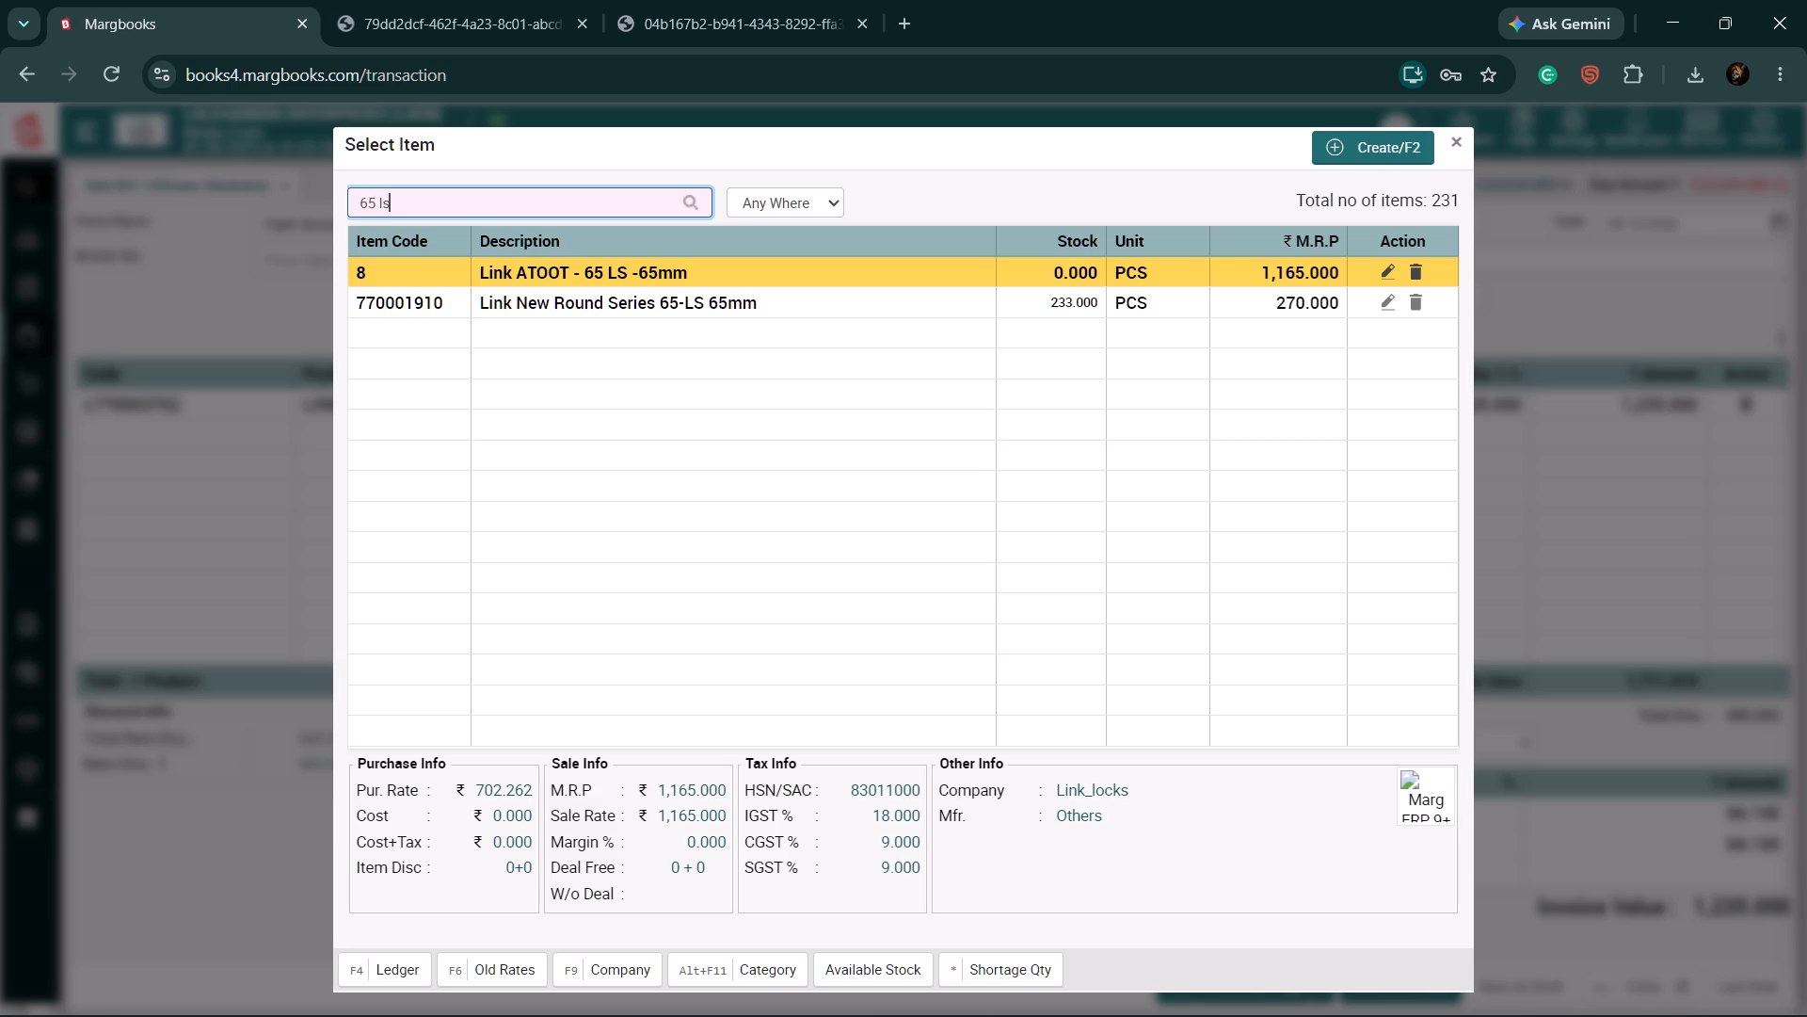
key(Down)
key(Return)
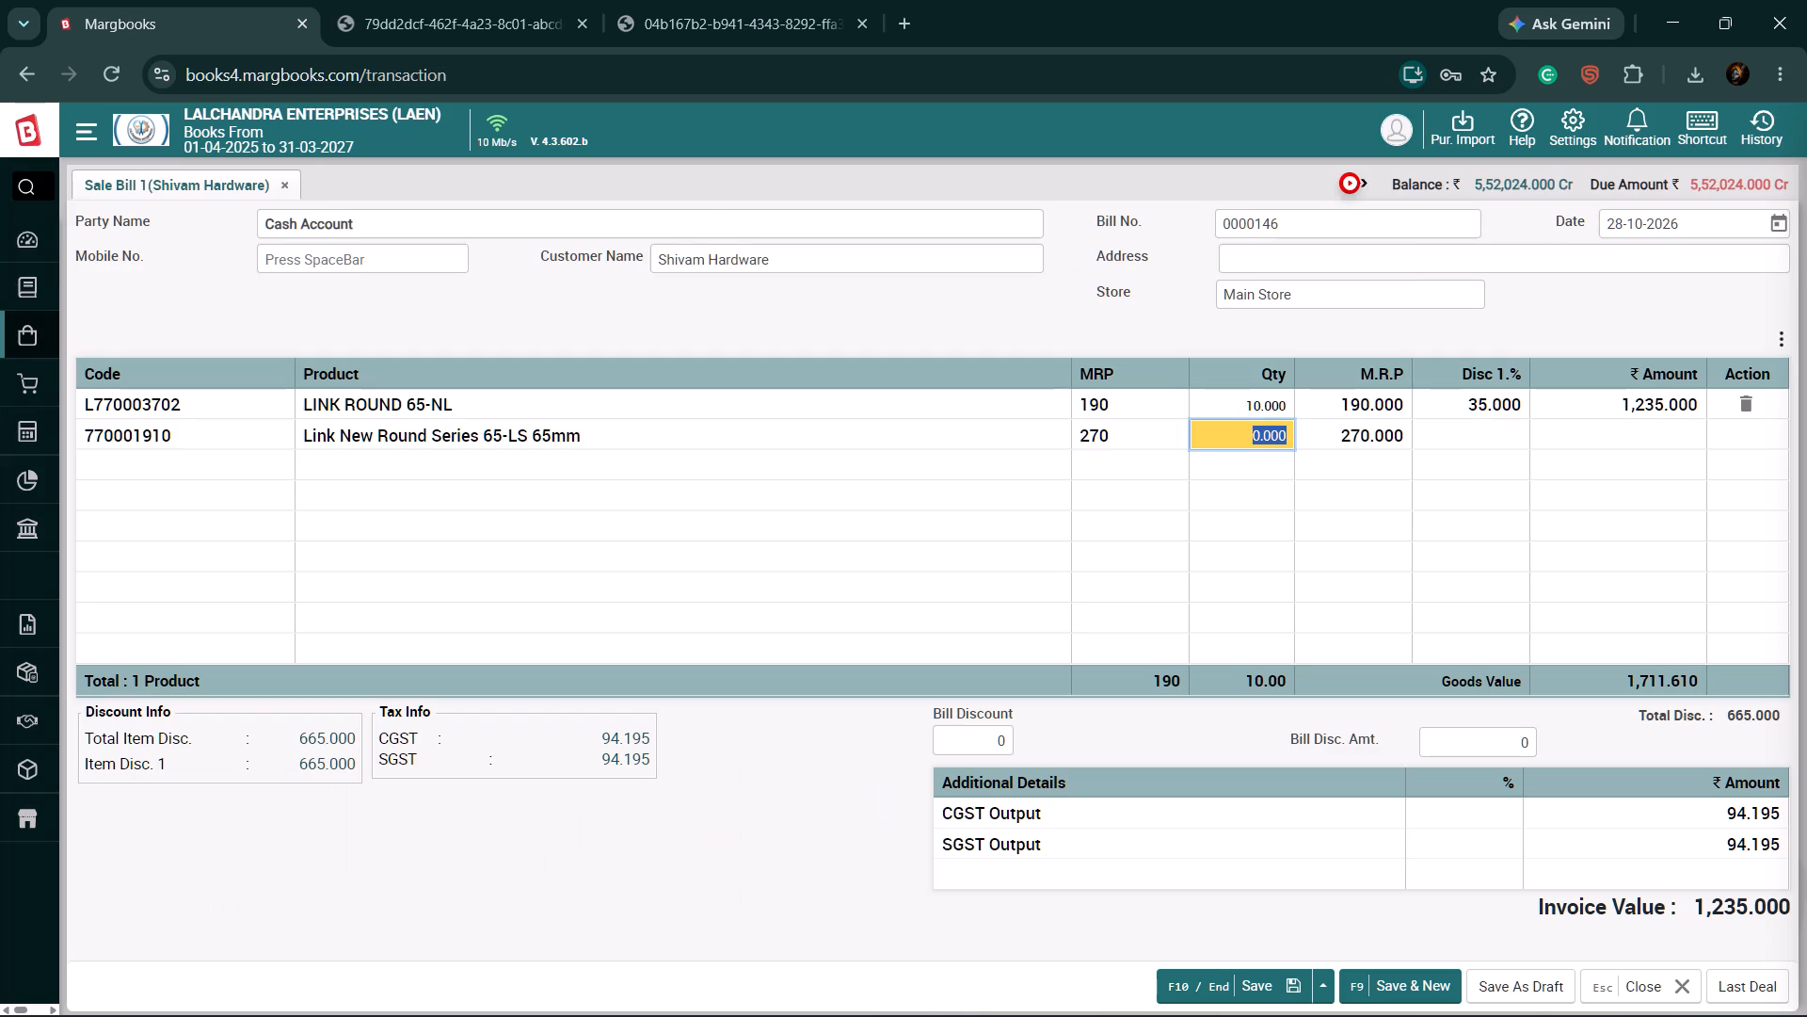
key(5)
key(Return)
key(Return)
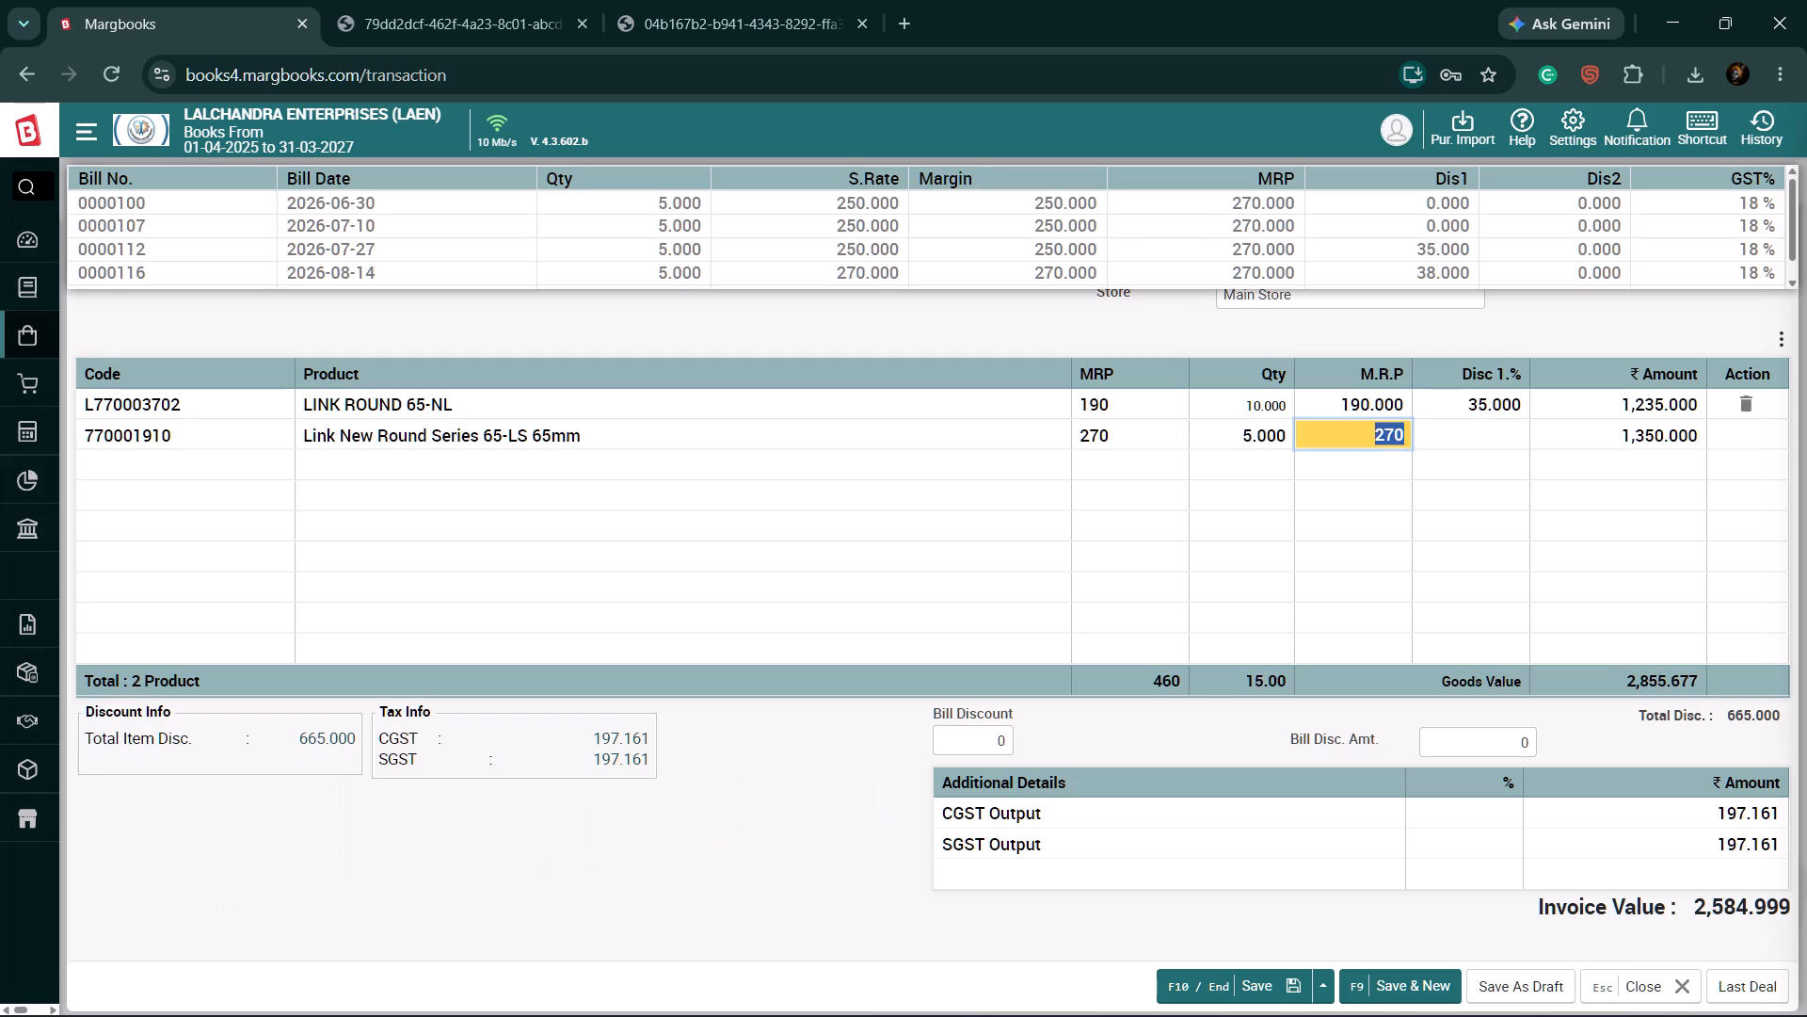
text(35)
key(Return)
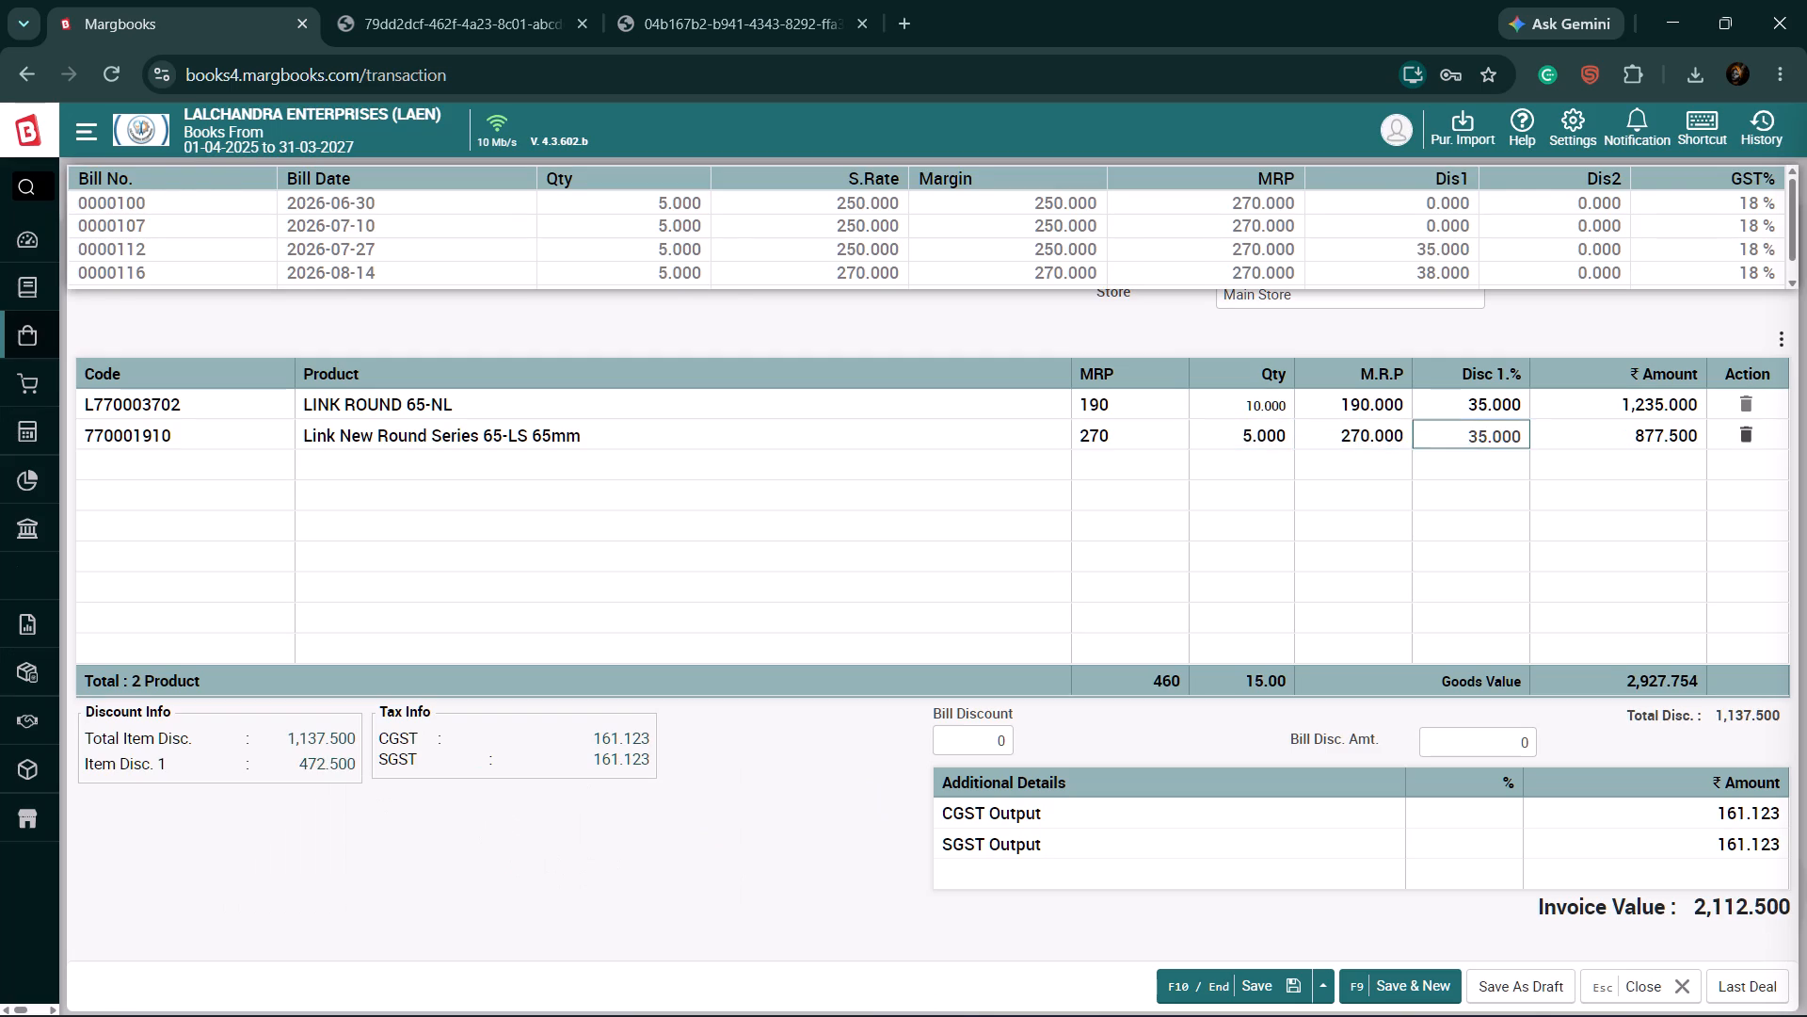
Add item NEW ROUND BCP 50 MM to the bill with quantity 10 and a 35% discount.
key(Return)
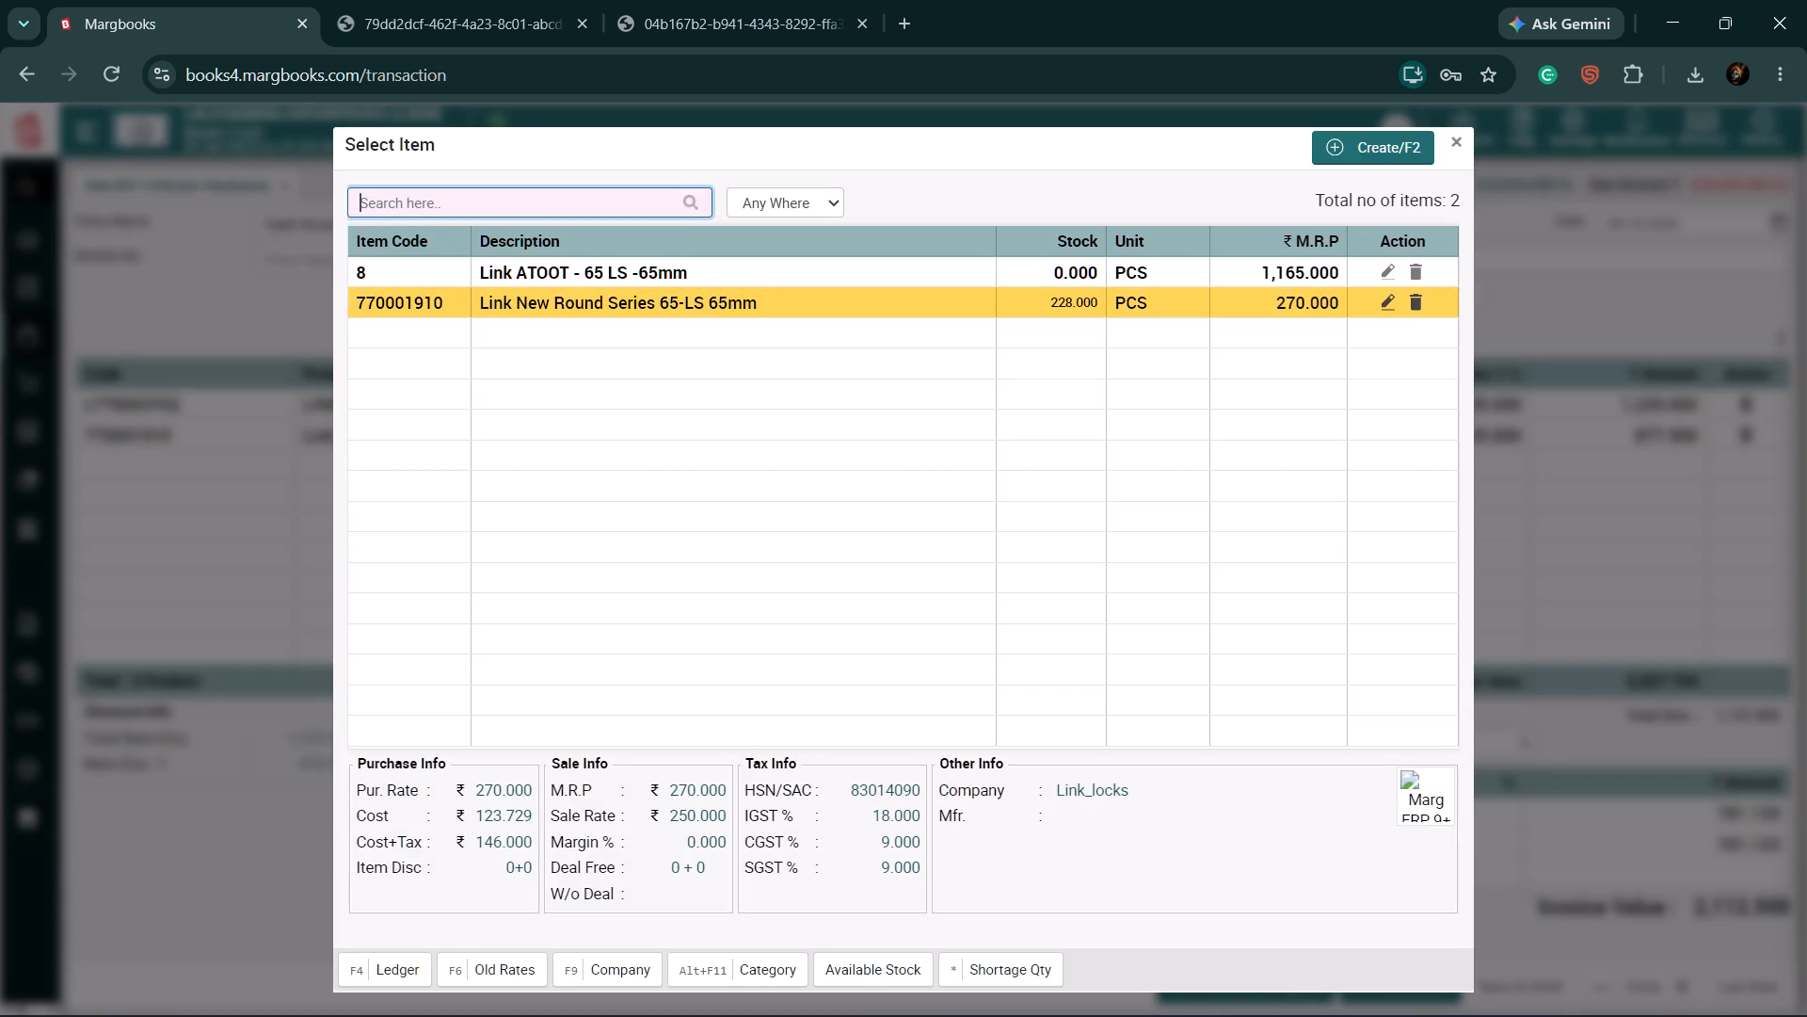
key(5)
key(o)
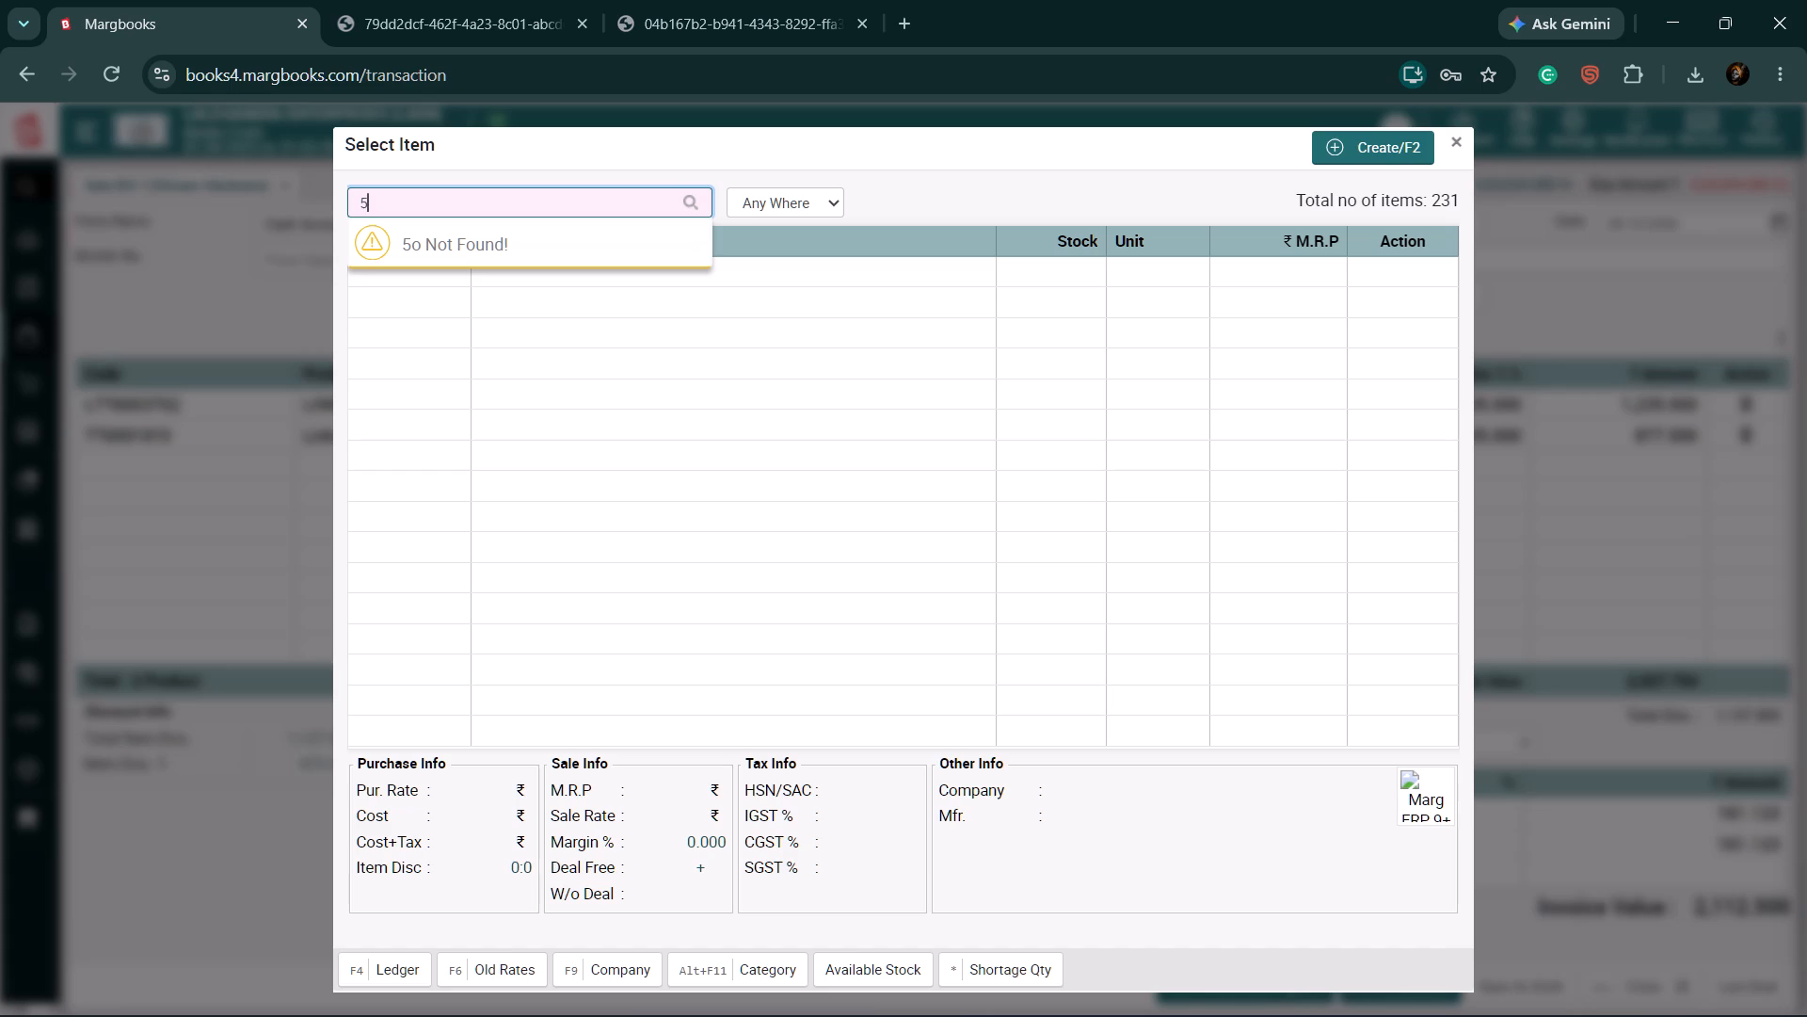
key(0)
key(space)
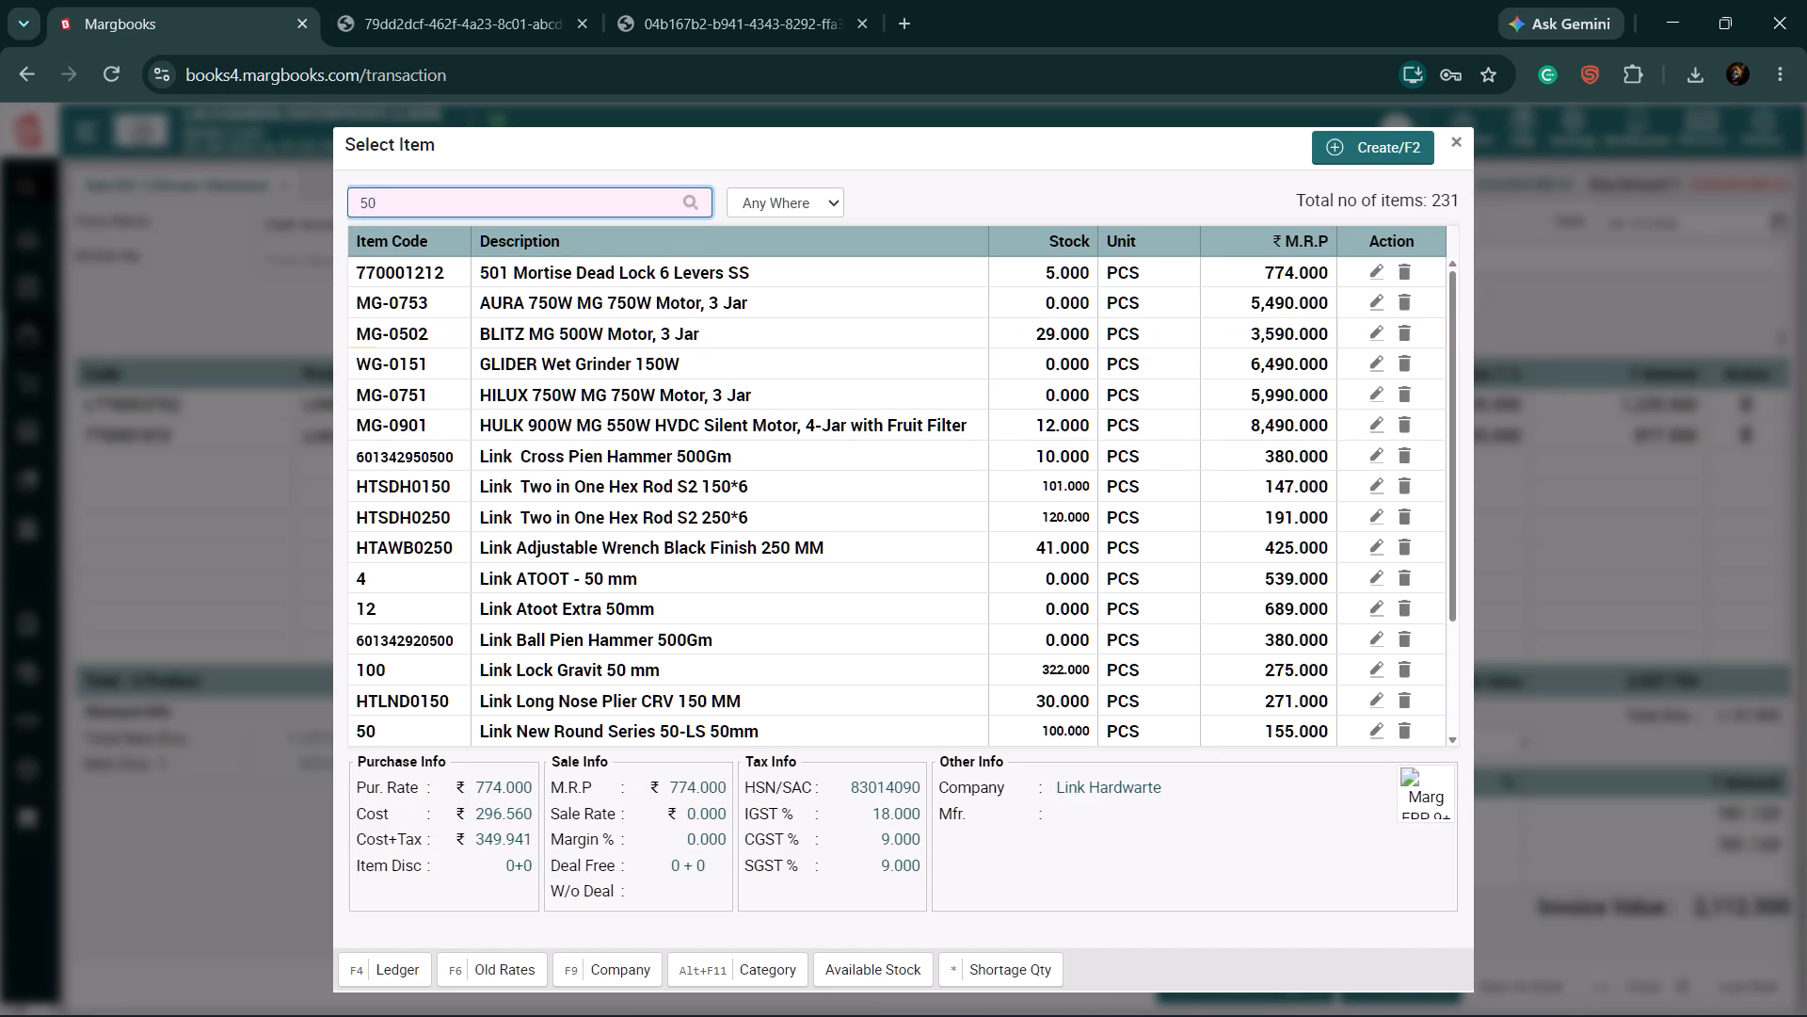
key(r)
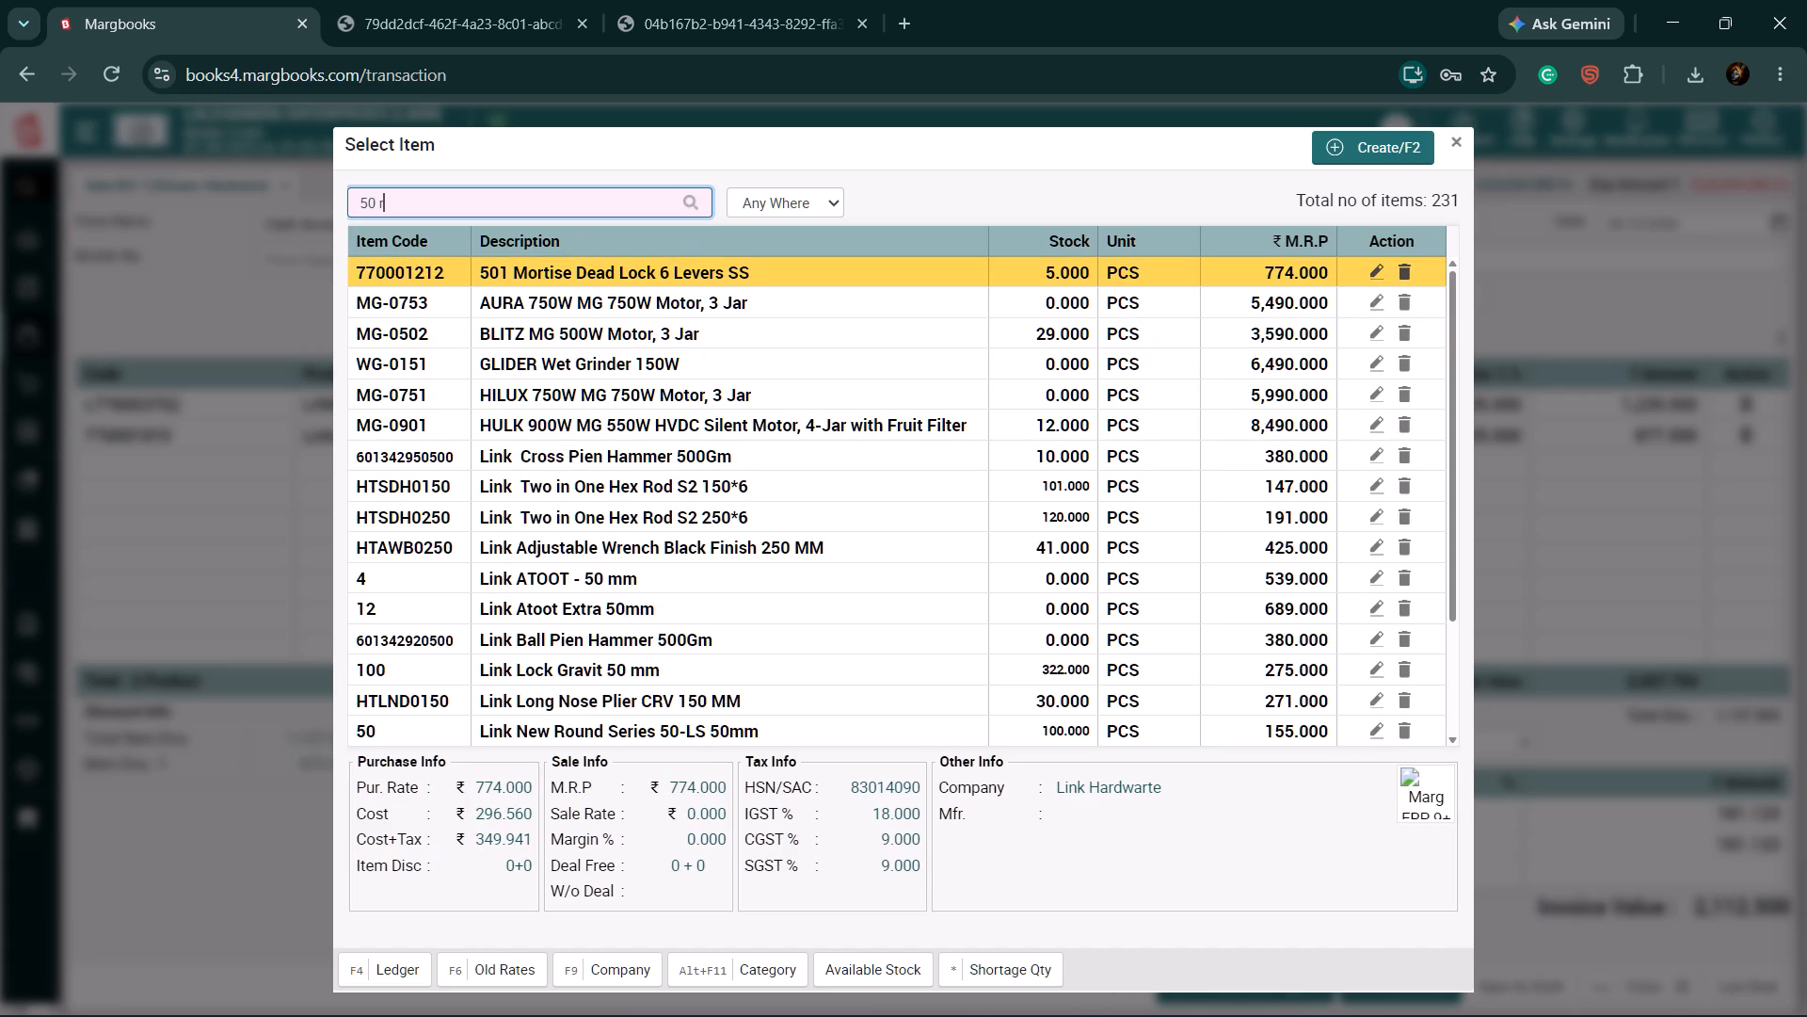
text(ound)
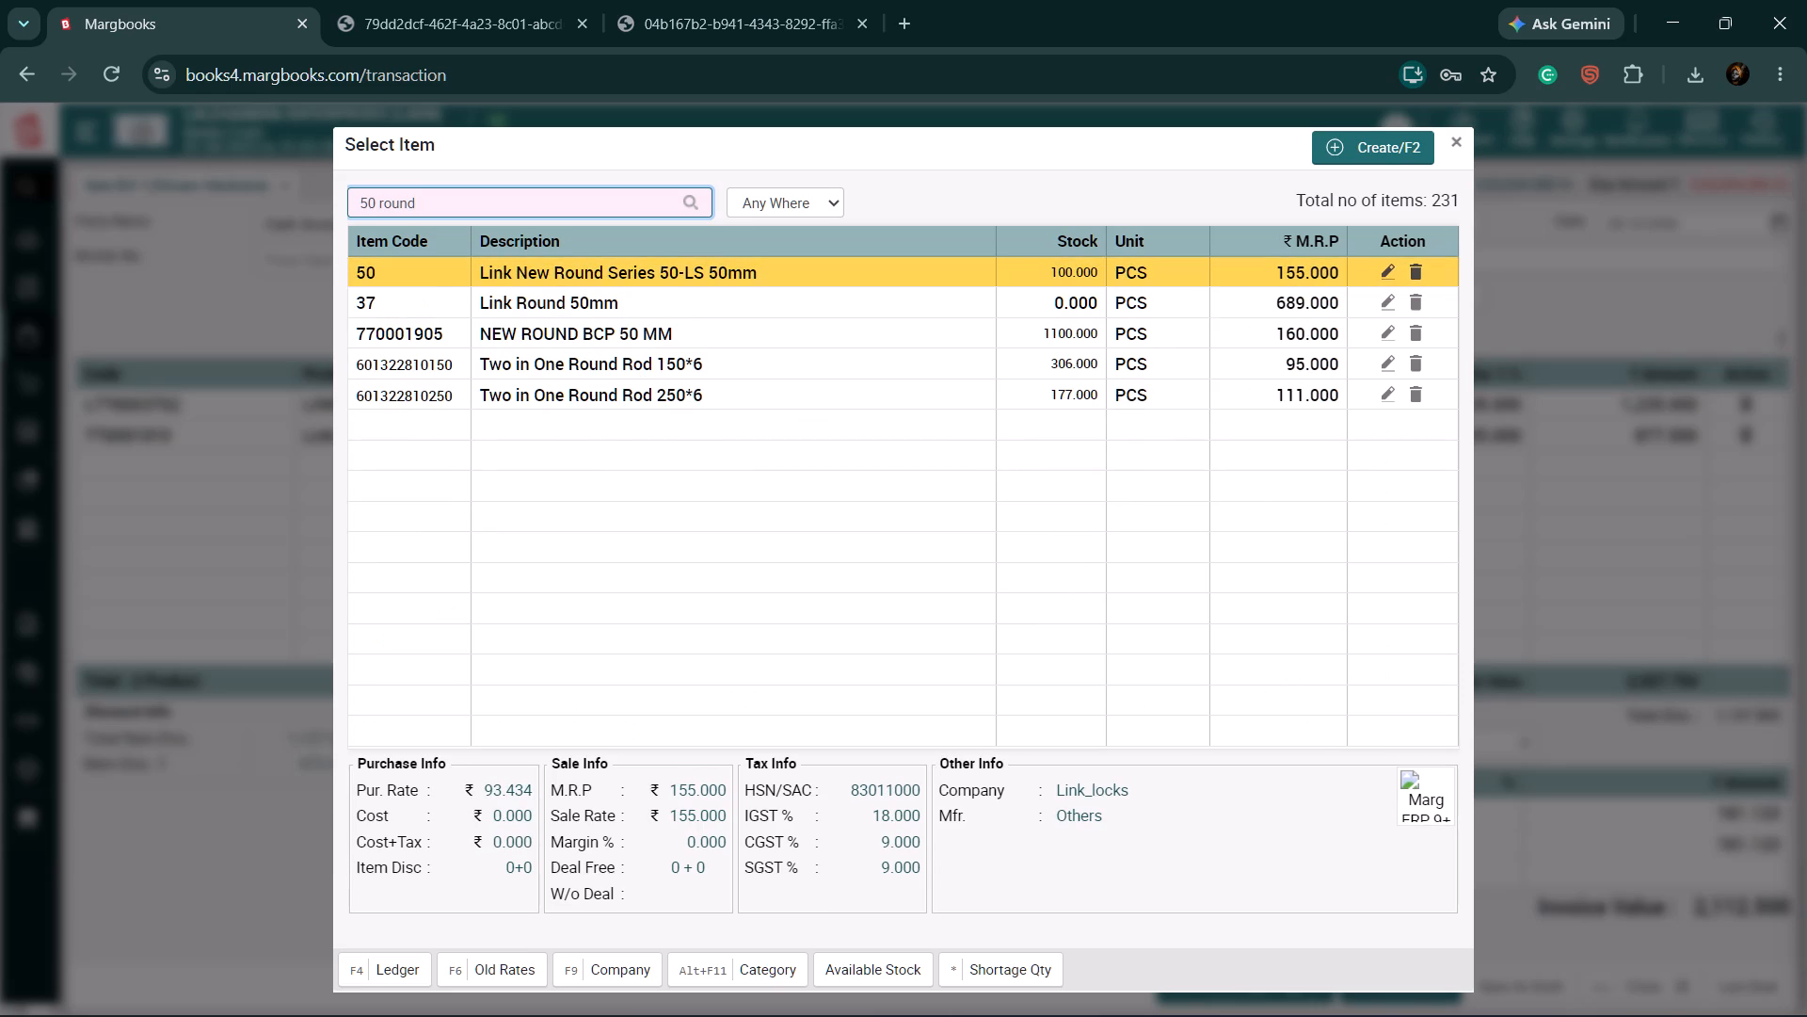
key(Down)
key(Down)
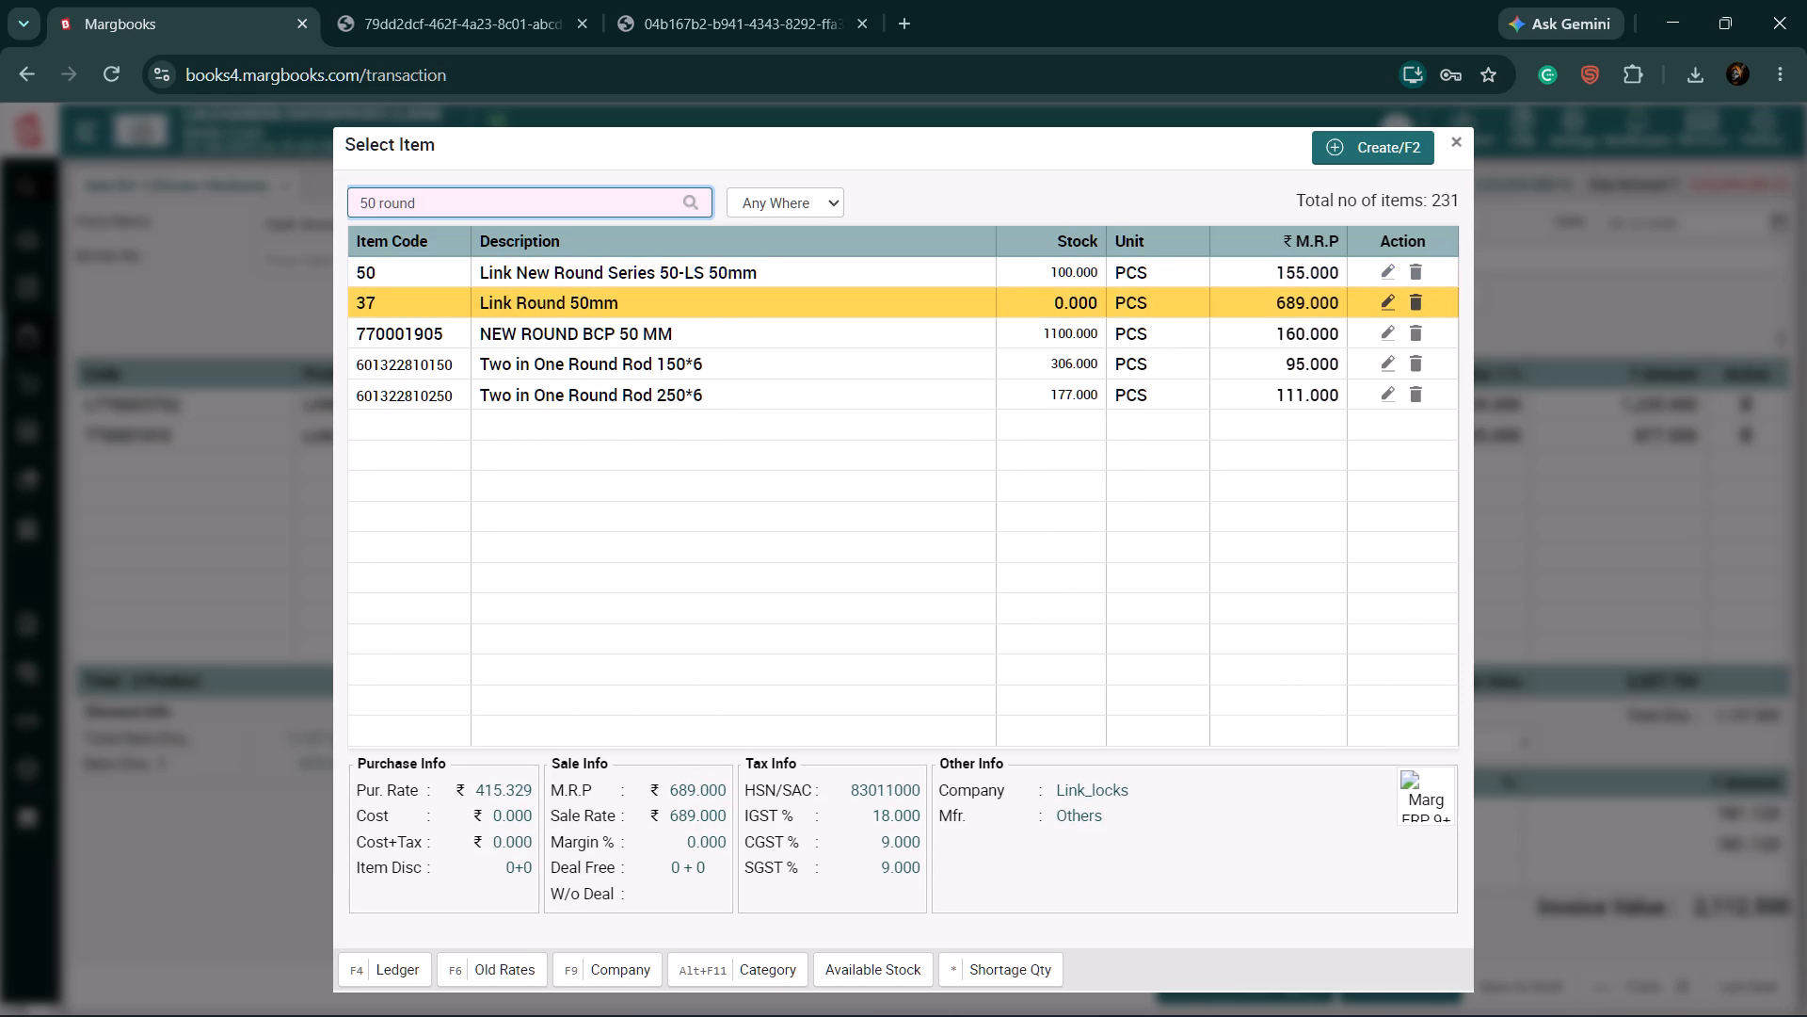
key(Down)
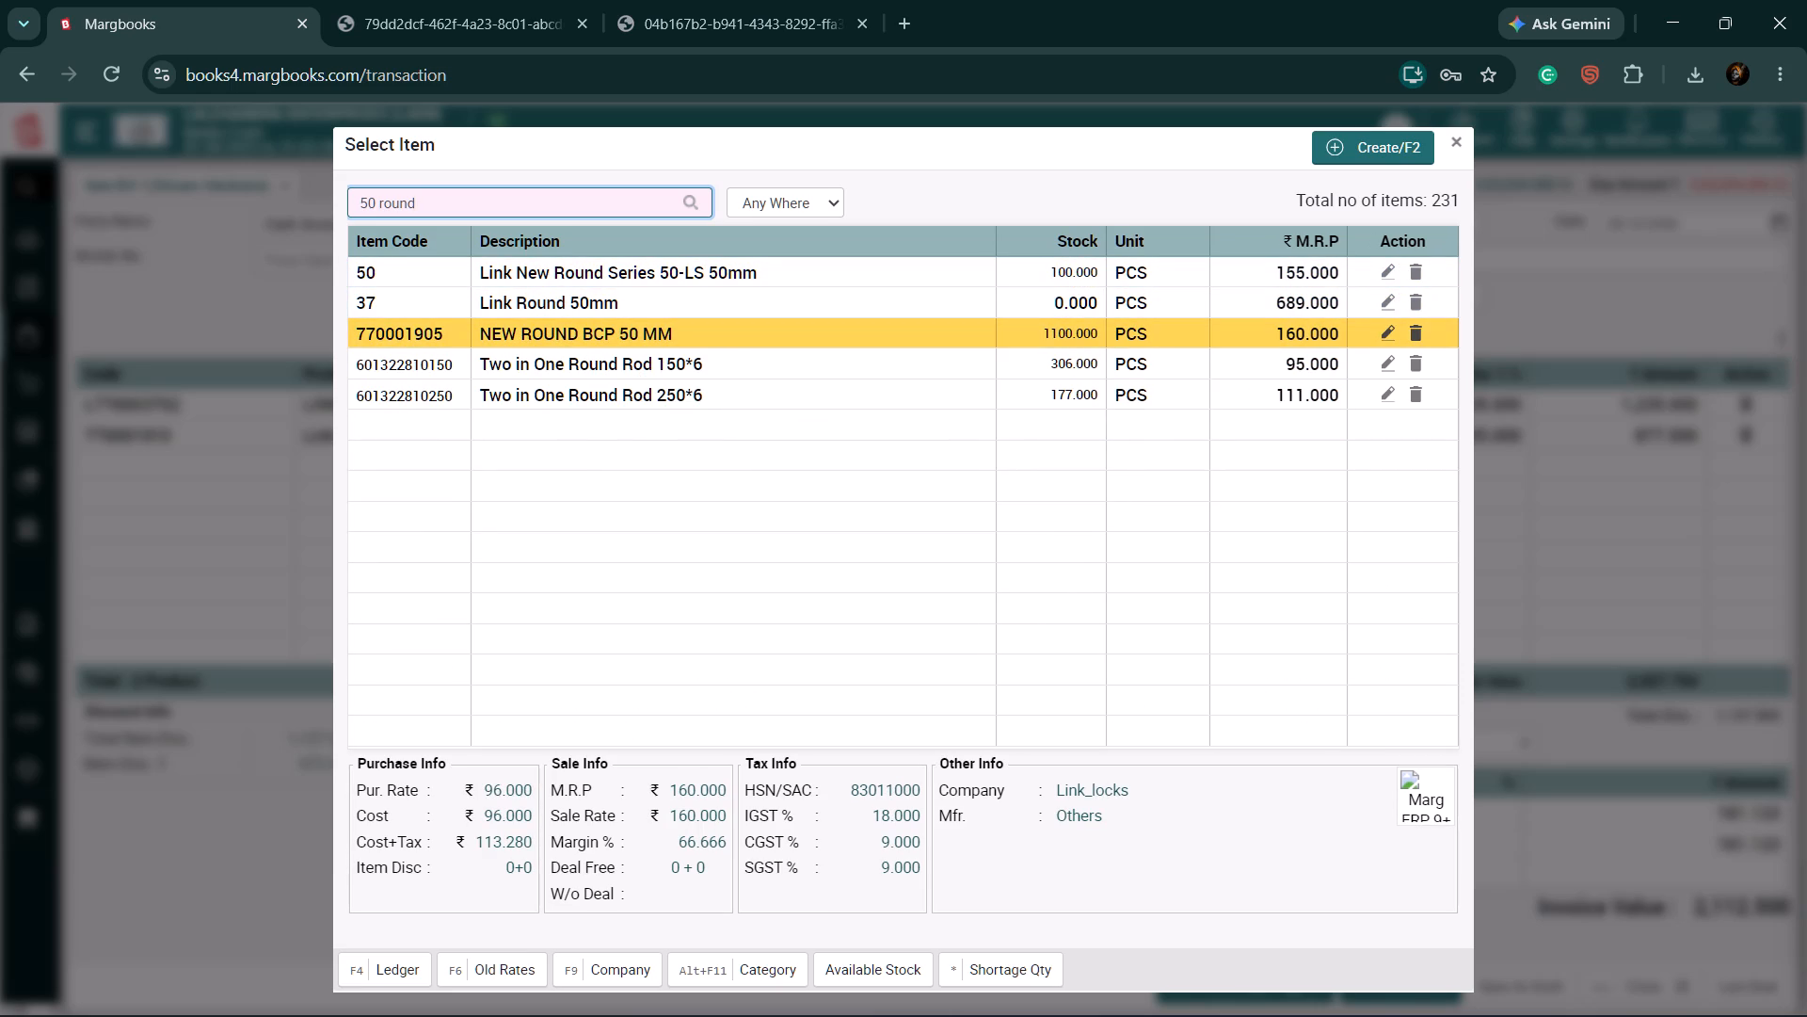
key(Return)
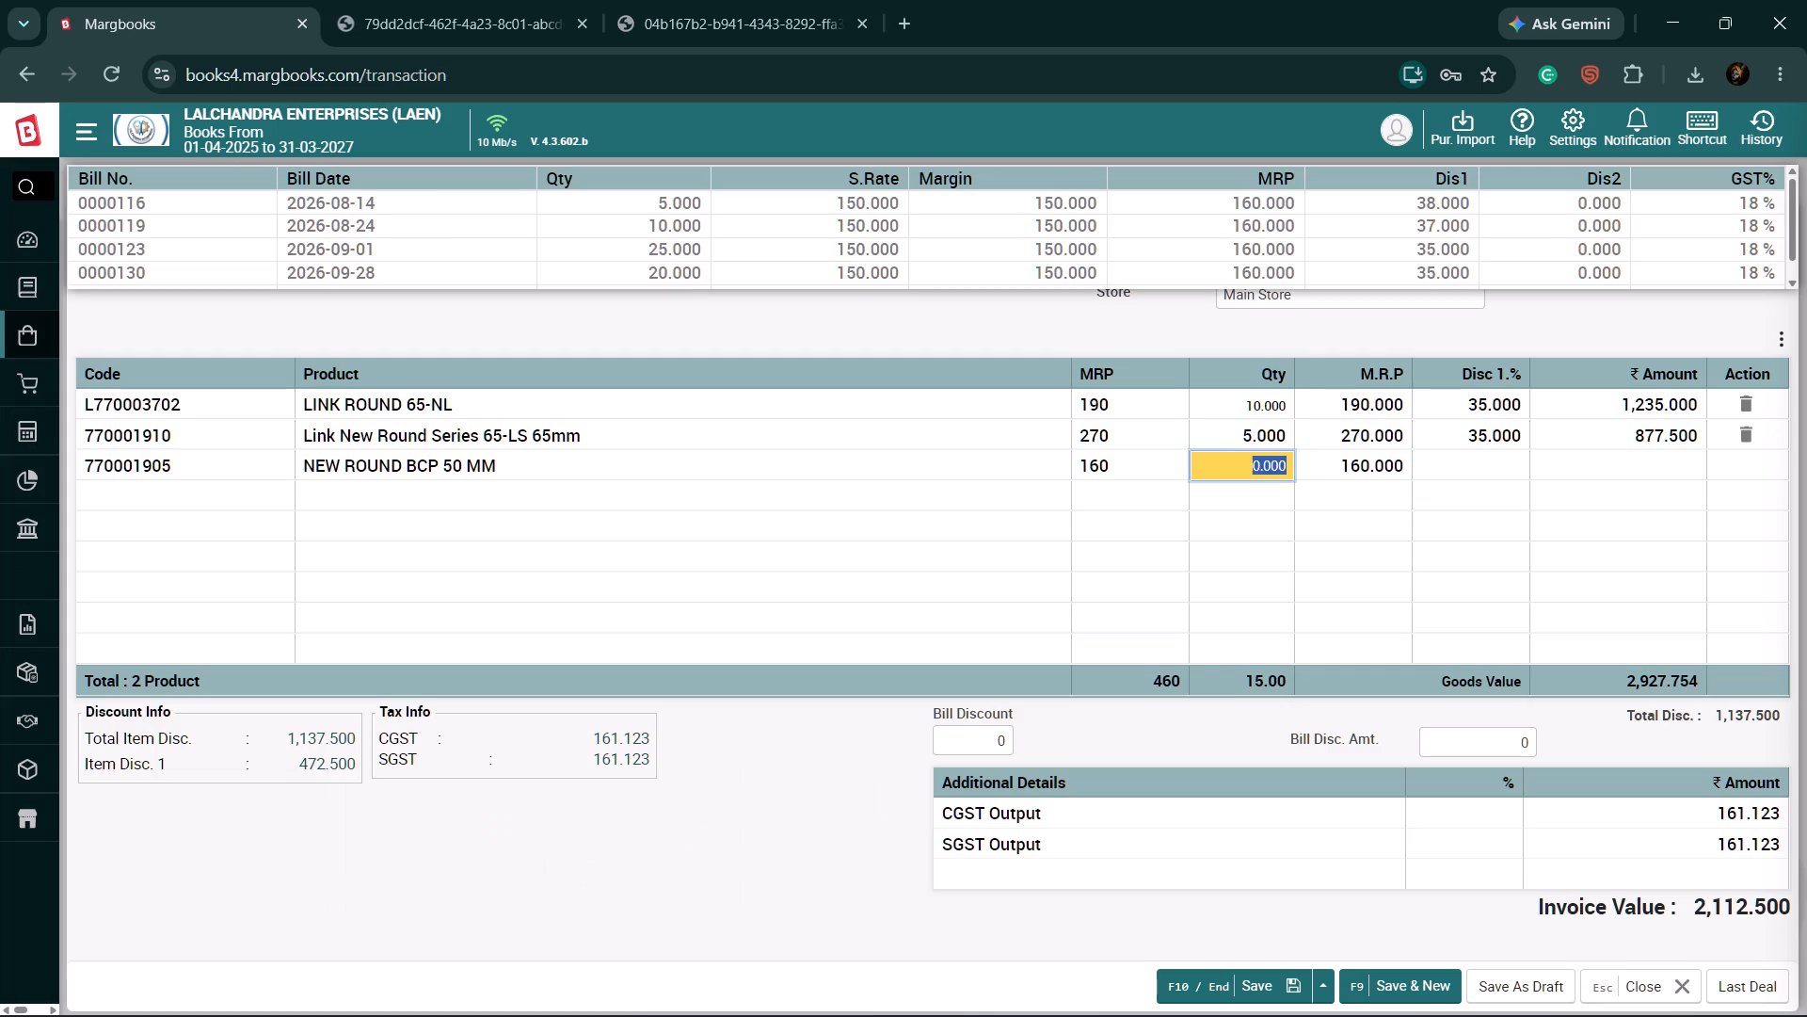
text(10)
key(Return)
key(Return)
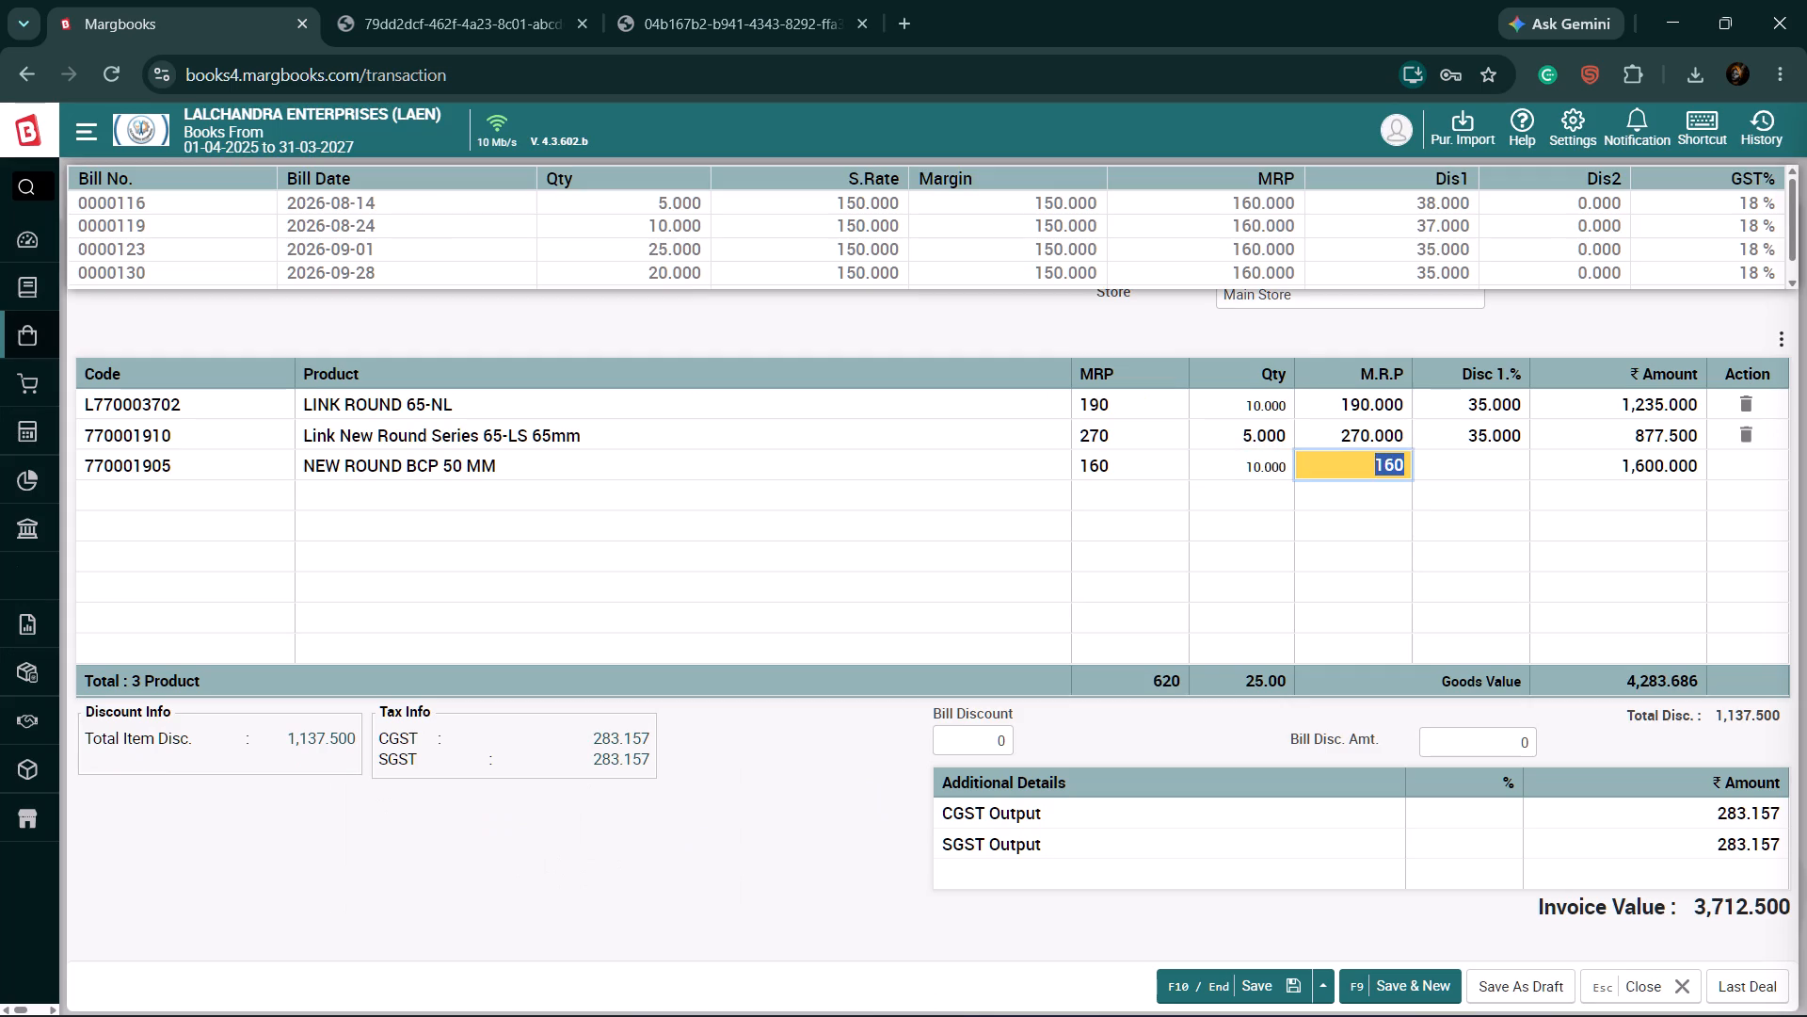
text(35)
key(Return)
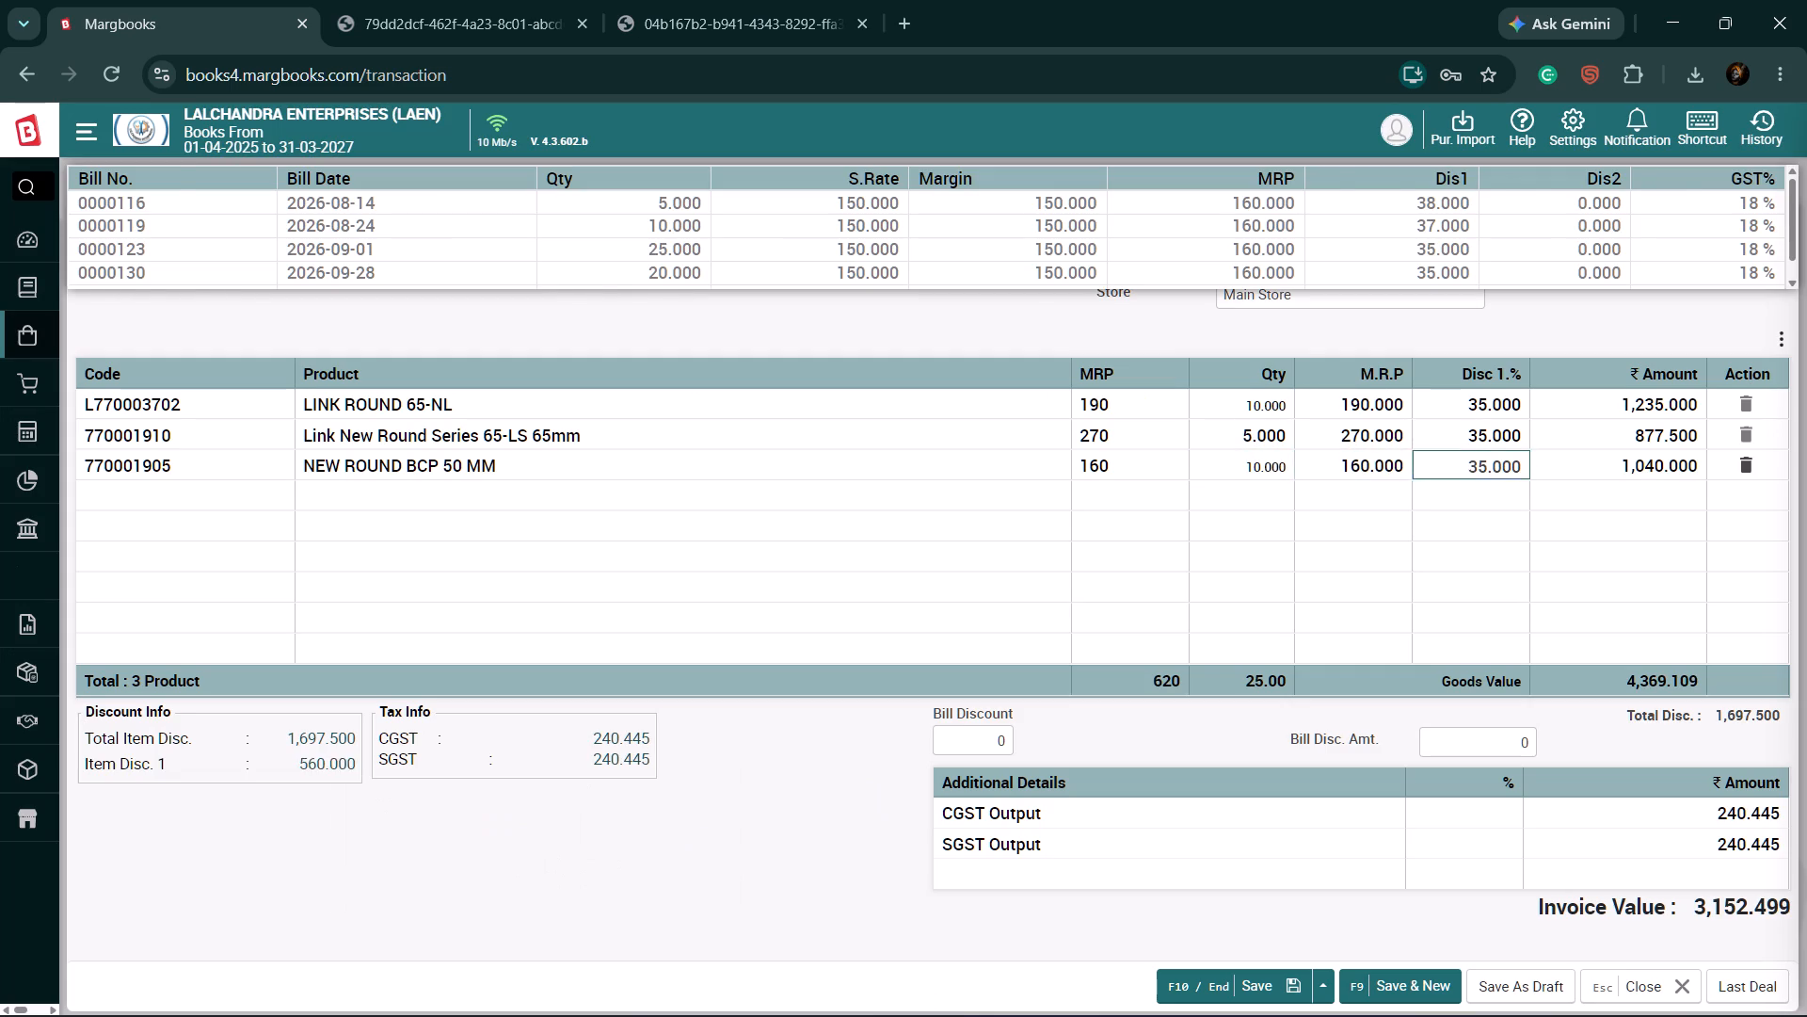
Add item NEW ROUND BCP 65mm to the bill with quantity 10 and a 35% discount.
key(Return)
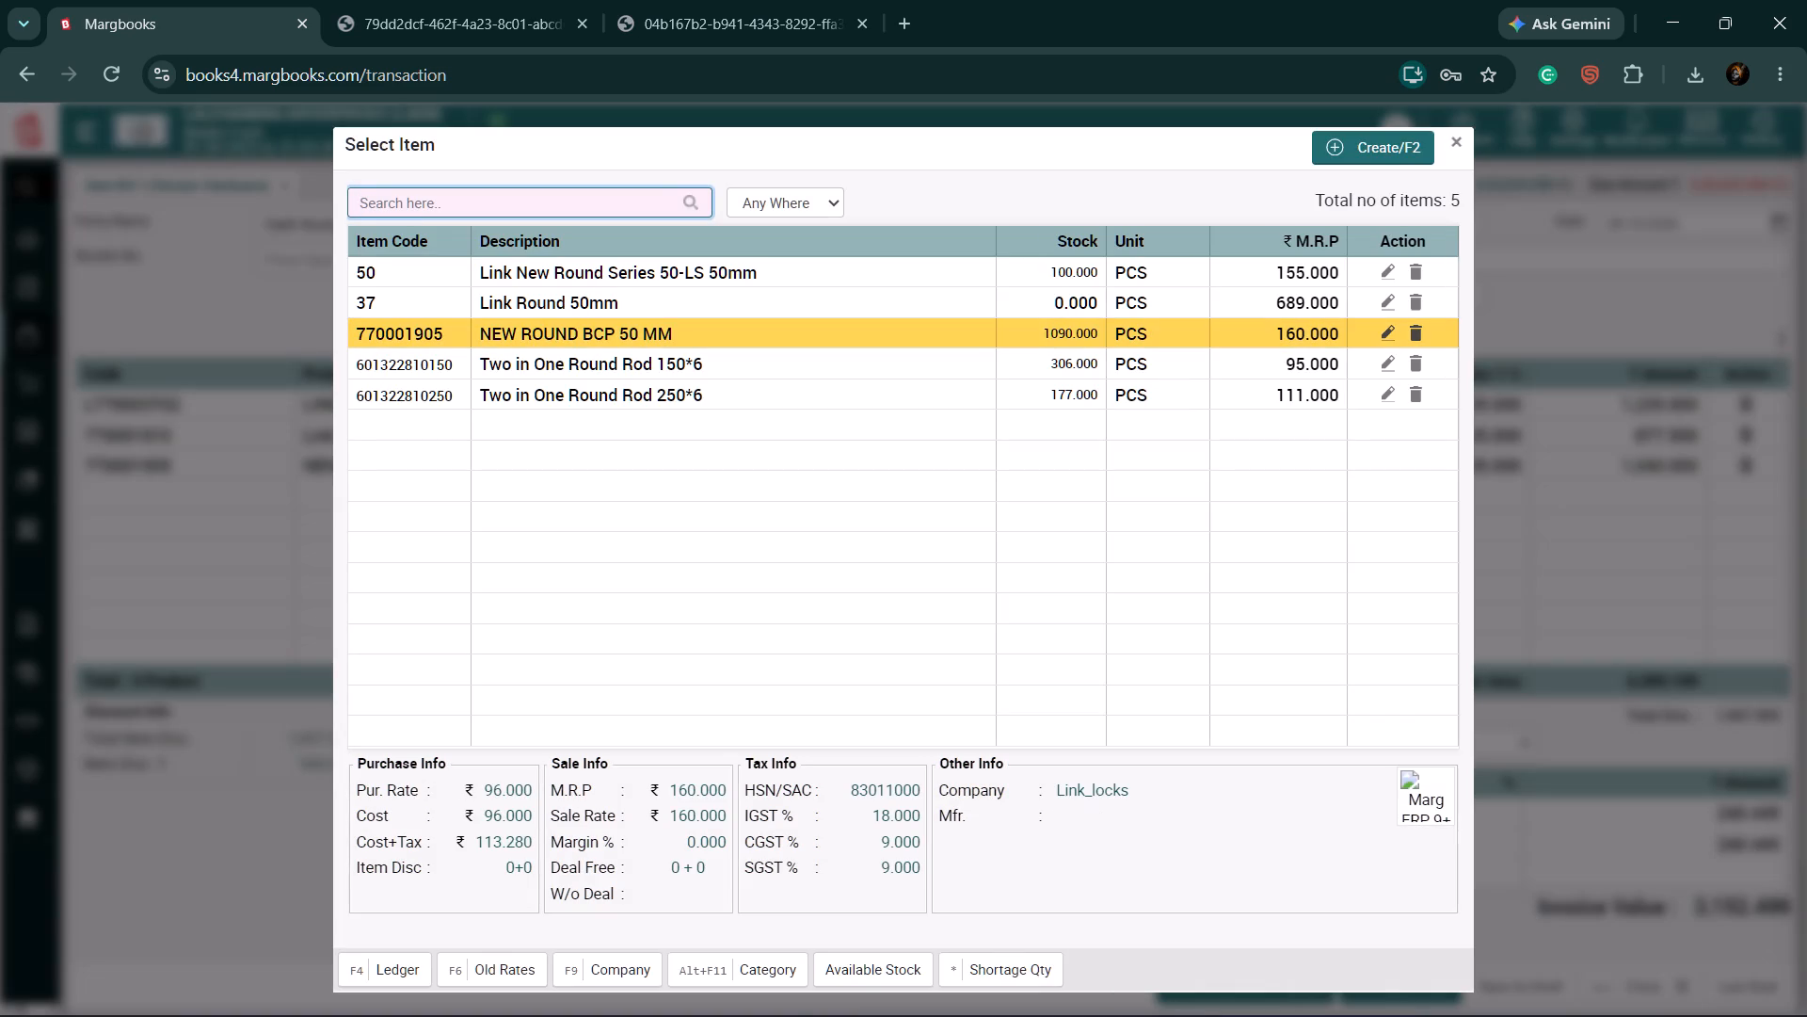
key(b)
text(cp 65)
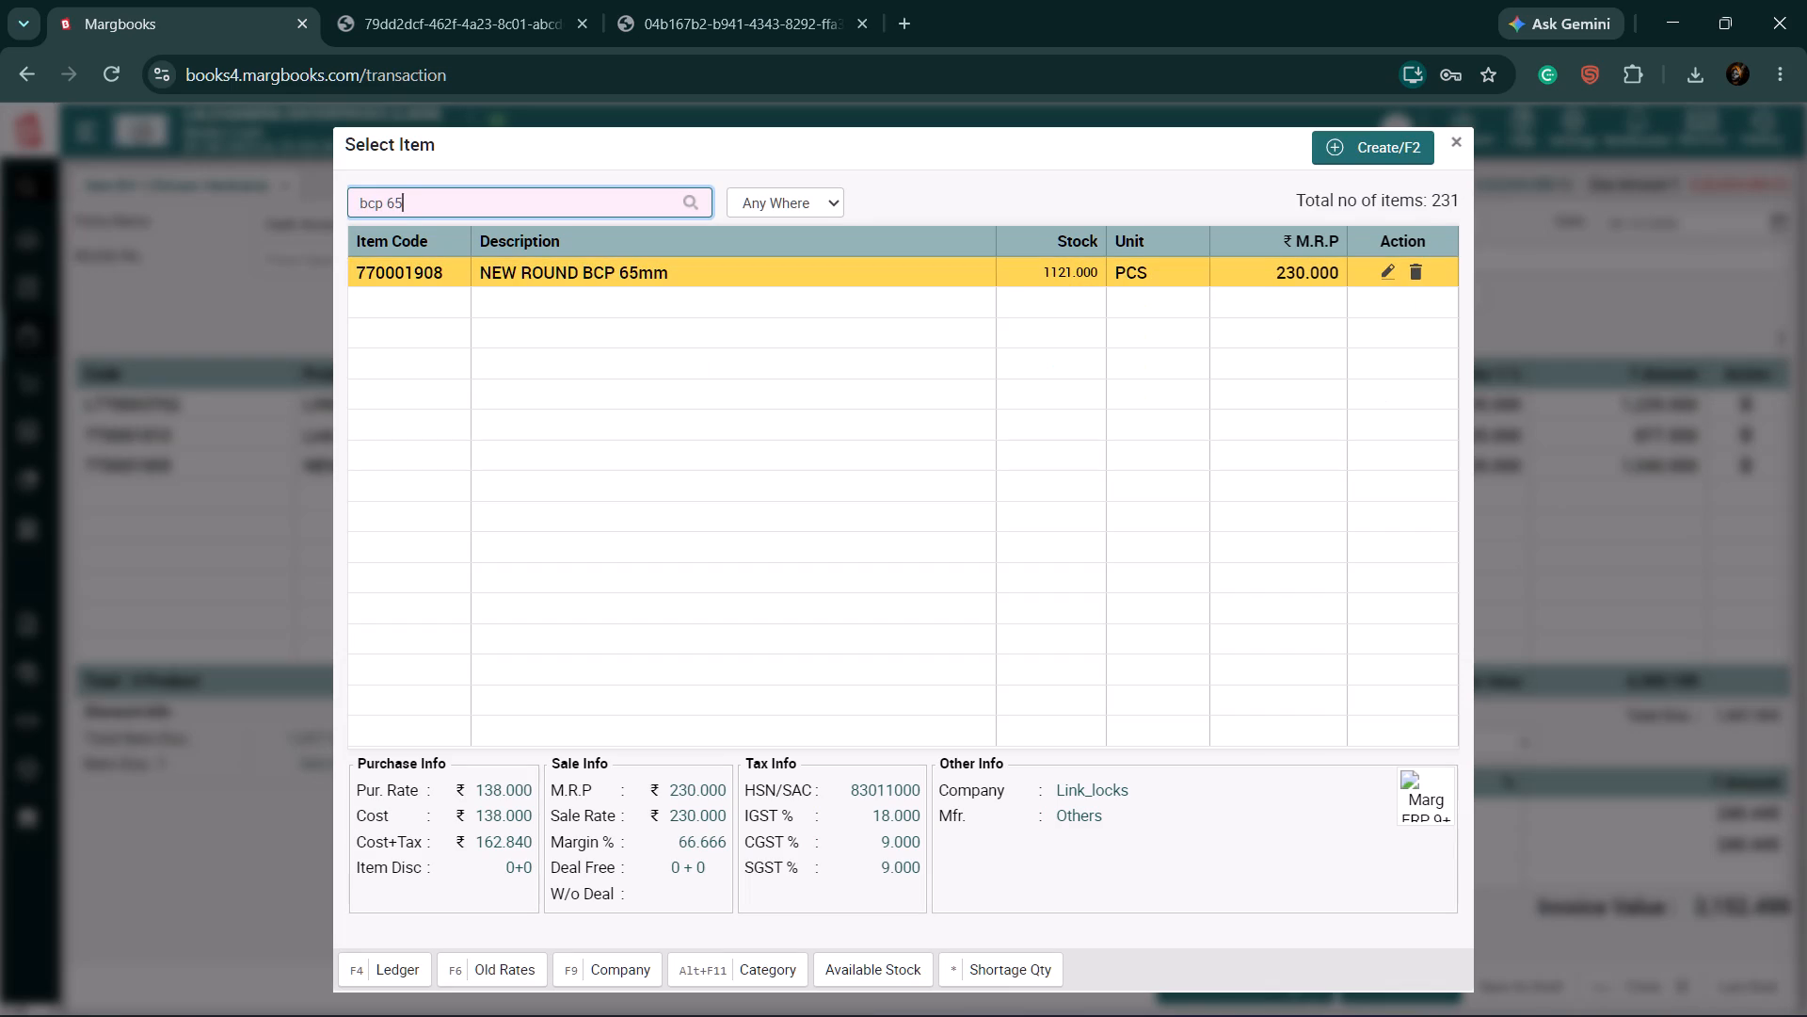
key(Return)
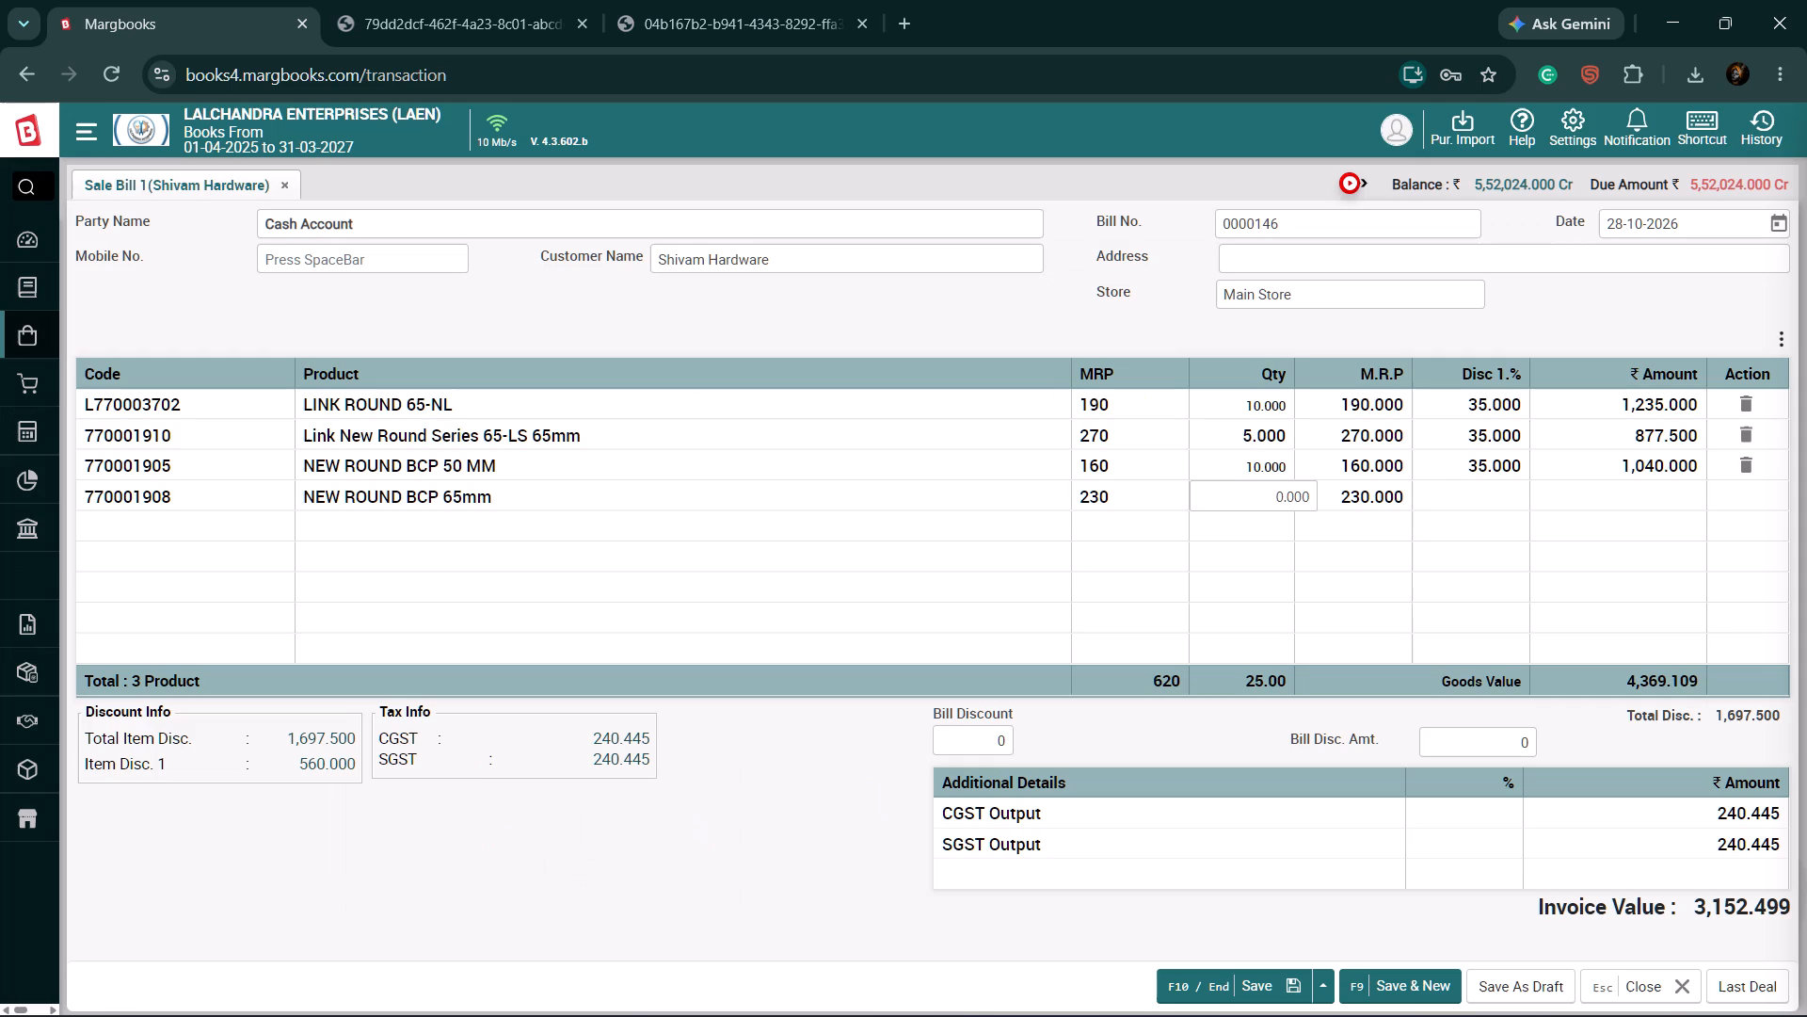
text(10)
key(Return)
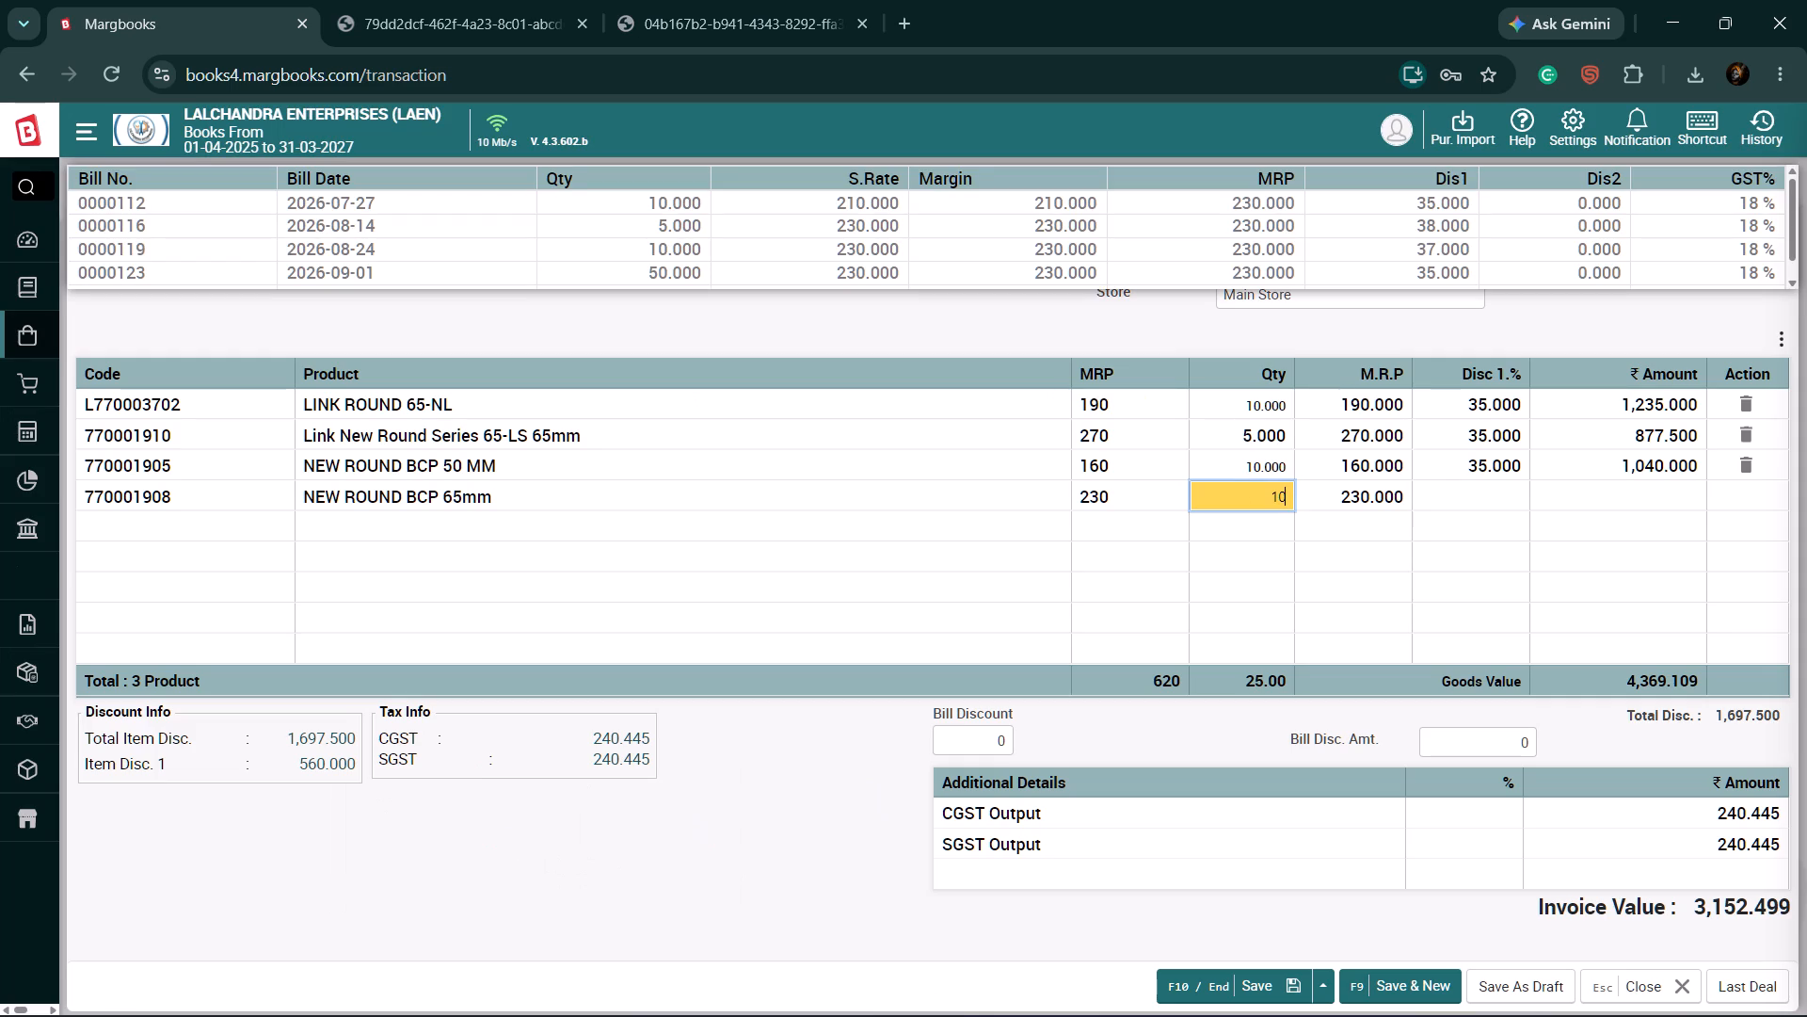
key(Return)
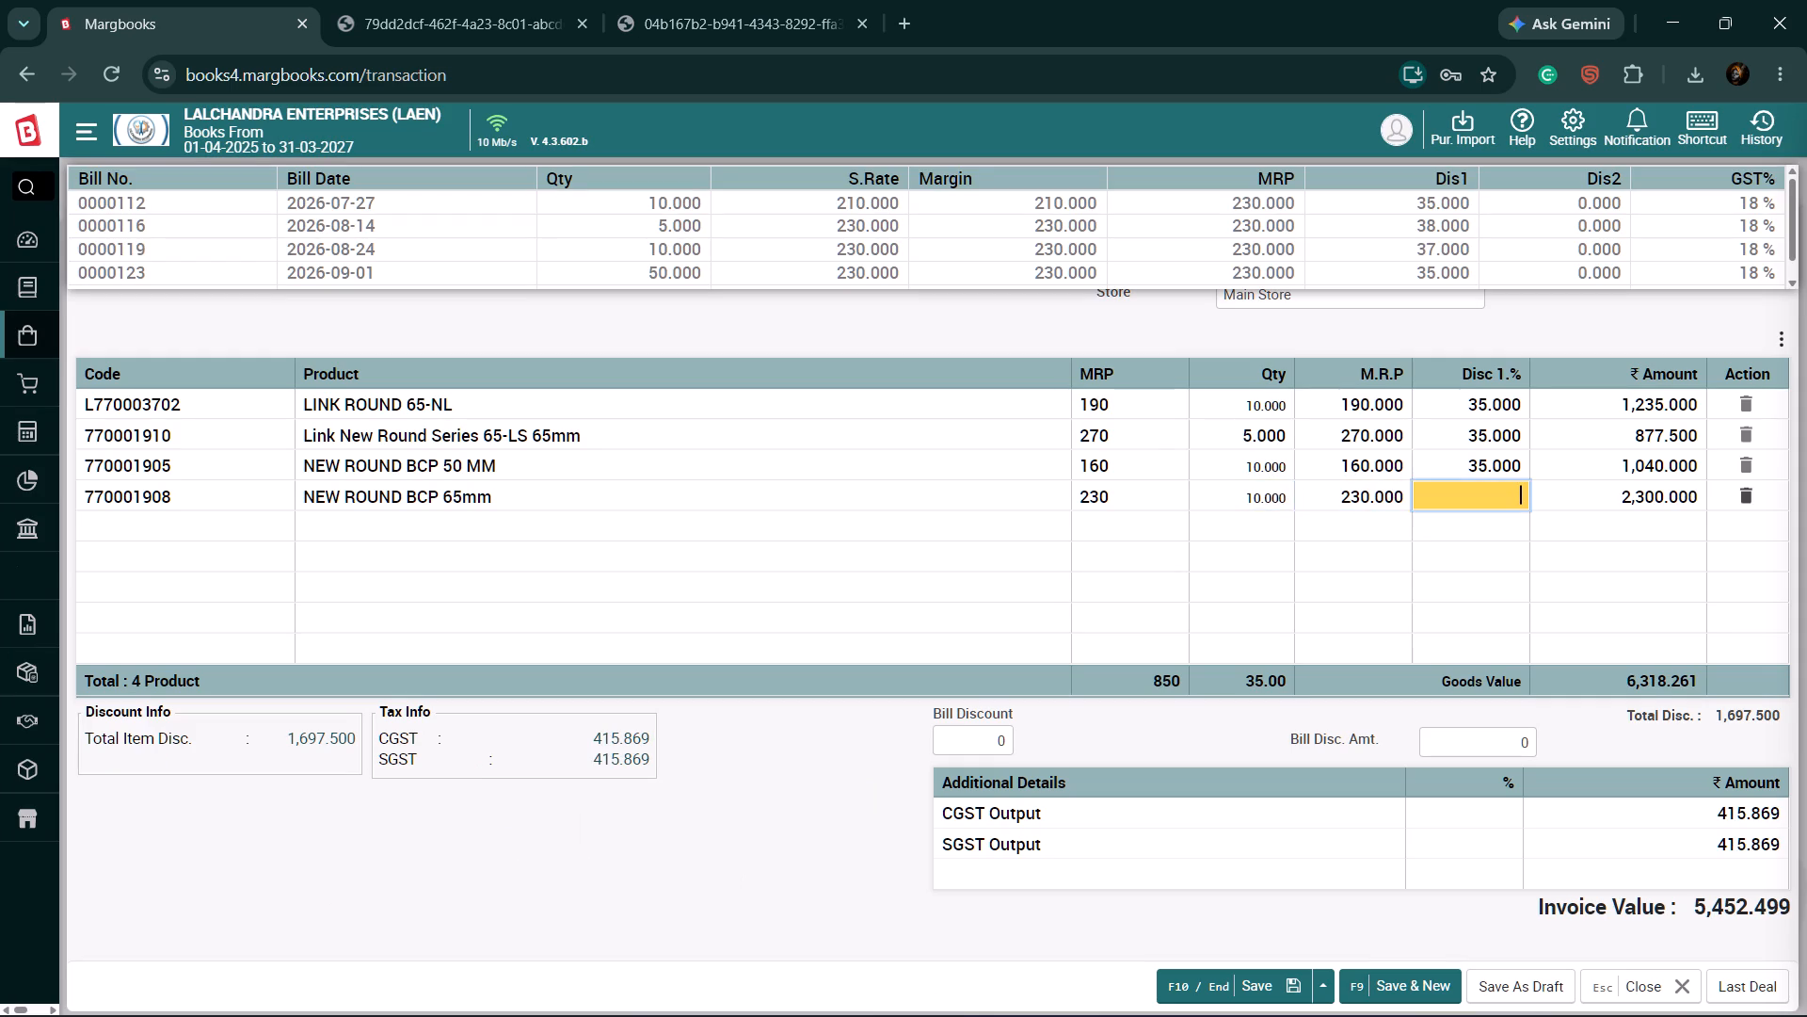
text(35)
key(Return)
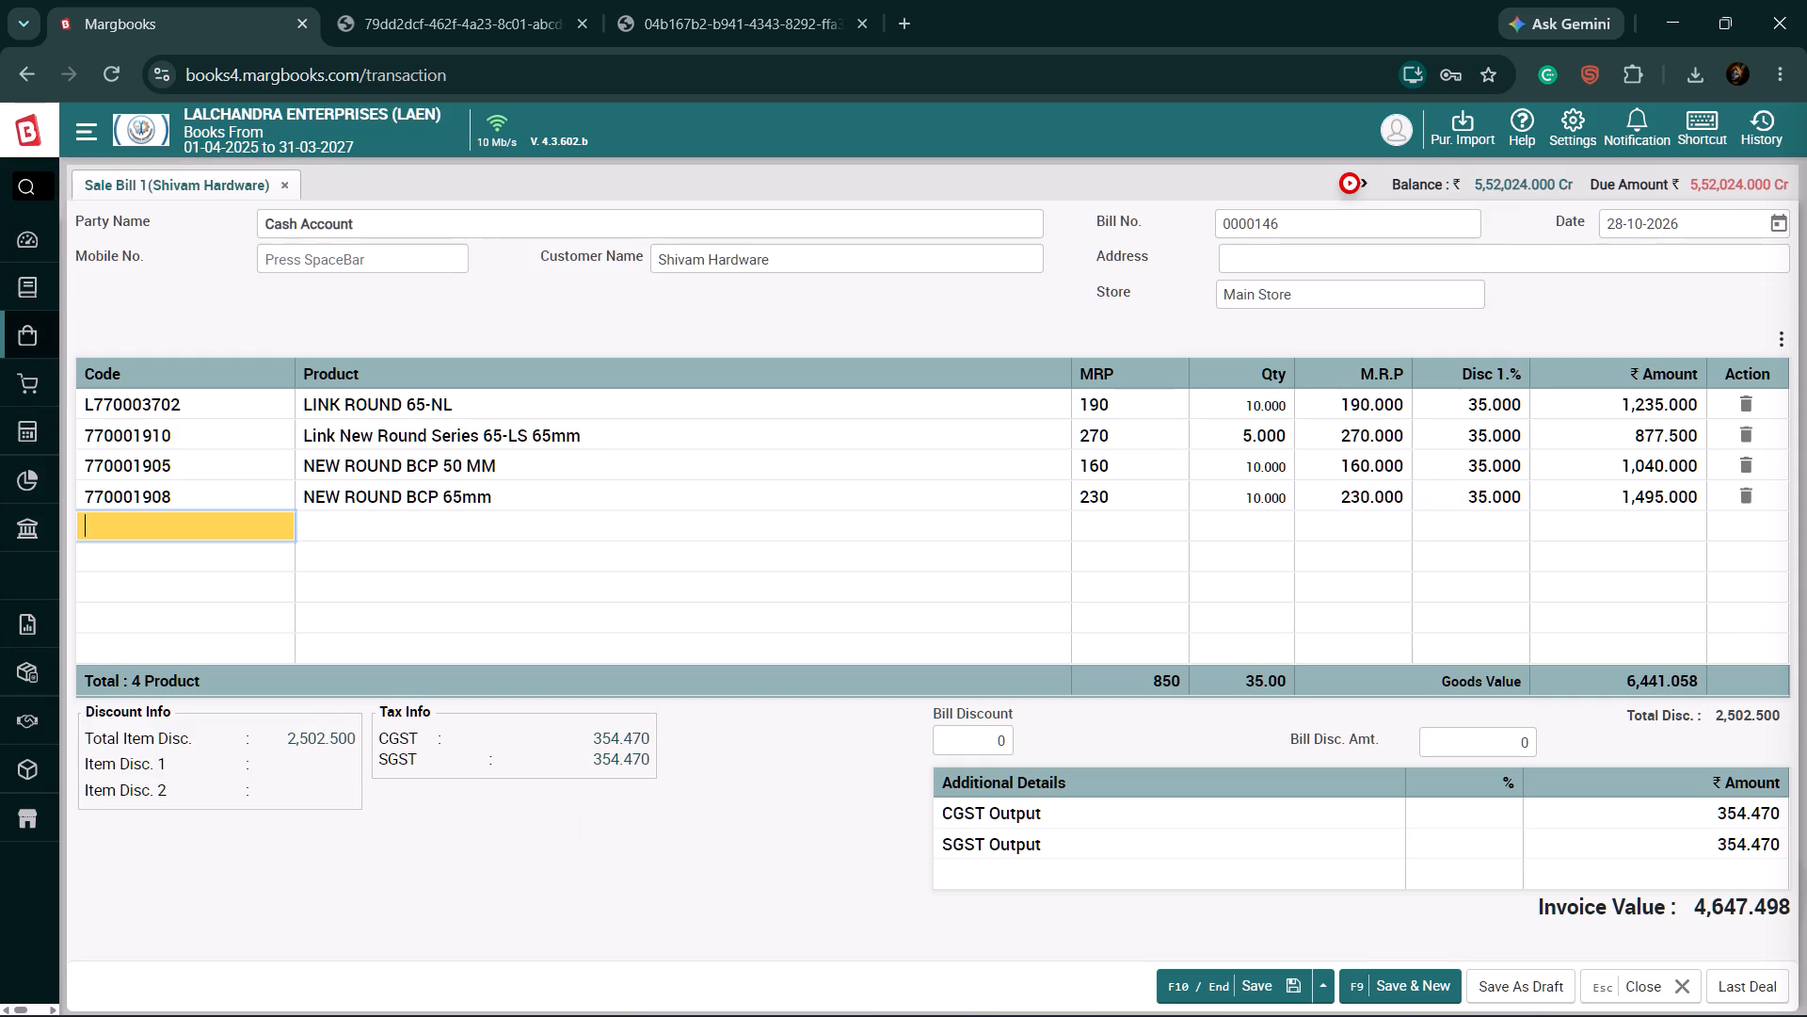
Add item Two in One Round Rod 200*6 to the bill with quantity 5 and a 35% discount, accepting the below-cost sale.
key(Return)
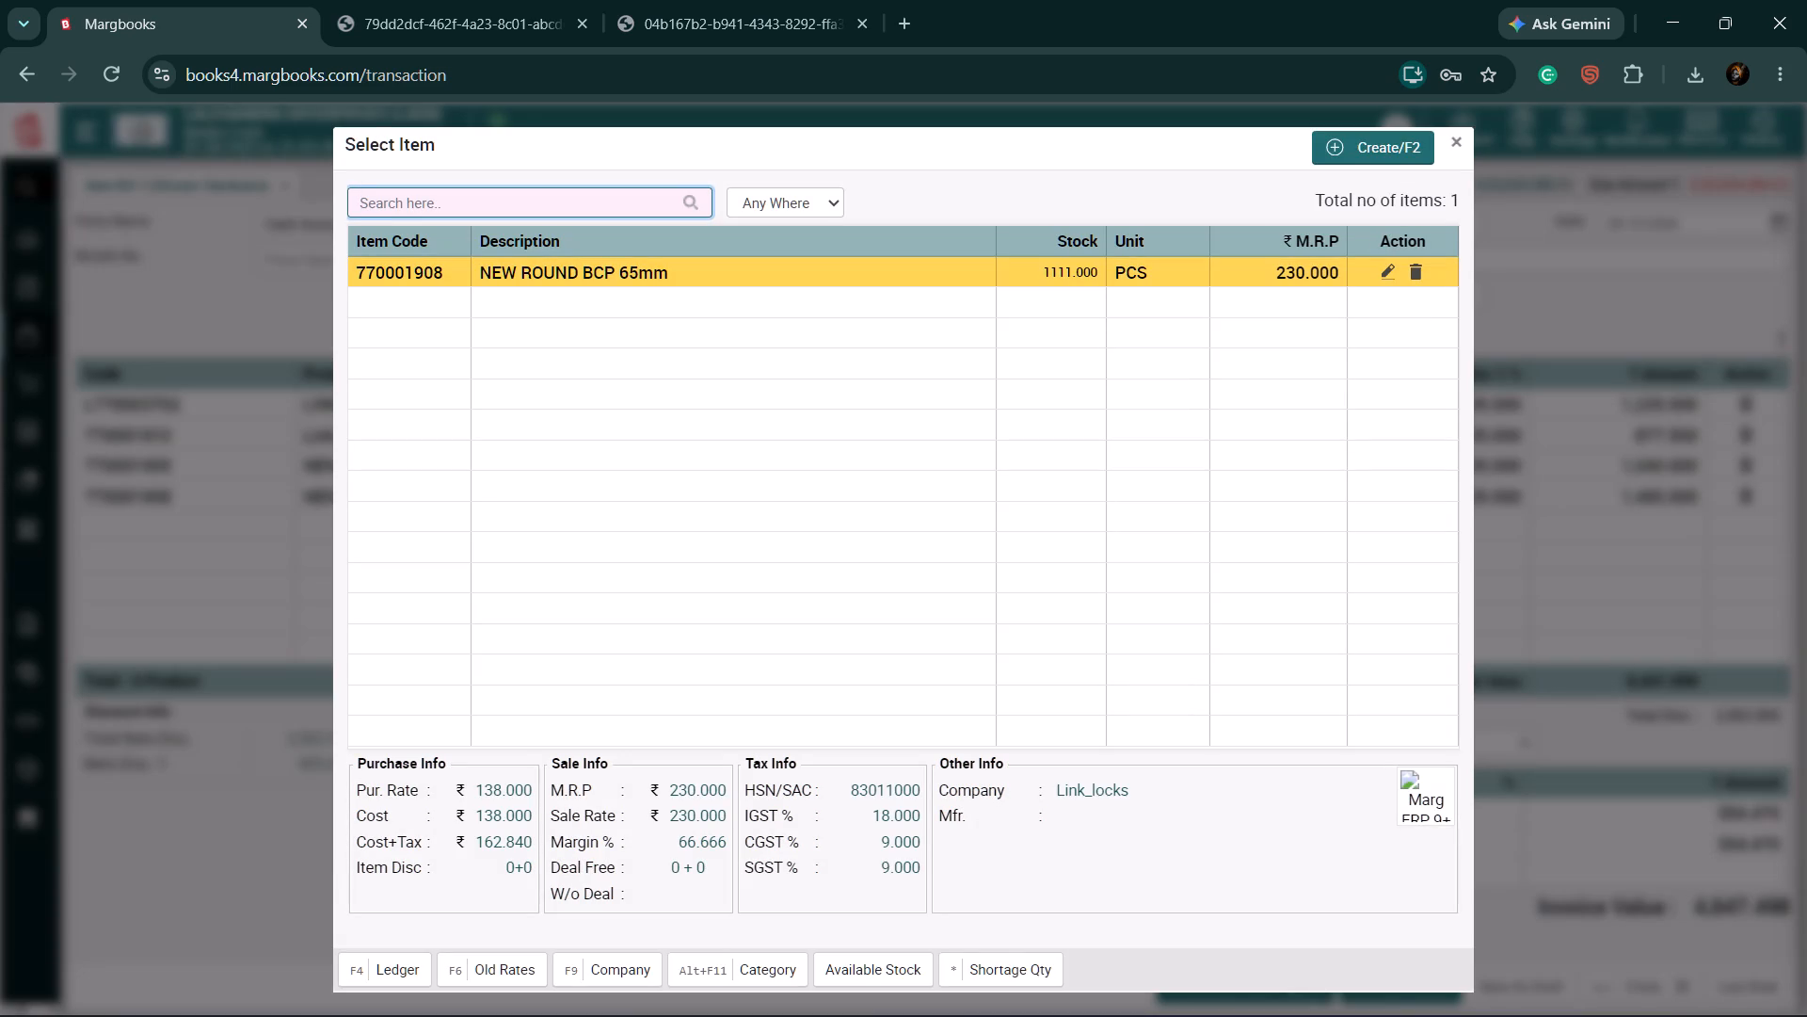
text(200)
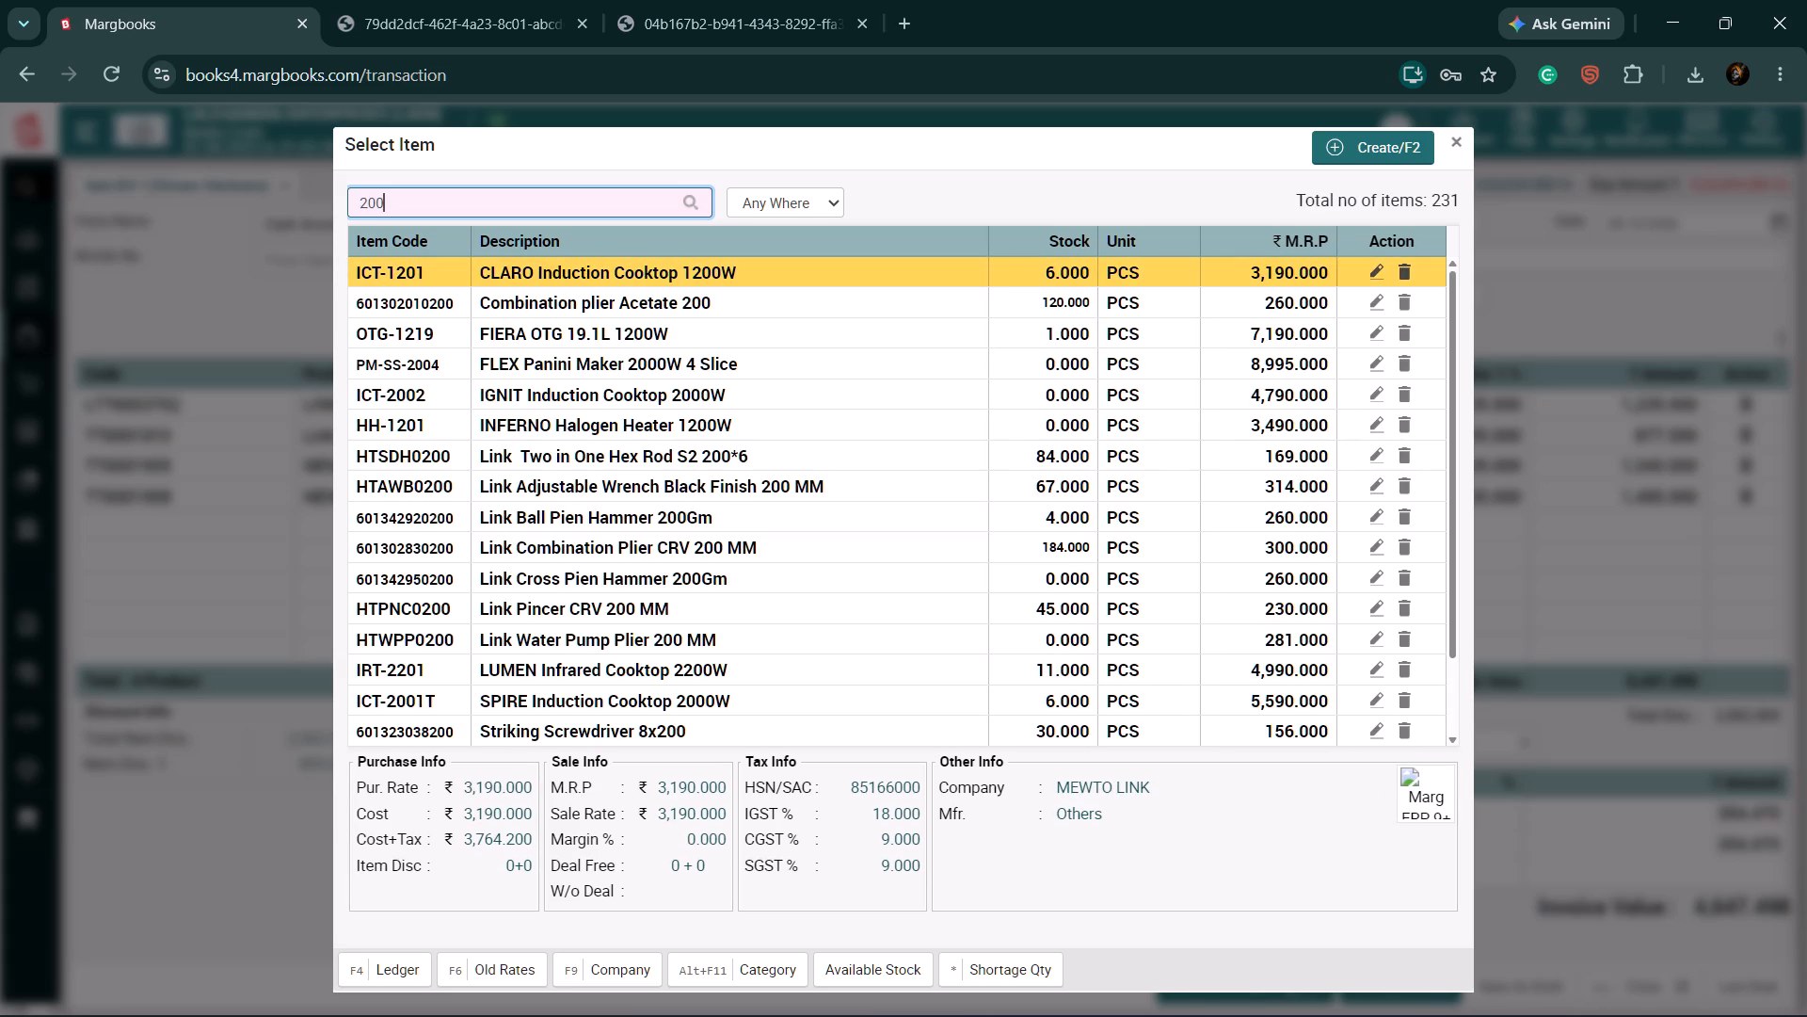
key(space)
text(two in one)
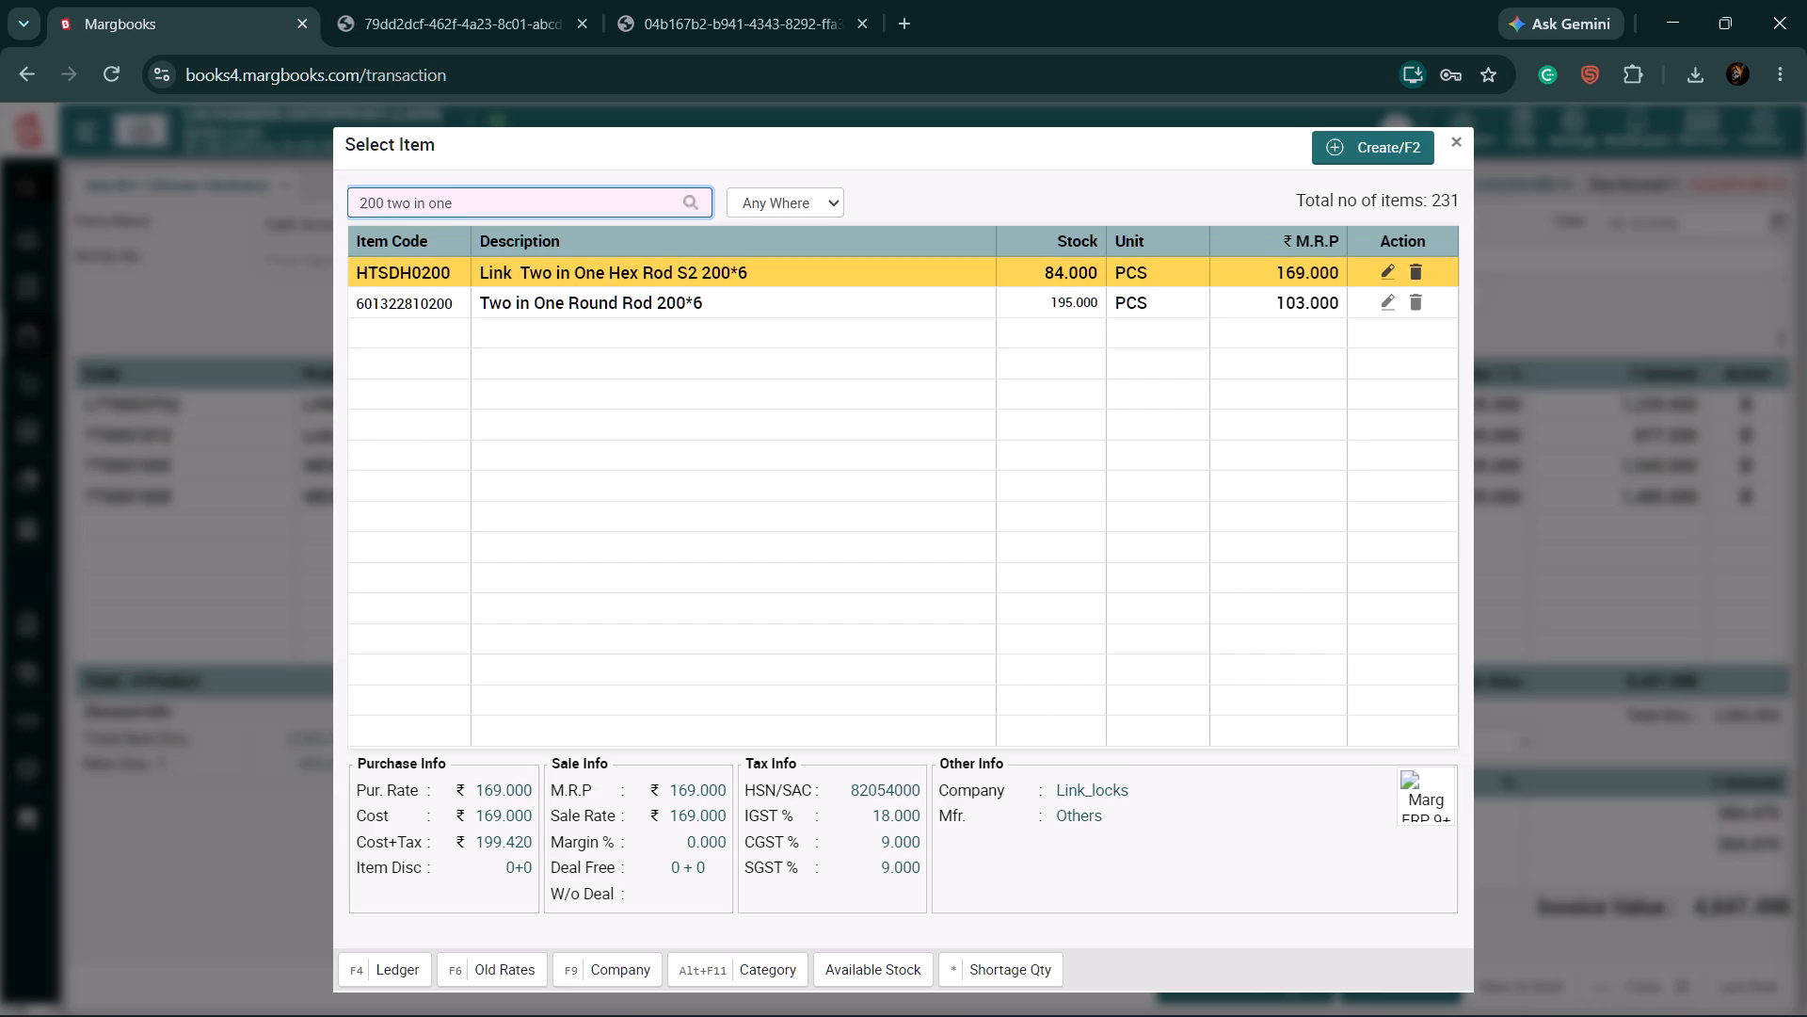
key(Down)
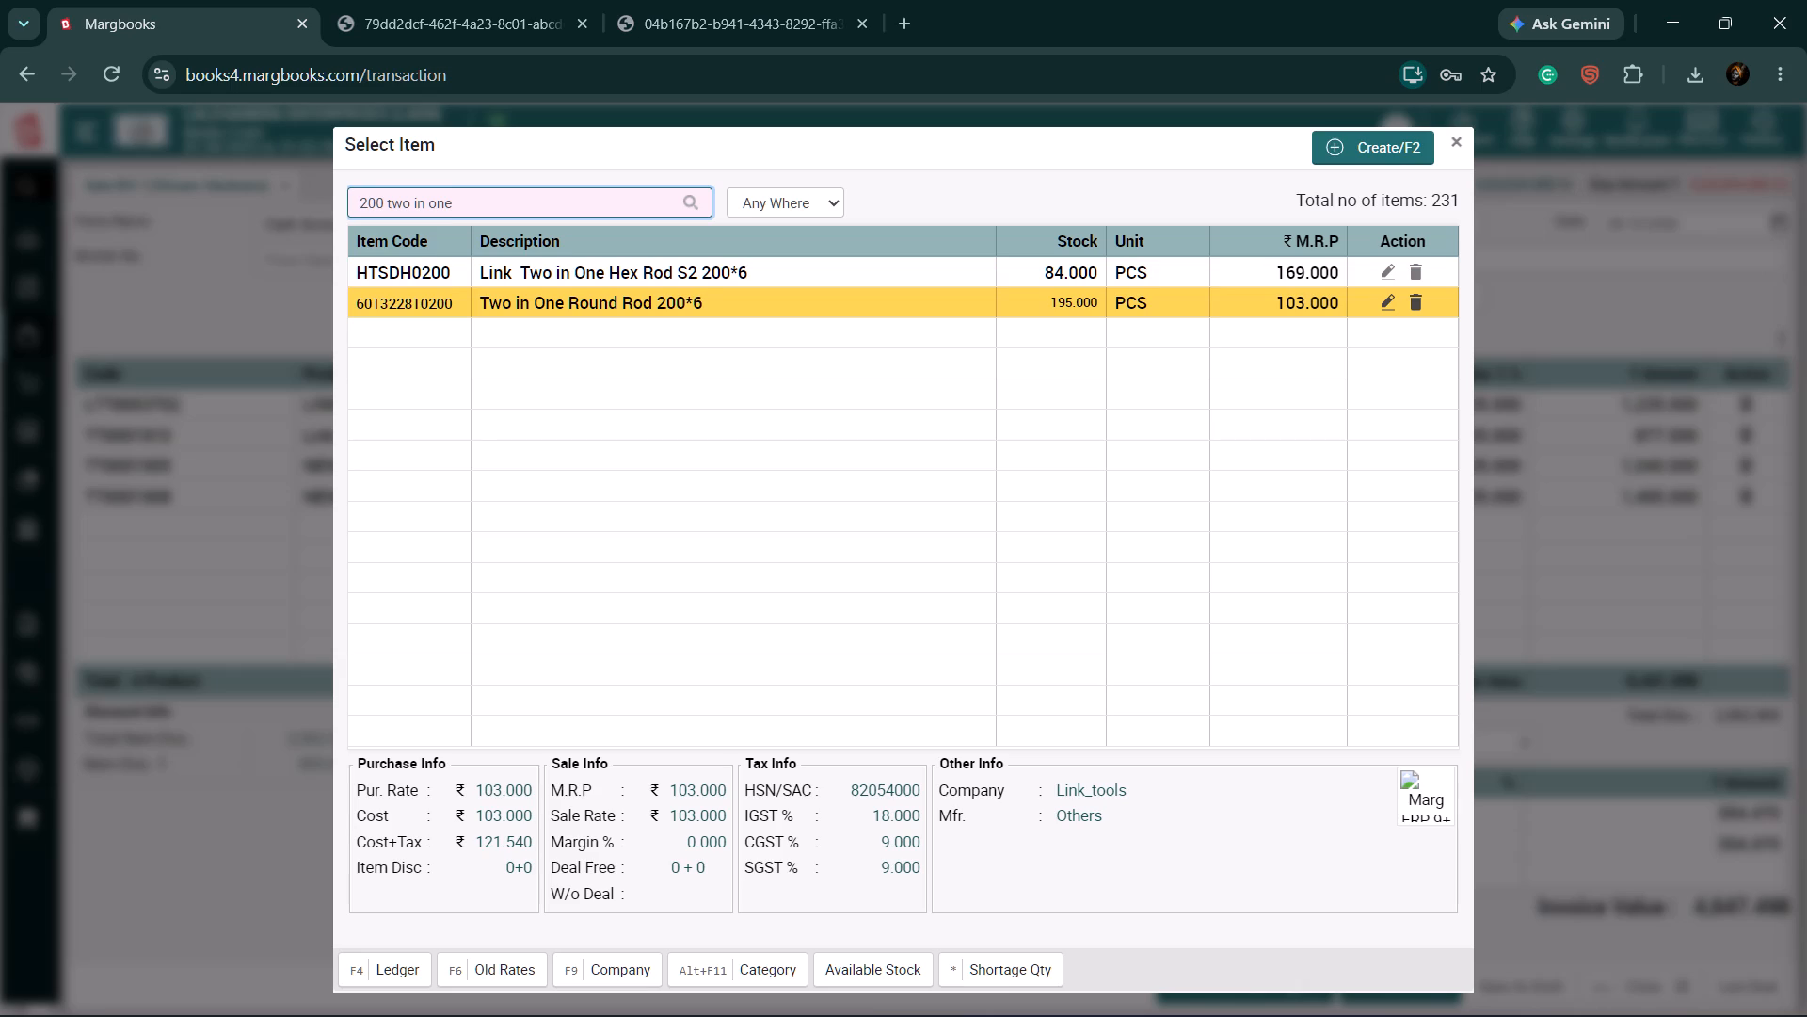
key(Return)
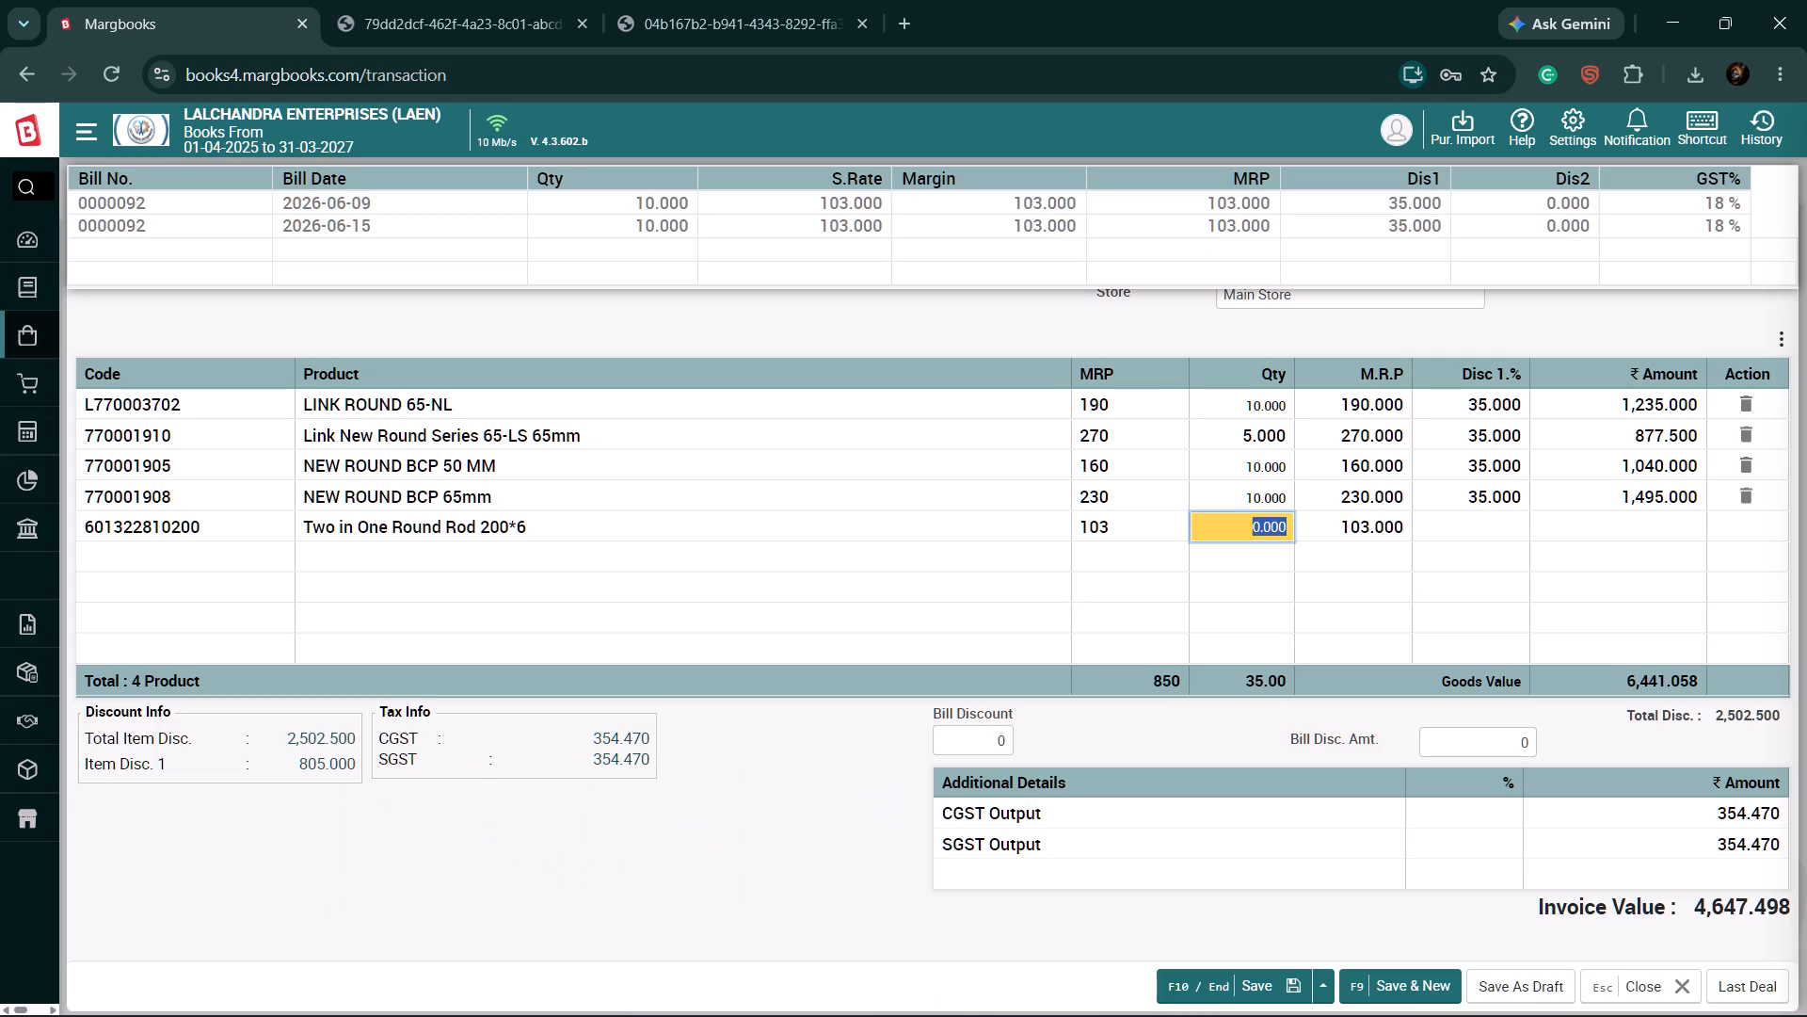
key(5)
key(Return)
key(Return)
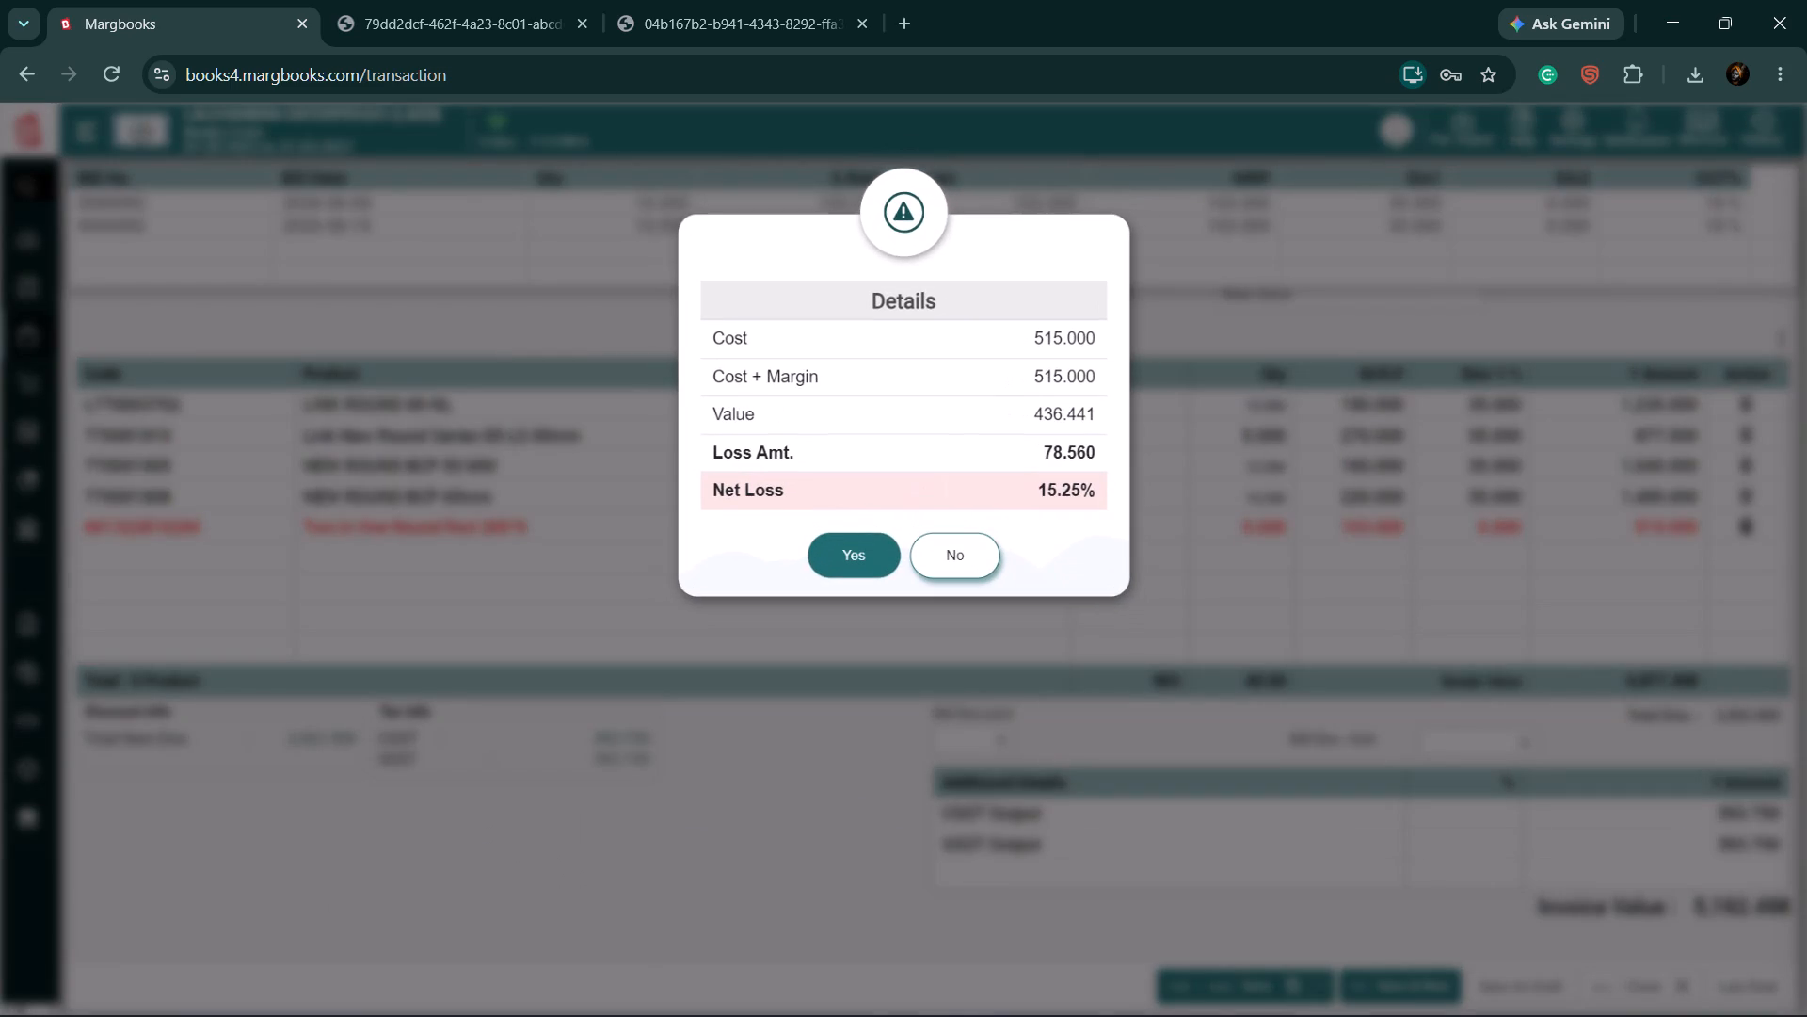
click(854, 553)
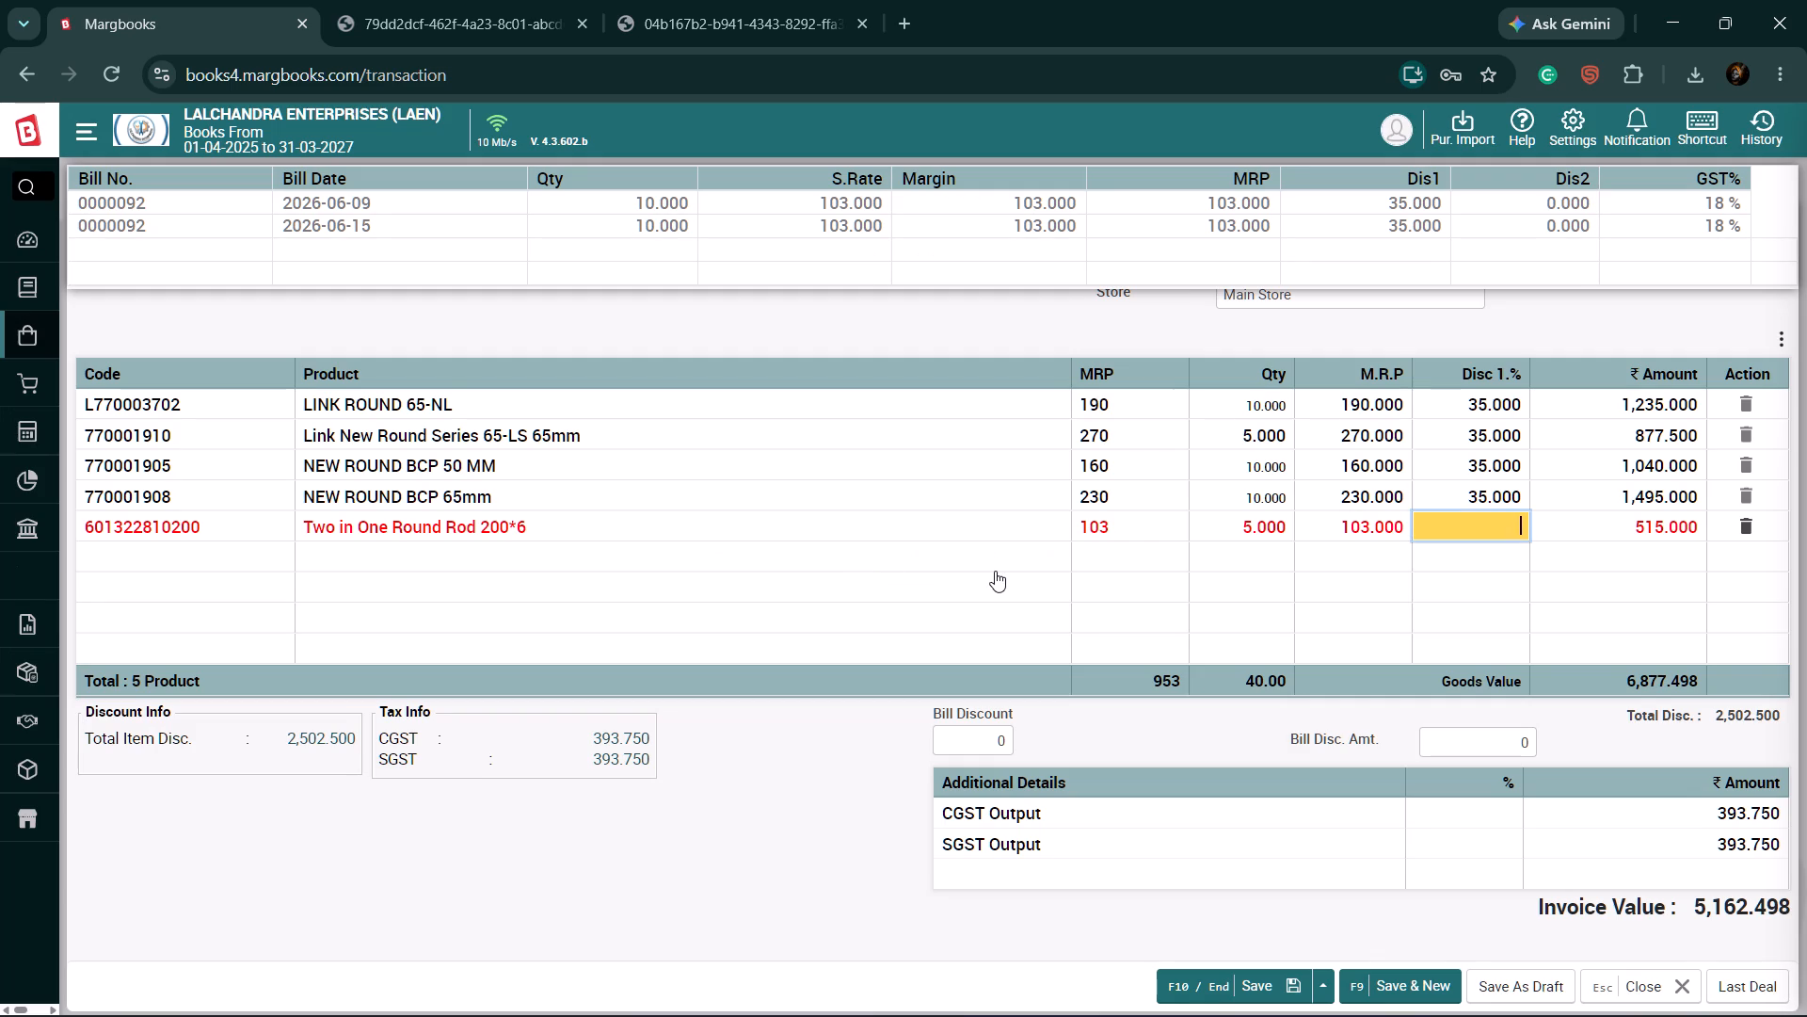
text(35)
key(Return)
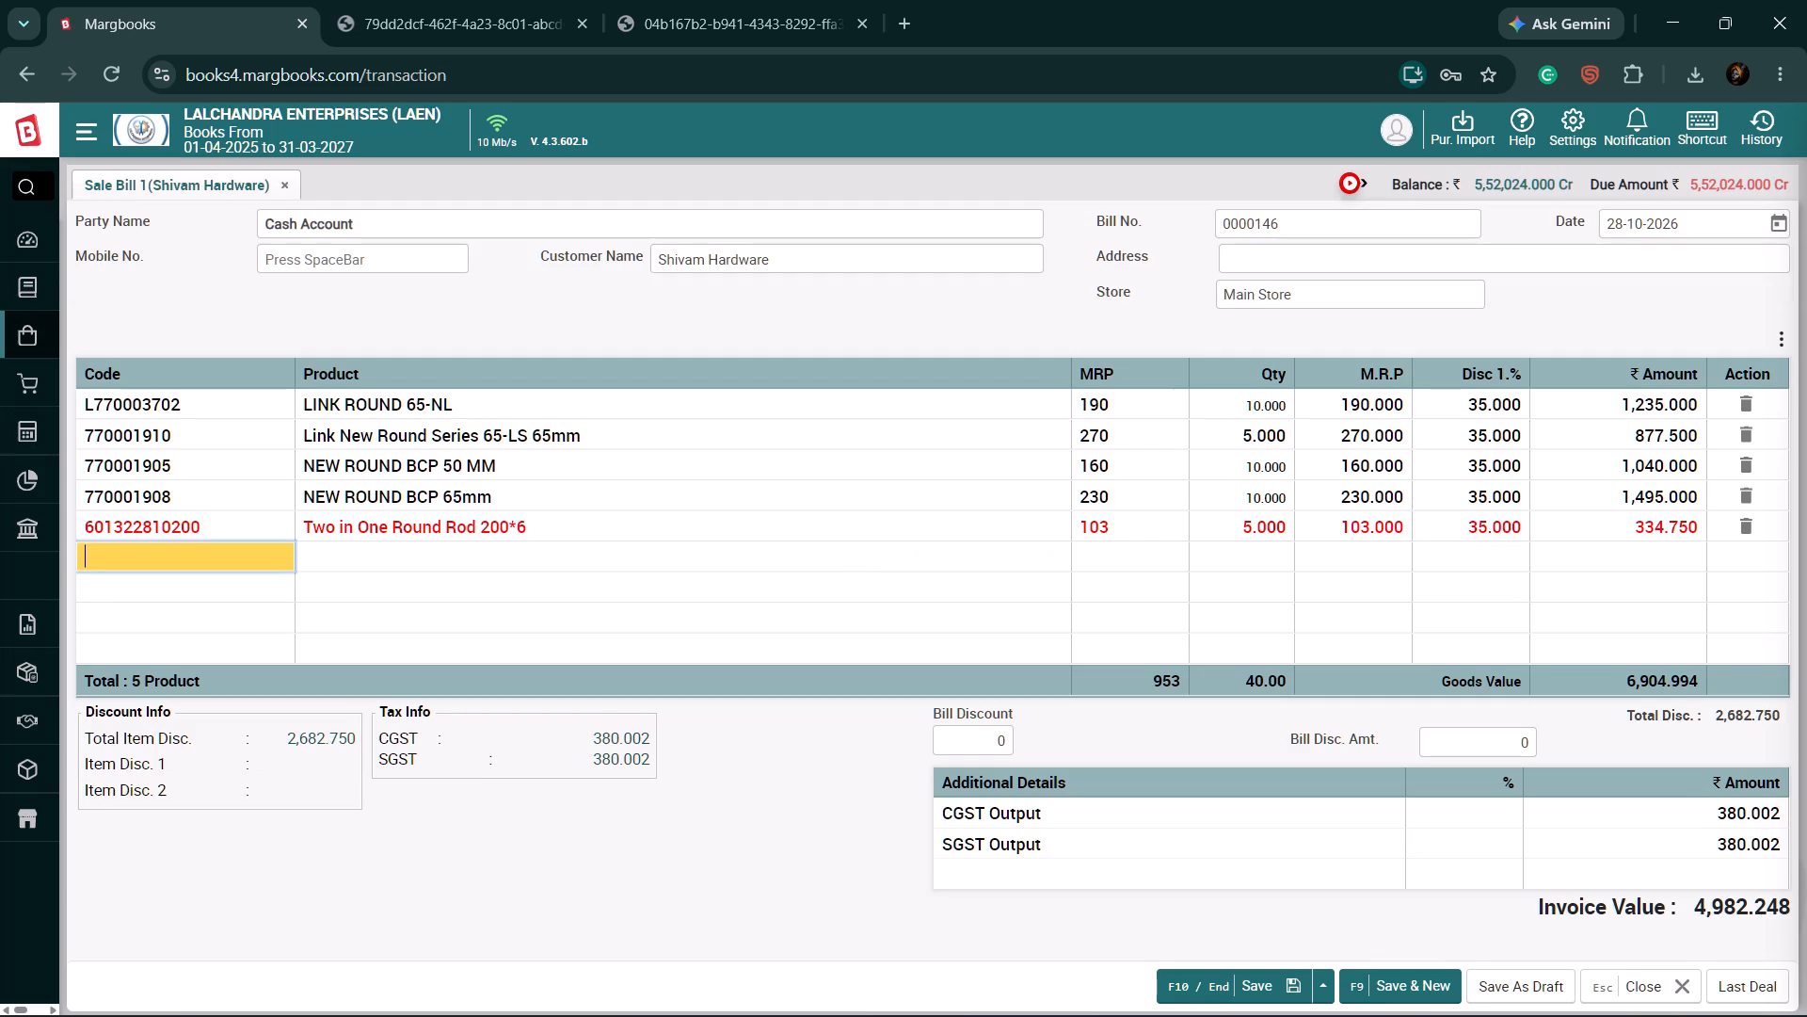
Add item Two in One Round Rod 250*6 to the bill with quantity 5 and a 35% discount.
key(Return)
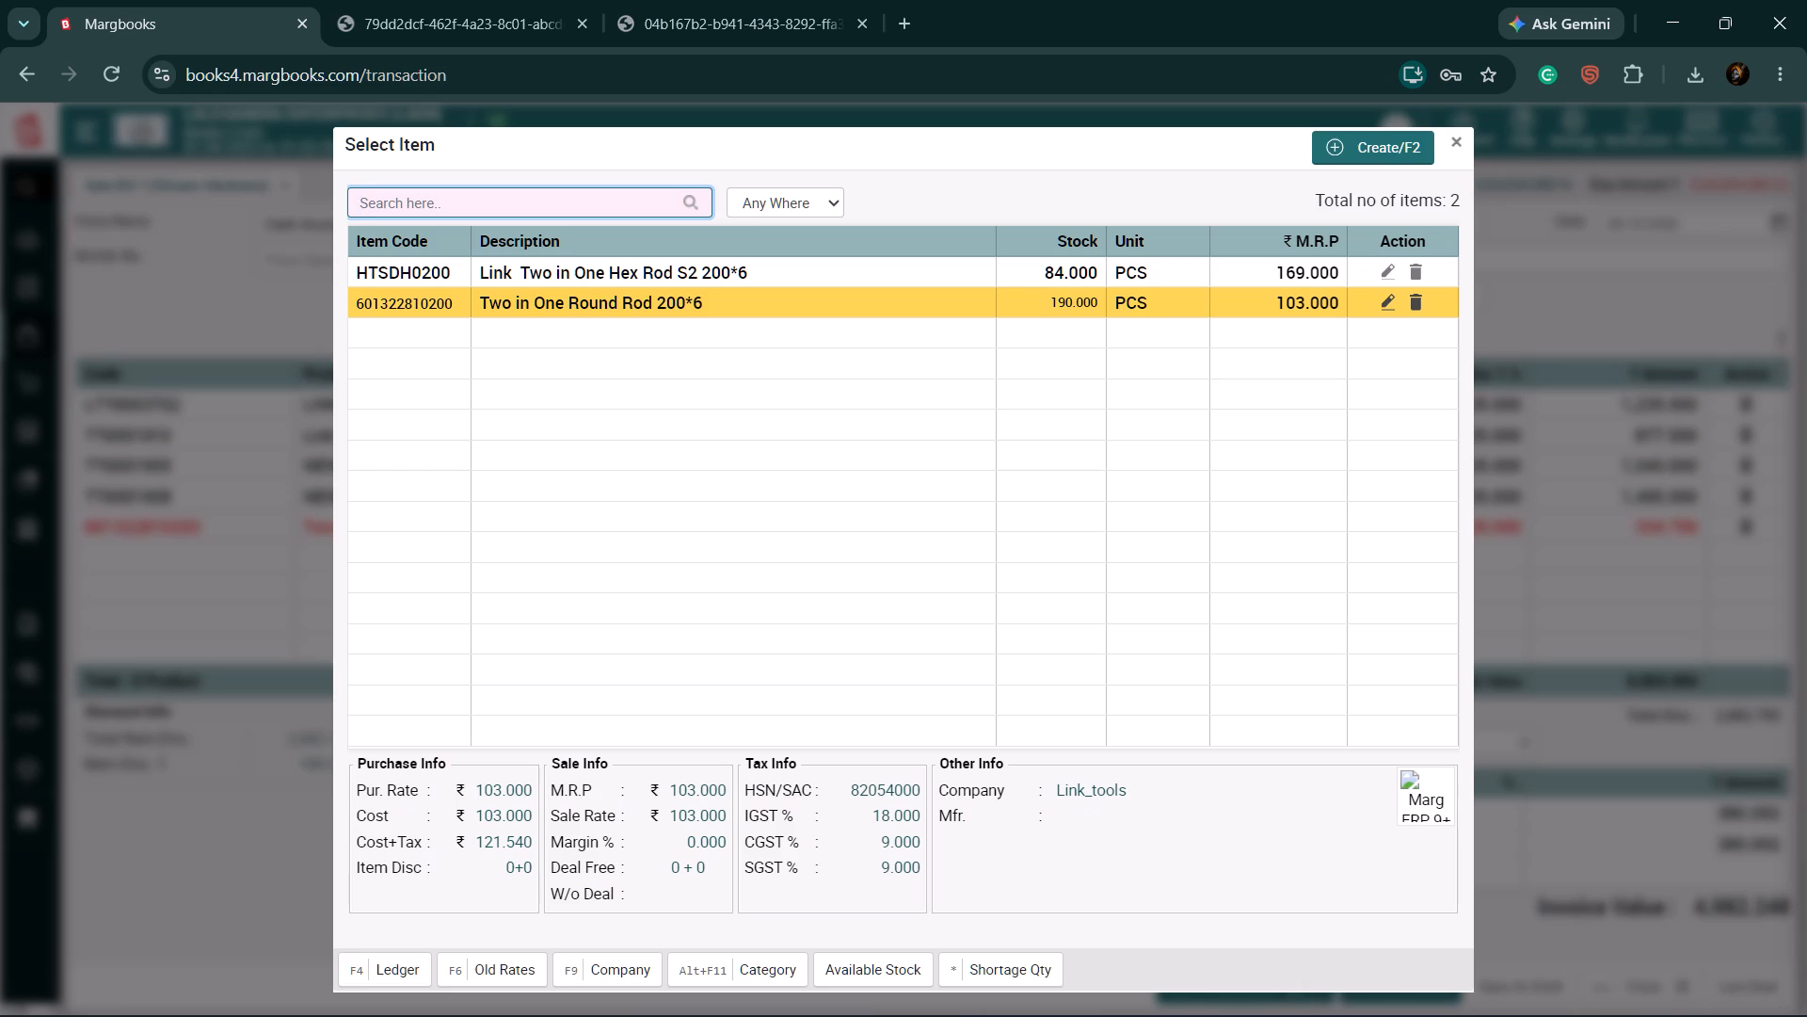
text(tw)
text(o)
key(space)
text(in)
key(space)
text(on)
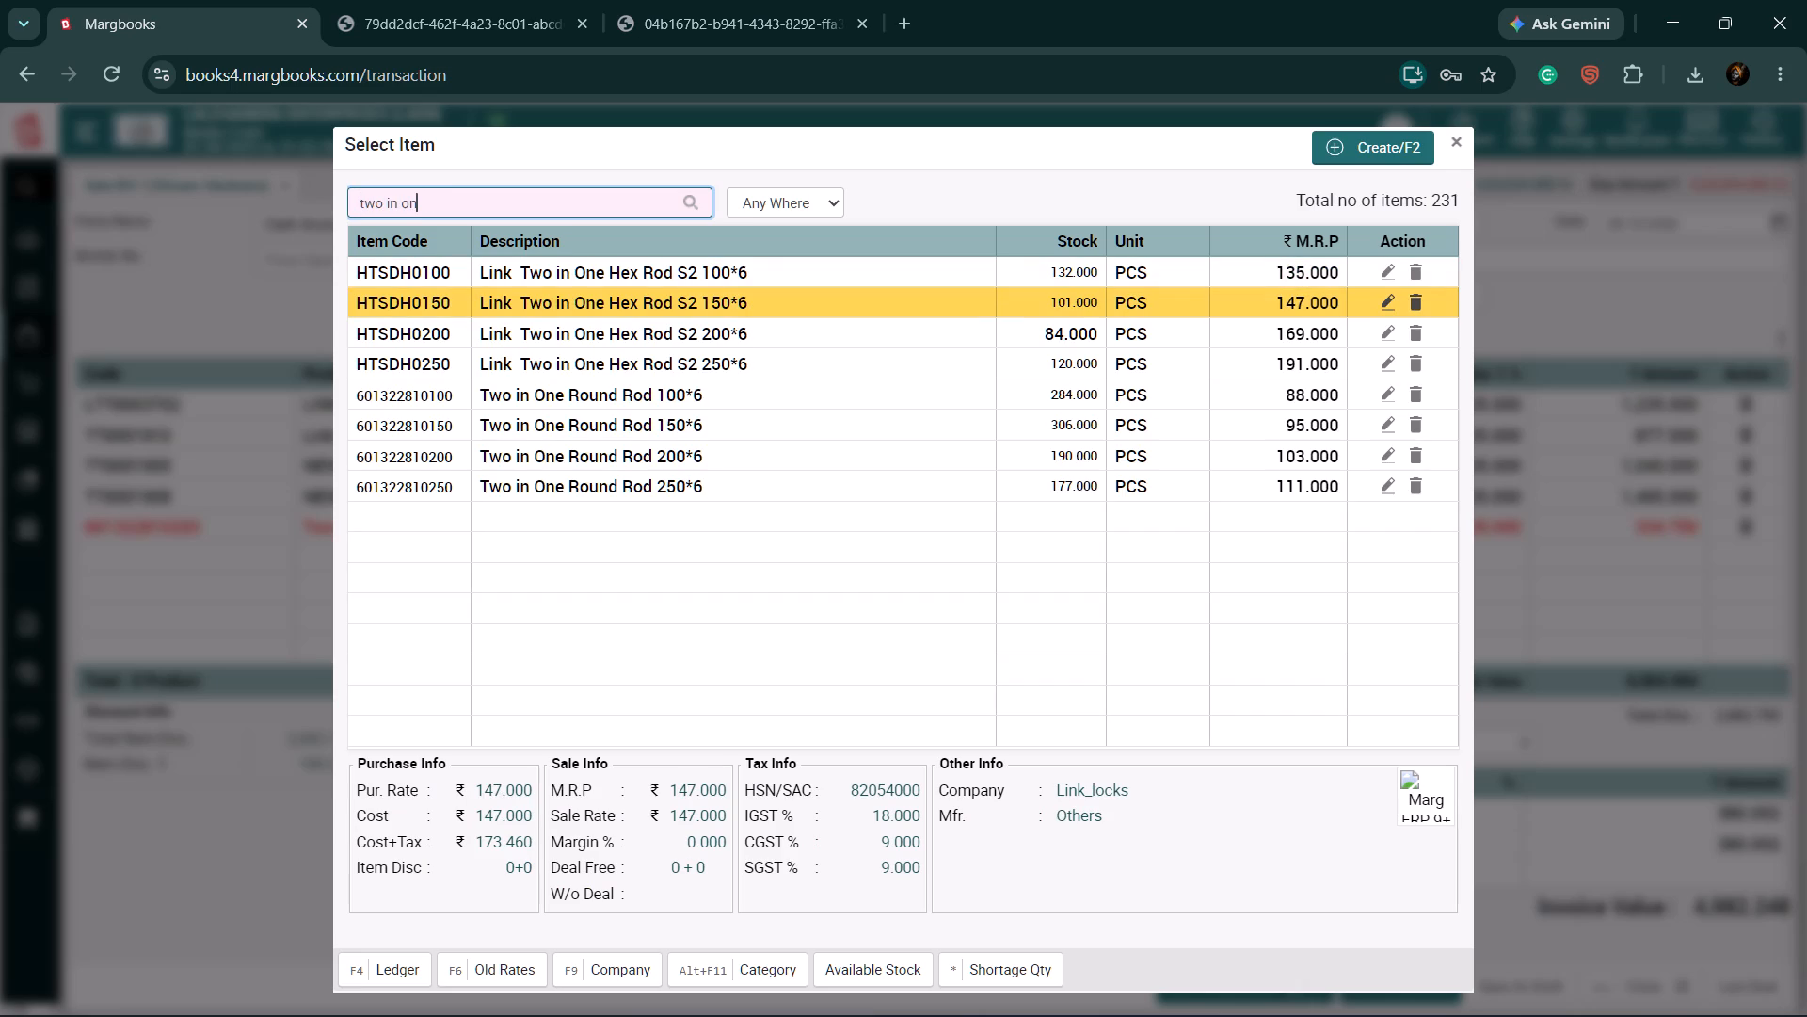
text(e)
key(space)
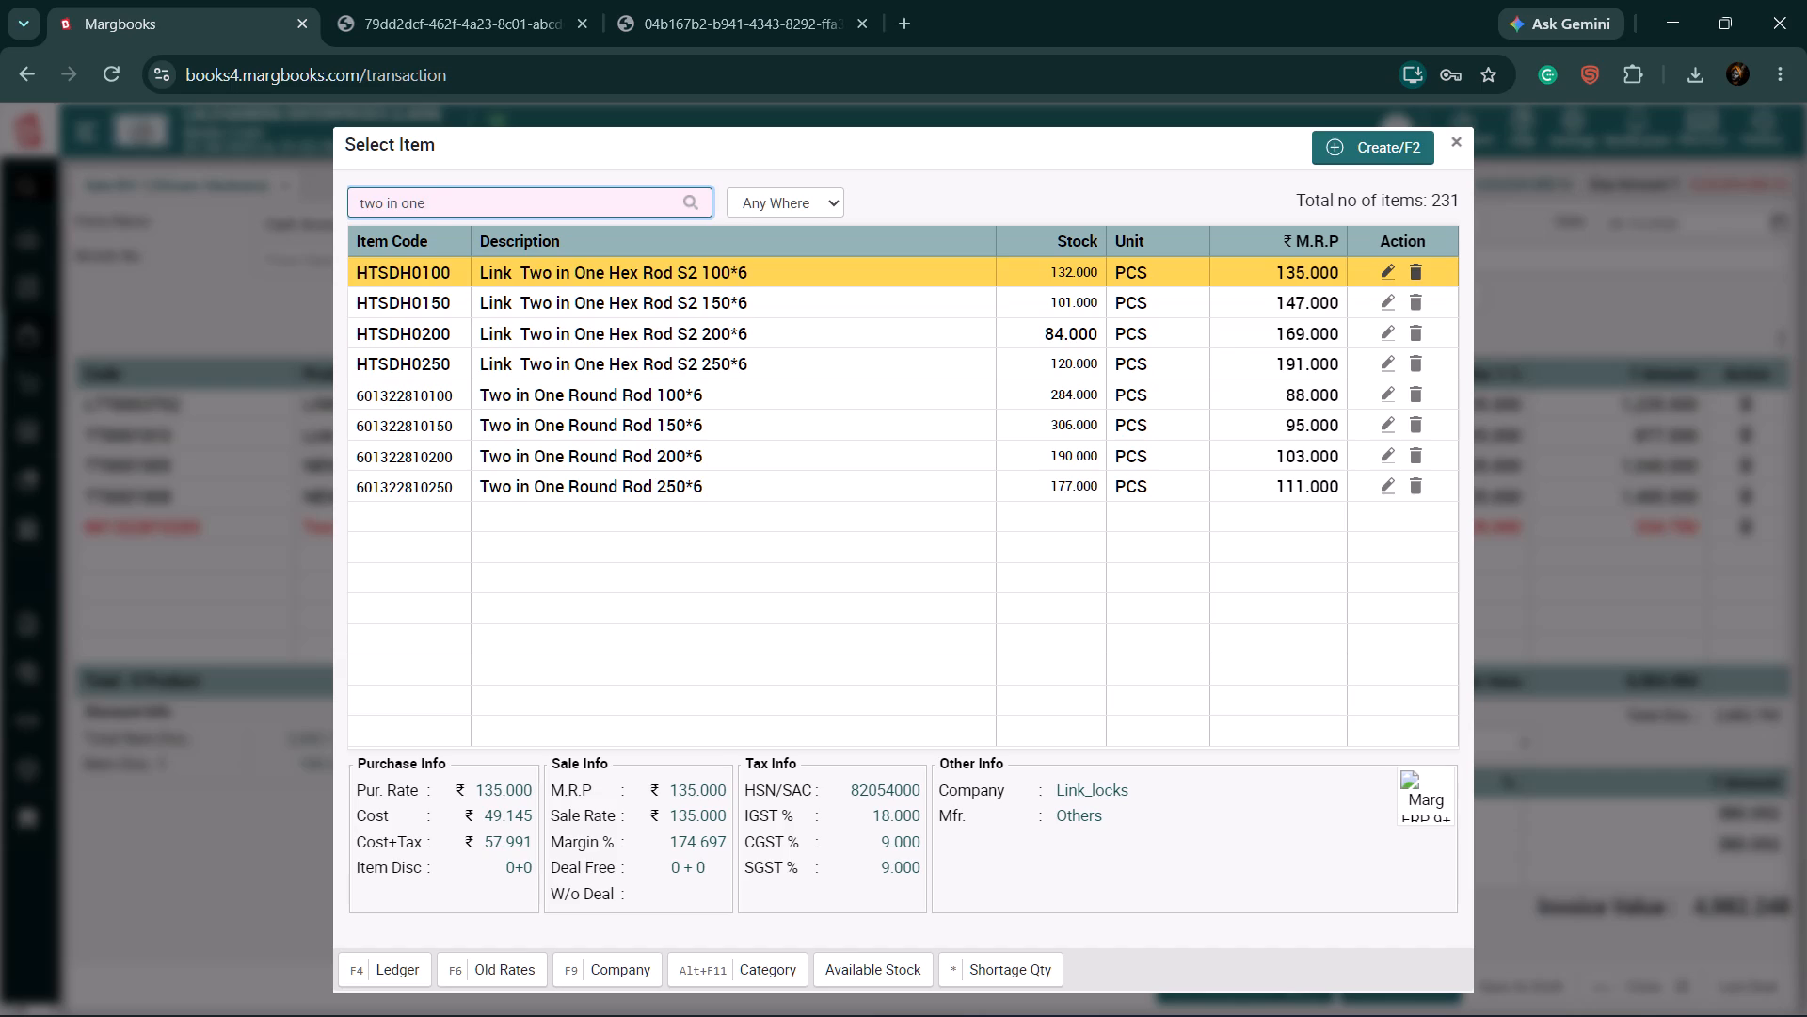
text(25)
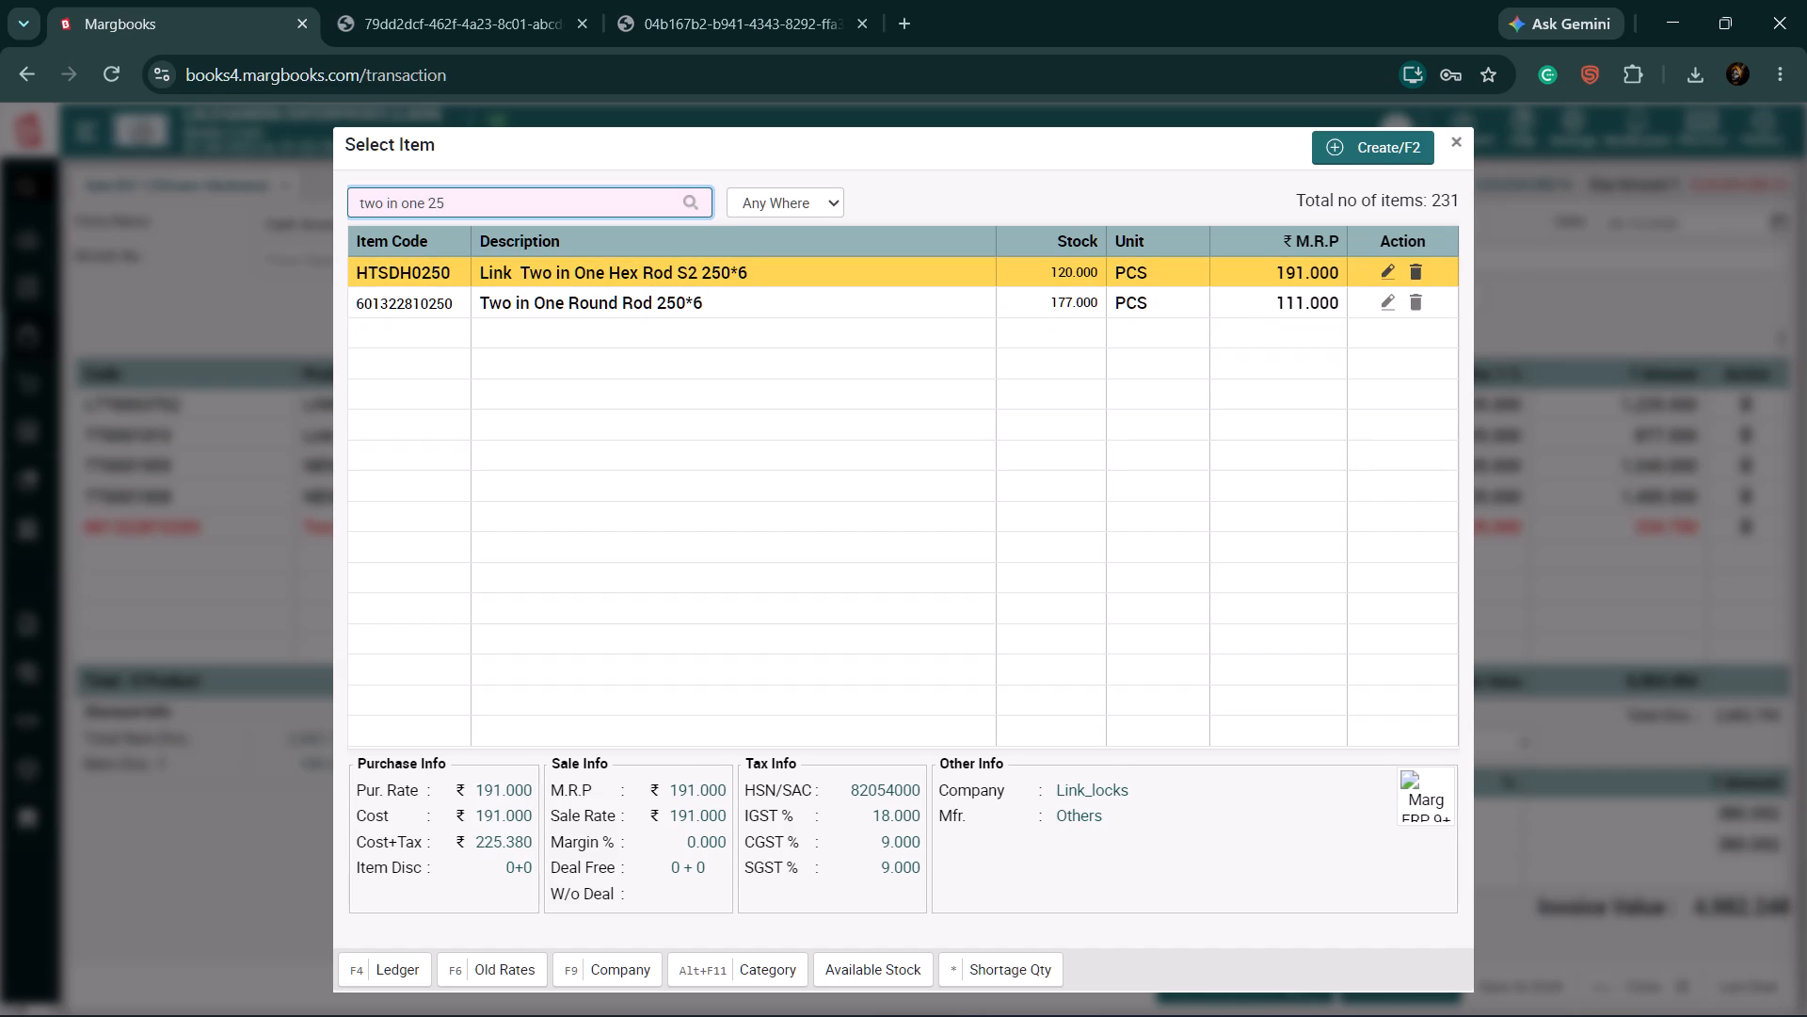
key(Down)
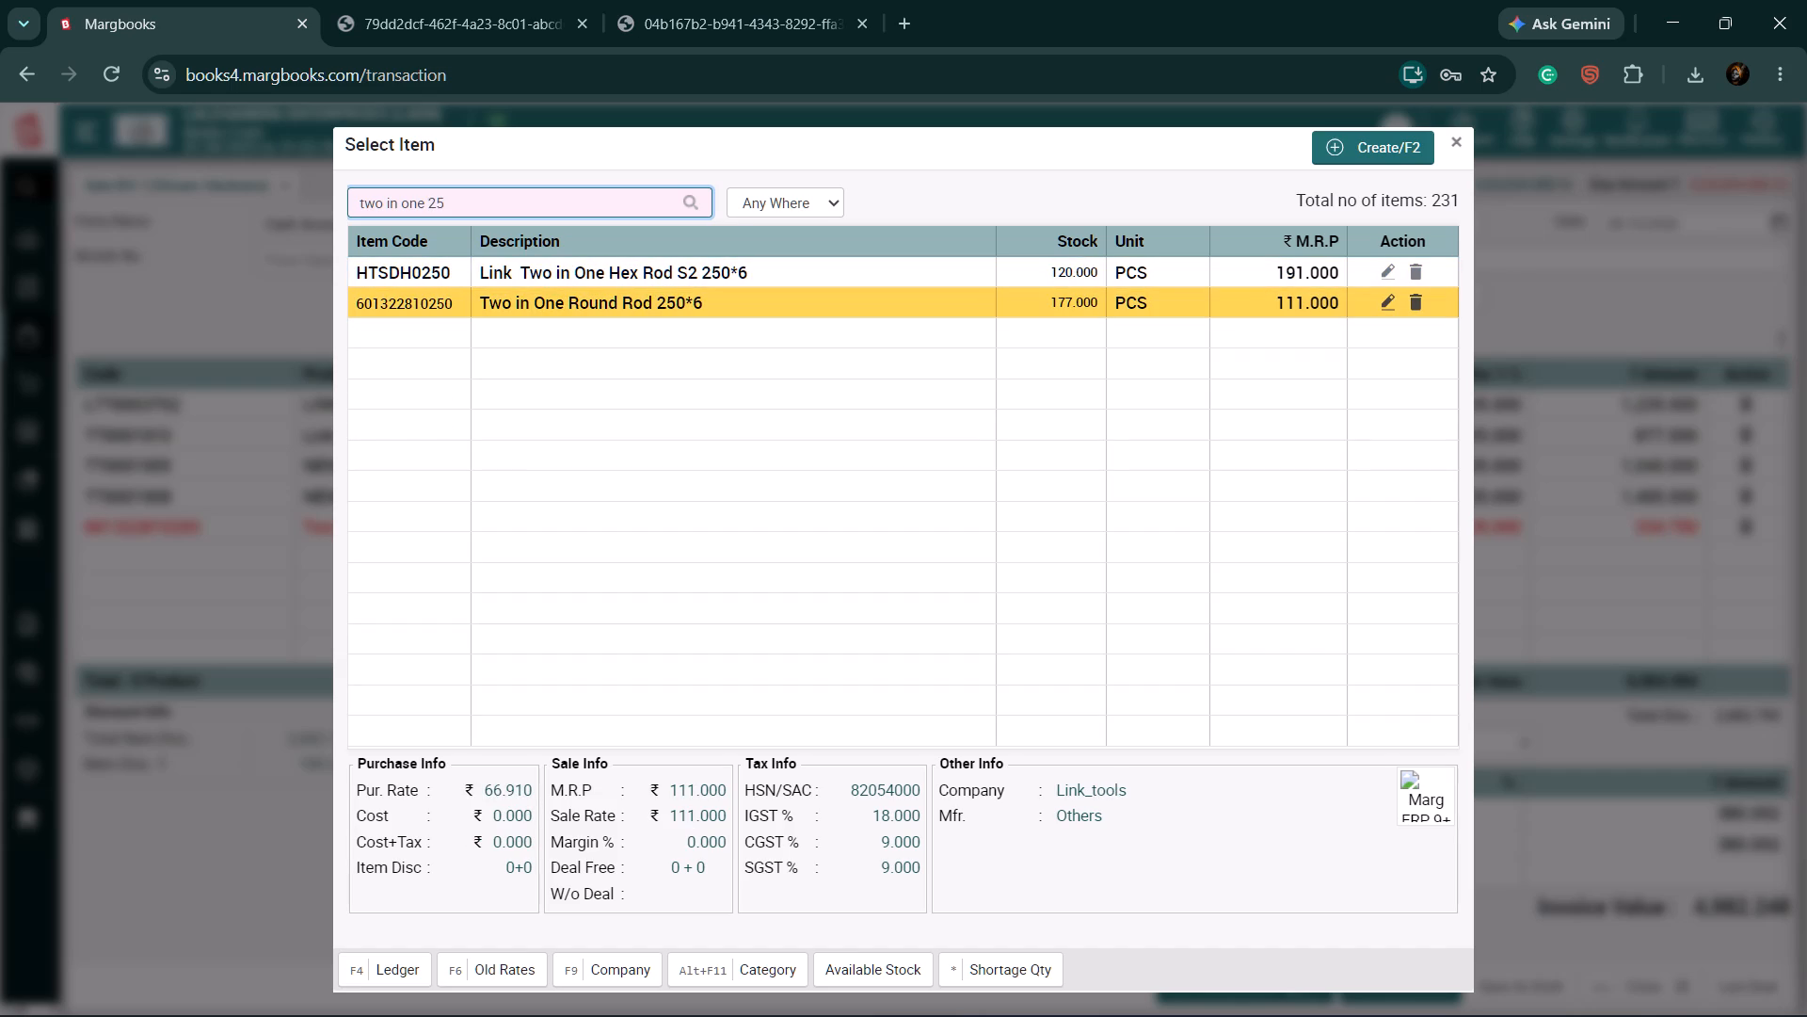
key(Return)
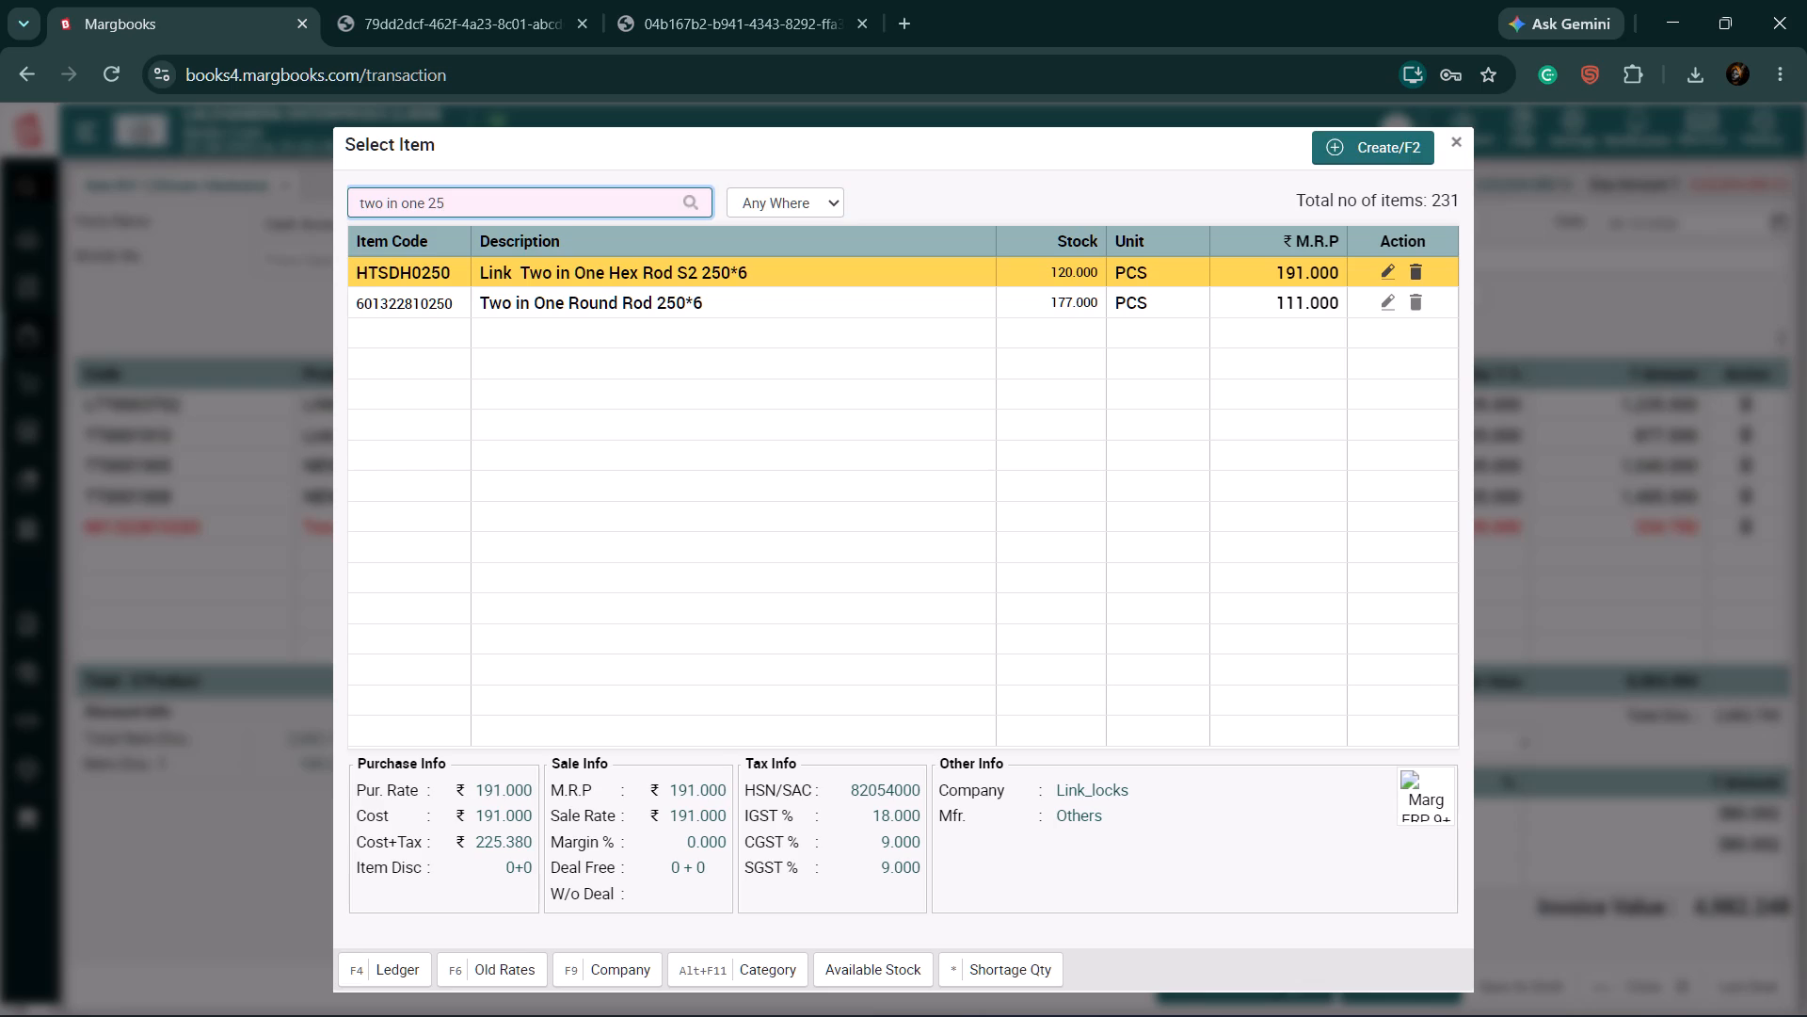
key(5)
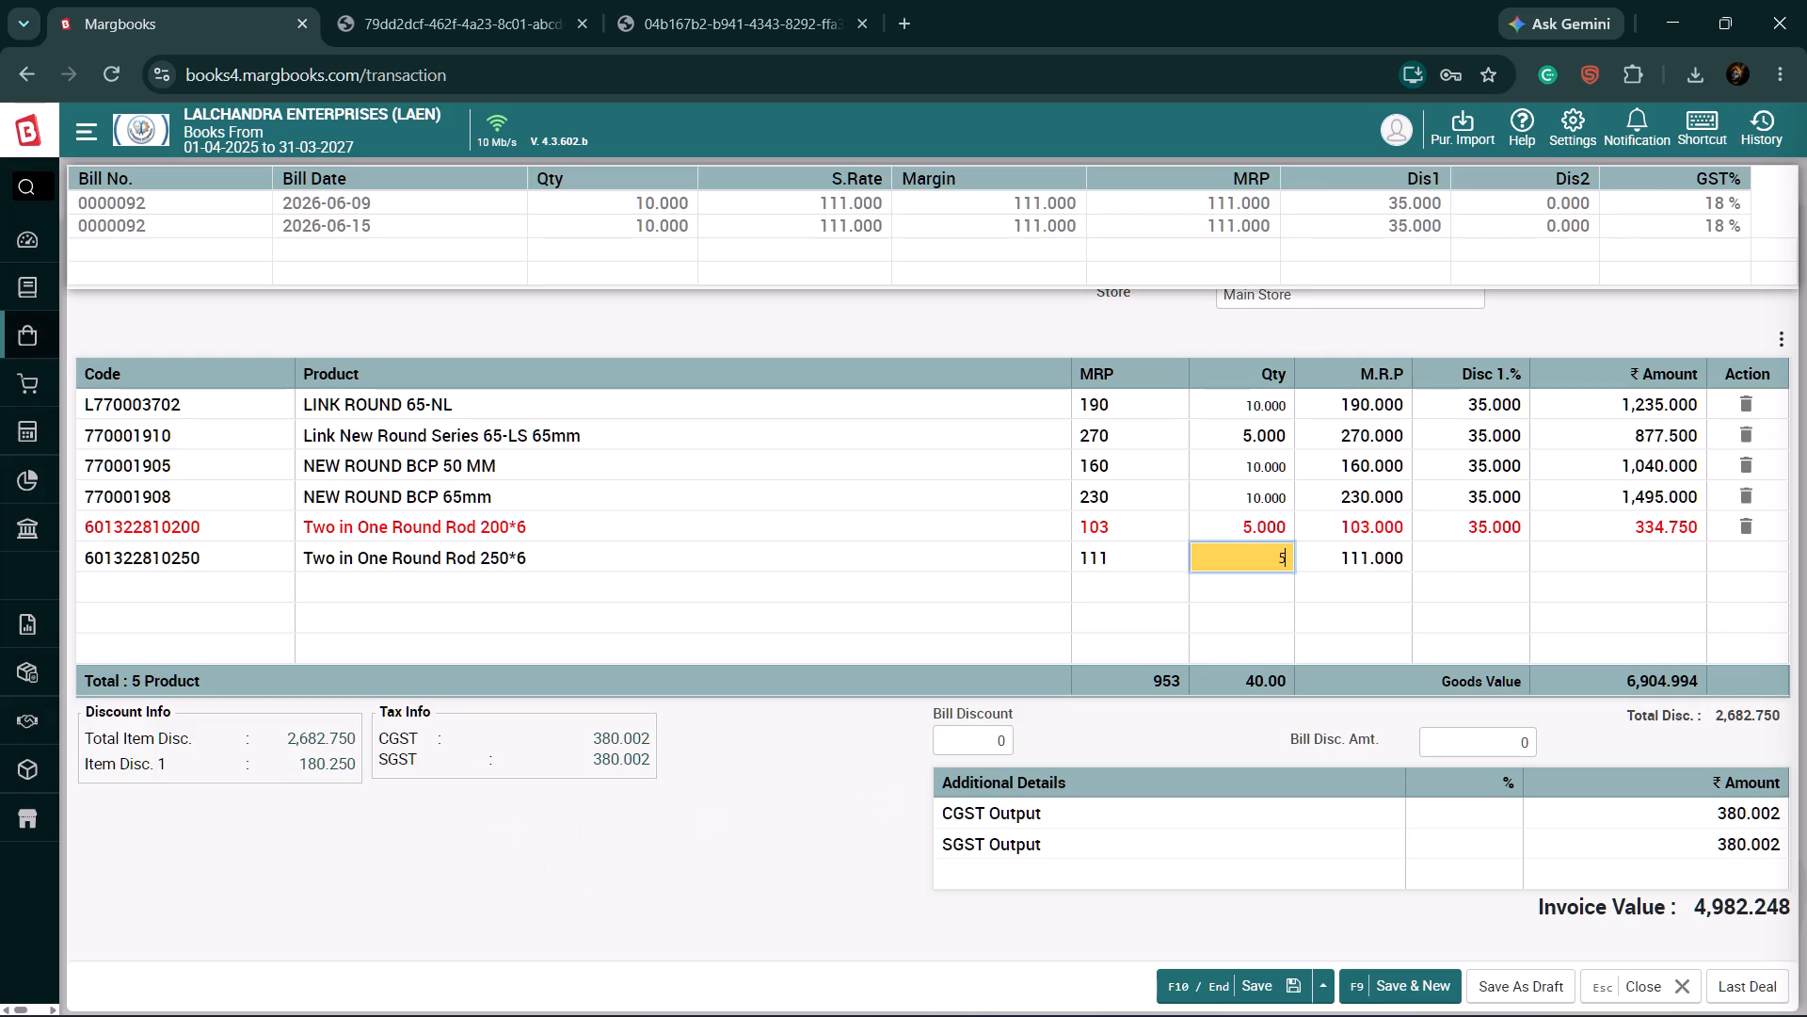
key(Return)
key(Return)
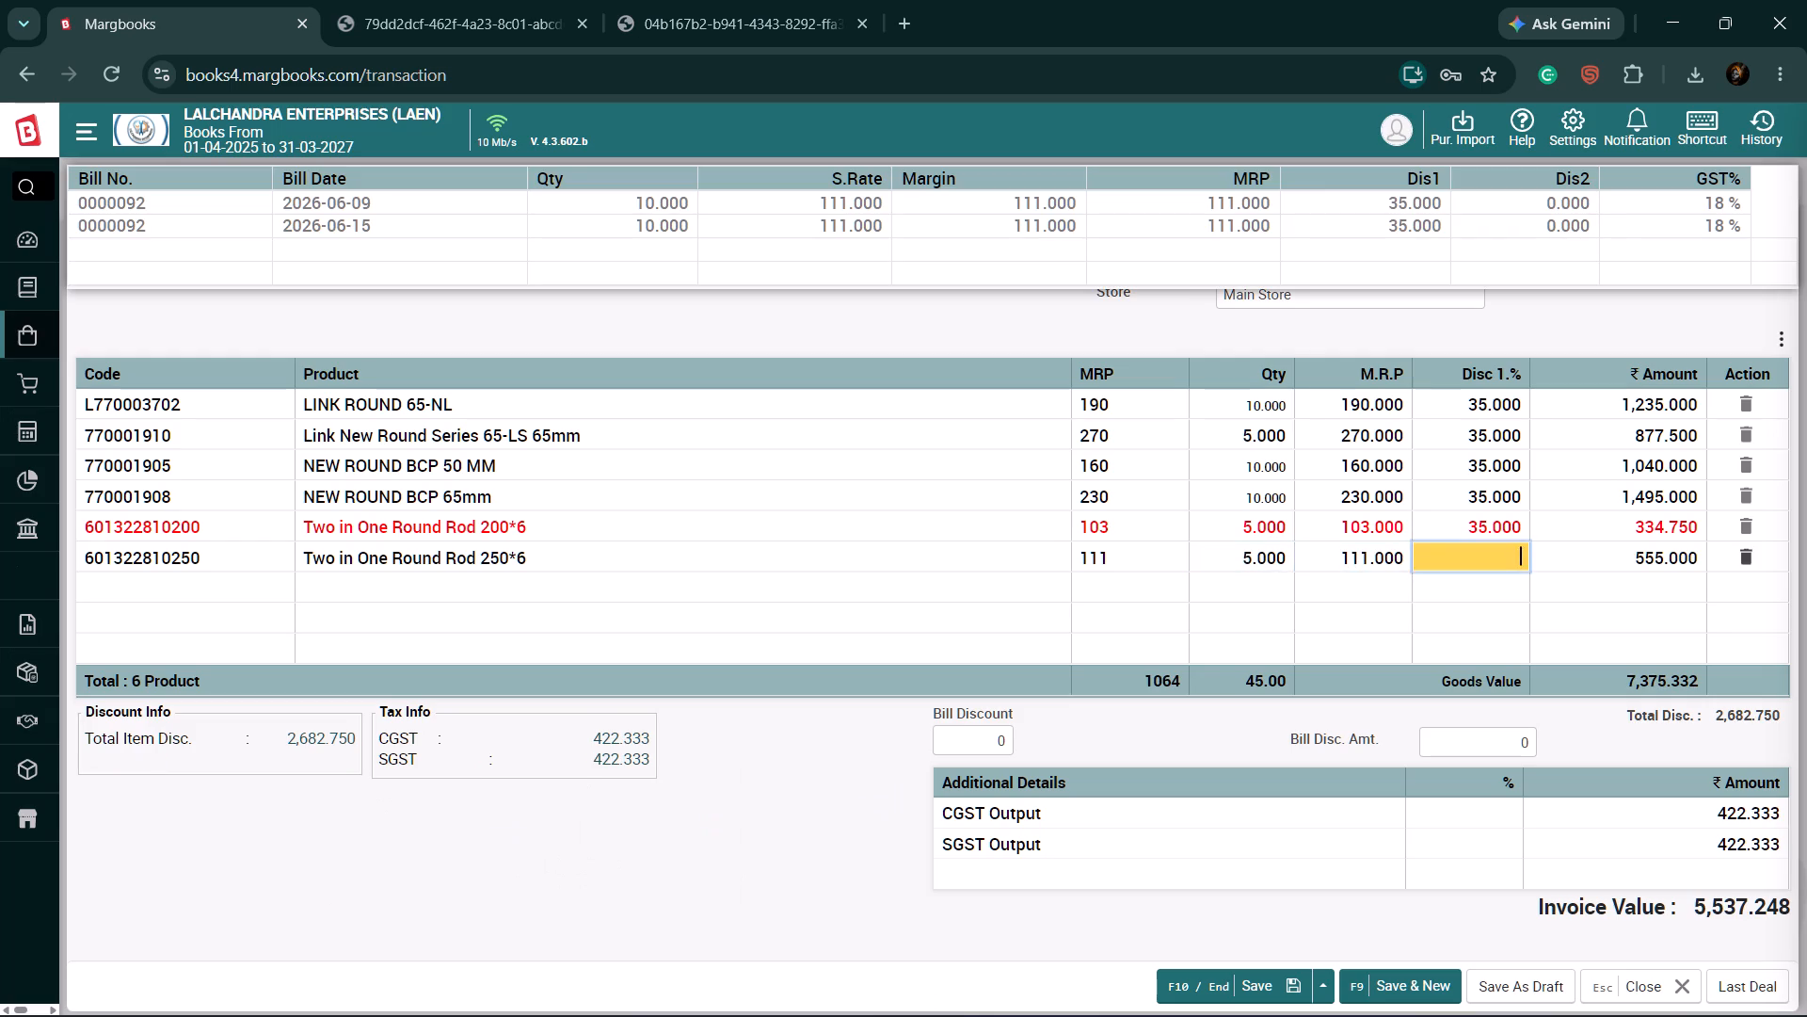
text(35)
key(Return)
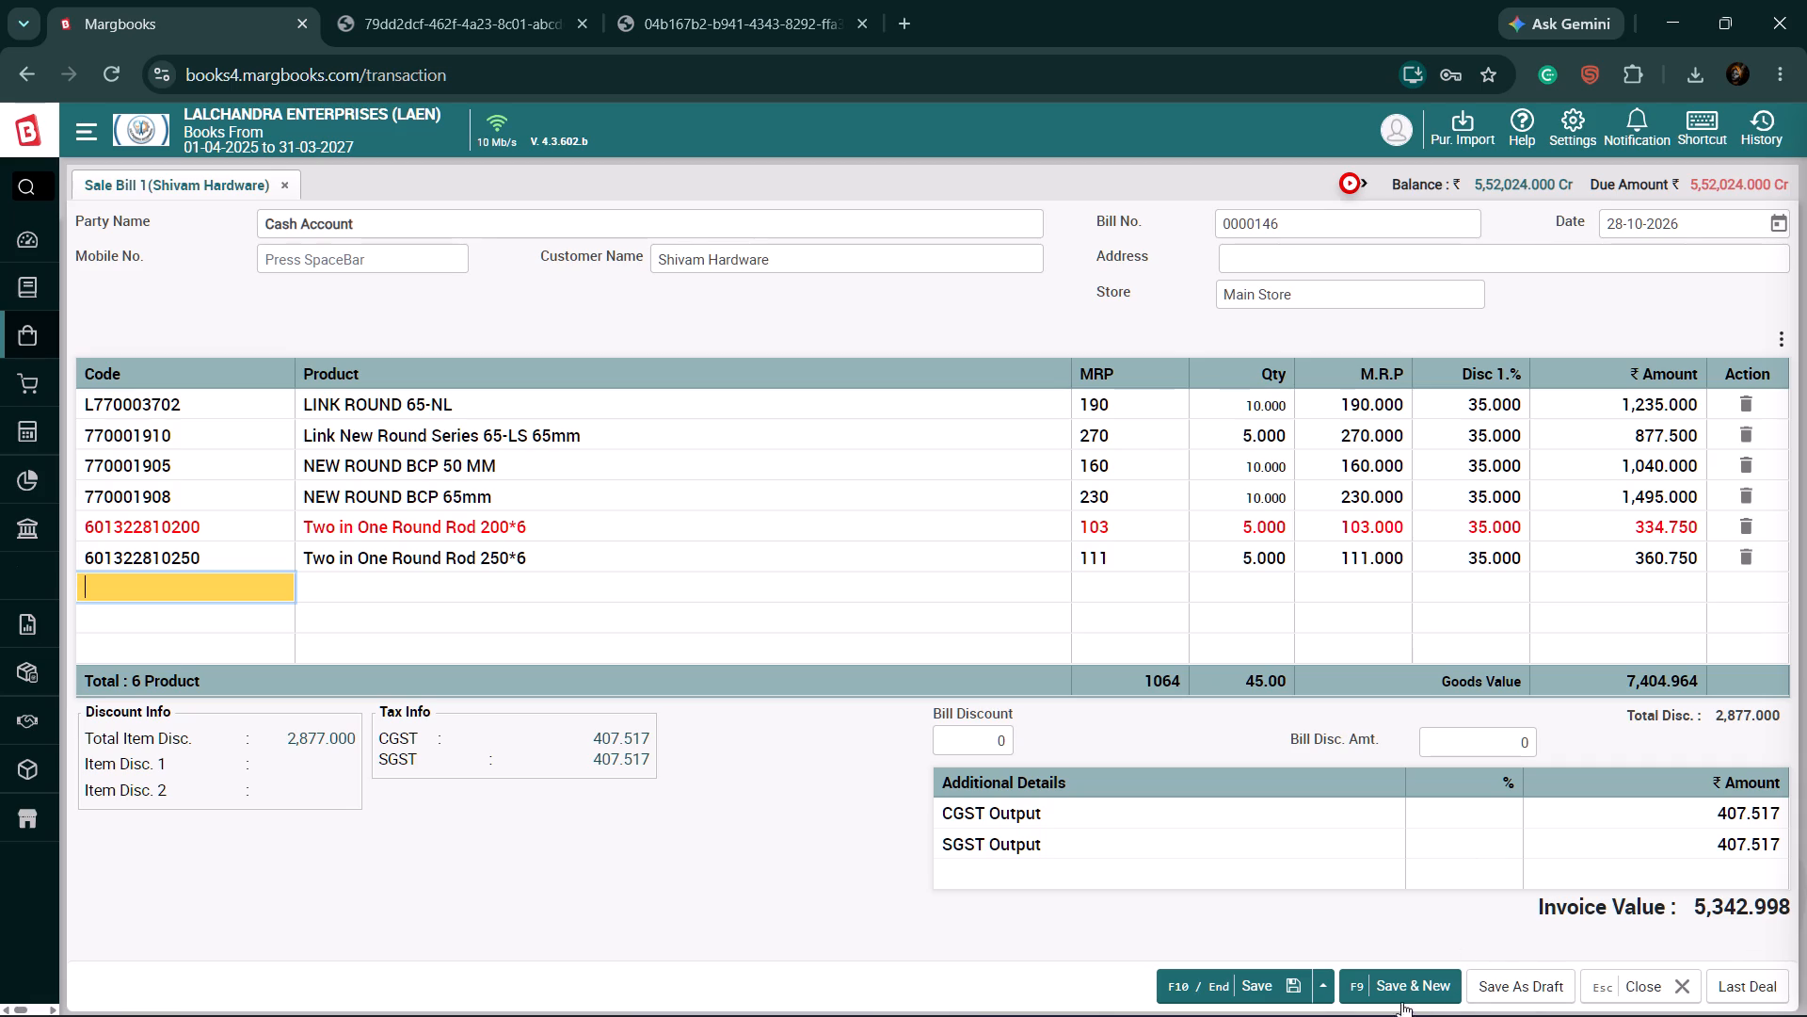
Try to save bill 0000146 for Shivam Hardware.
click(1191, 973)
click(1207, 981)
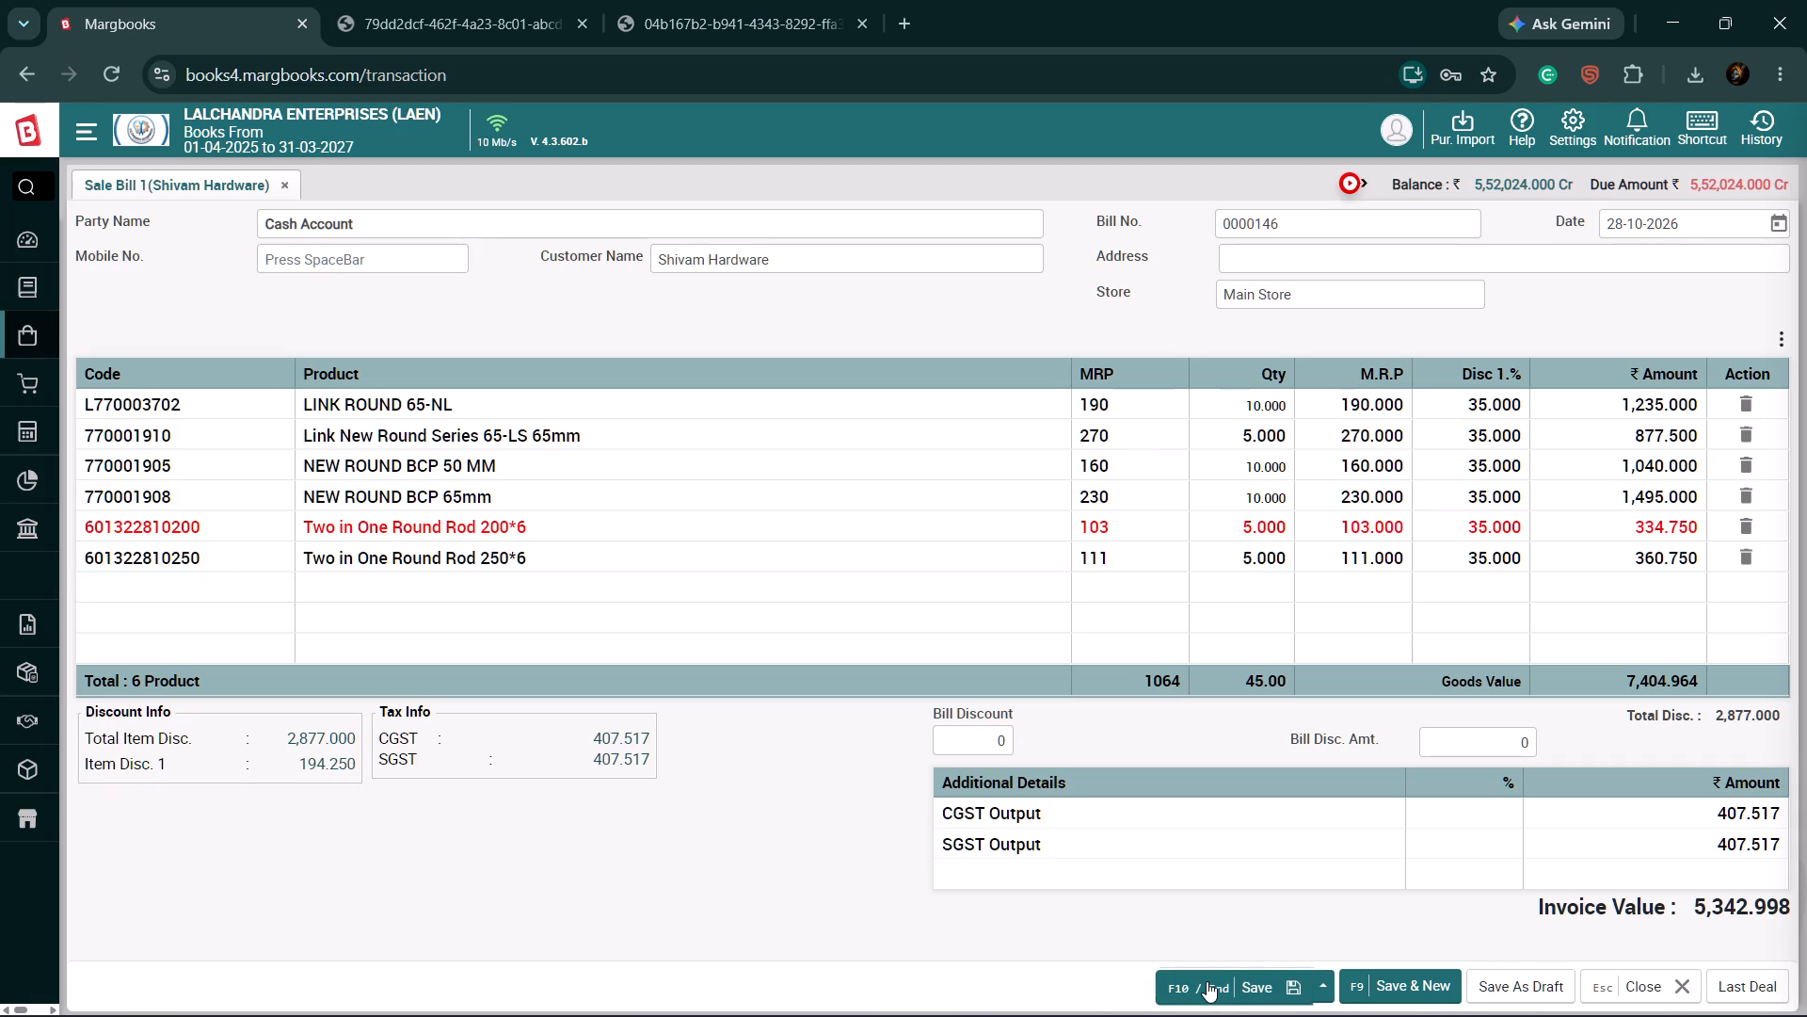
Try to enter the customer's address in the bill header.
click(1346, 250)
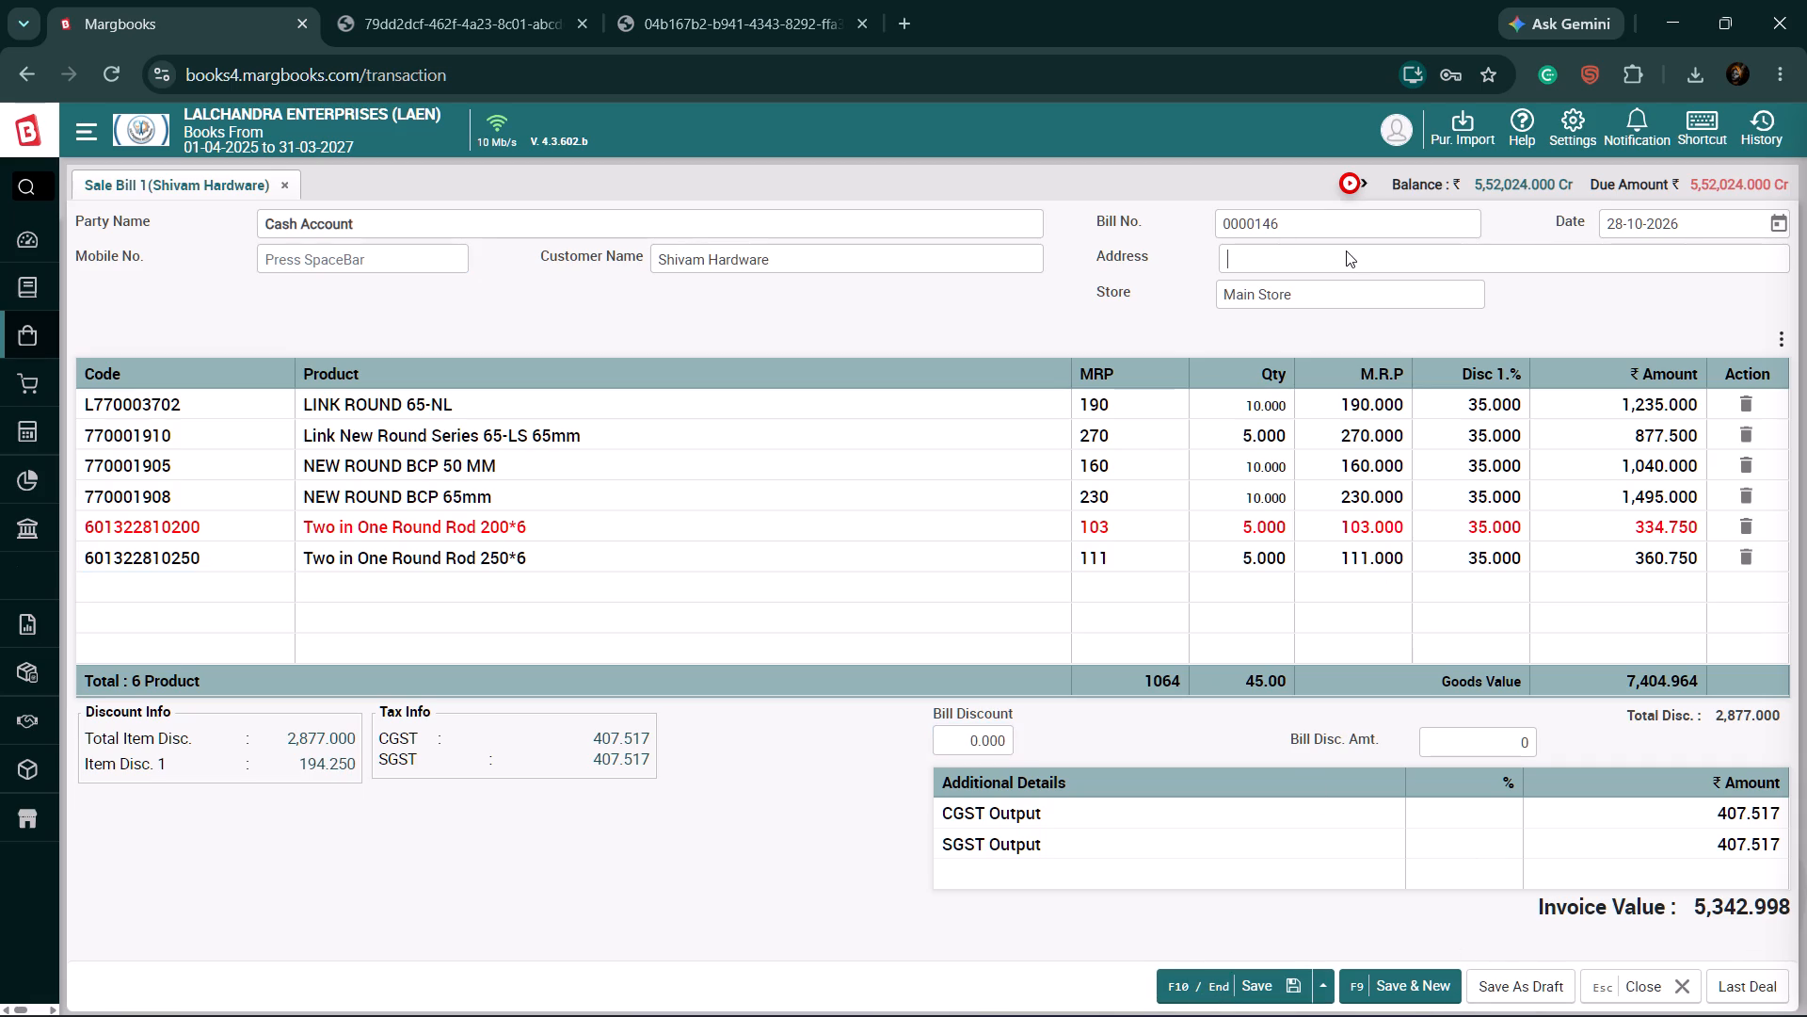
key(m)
Search the saved customer list for "shi" from the bill's mobile number entry and close the list.
click(347, 254)
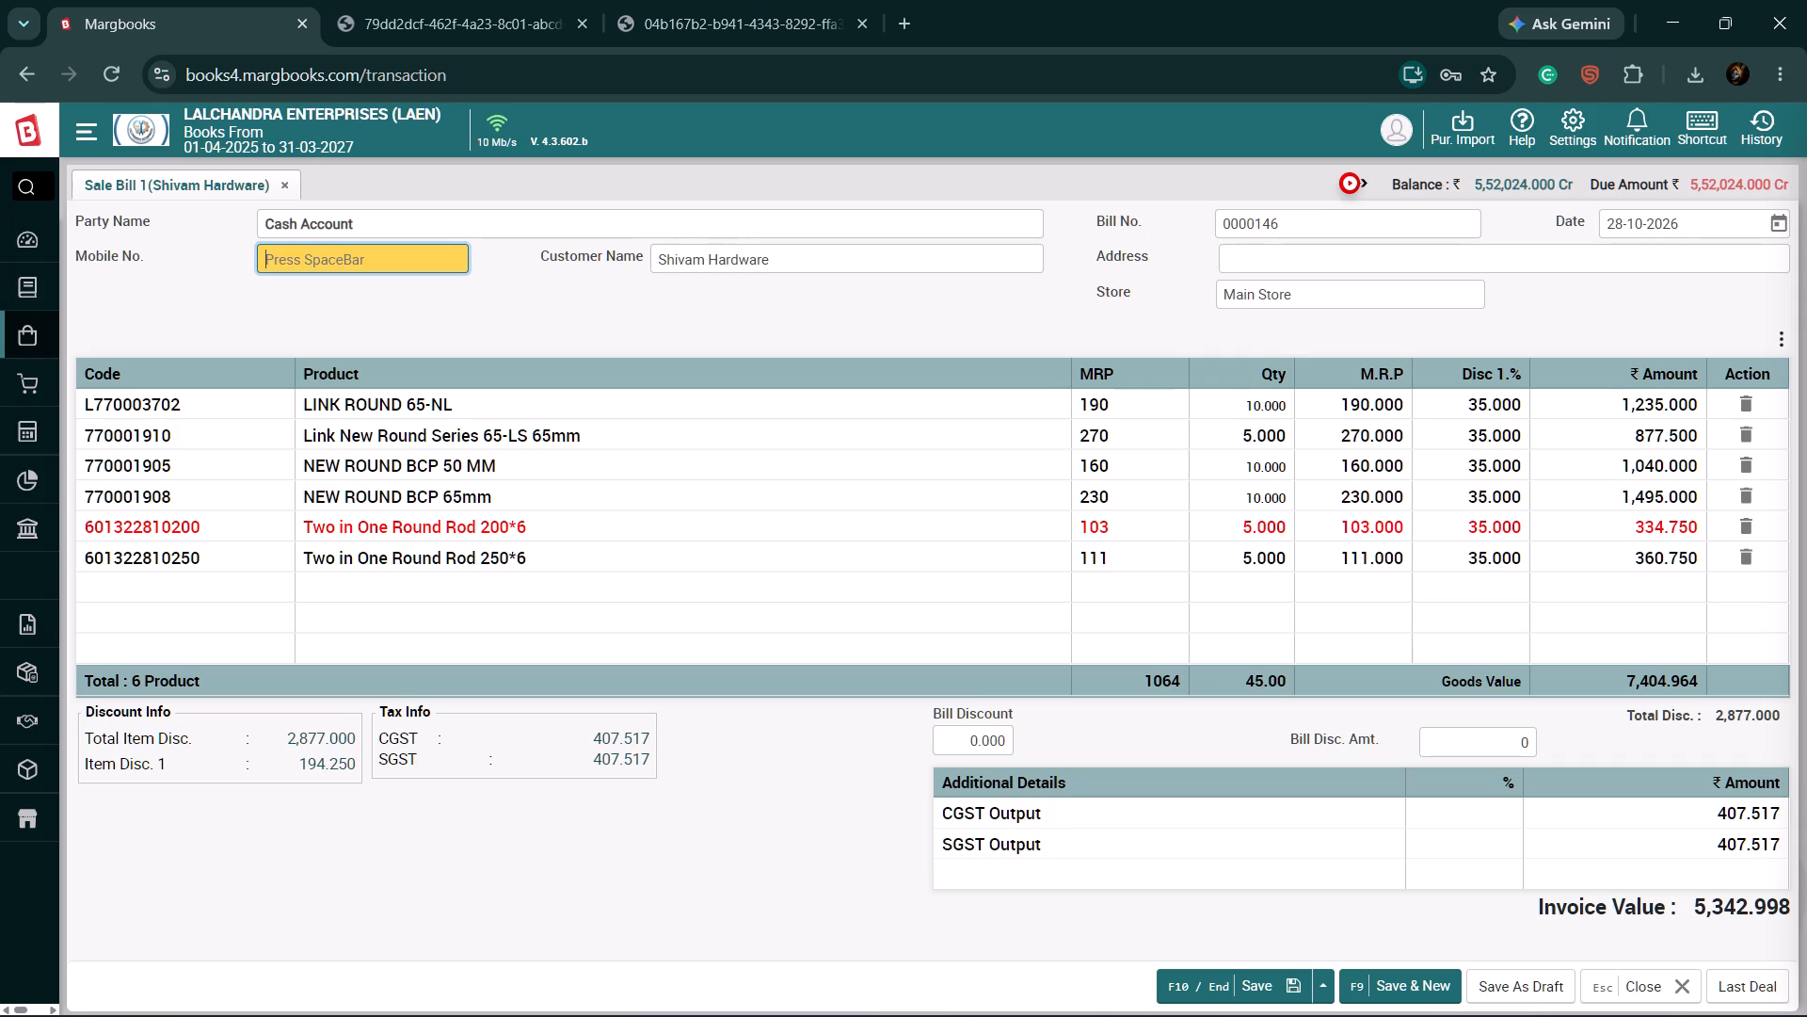
double_click(347, 265)
key(space)
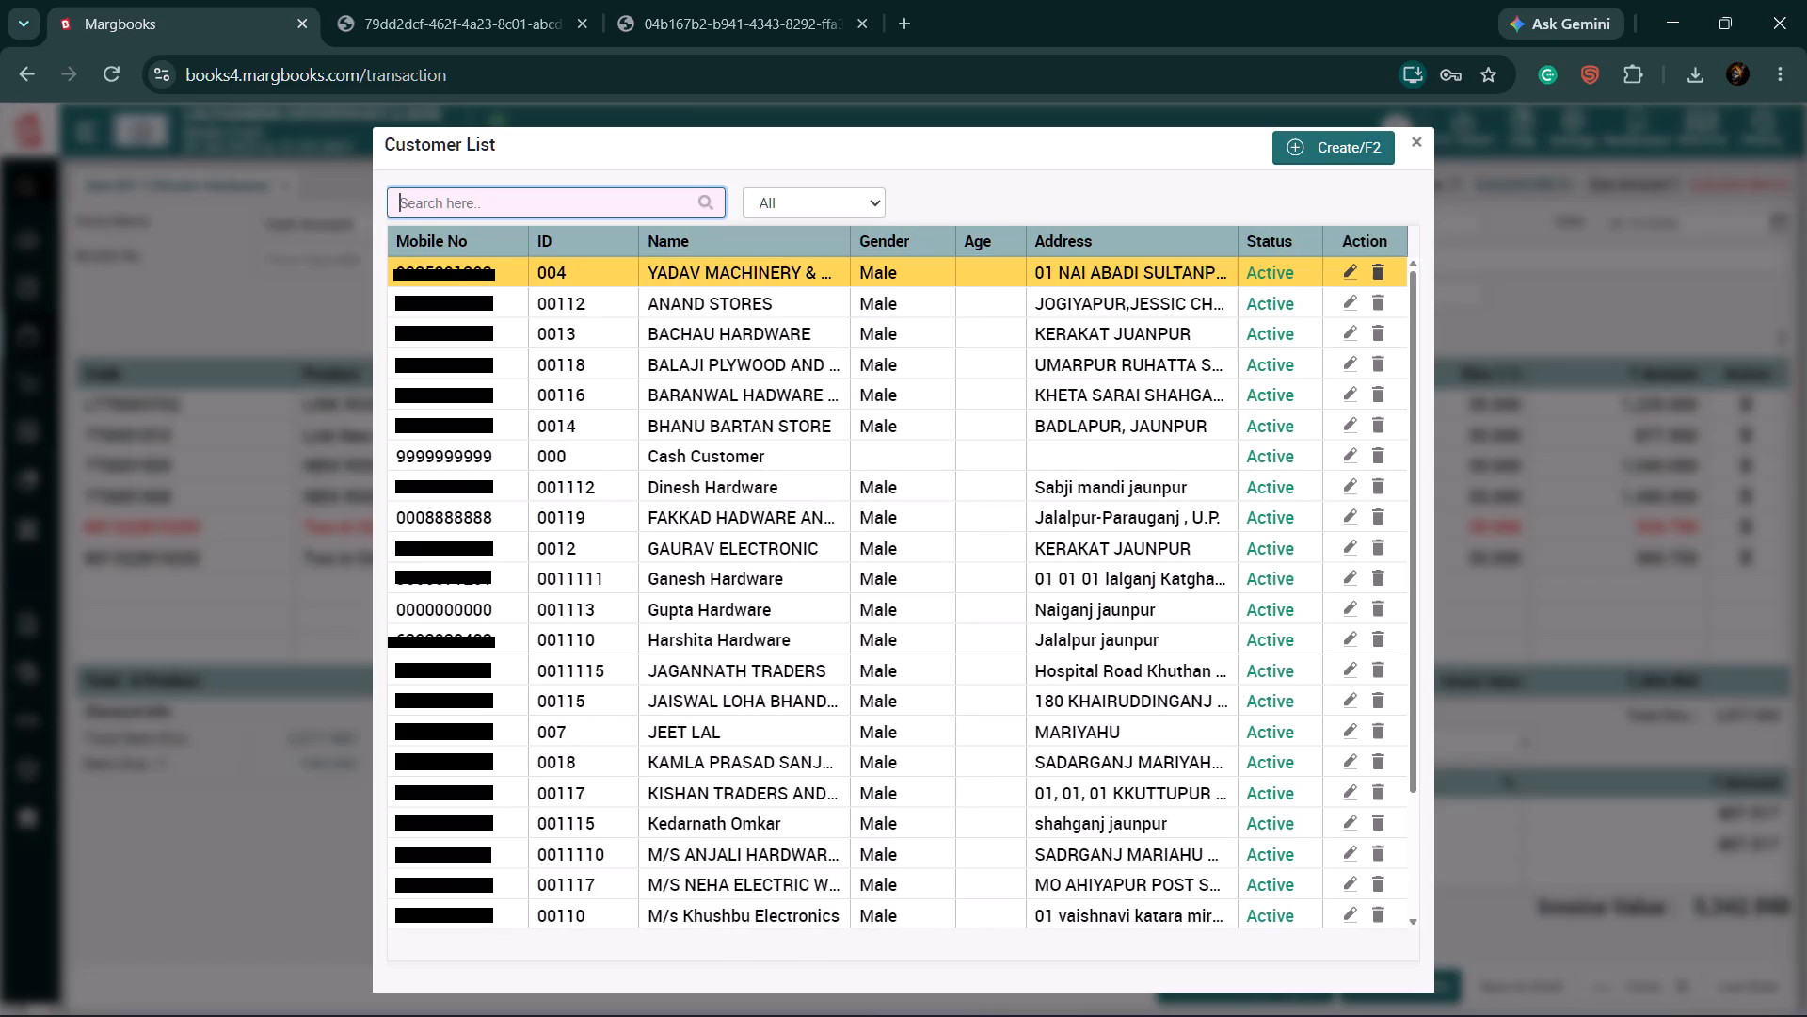
key(s)
text(hi)
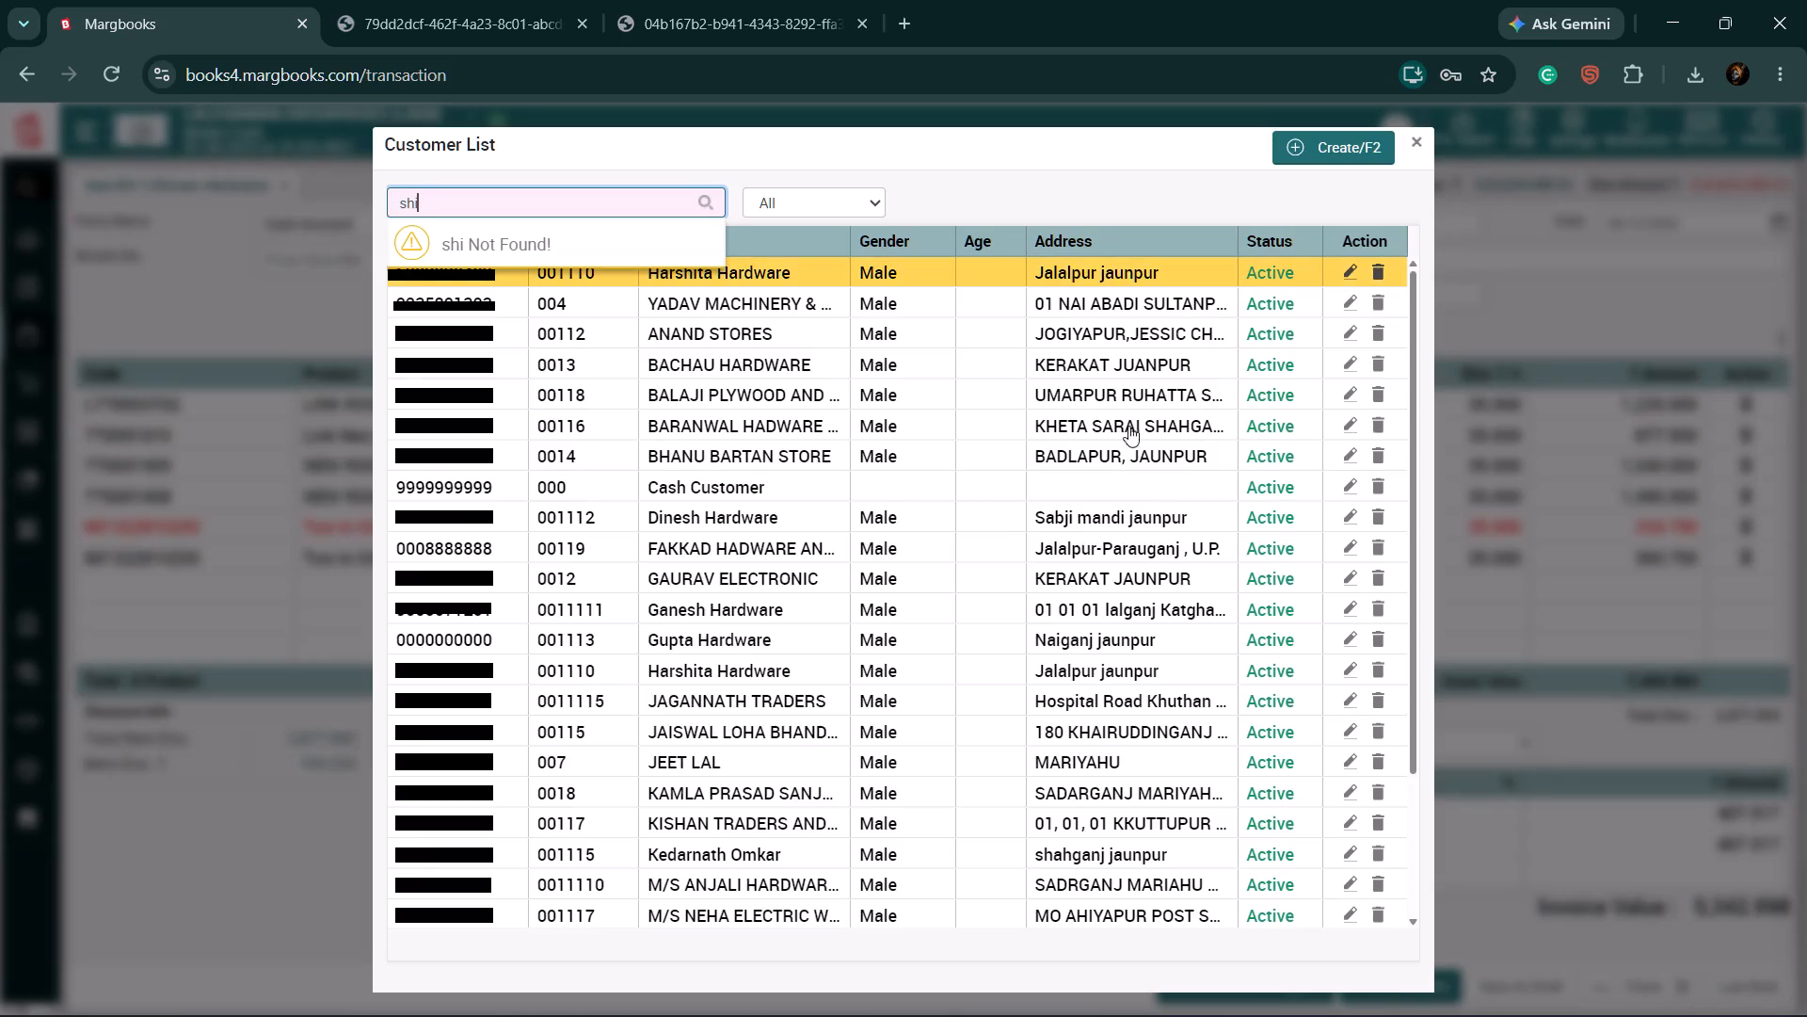
scroll(995, 753, down, 5)
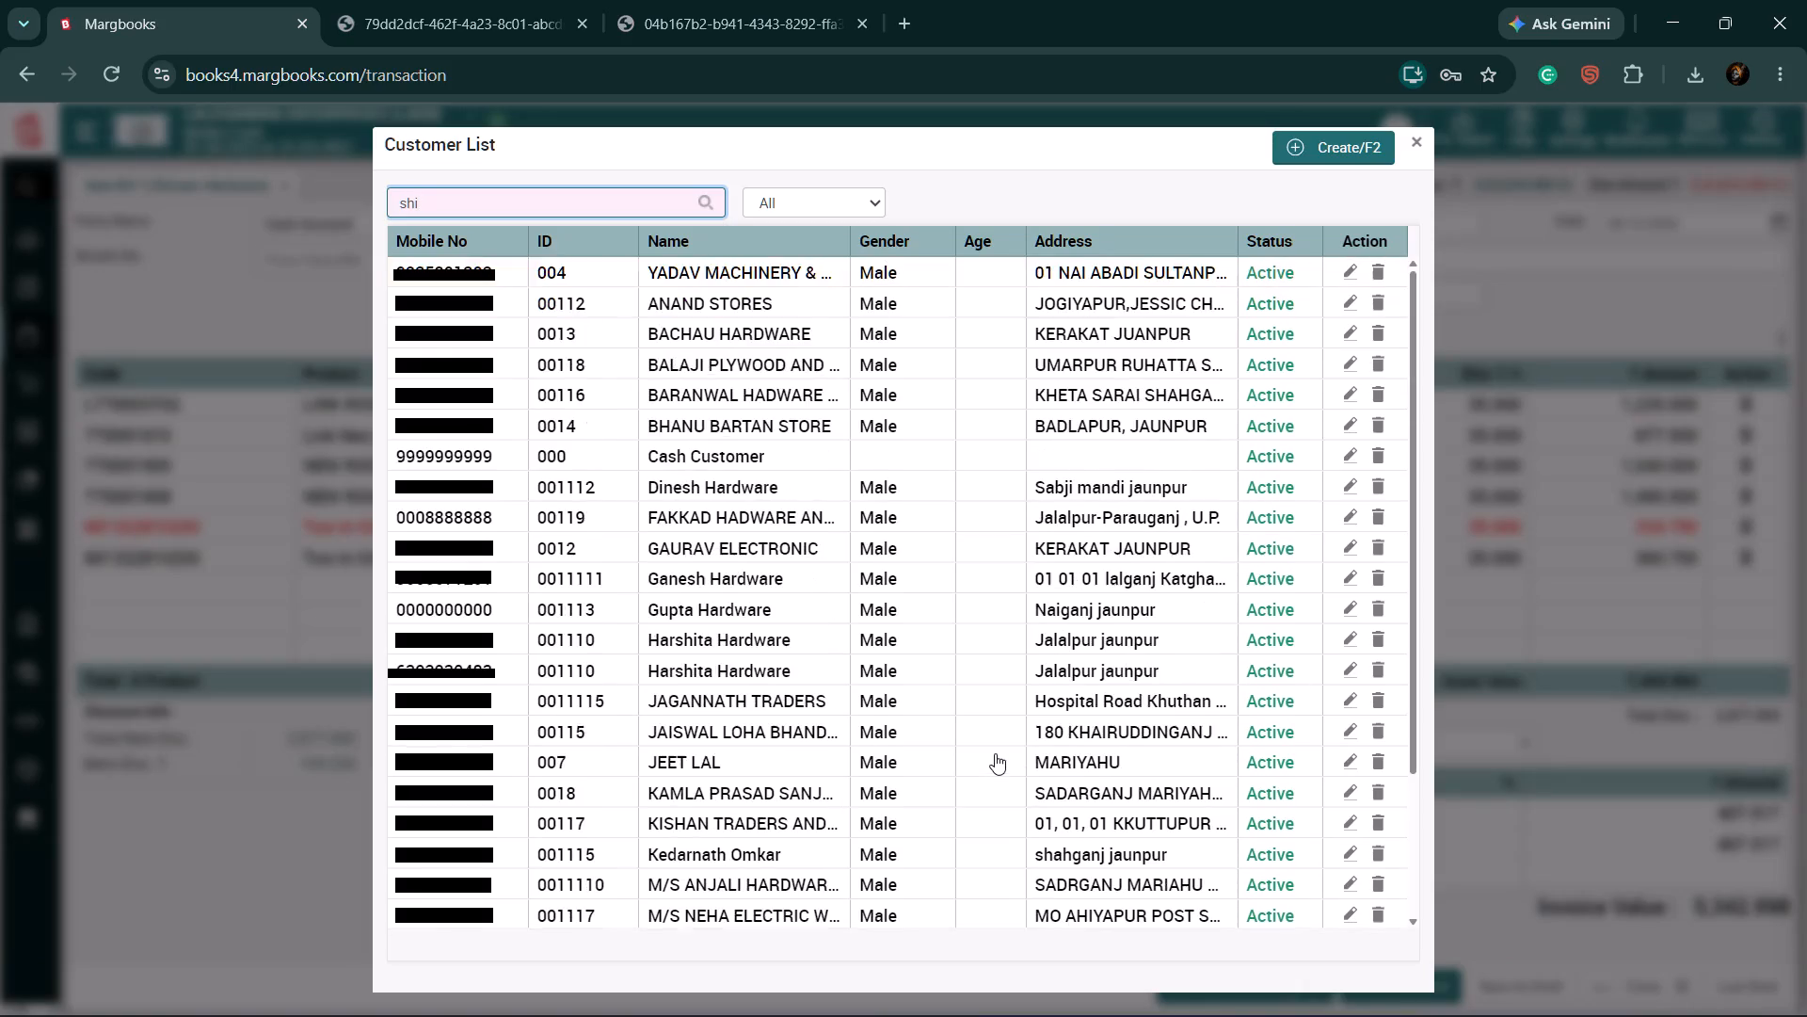
scroll(995, 753, down, 2)
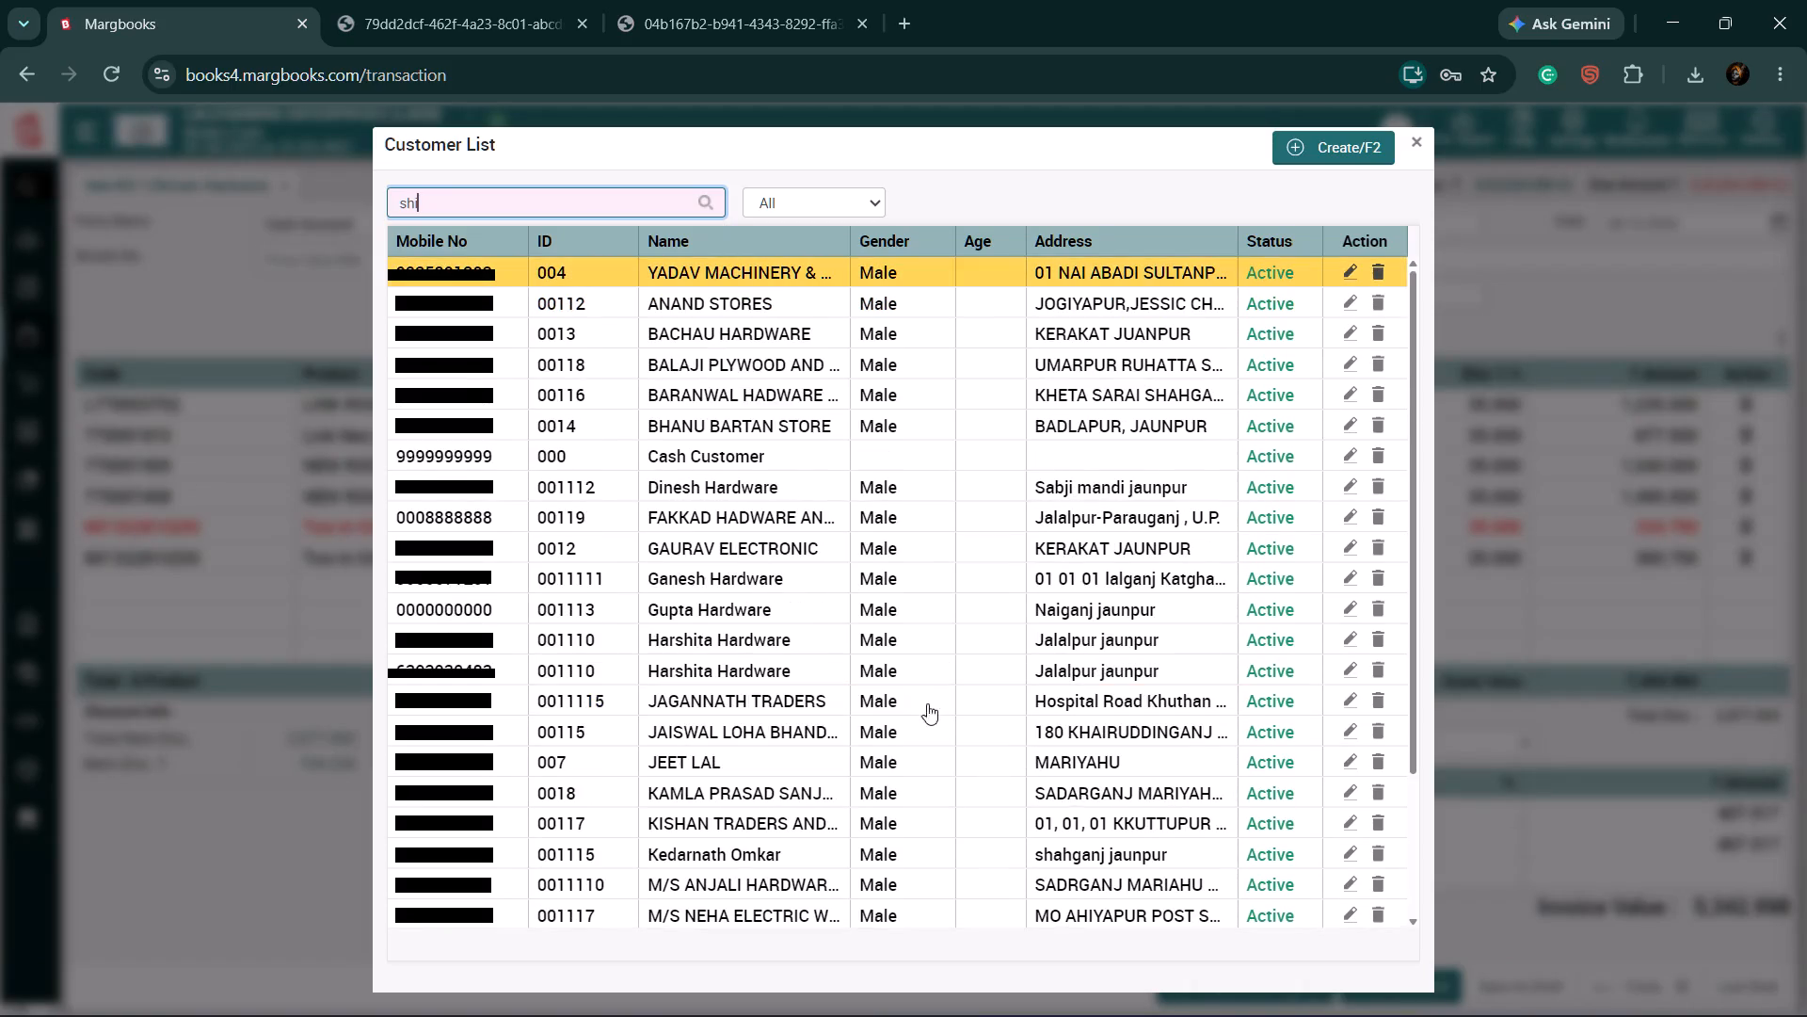
click(1413, 139)
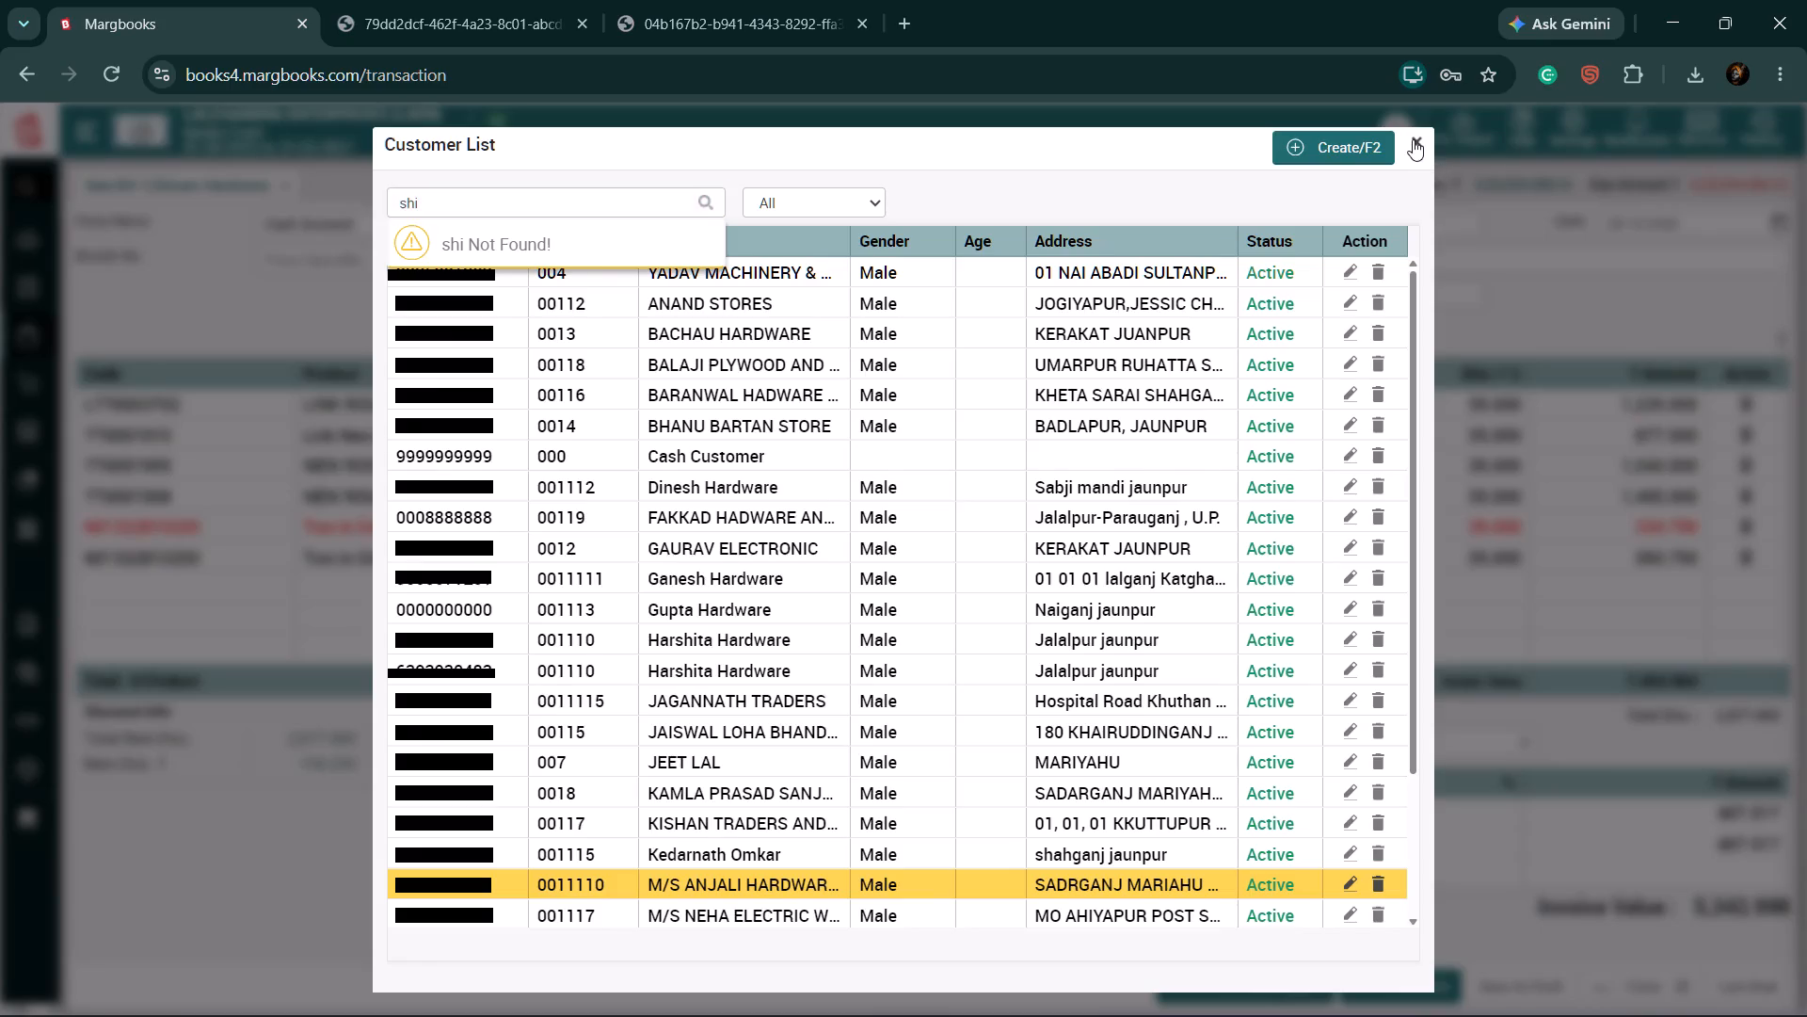
Find the party ledger Shivam, copy its mobile number from the ledger details, and return to the bill without changing the party.
click(596, 230)
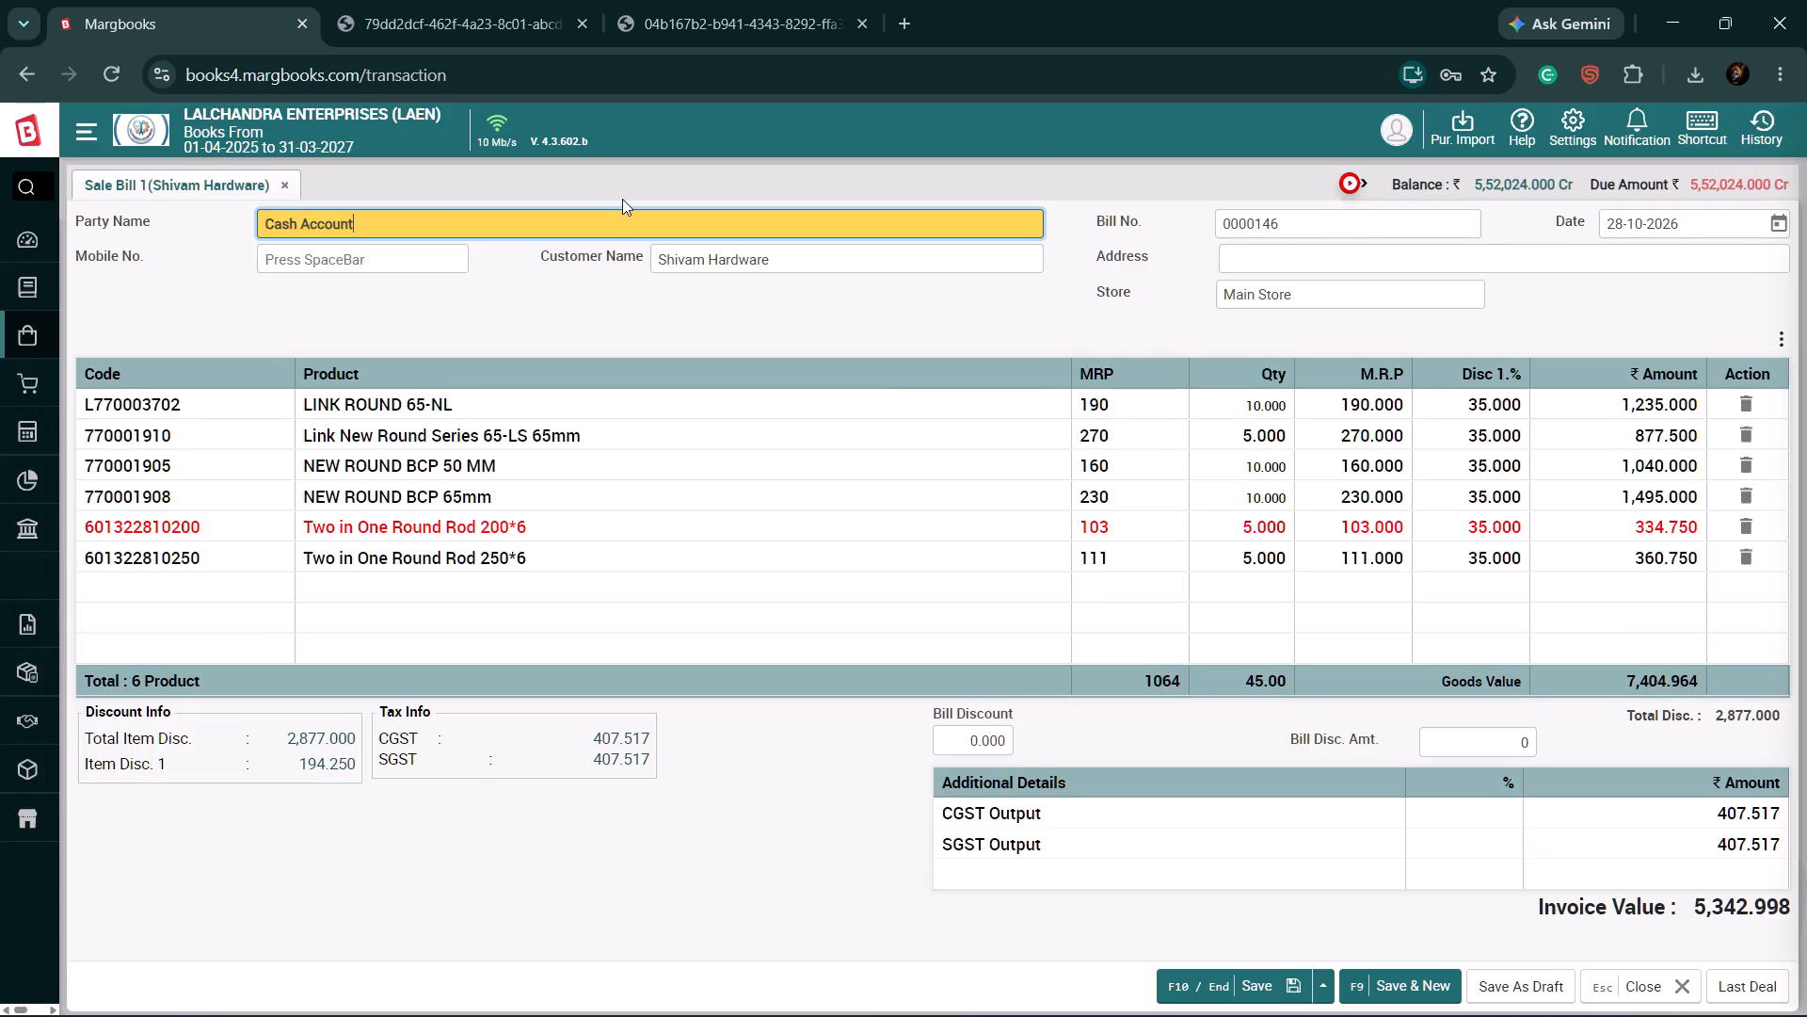
key(space)
key(s)
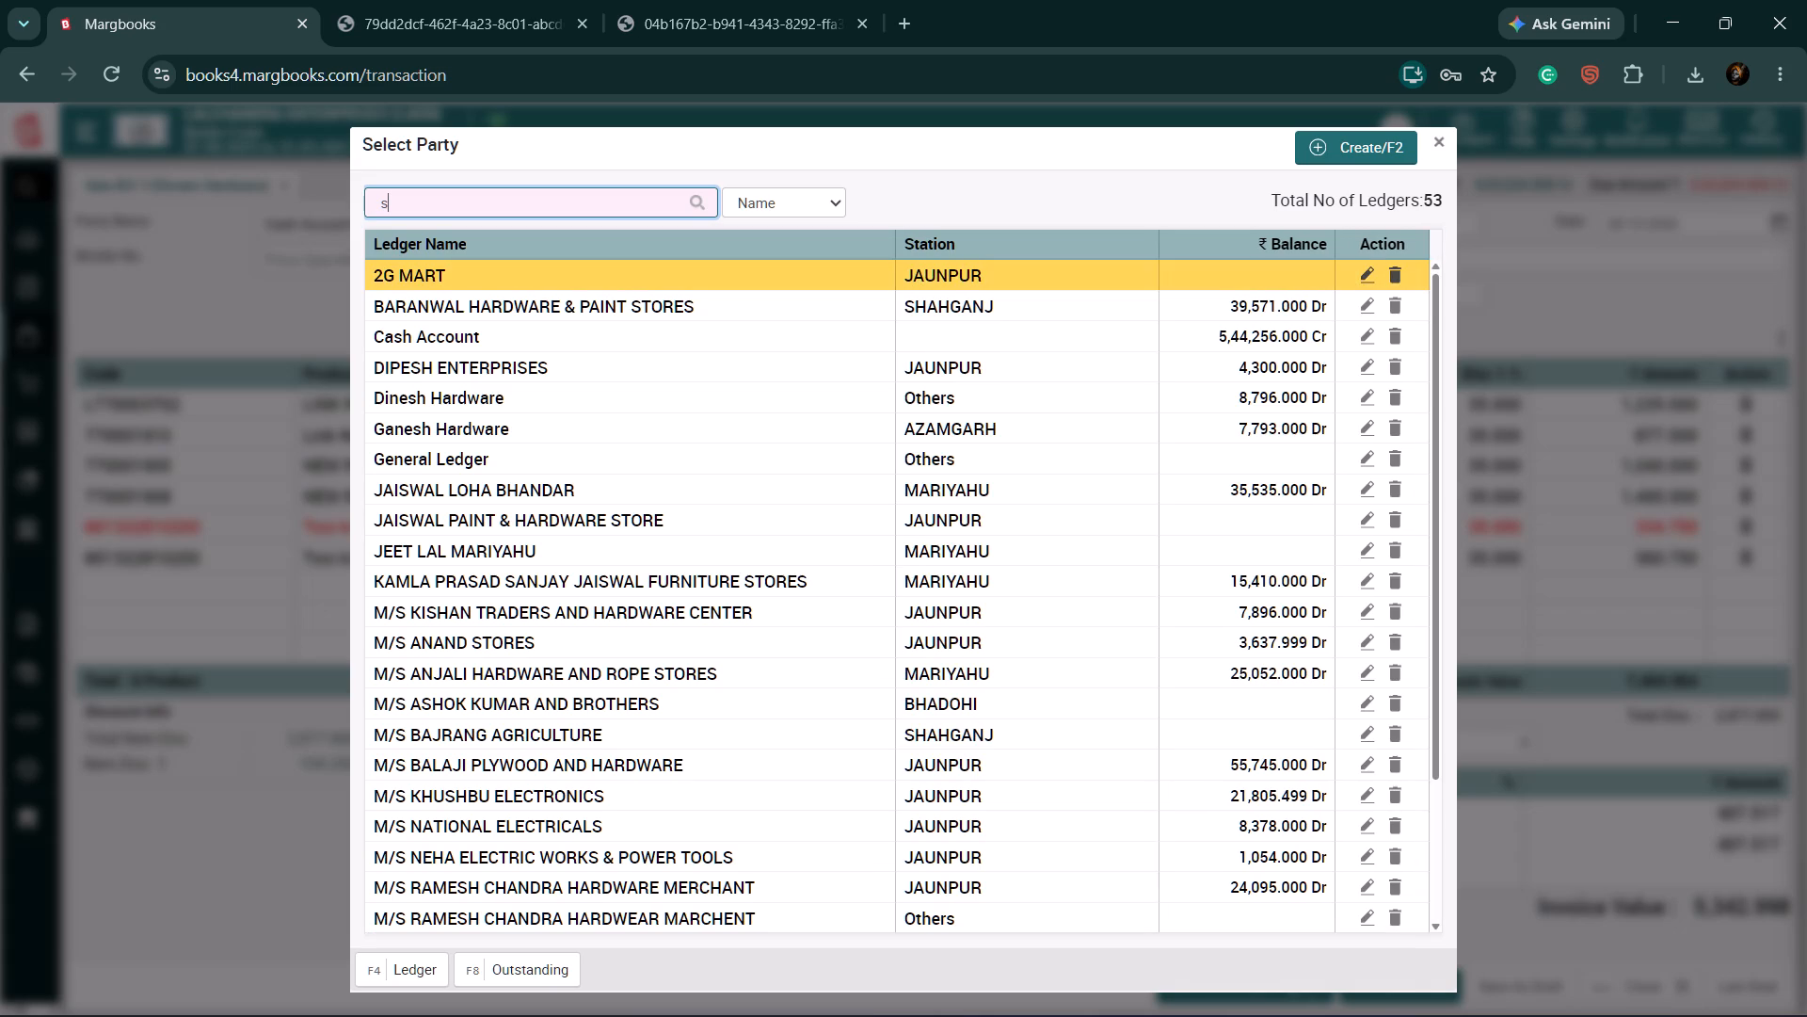
text(hivam)
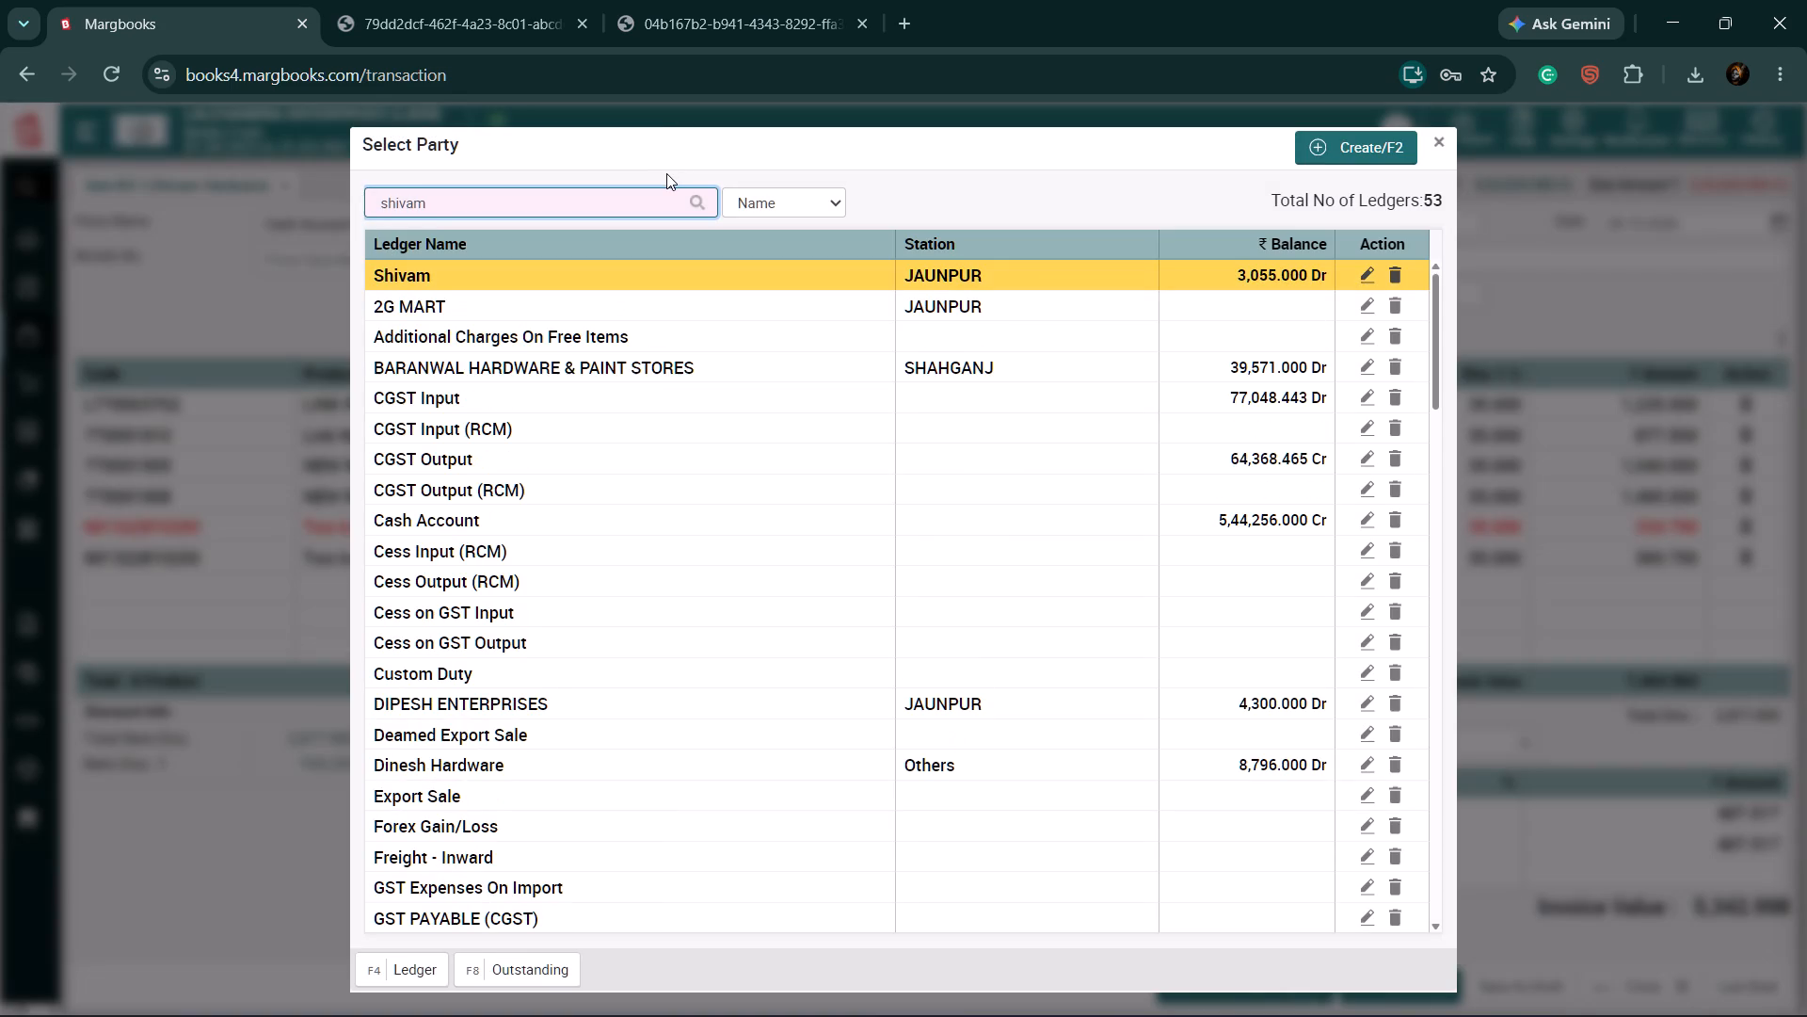
click(1373, 280)
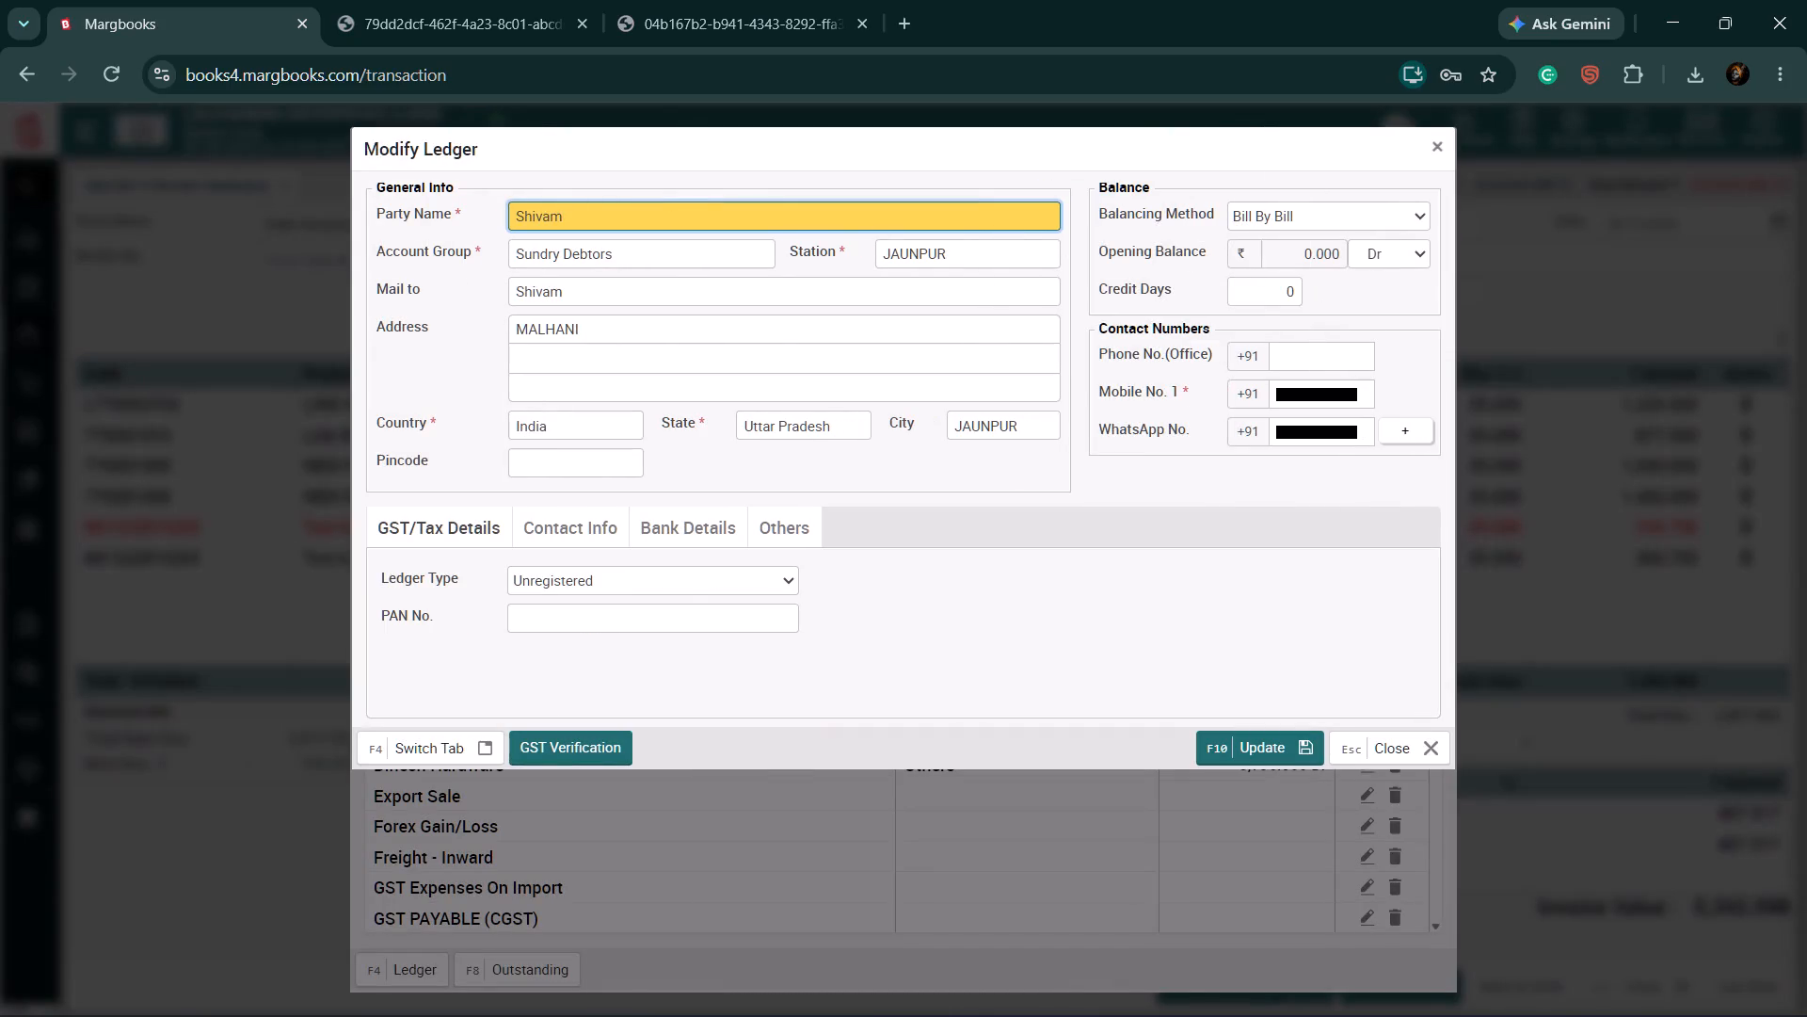
double_click(1314, 394)
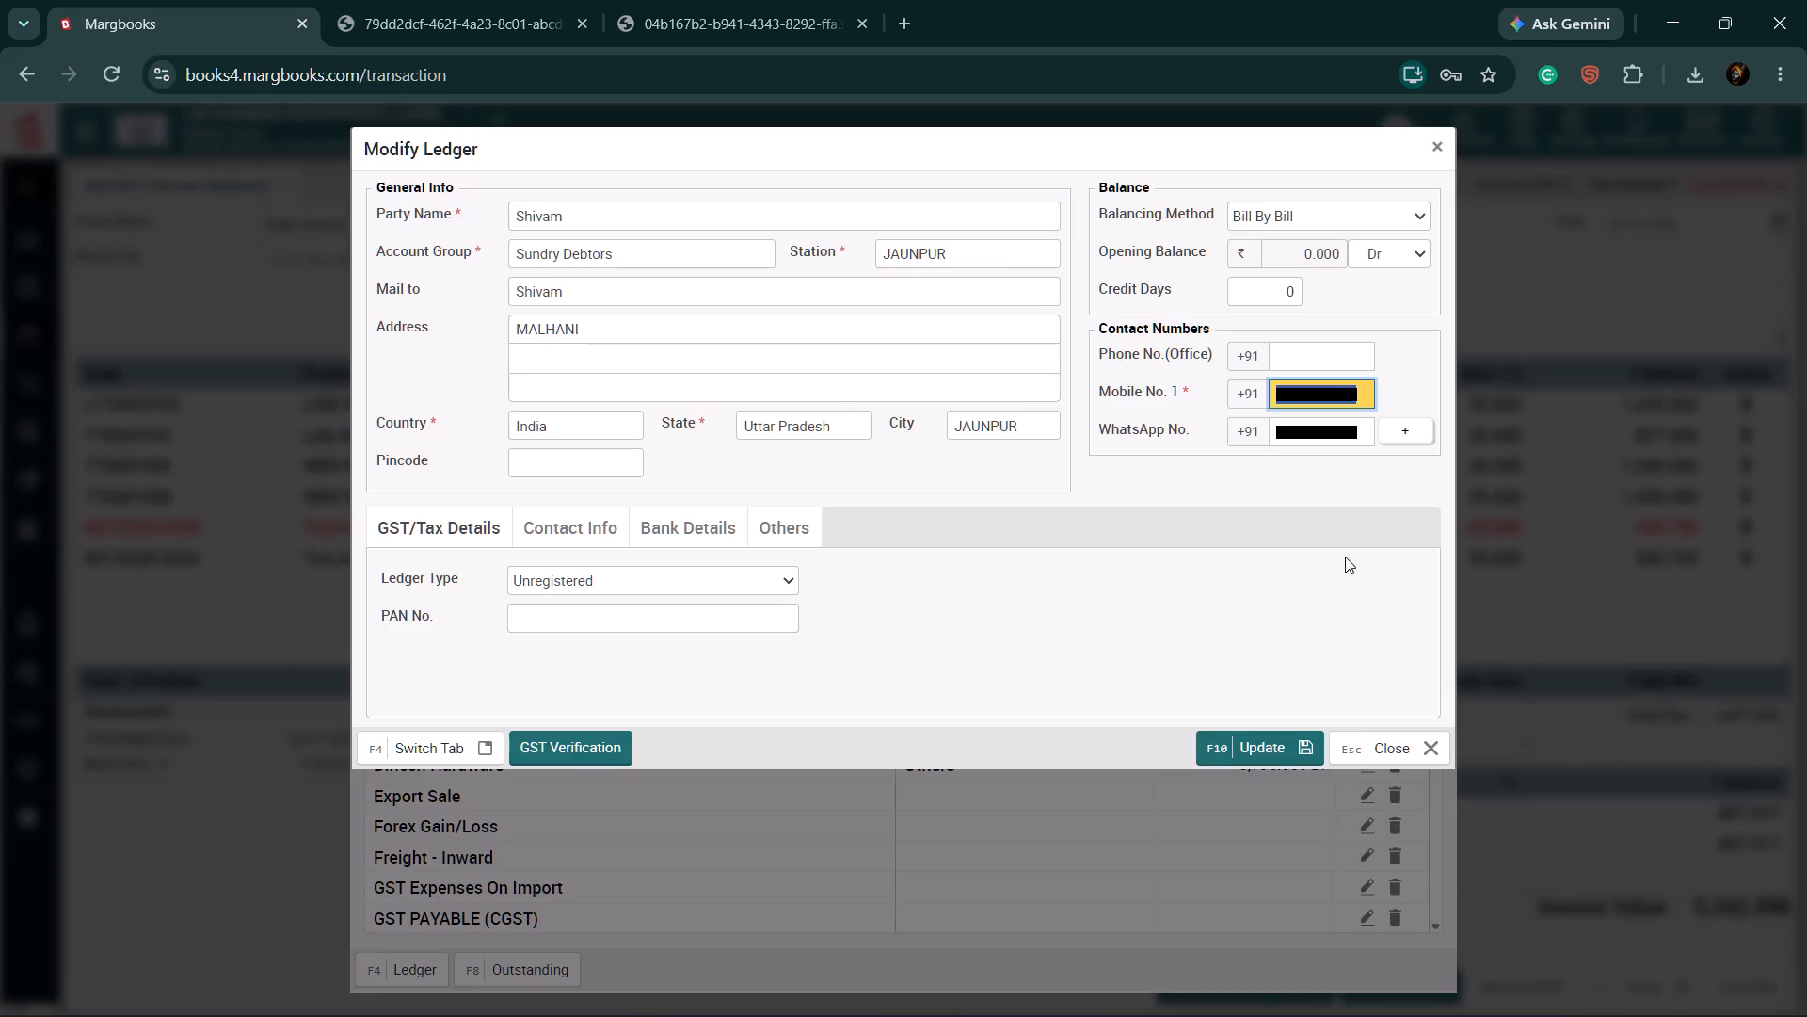
key(ctrl+c)
click(1435, 144)
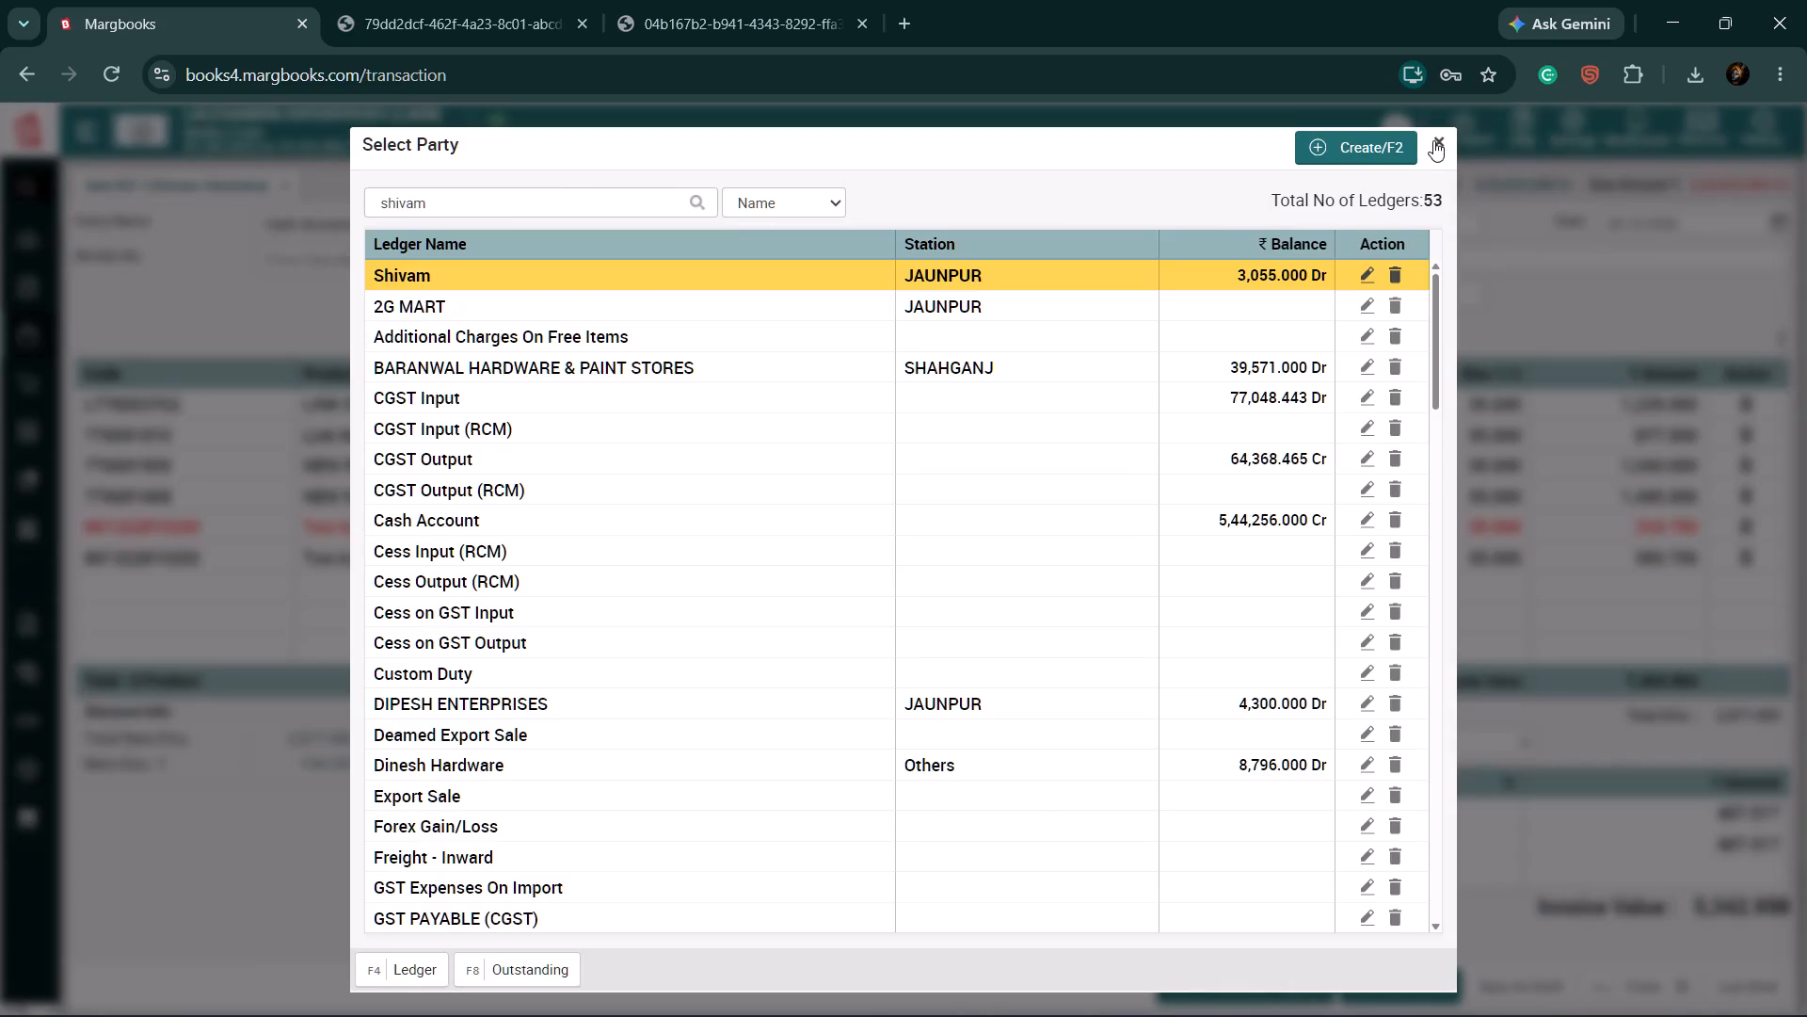
click(1433, 140)
Start a new customer record from the bill with the copied mobile number and the name Shivam Hardware.
click(346, 259)
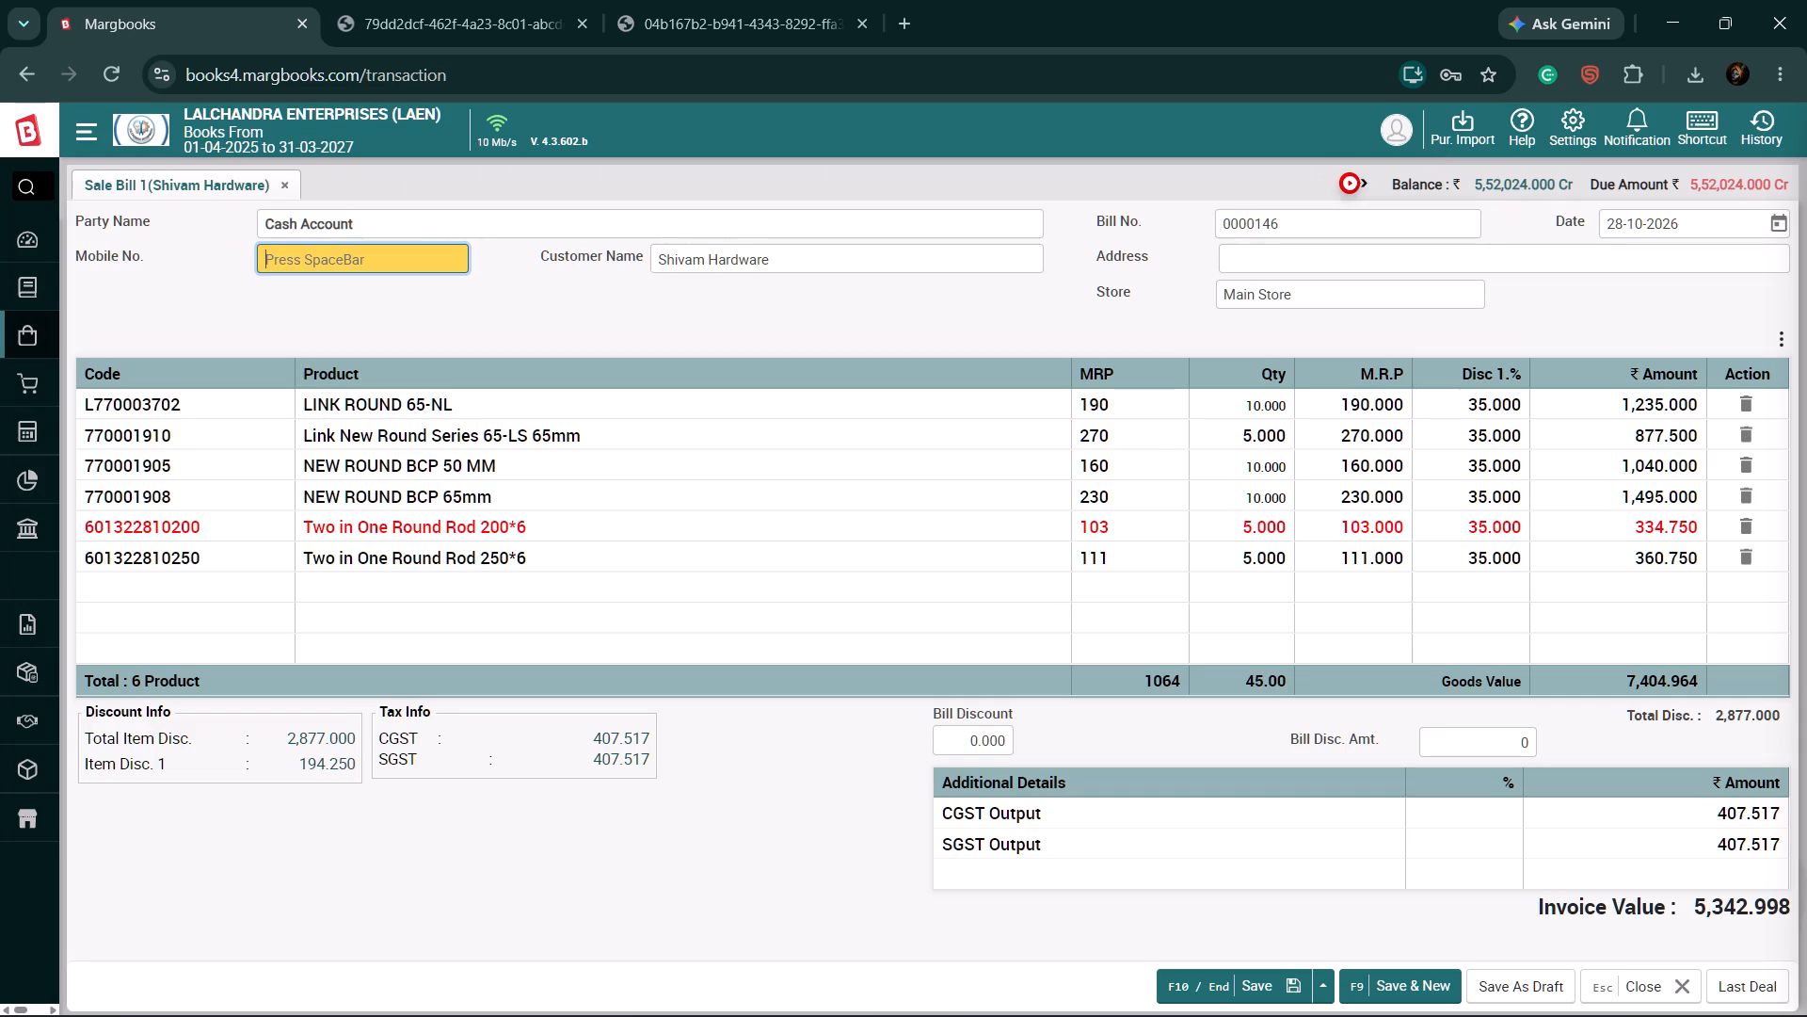
key(space)
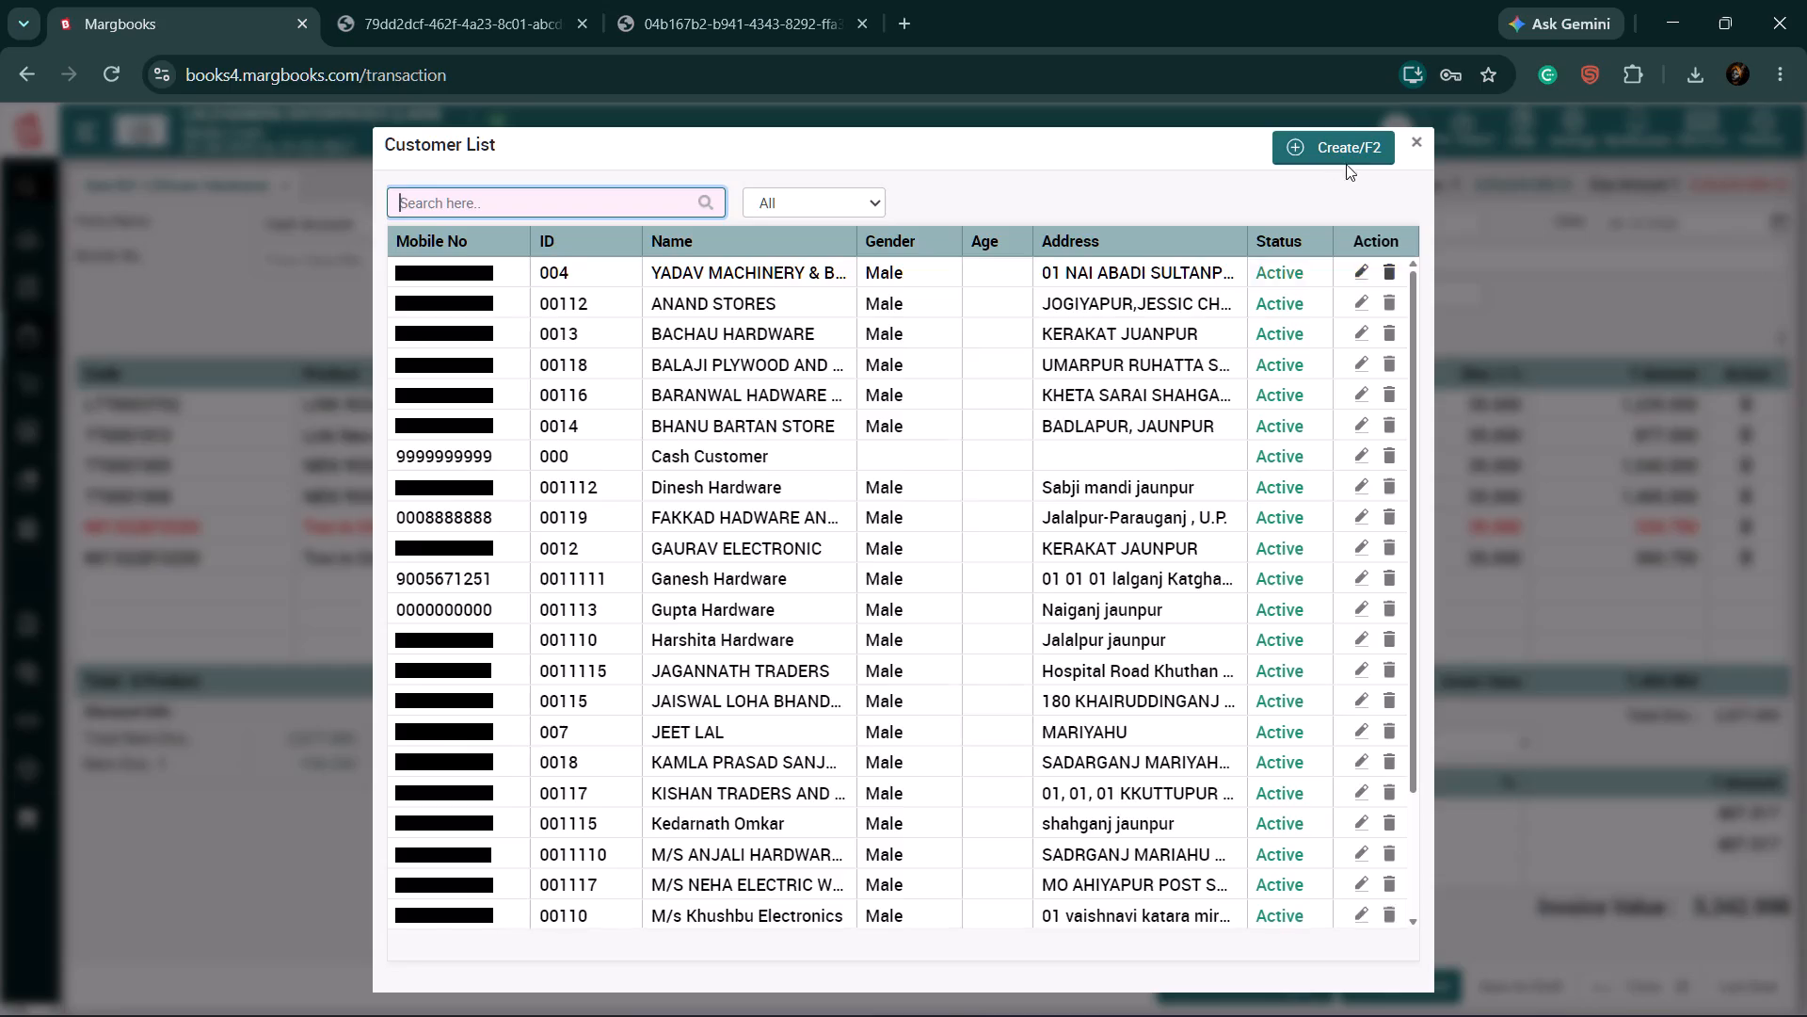
click(1342, 145)
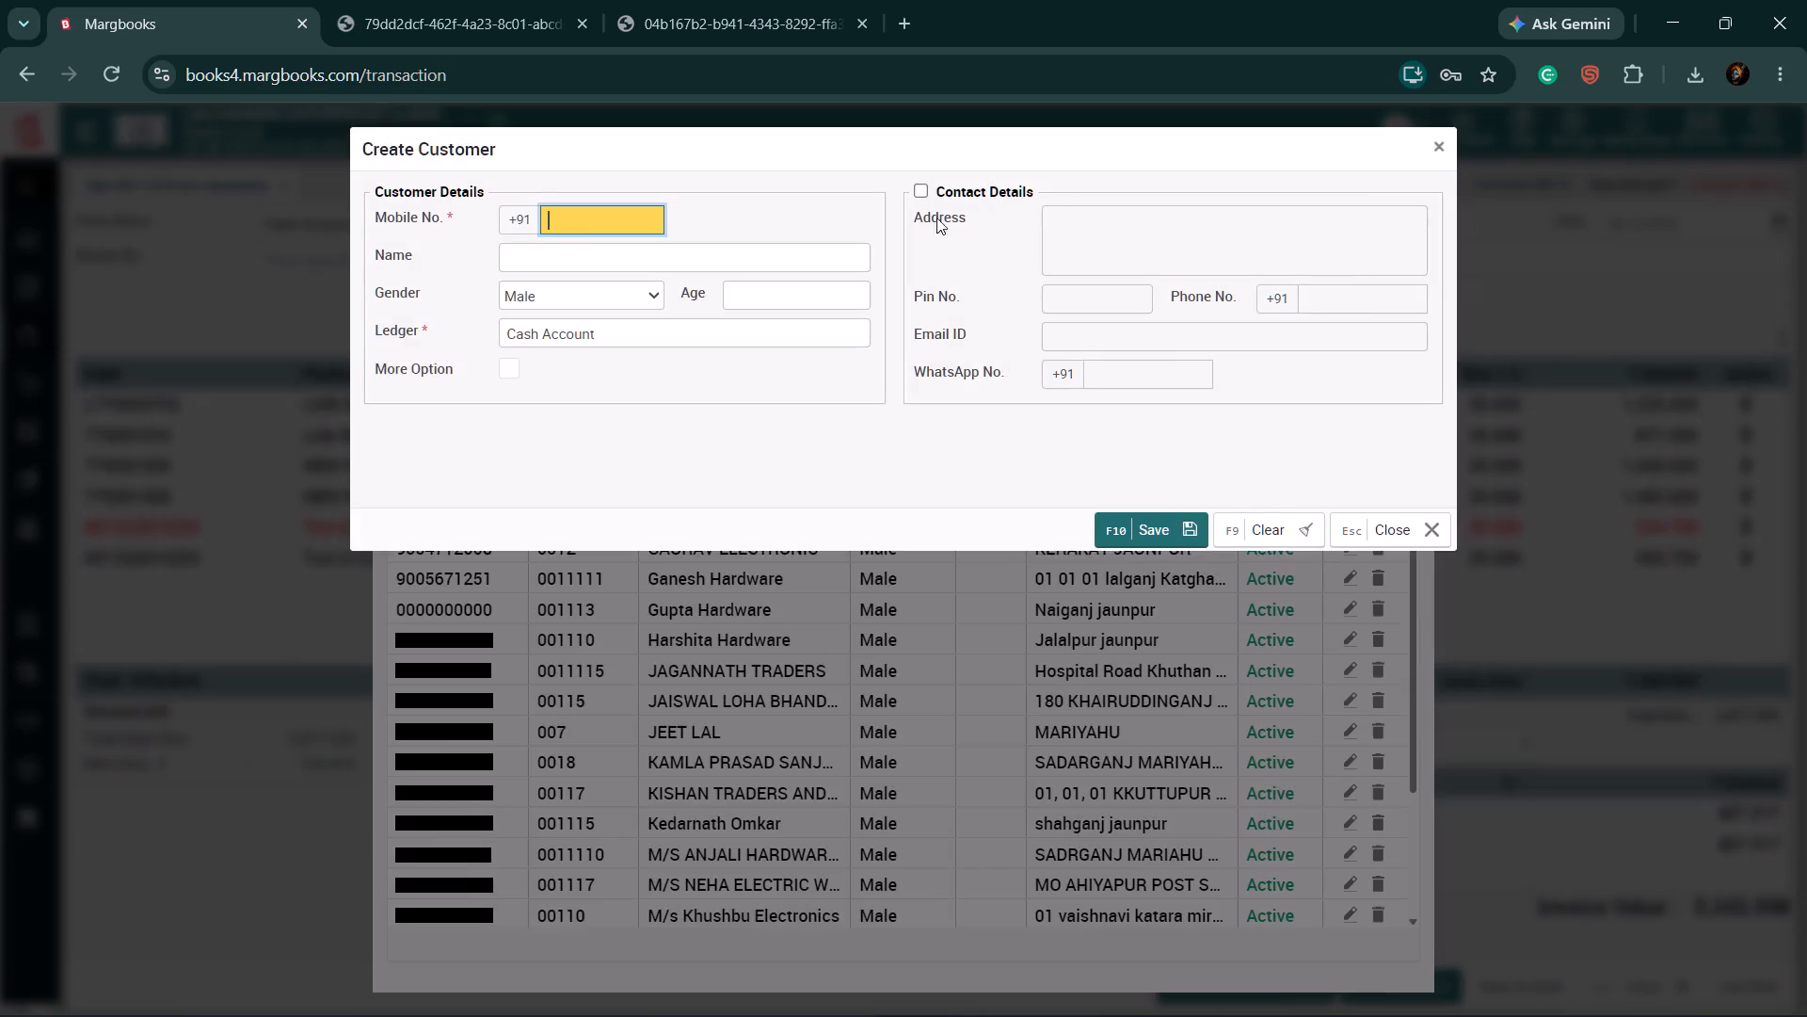
key(ctrl+v)
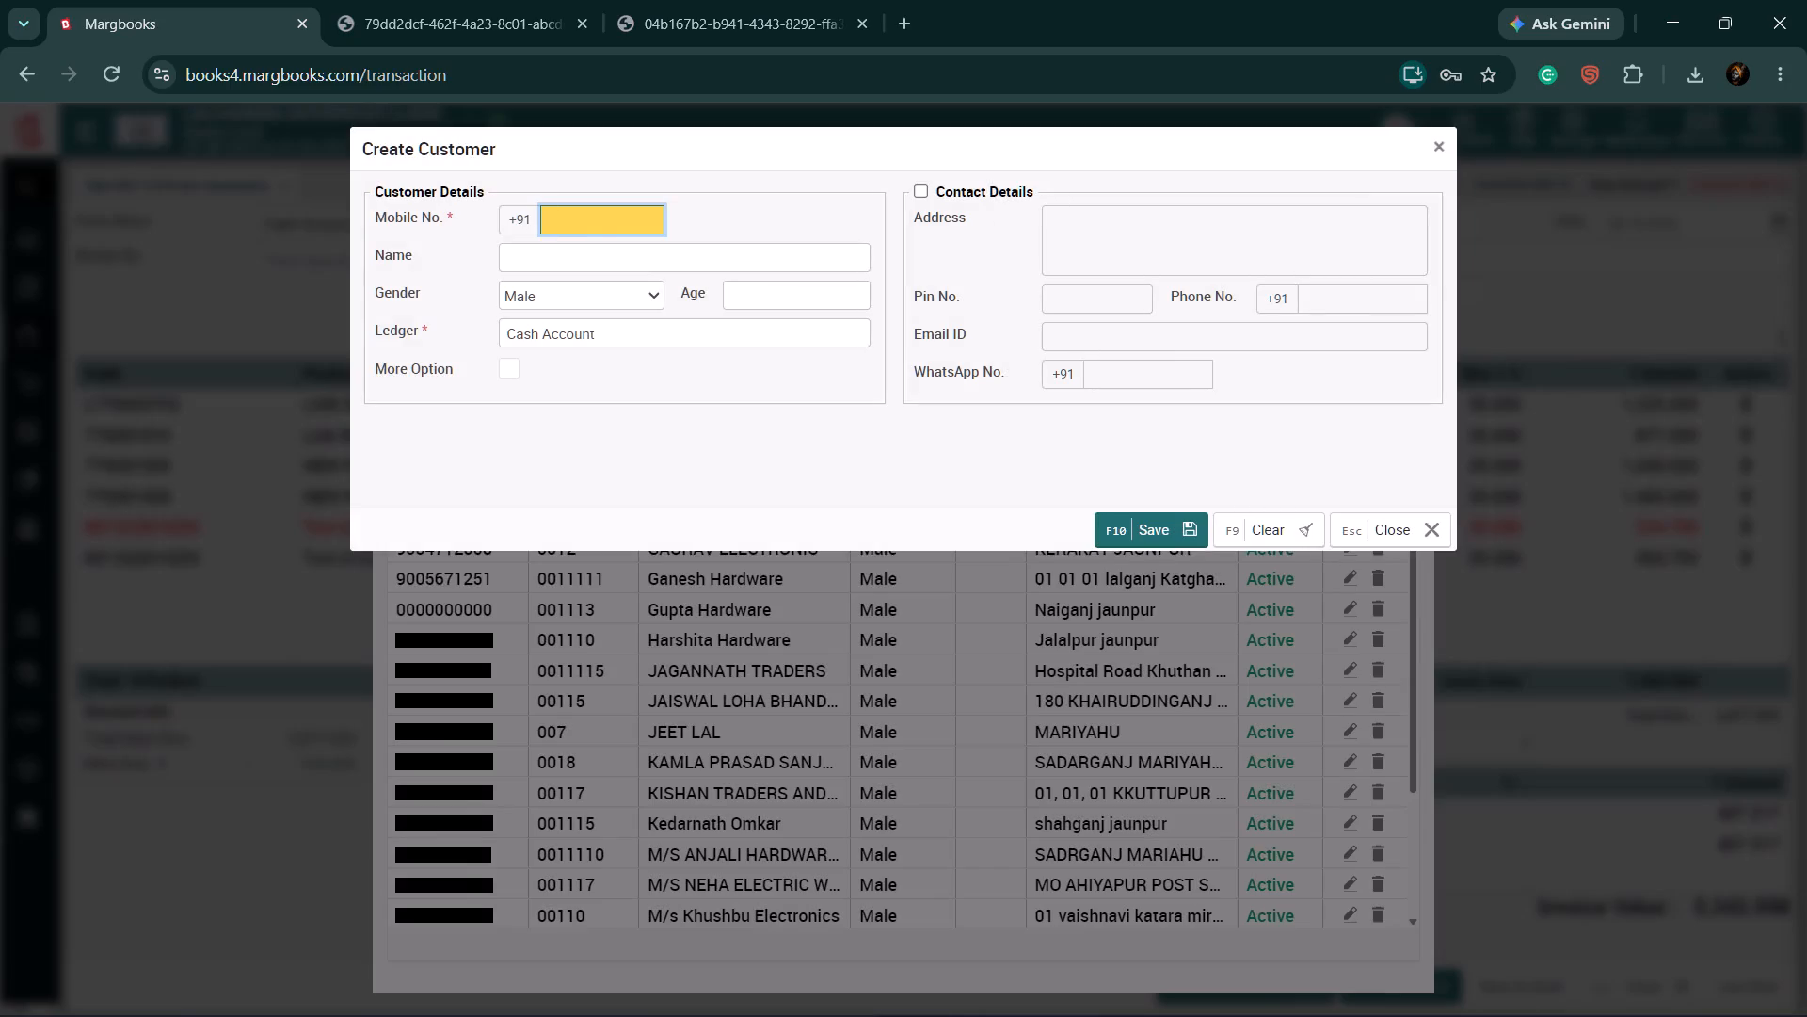
click(574, 259)
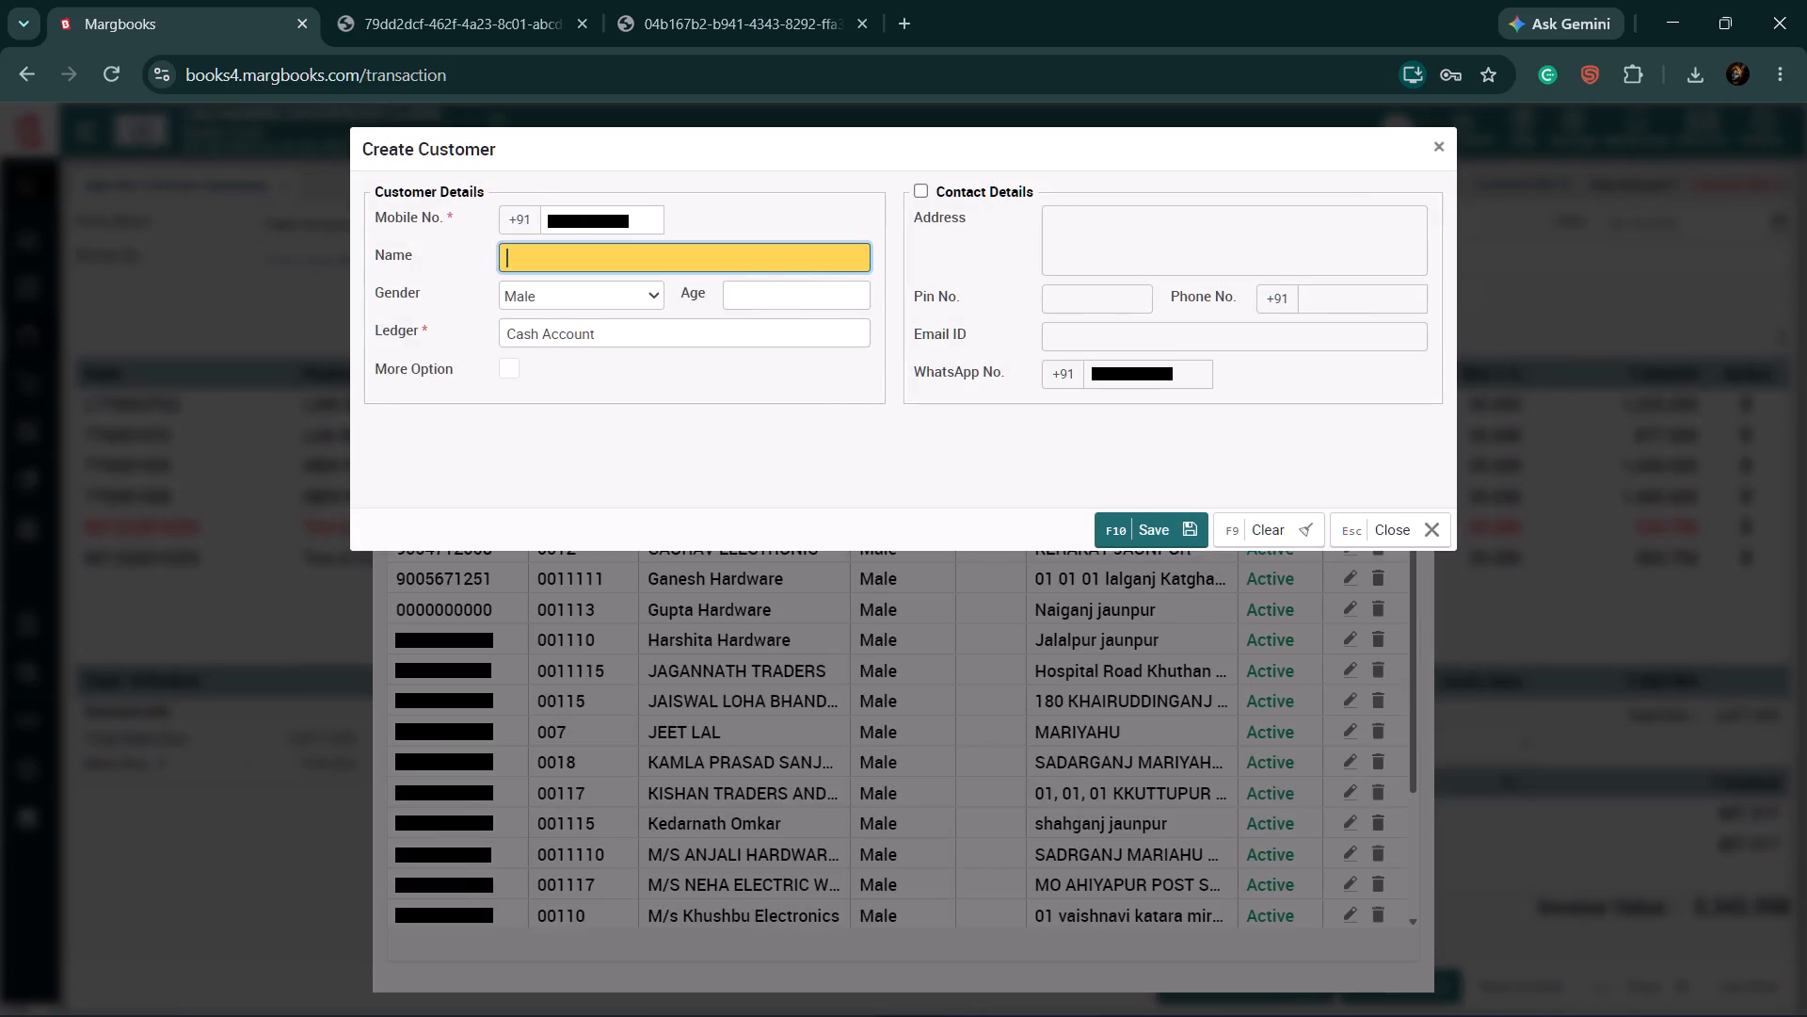
text(shivam)
key(space)
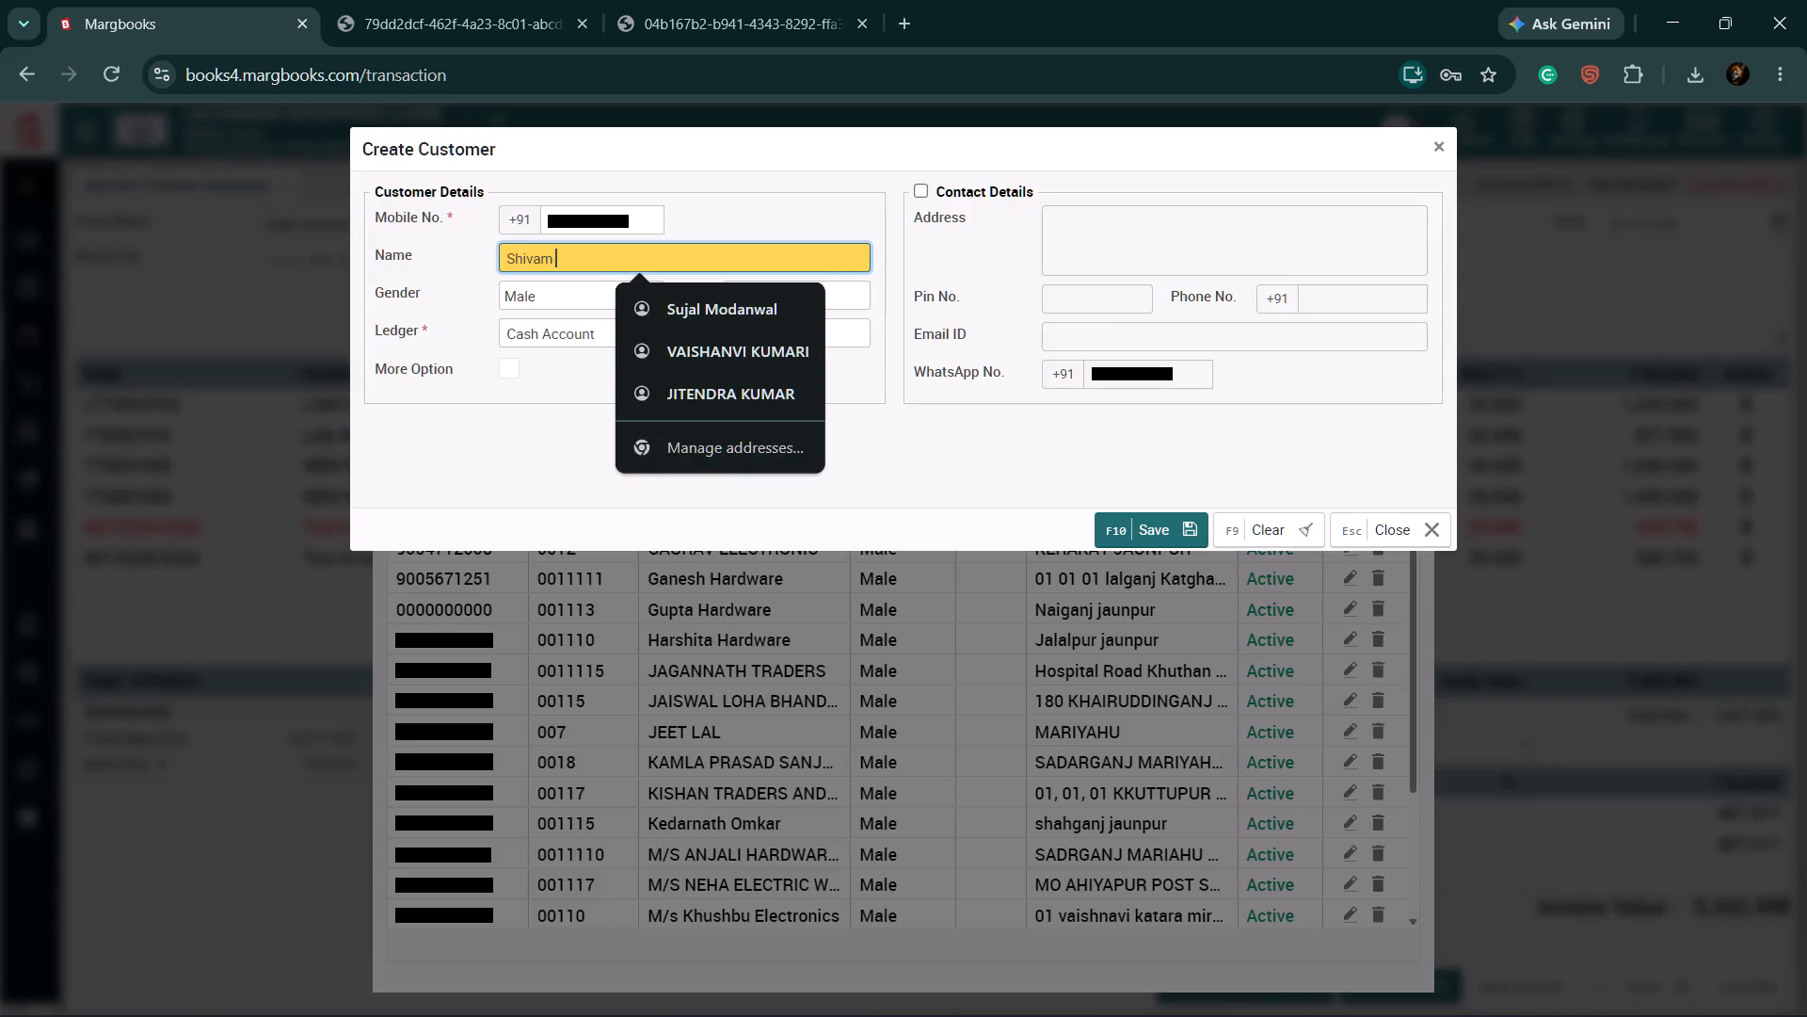
text(hardware)
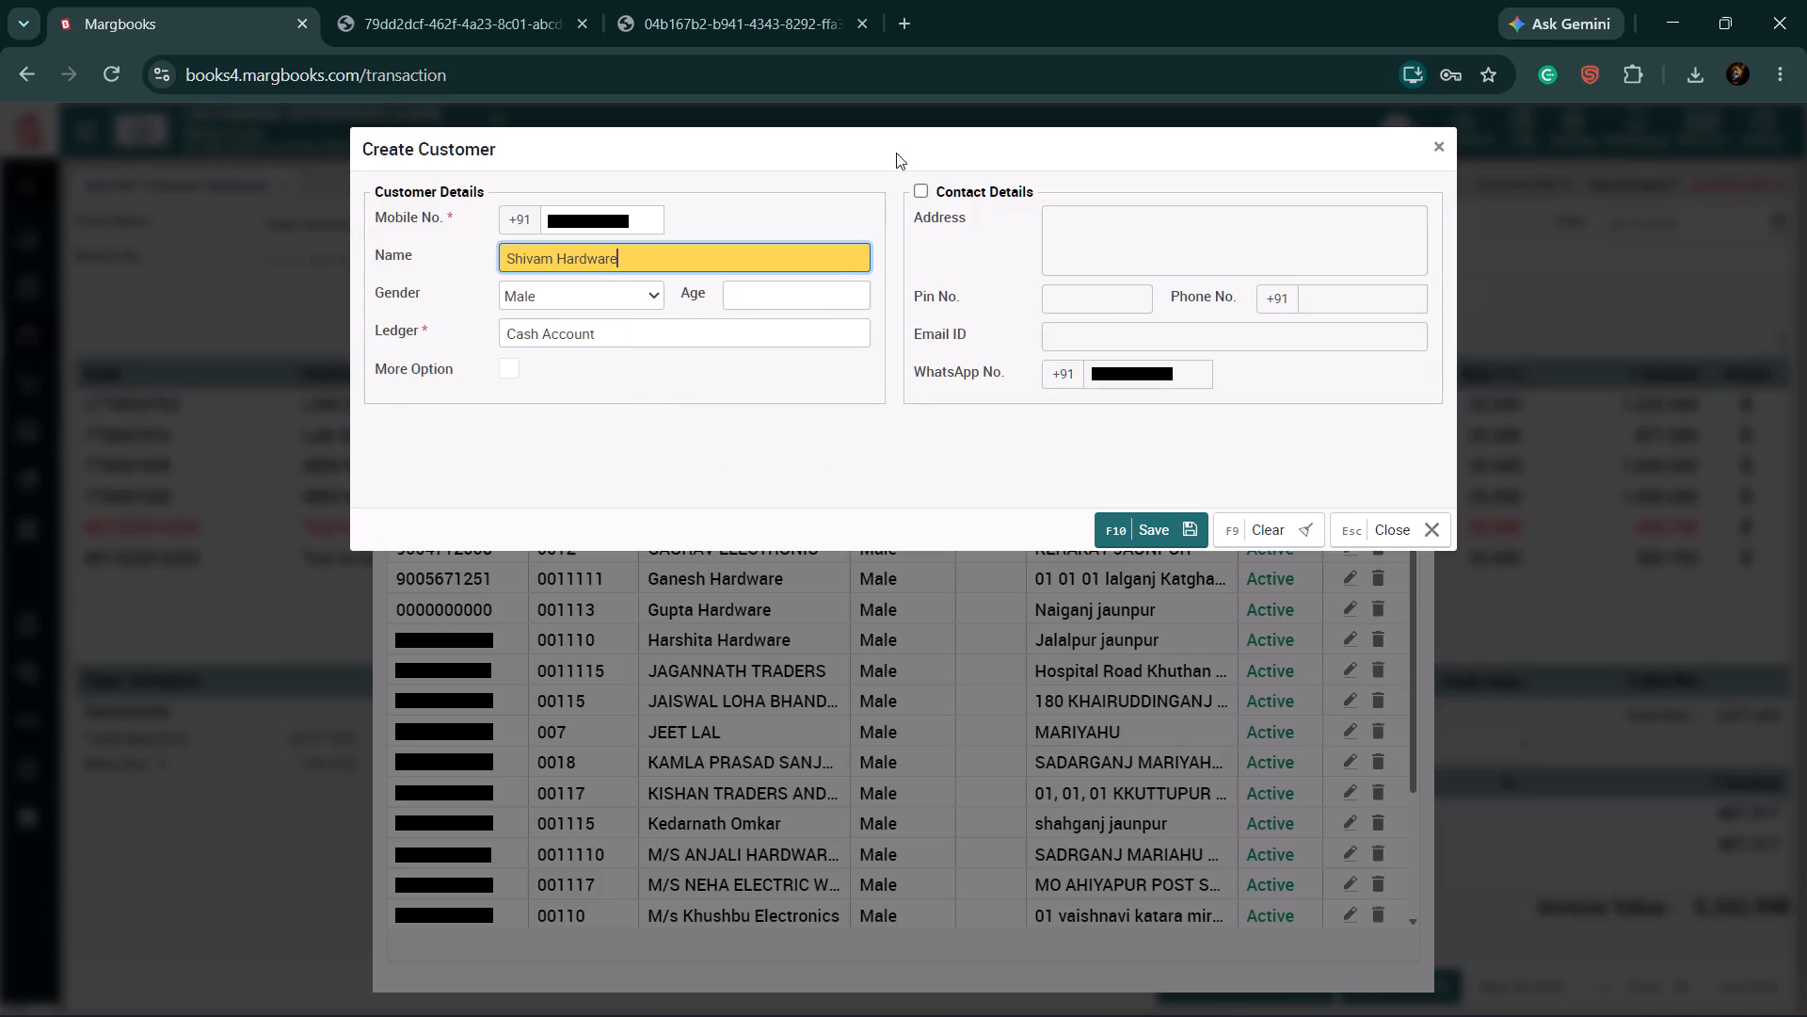
Enable contact details for the new customer Shivam Hardware and enter the customer's address from the ledger.
click(921, 191)
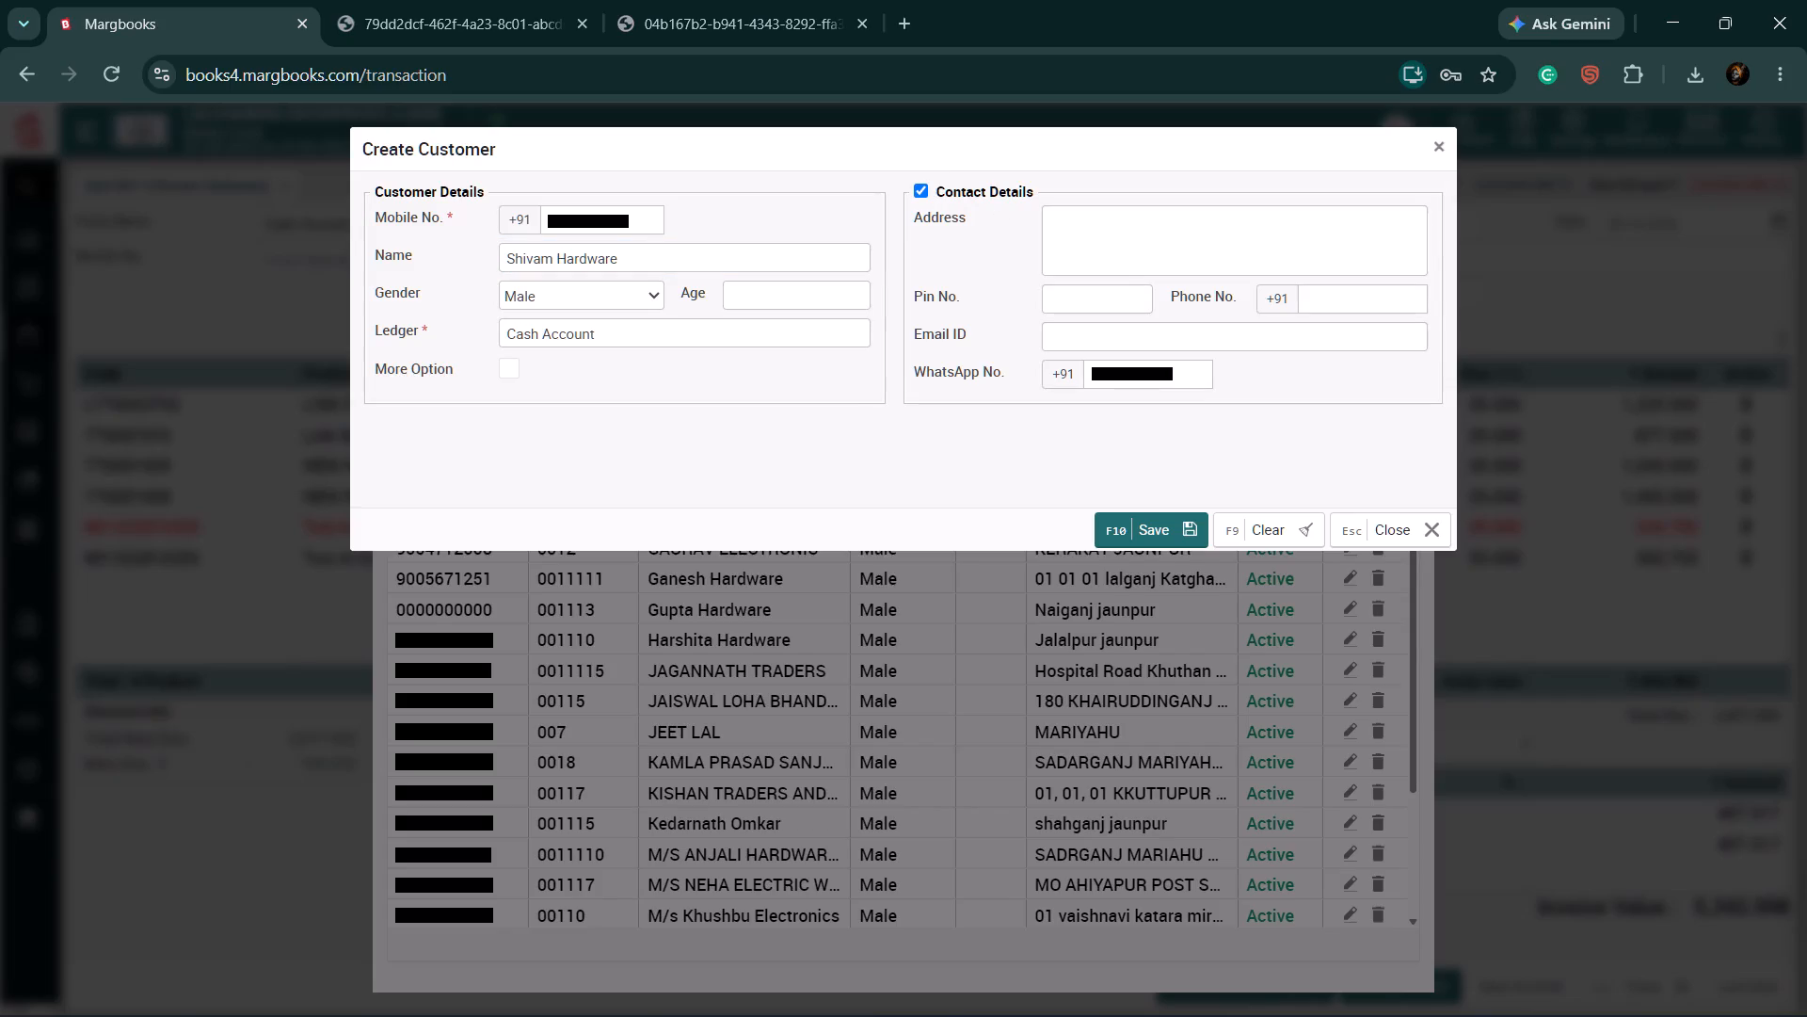
click(1121, 242)
text(malhani jaunpur)
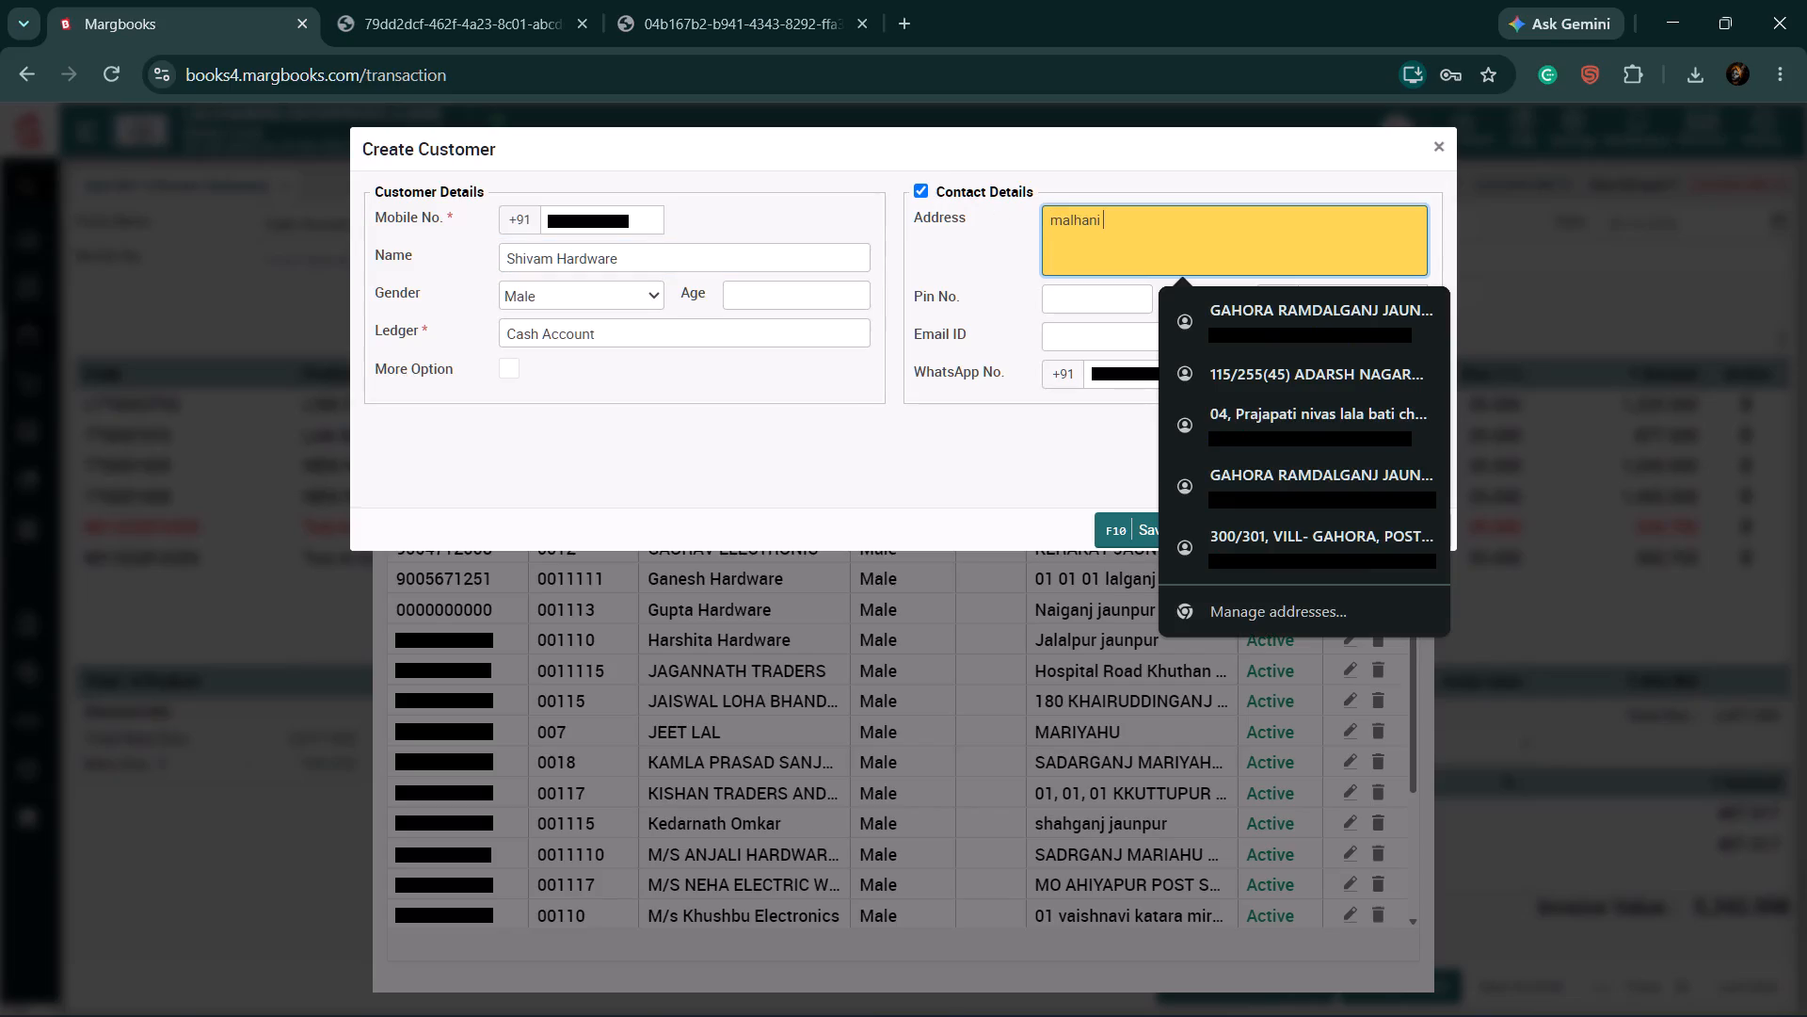
key(space)
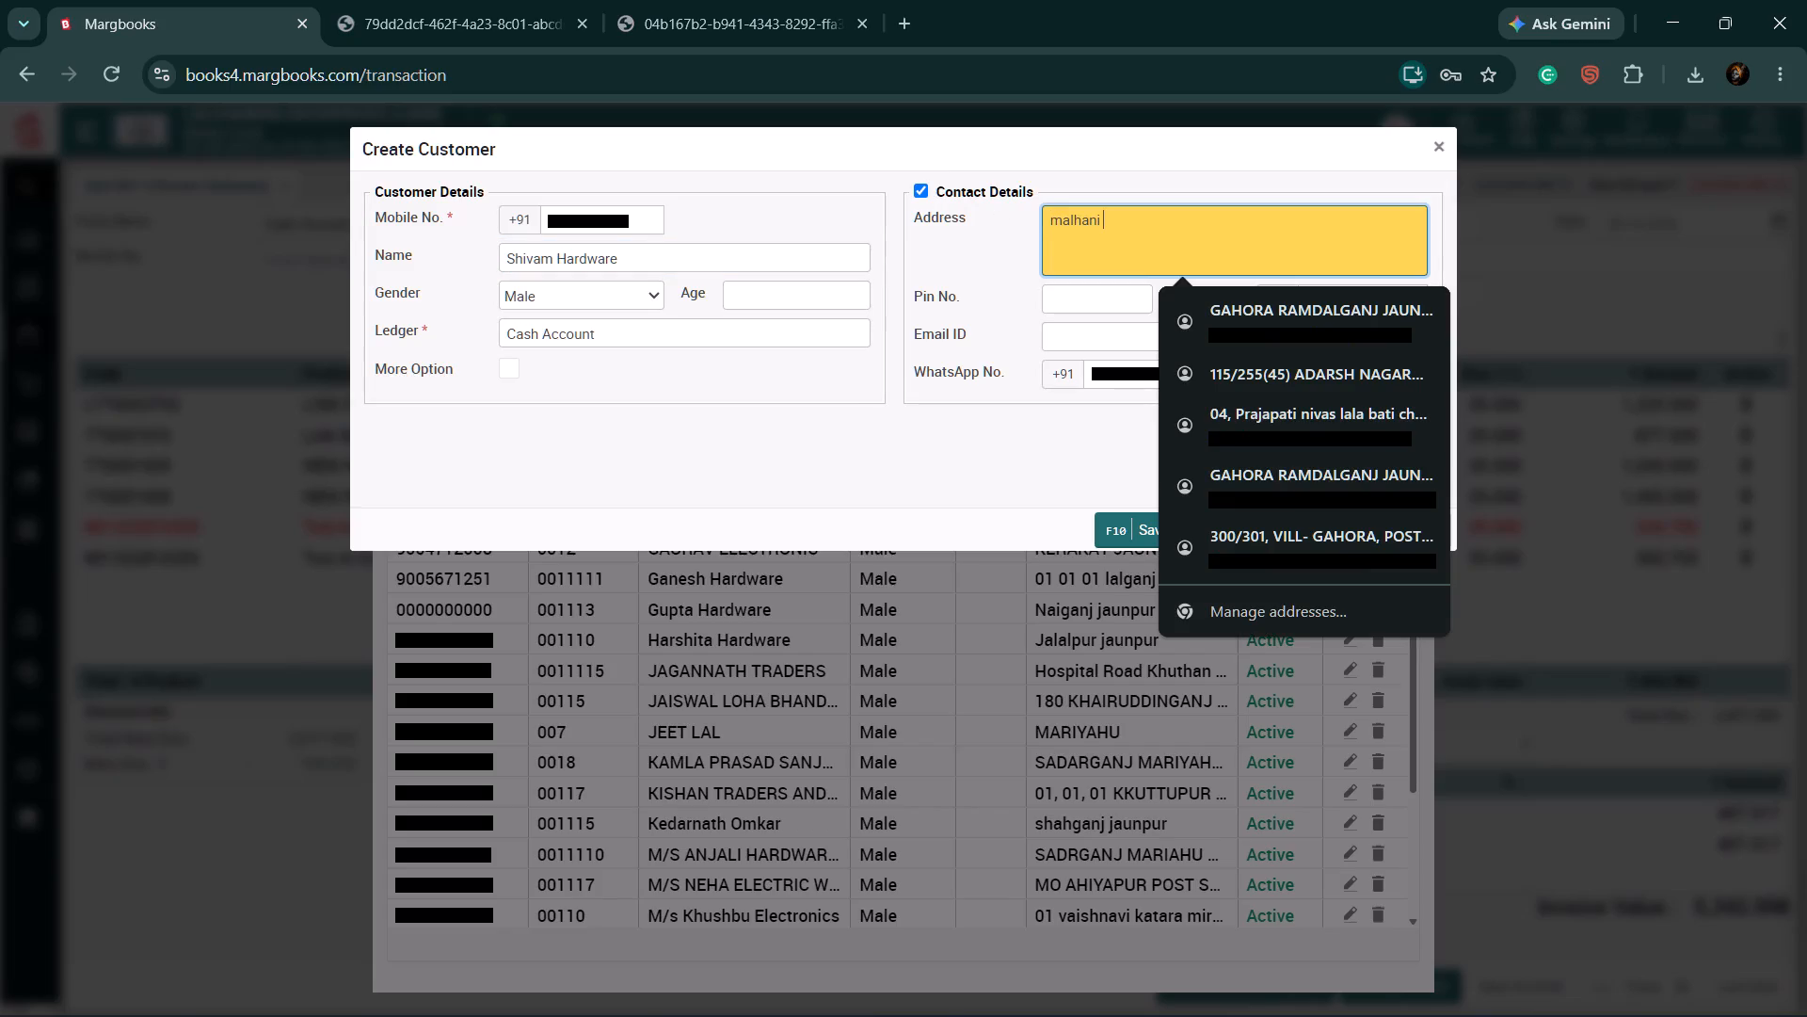
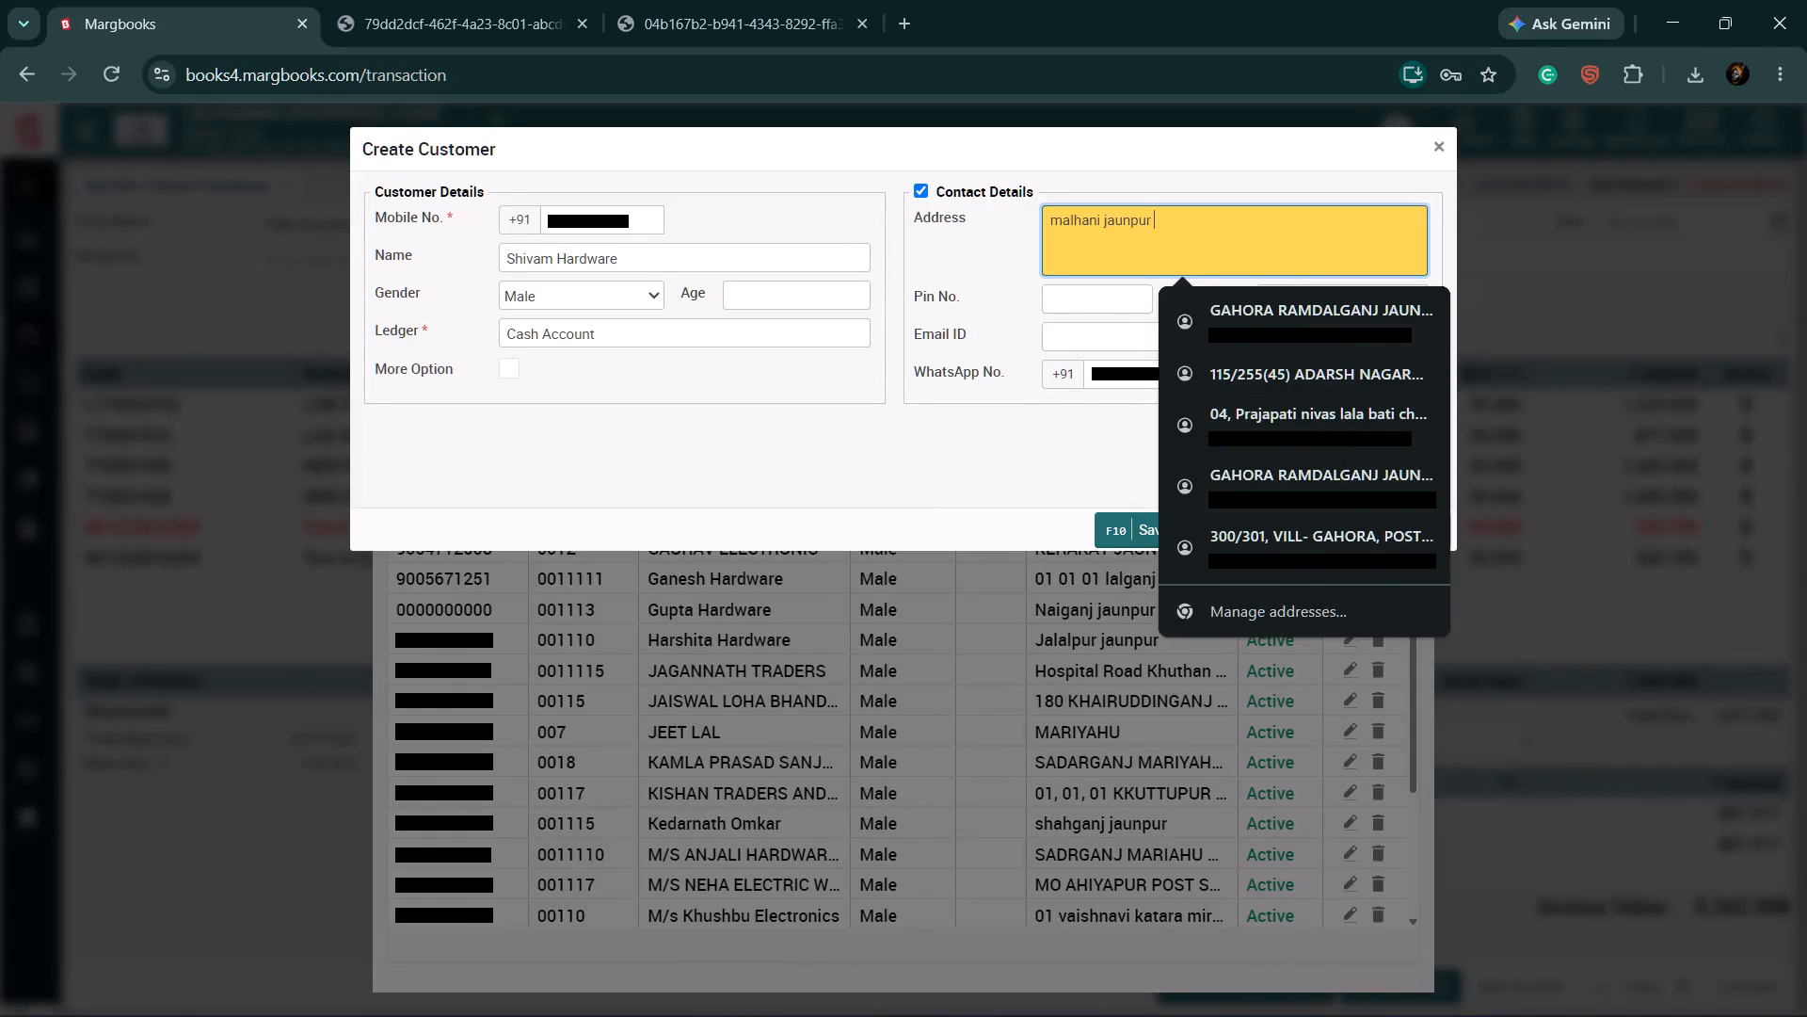
Capitalize the first letter of both words in Shivam Hardware's address and save the new customer.
click(1110, 220)
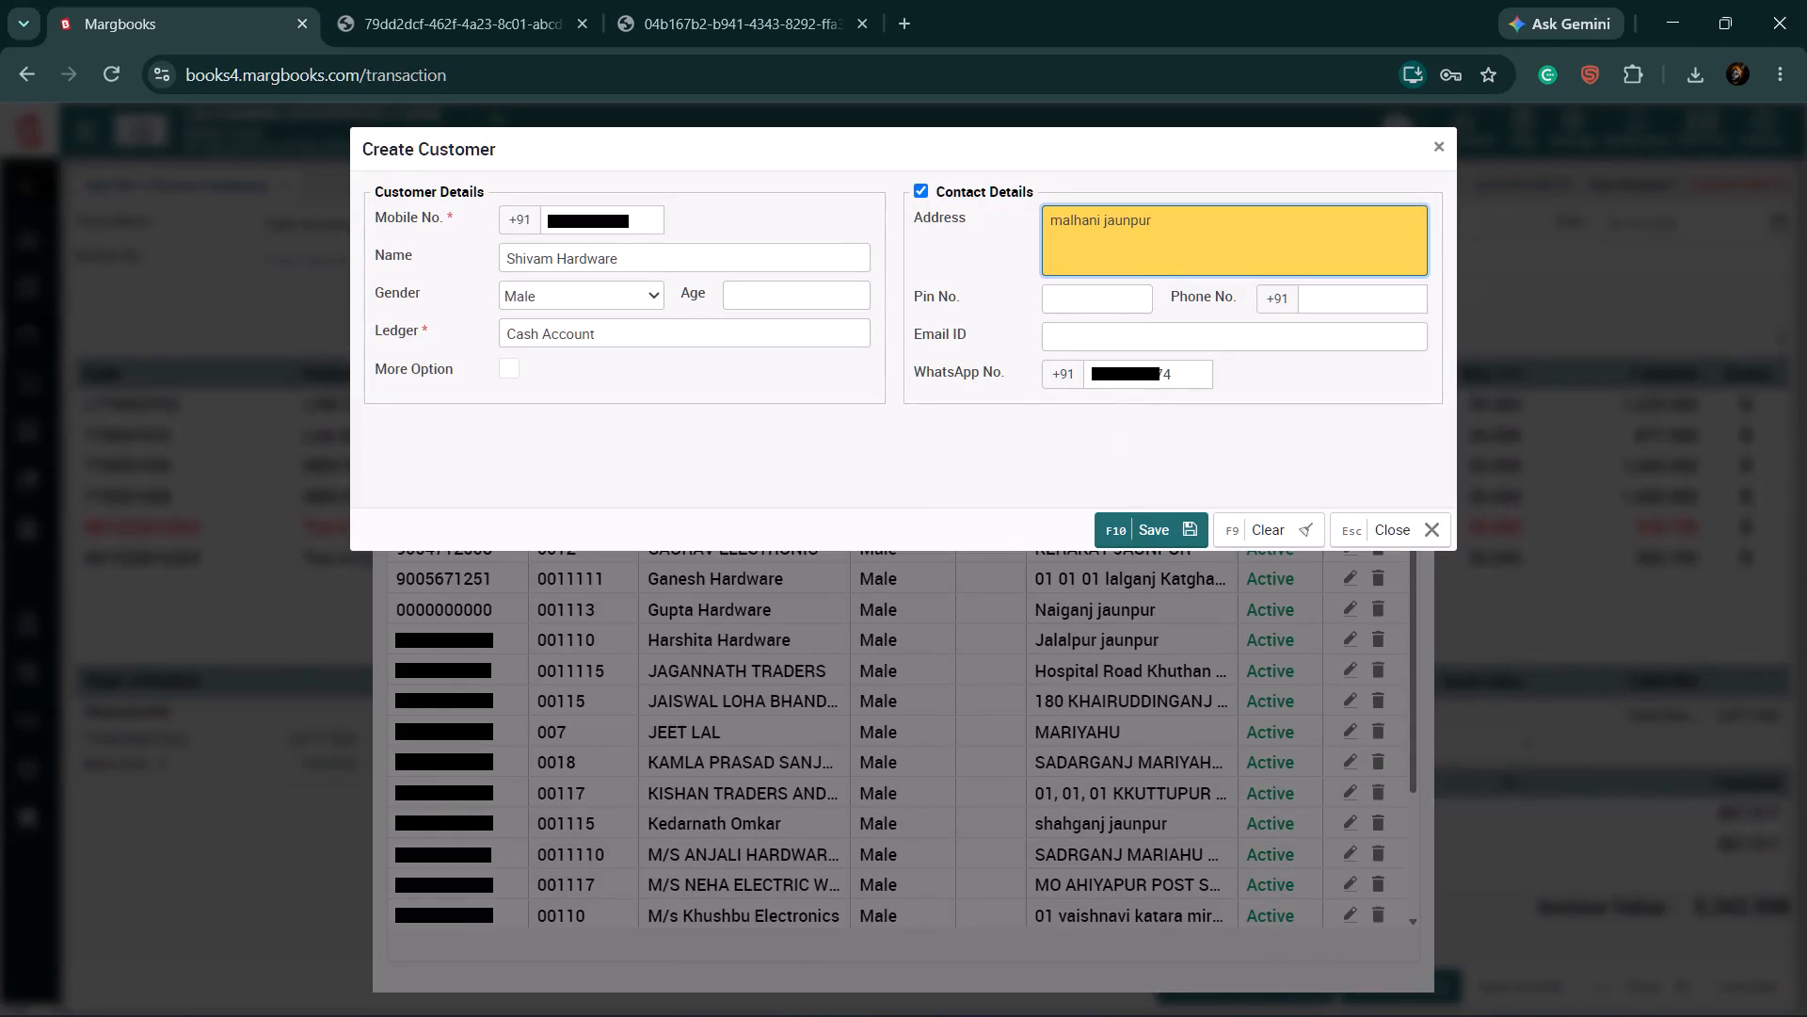
key(BackSpace)
key(shift+j)
click(1063, 220)
key(BackSpace)
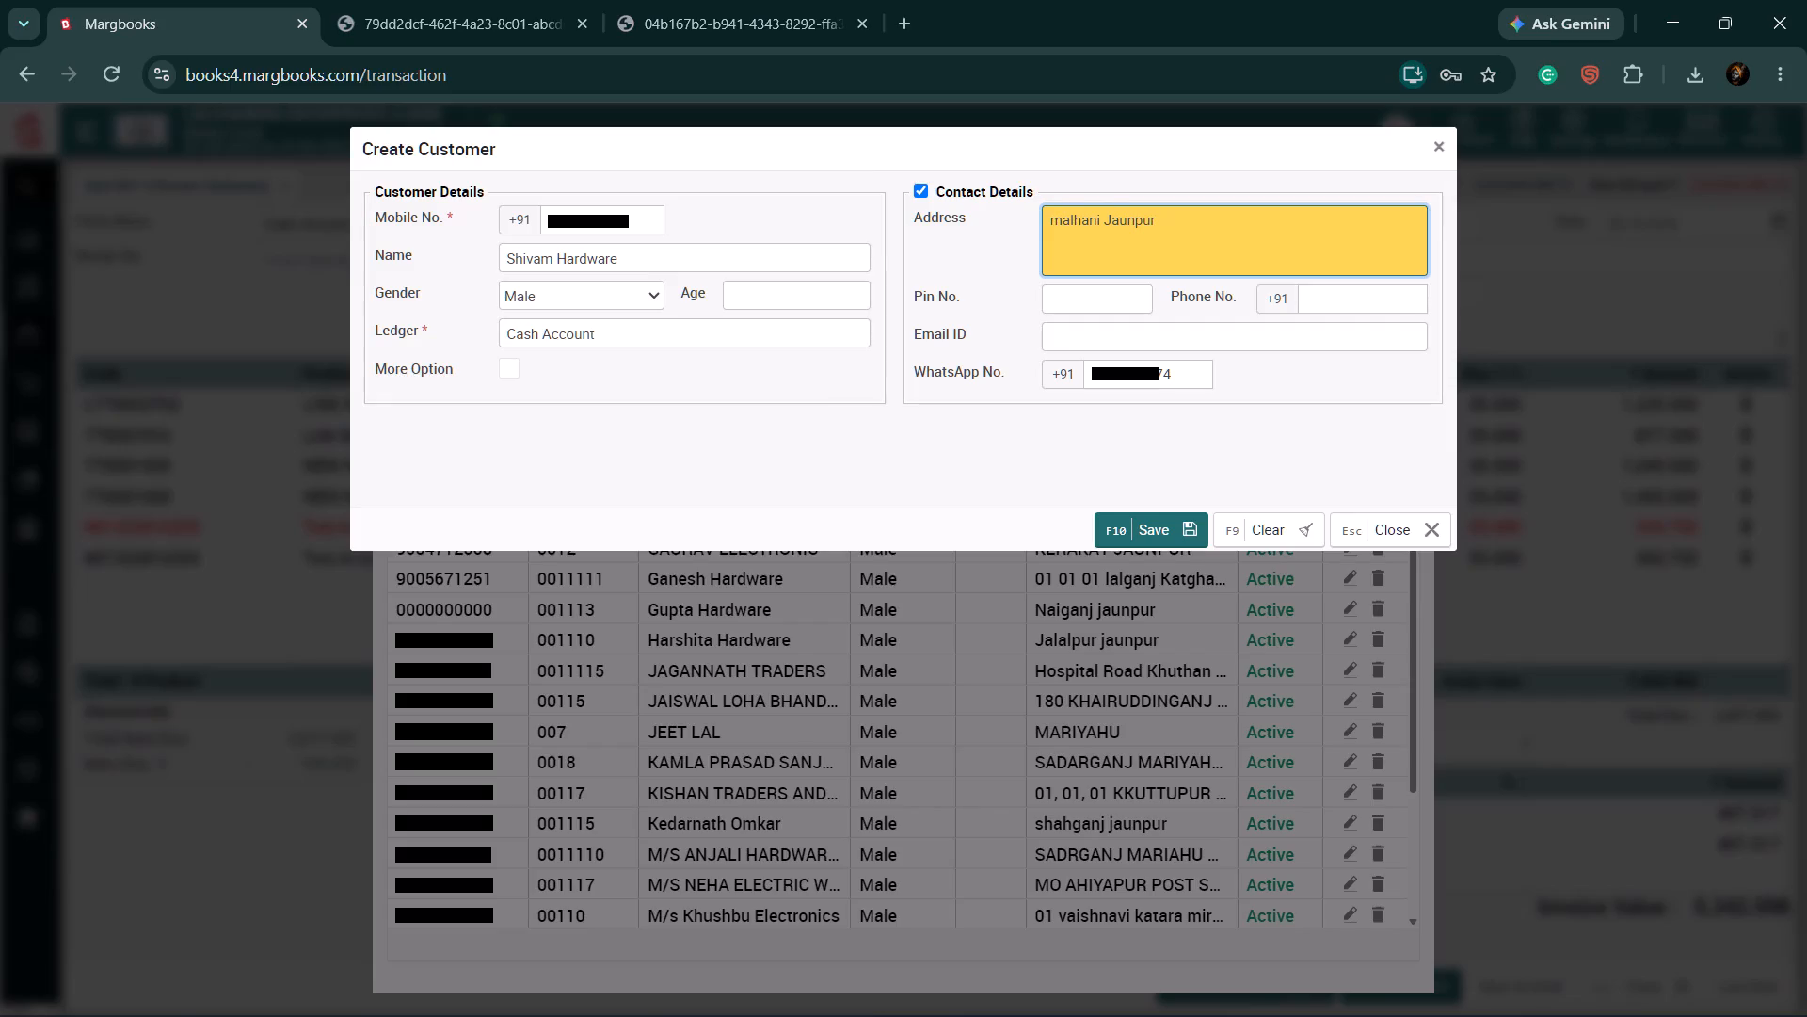
key(shift+m)
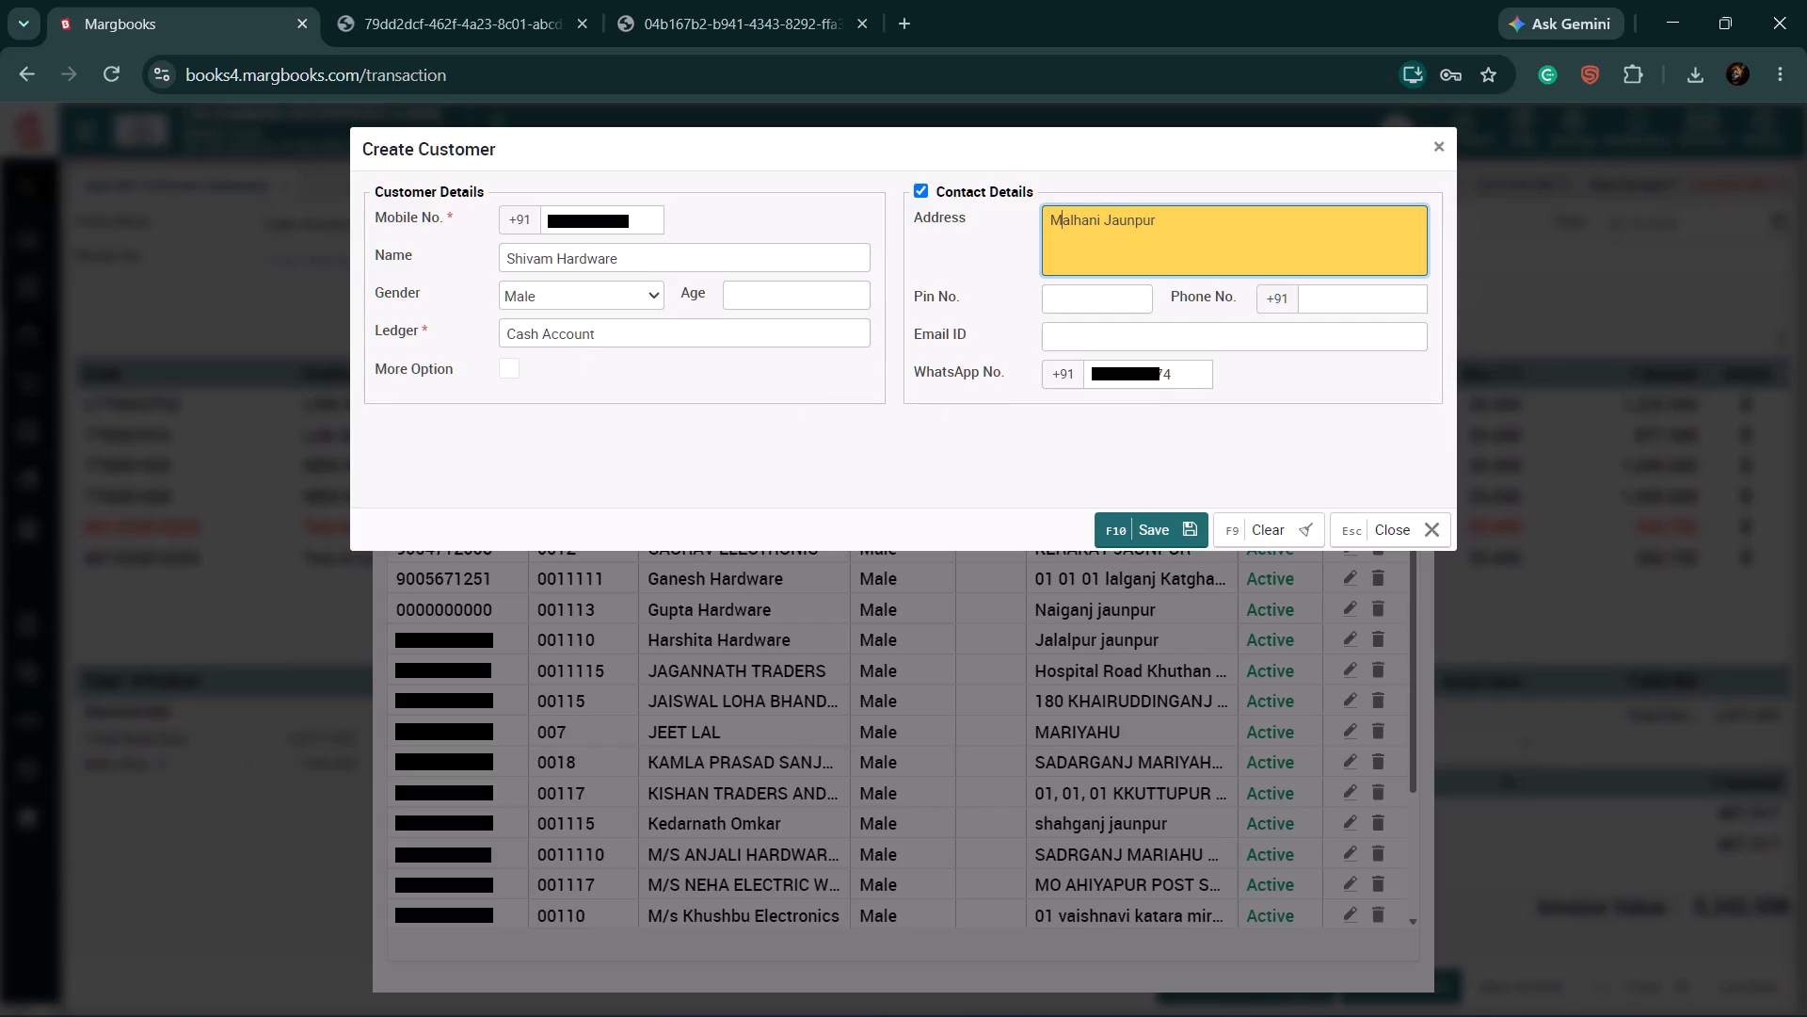
click(513, 362)
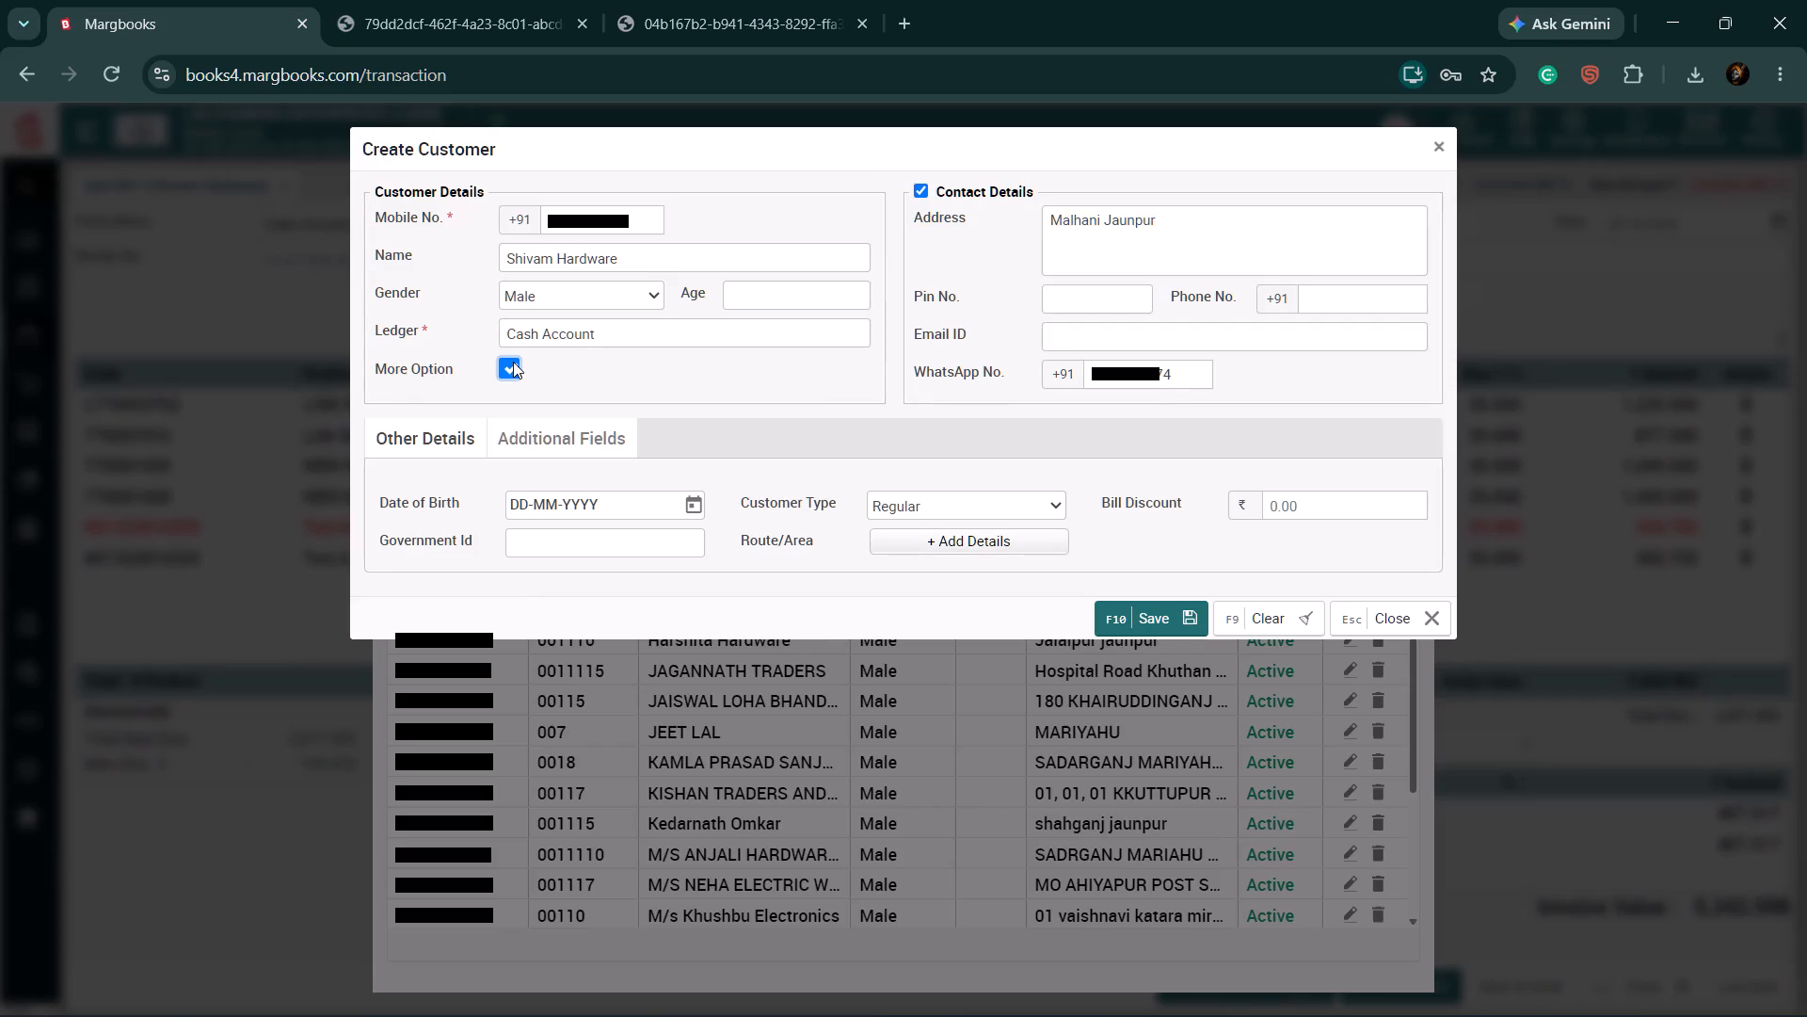
click(513, 362)
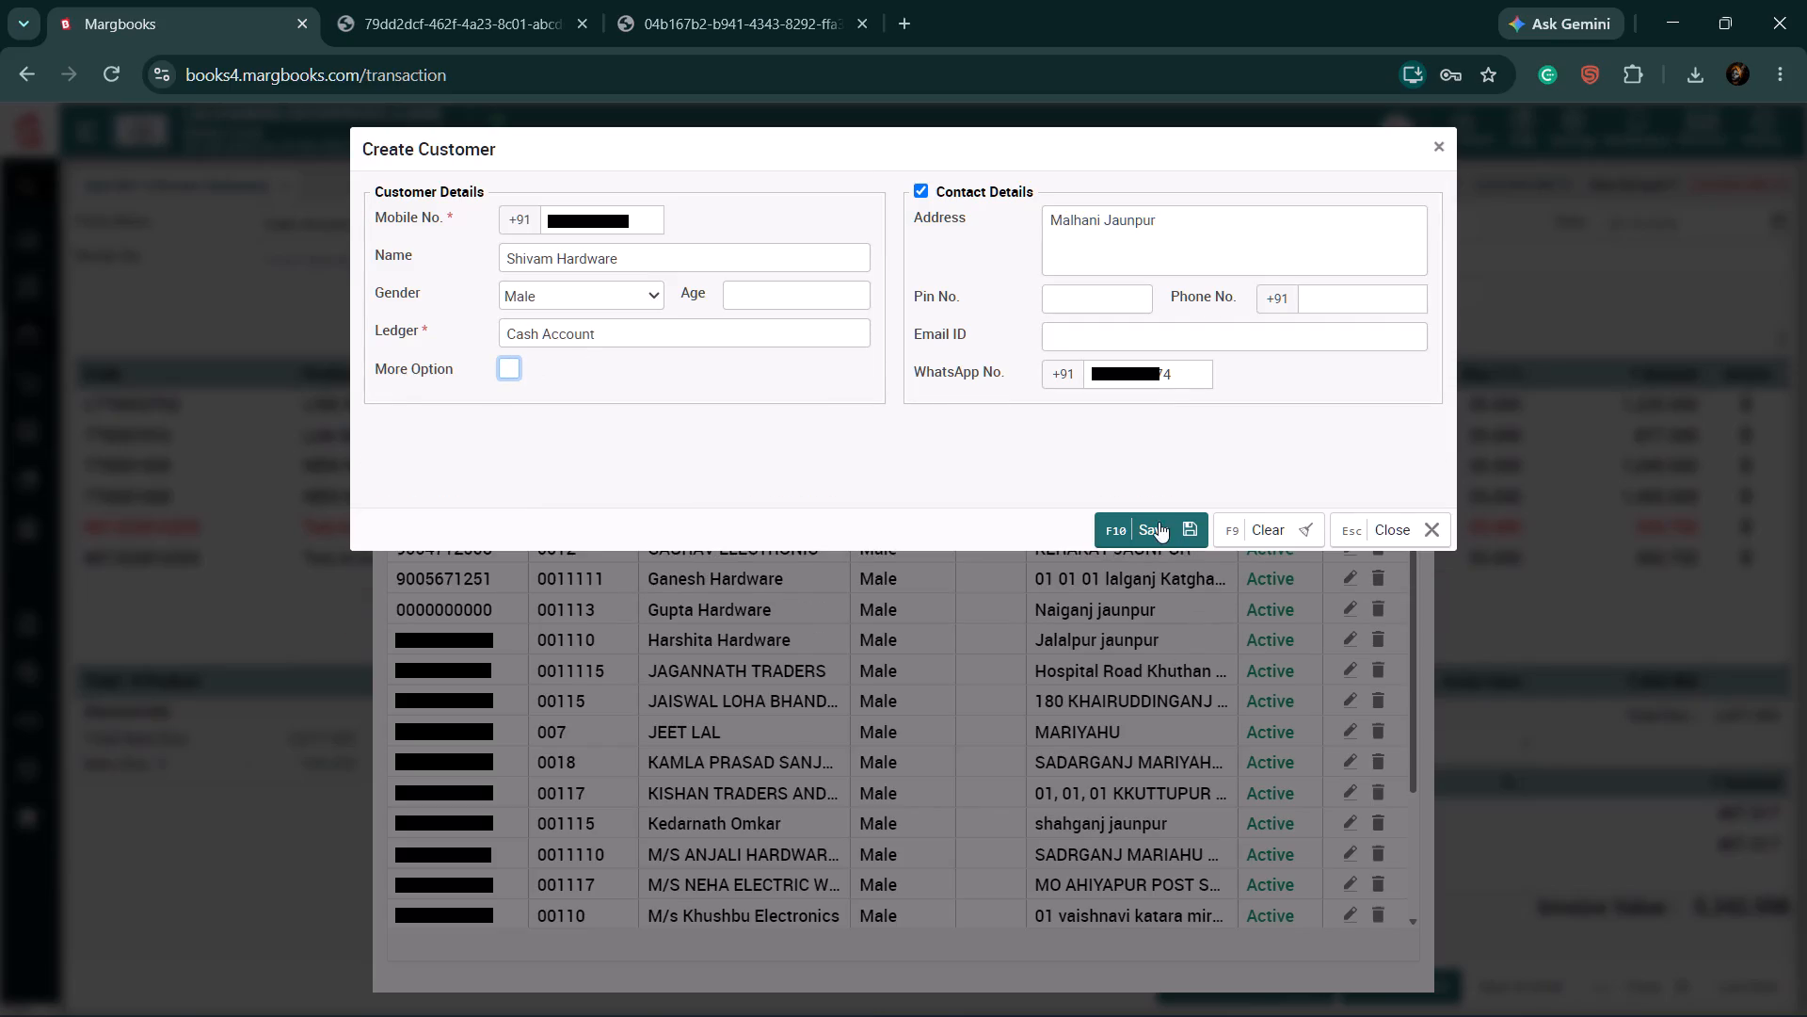
click(1159, 522)
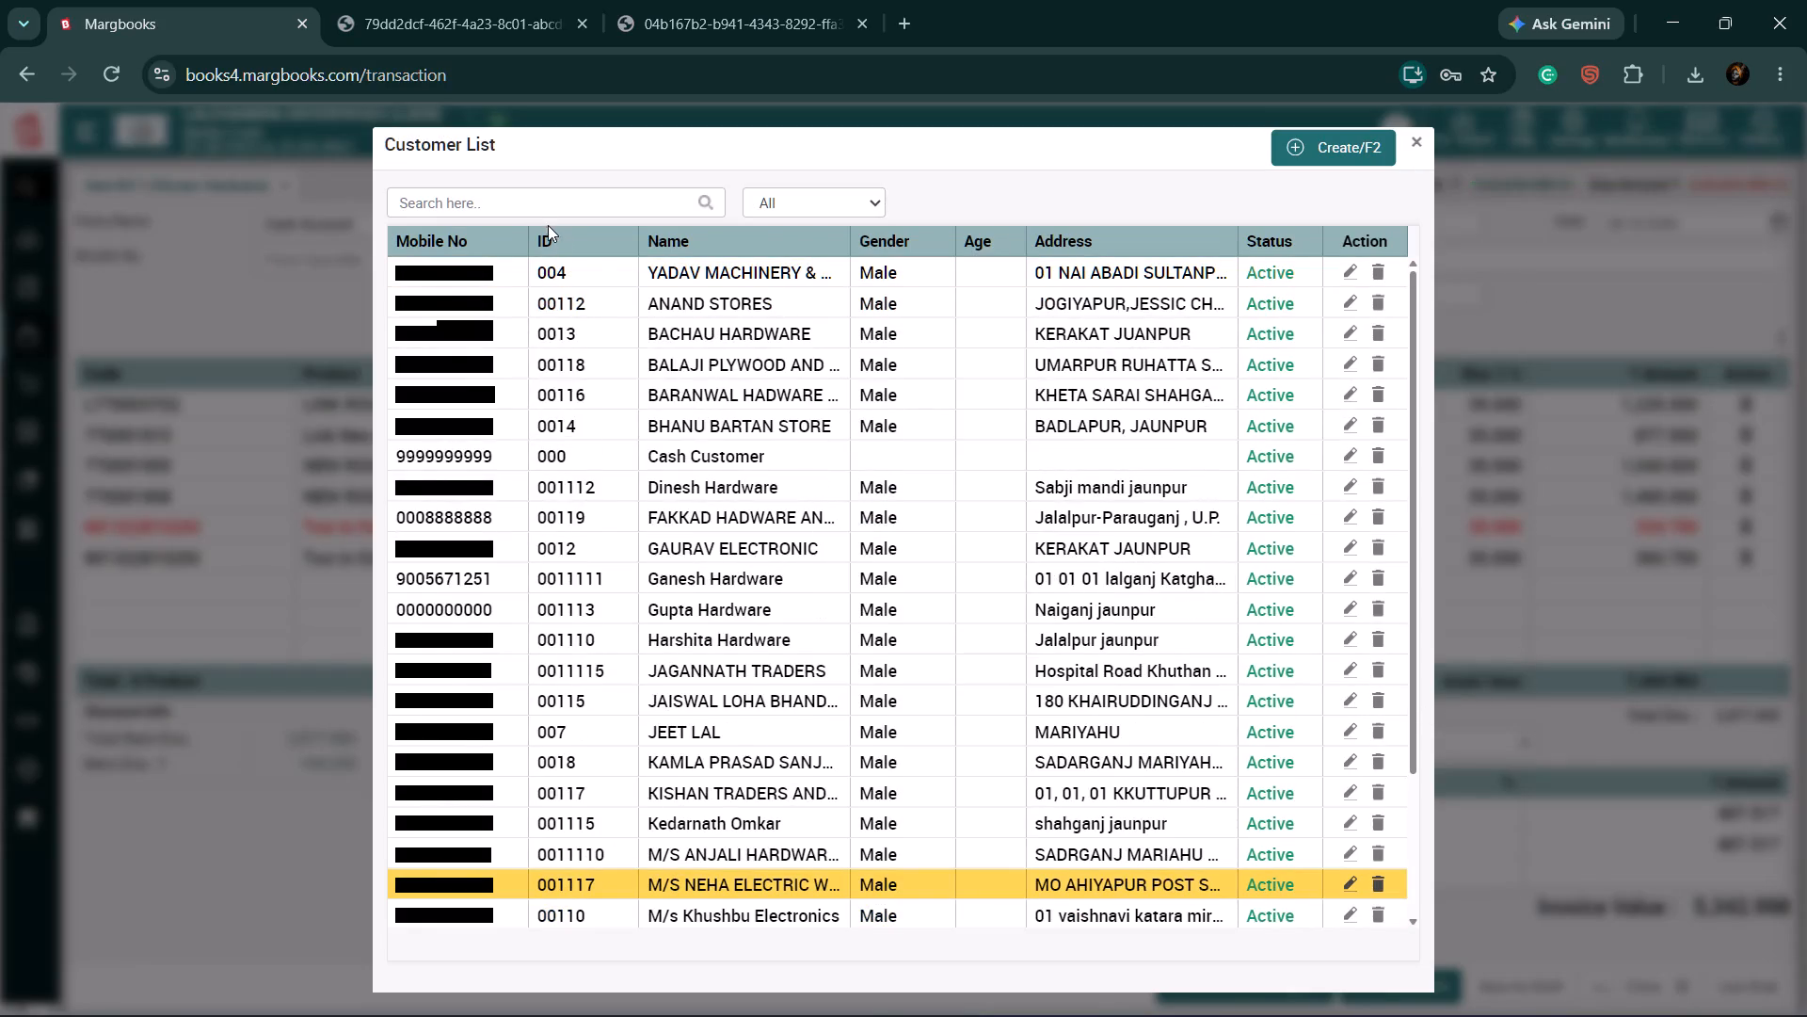
Search the customer list for "shivam" and attach Shivam Hardware to bill 0000146.
click(563, 205)
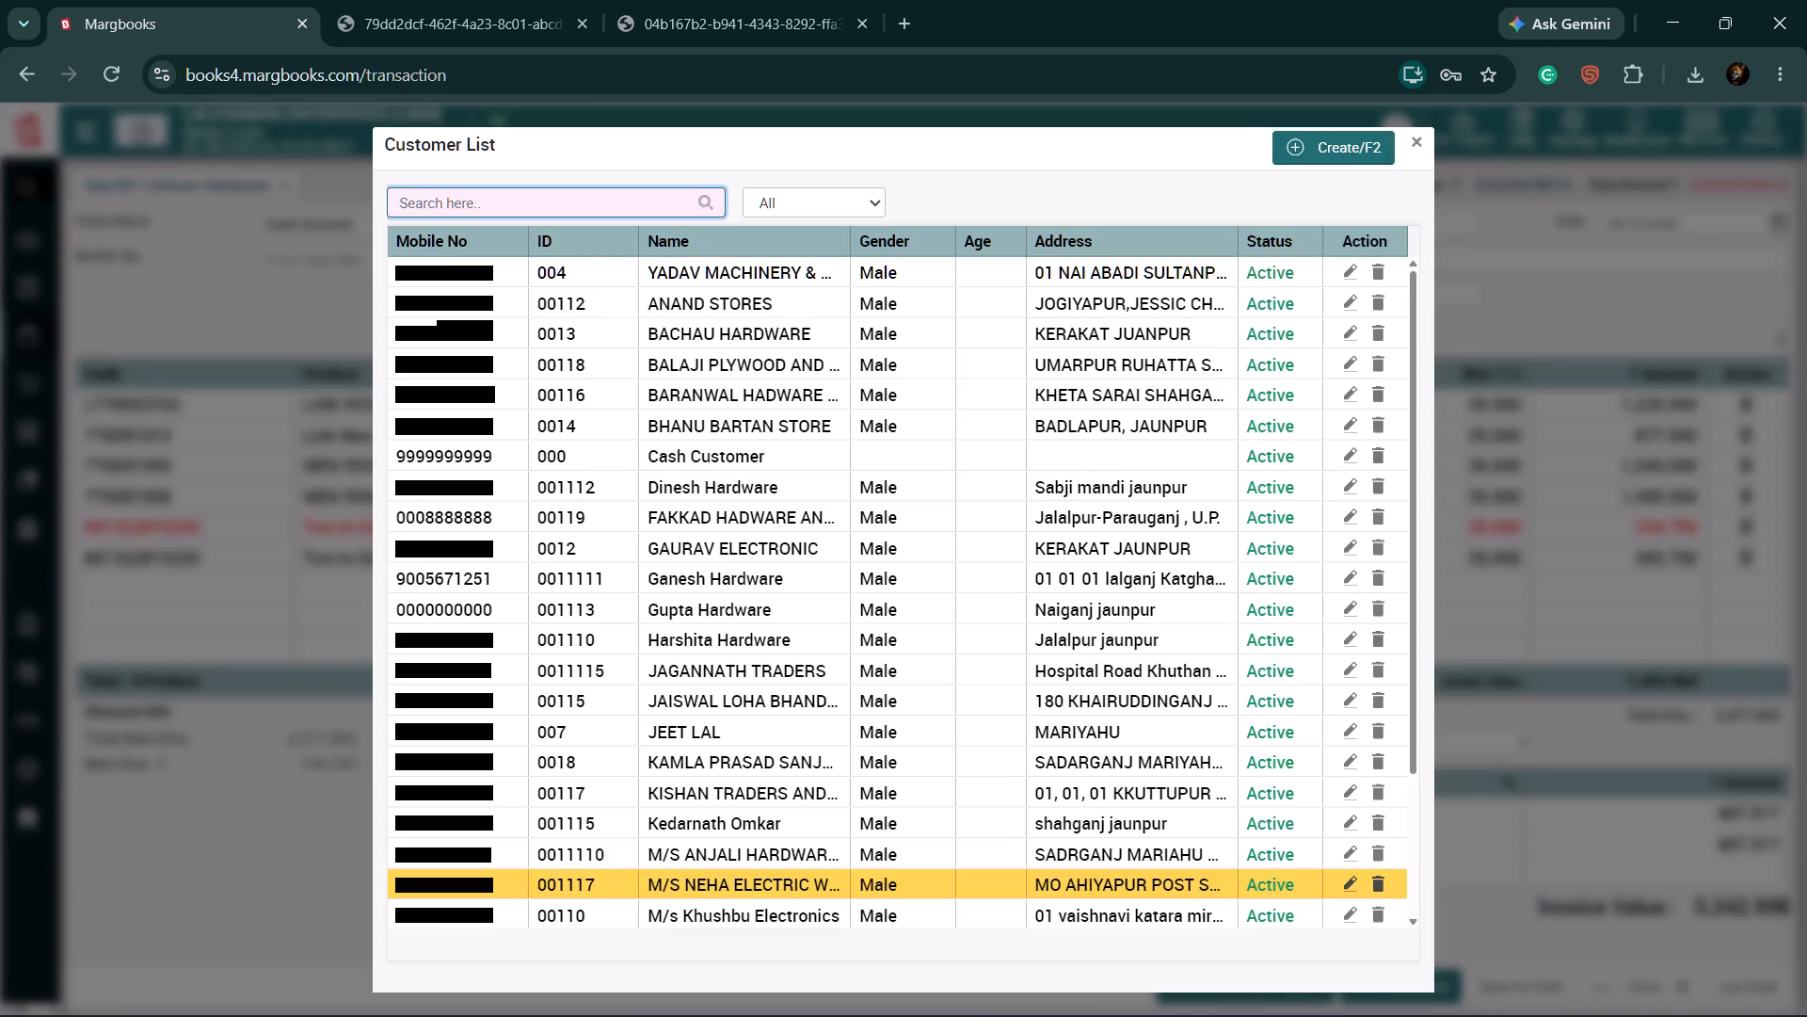
text(shivam)
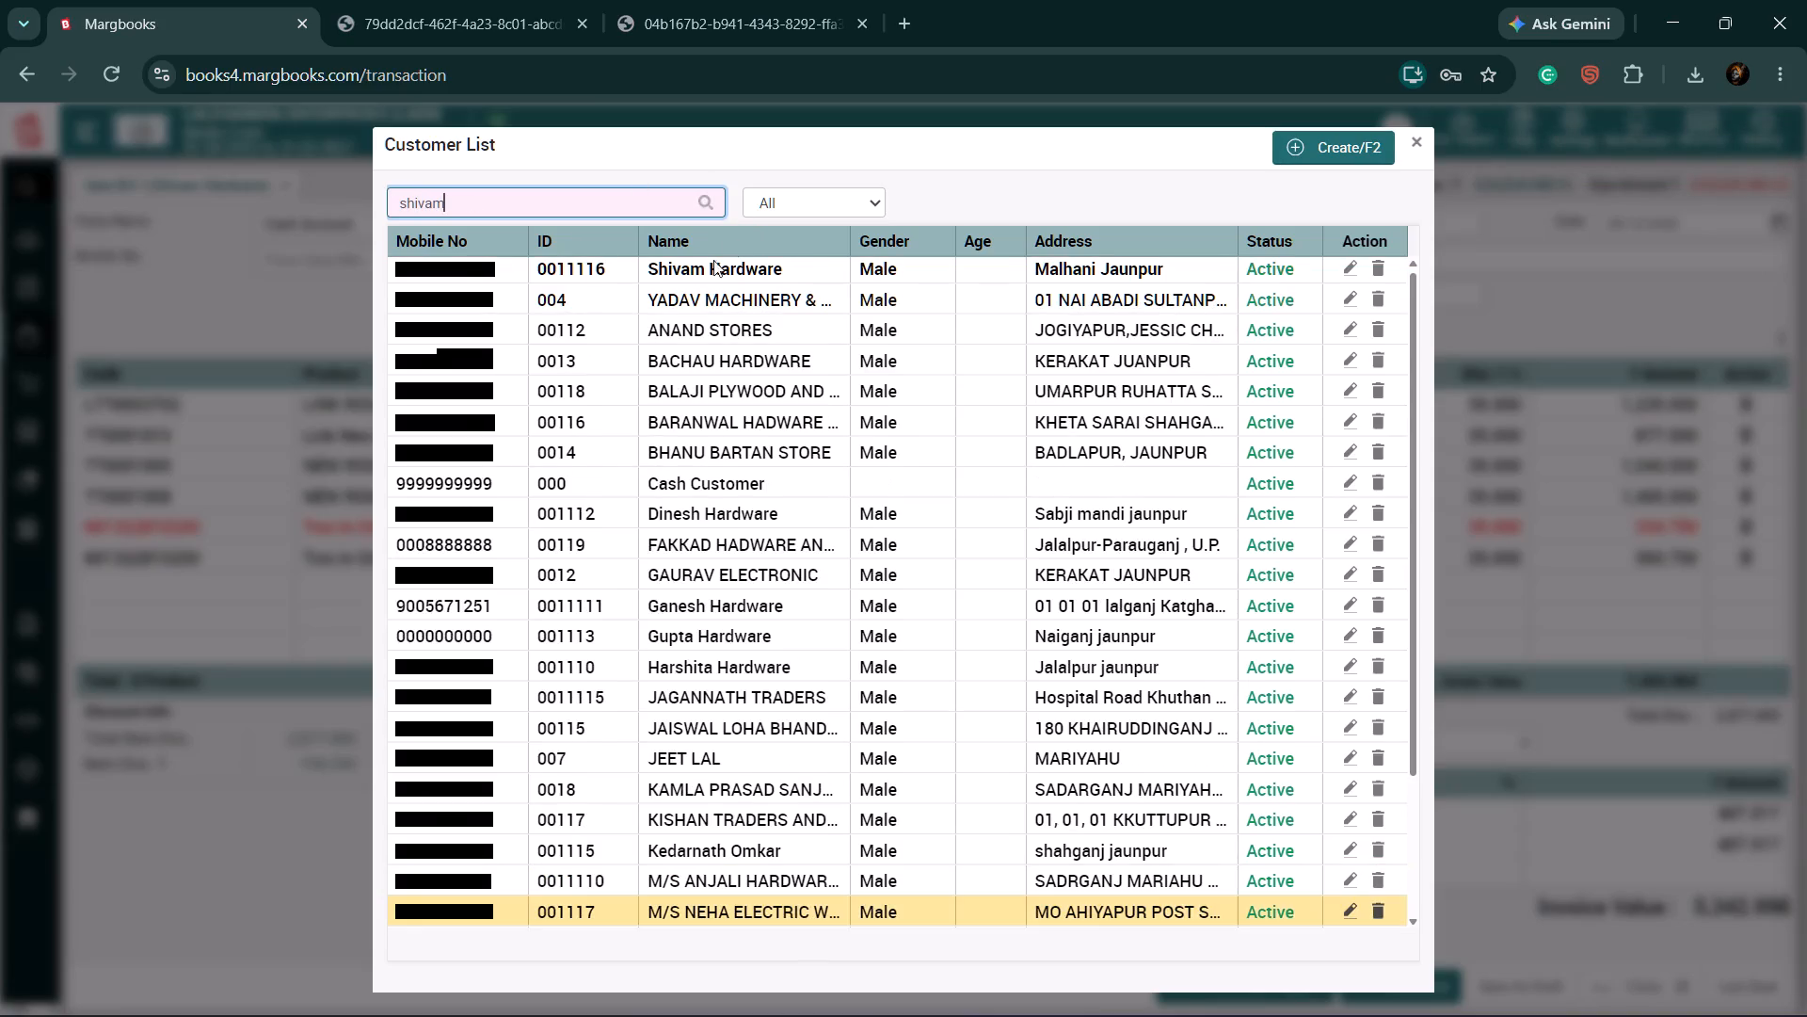
click(712, 262)
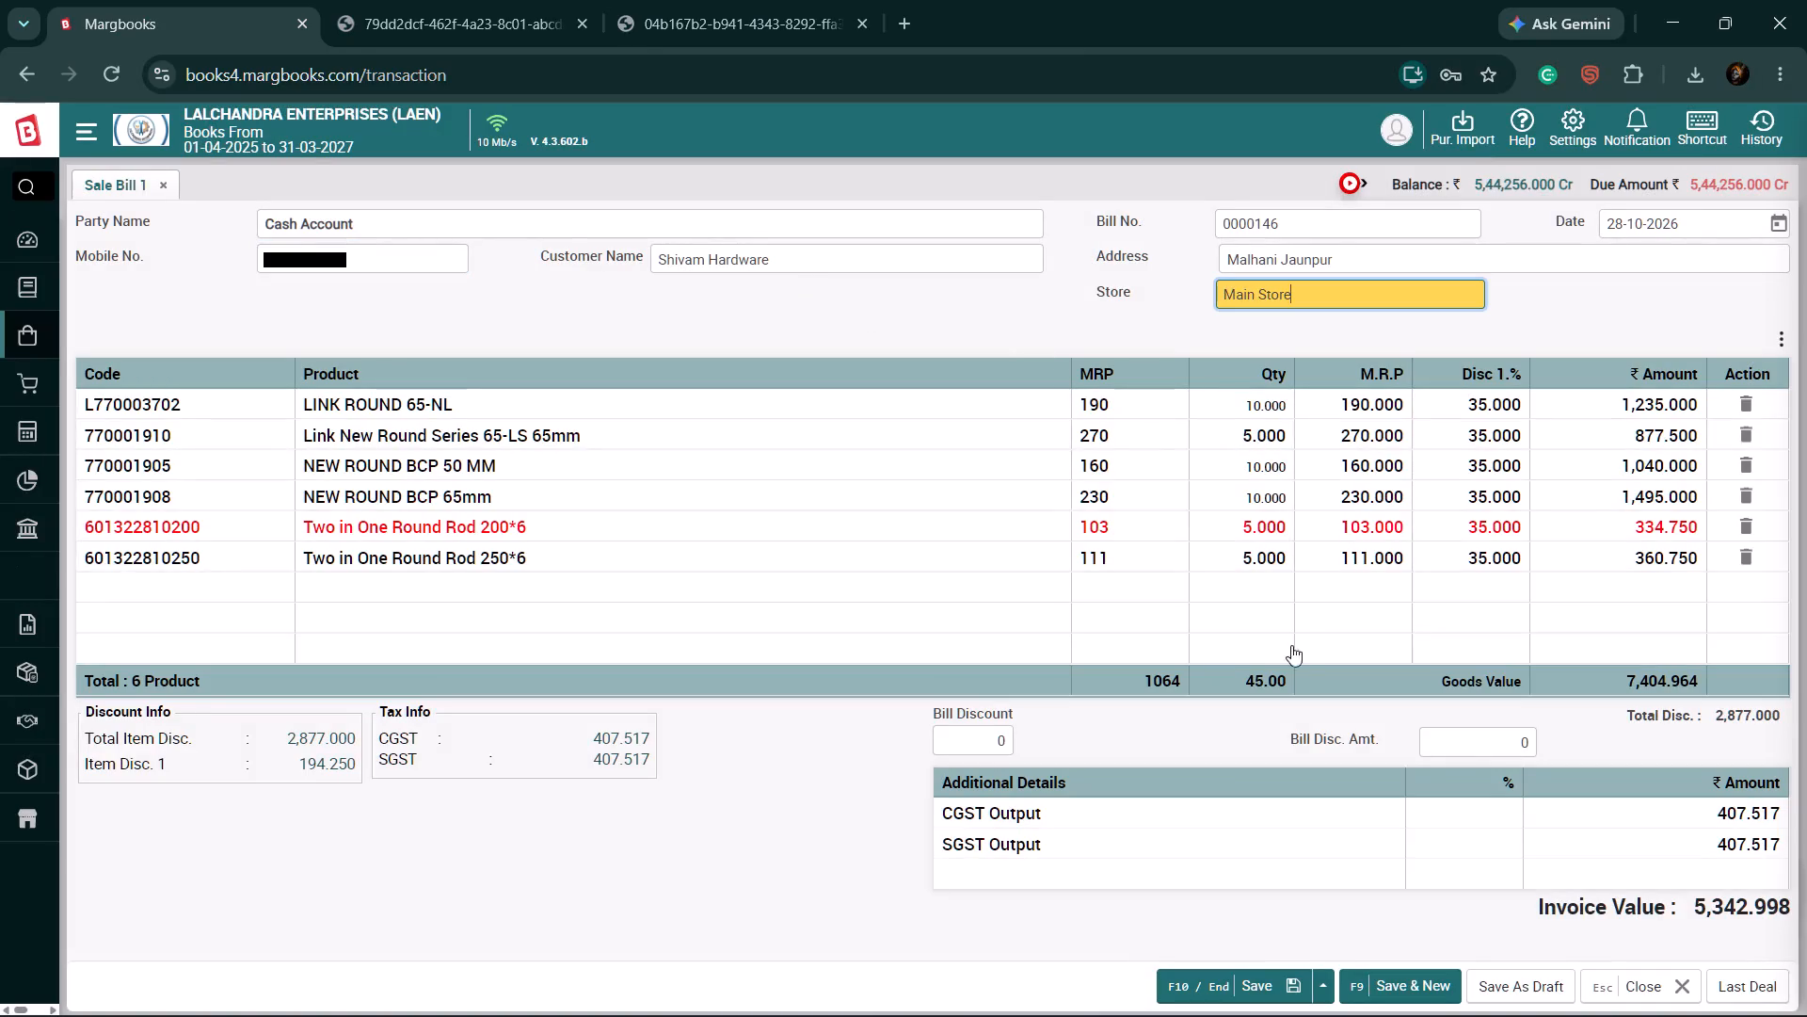
Save bill 0000146 with the full amount paid through Cash Account.
click(1231, 987)
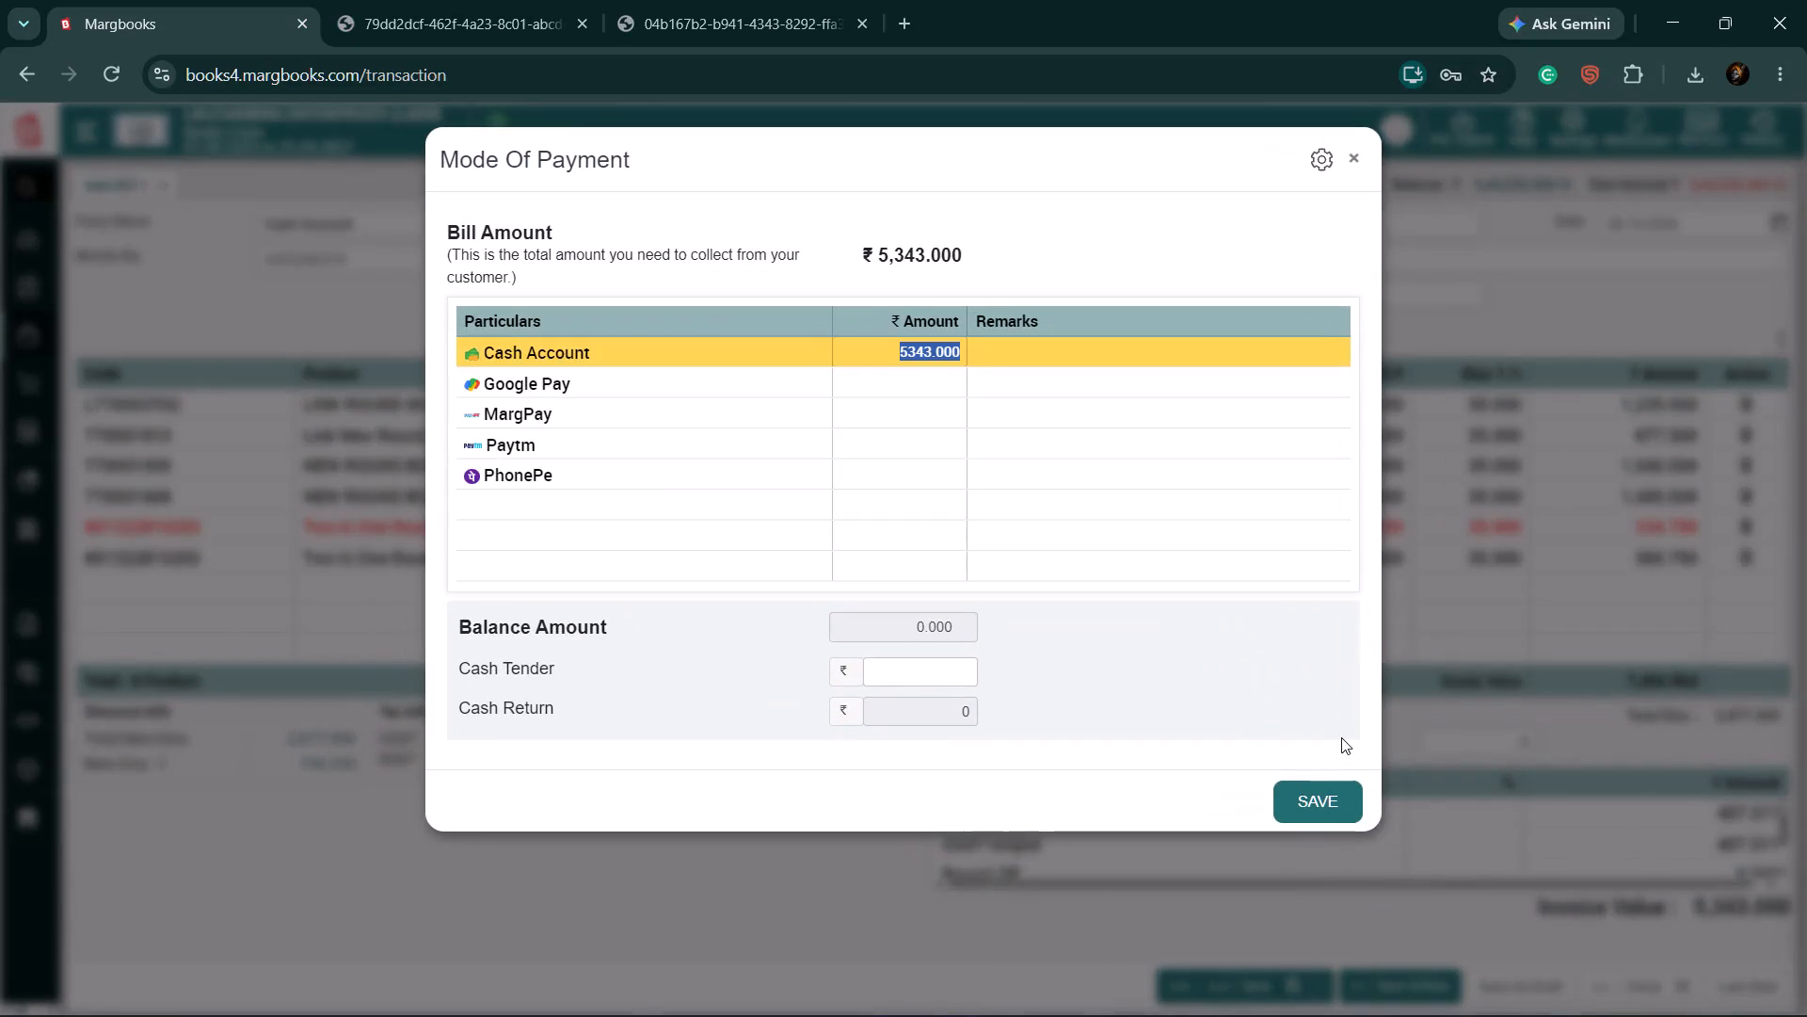
click(1317, 811)
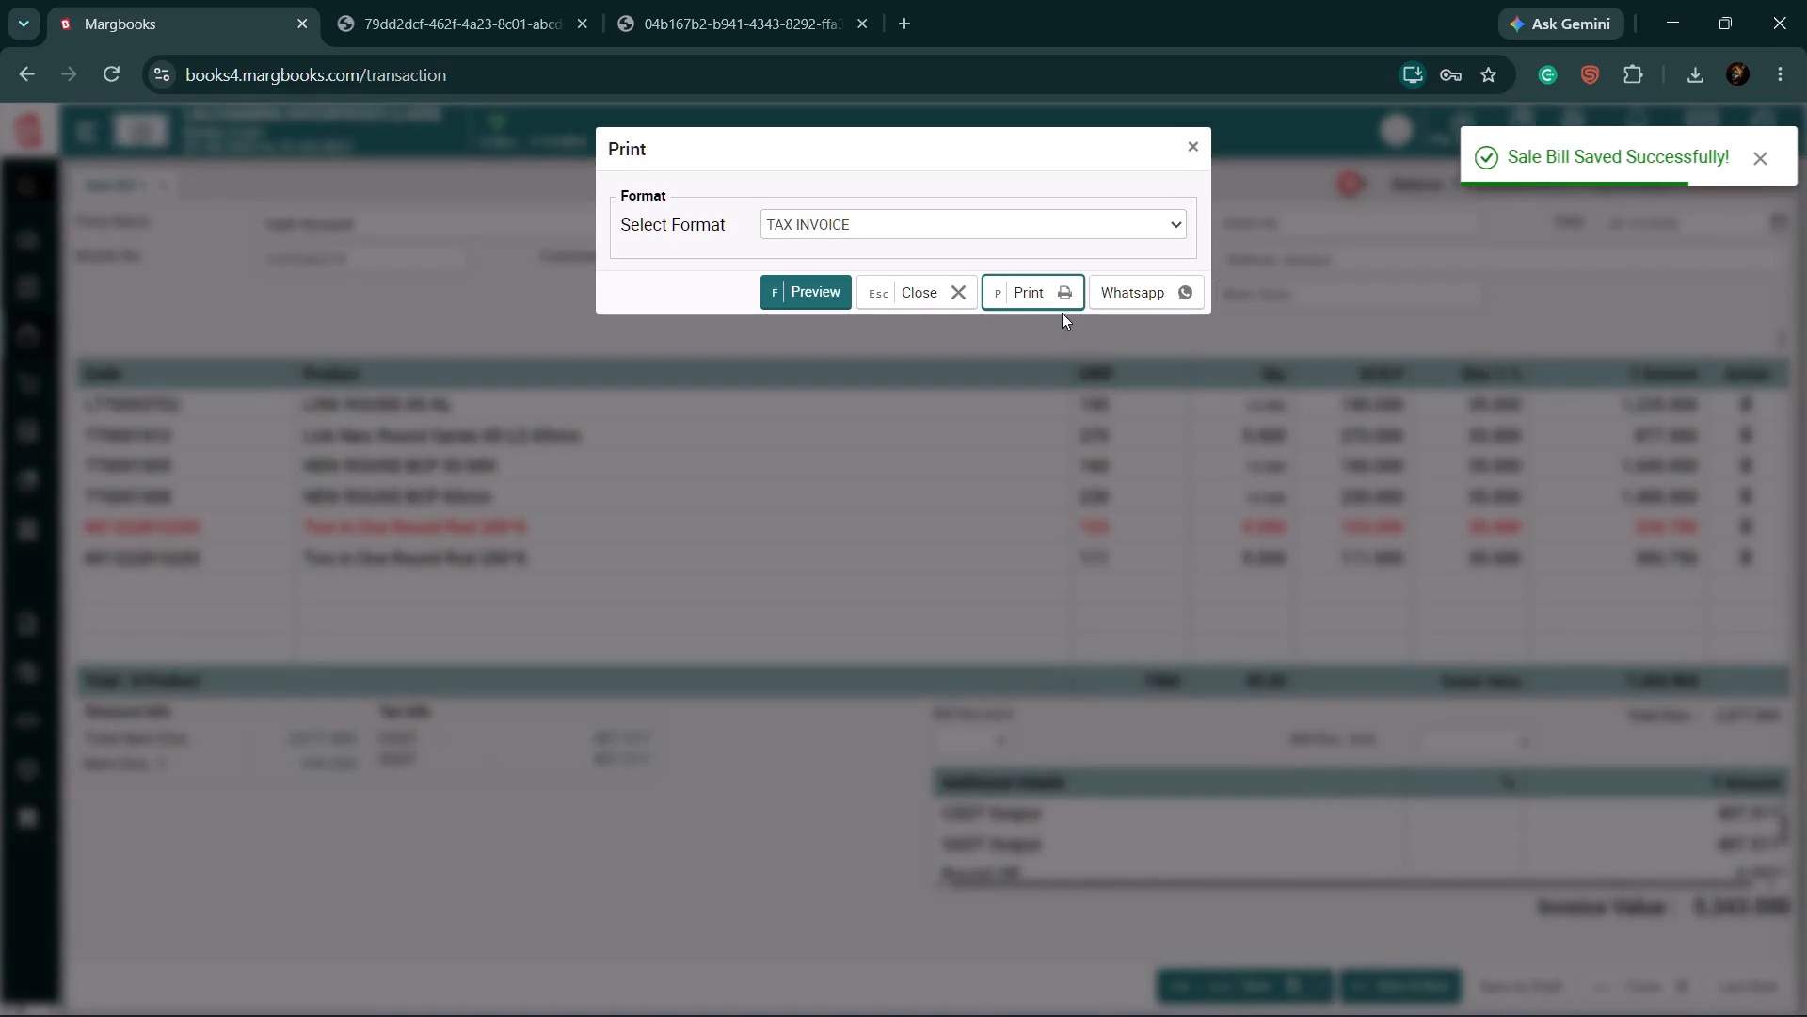
click(815, 289)
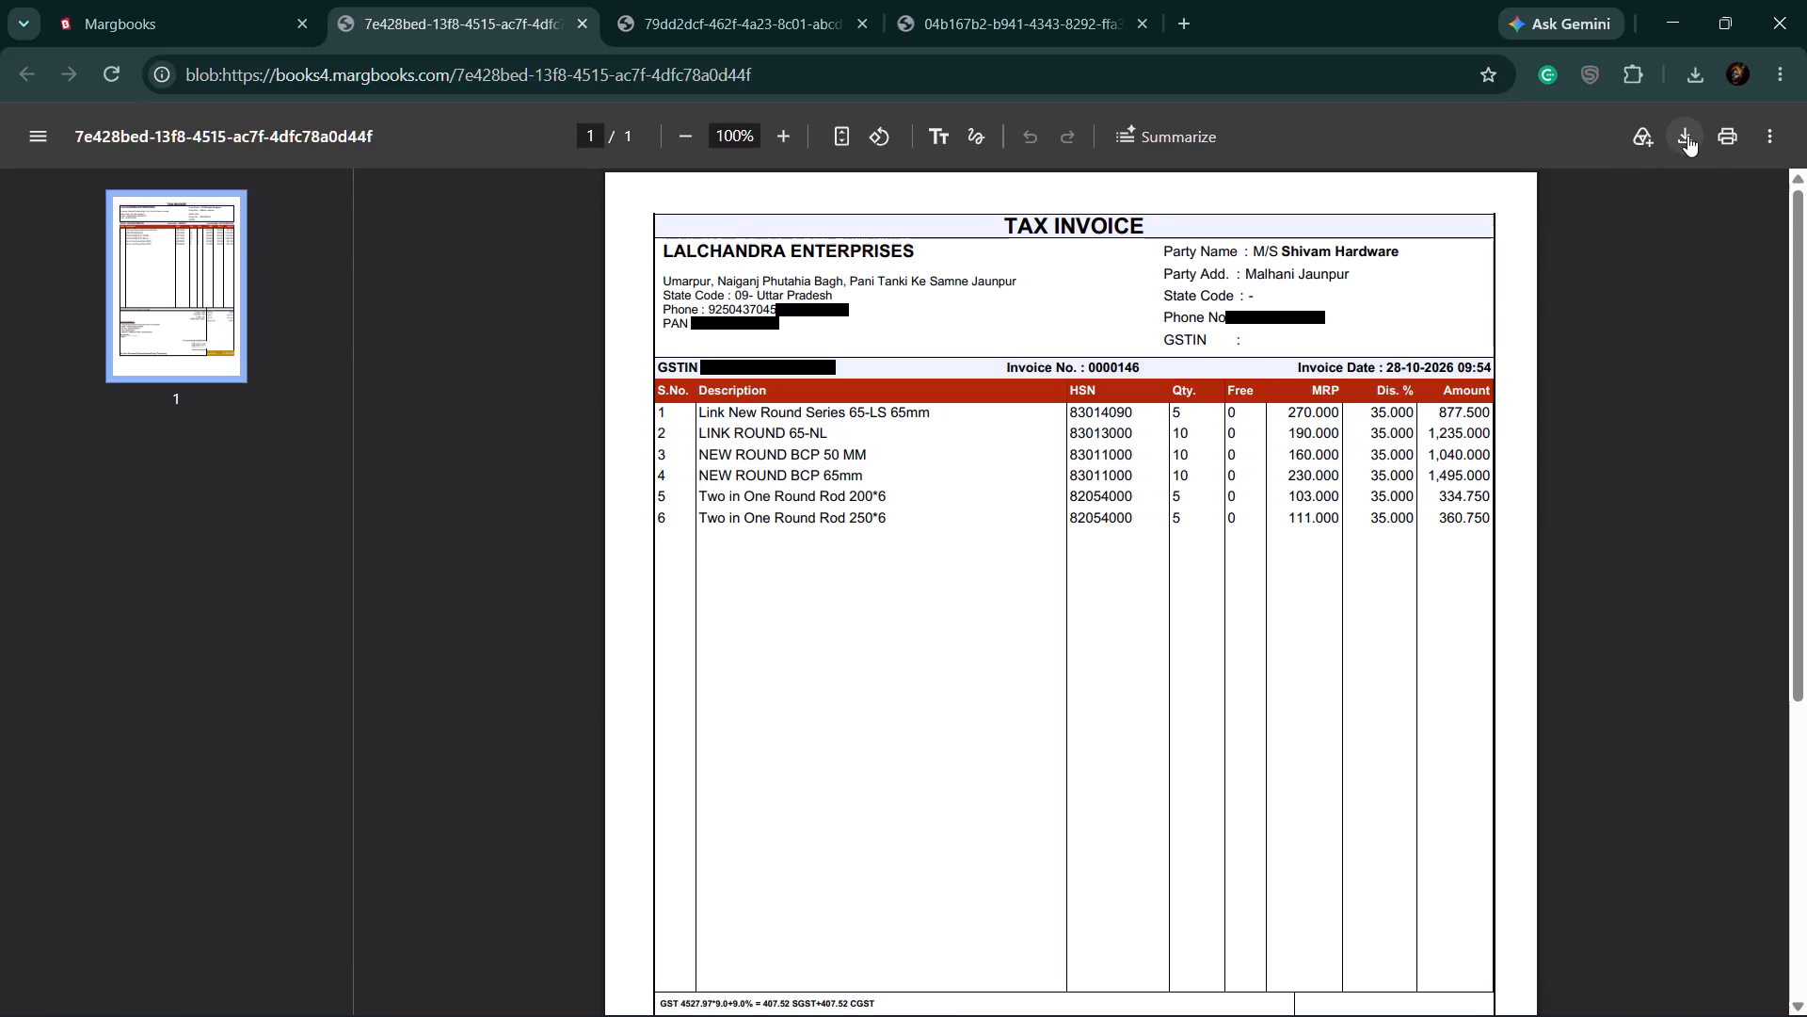
scroll(1383, 557, down, 5)
scroll(1383, 557, up, 5)
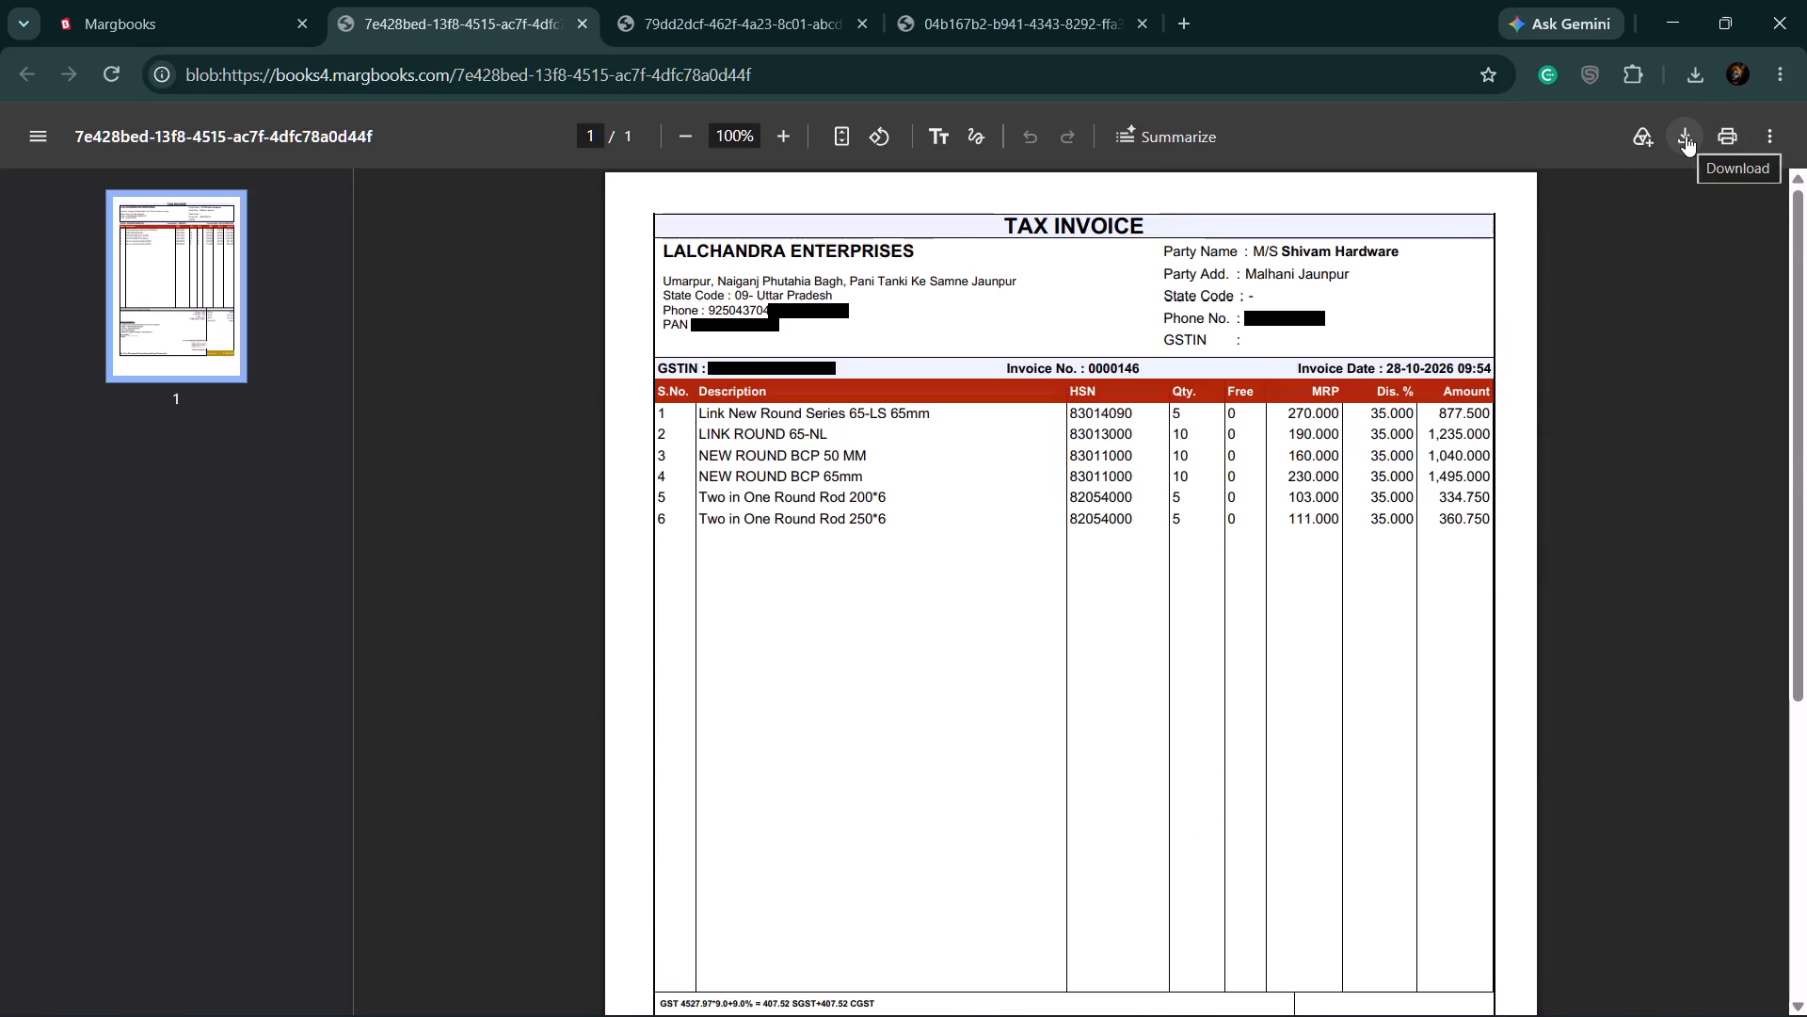
click(1686, 136)
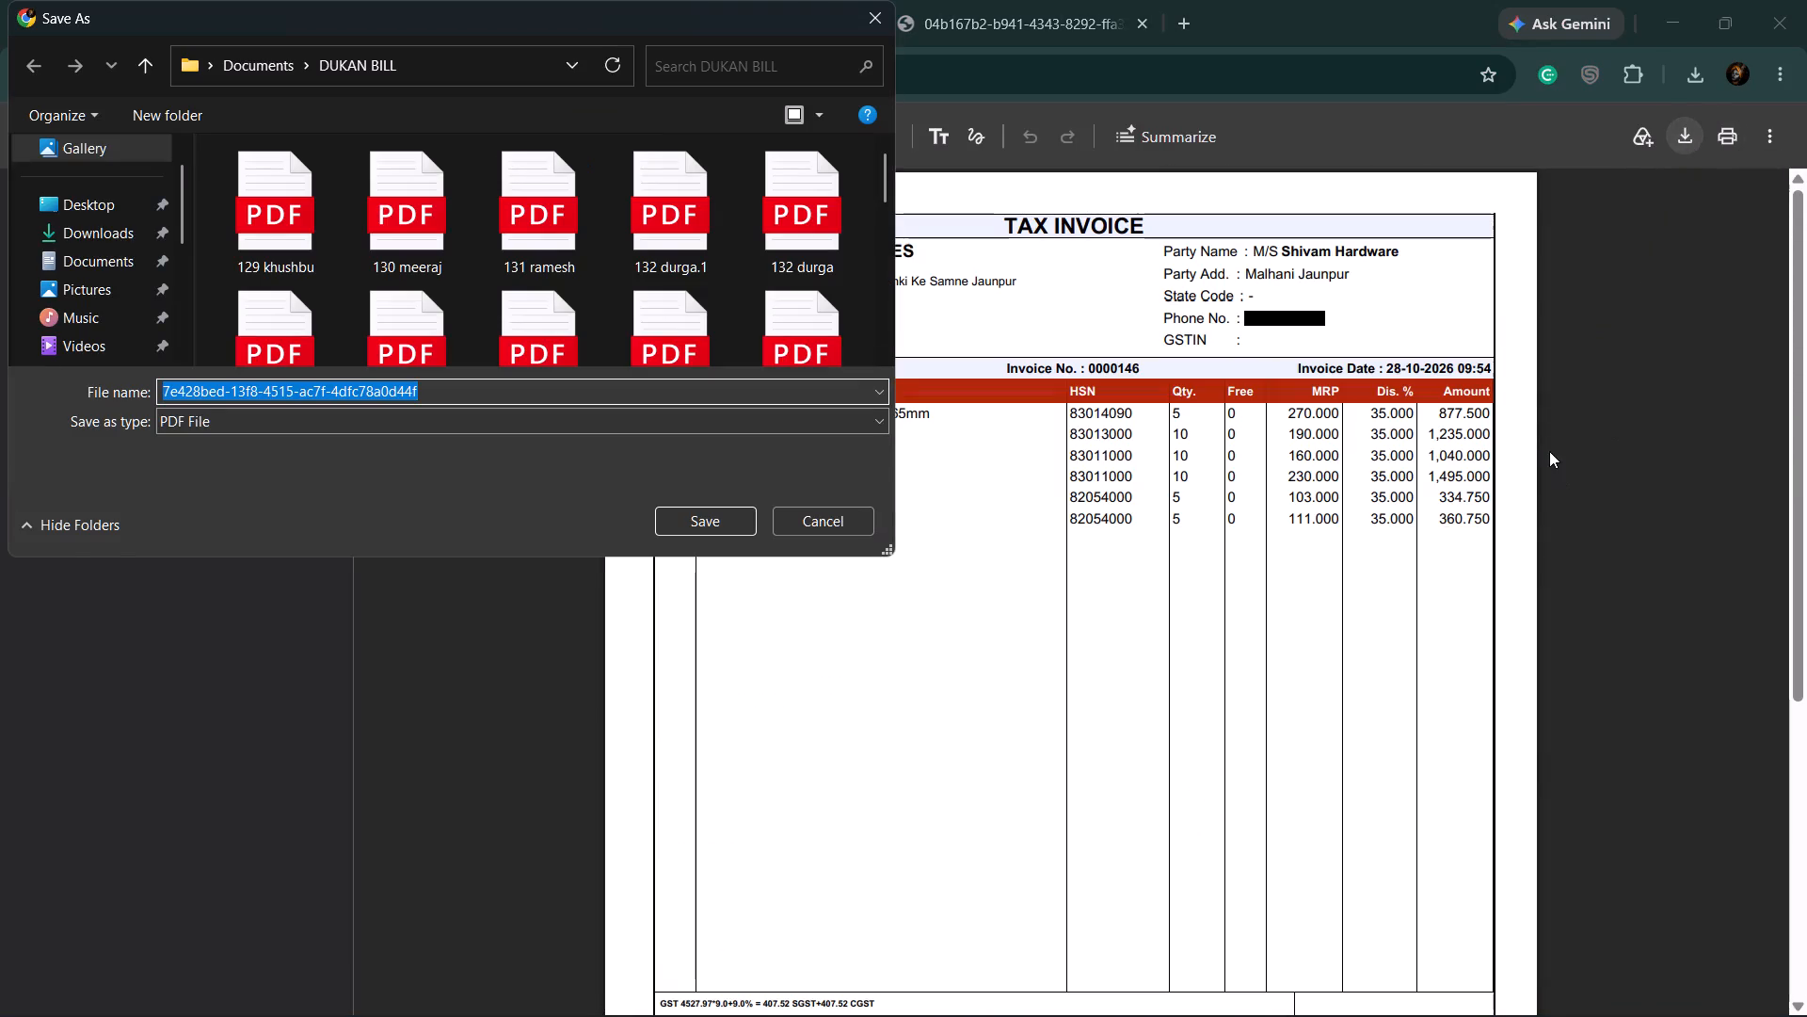
key(BackSpace)
text(146)
key(shift+underscore)
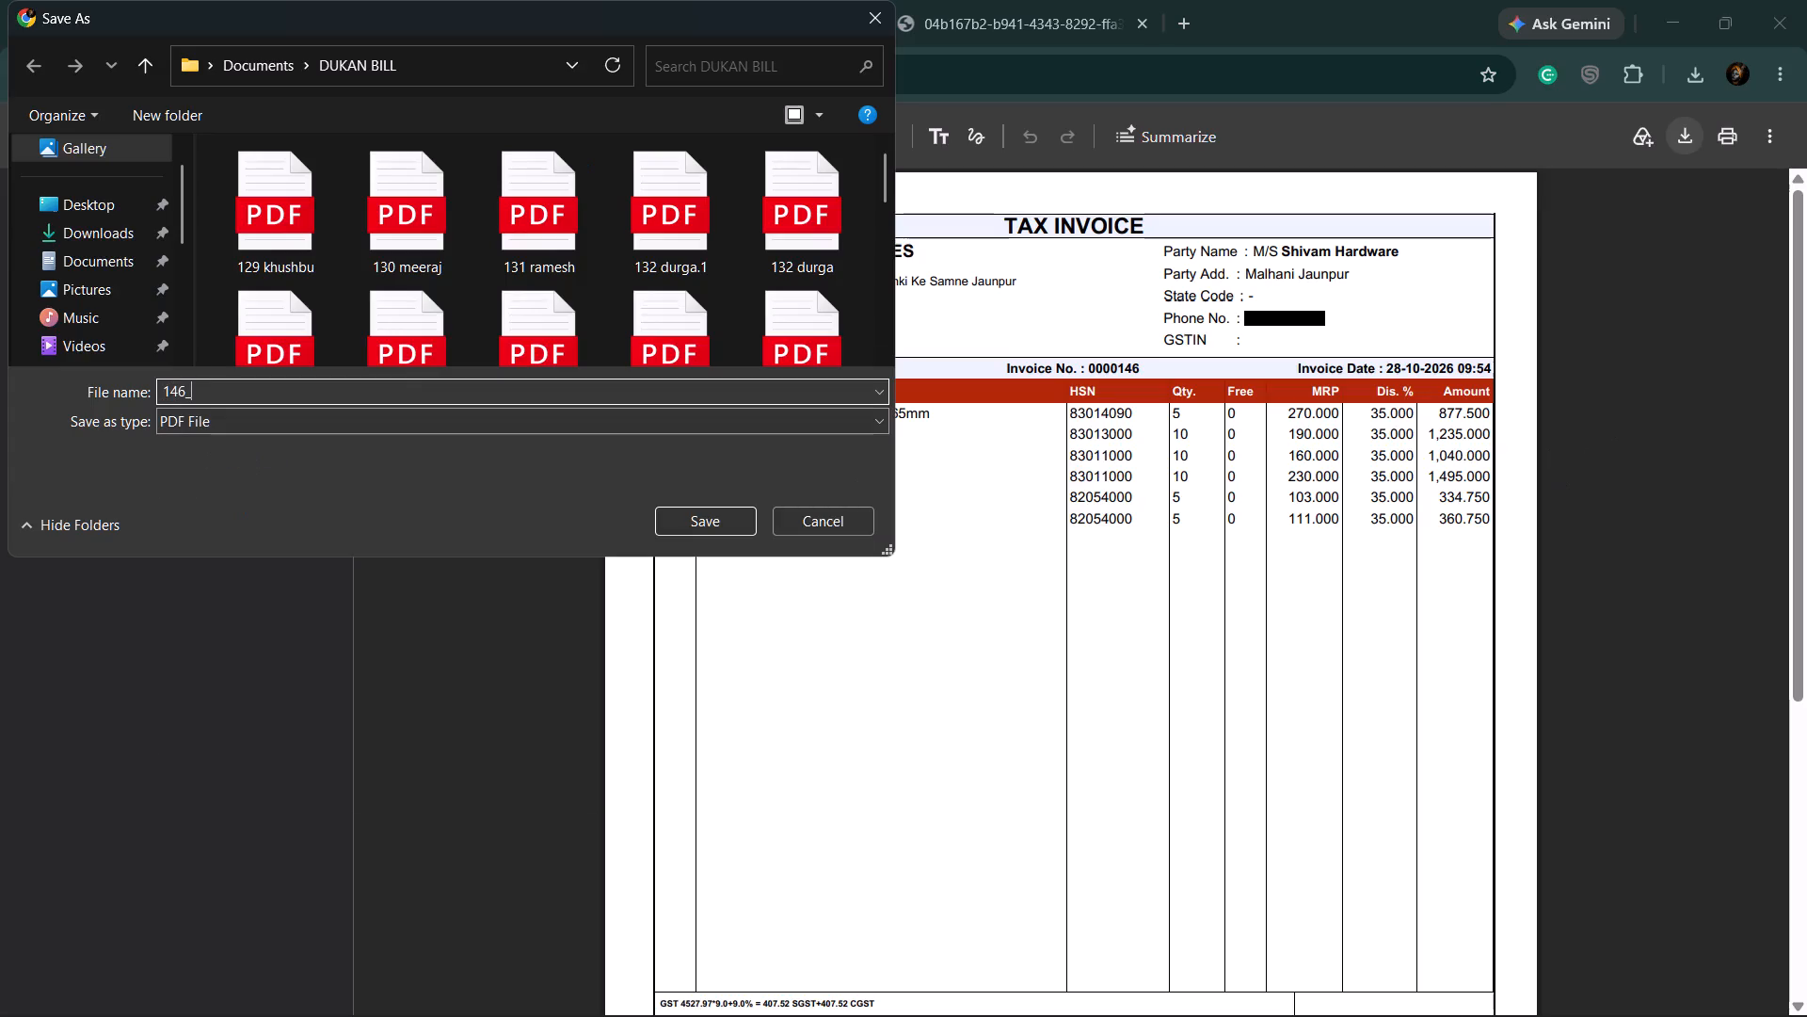
text(shivam)
key(space)
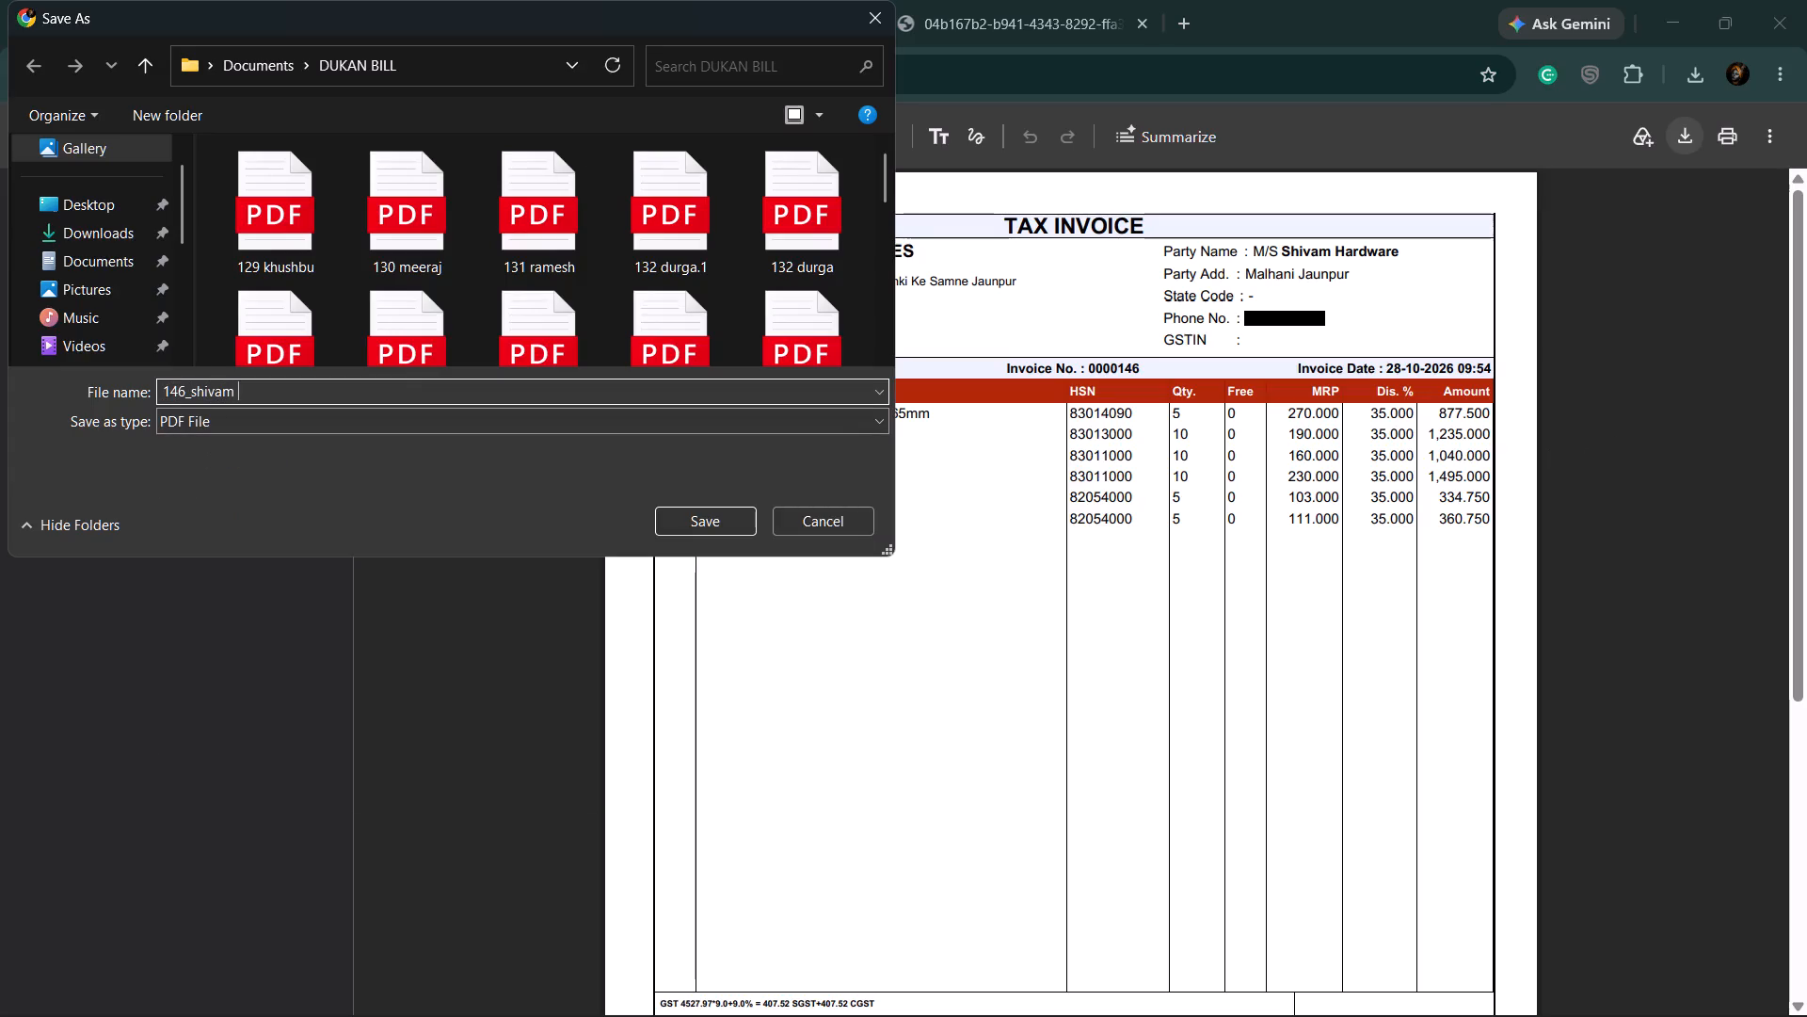
key(BackSpace)
key(Return)
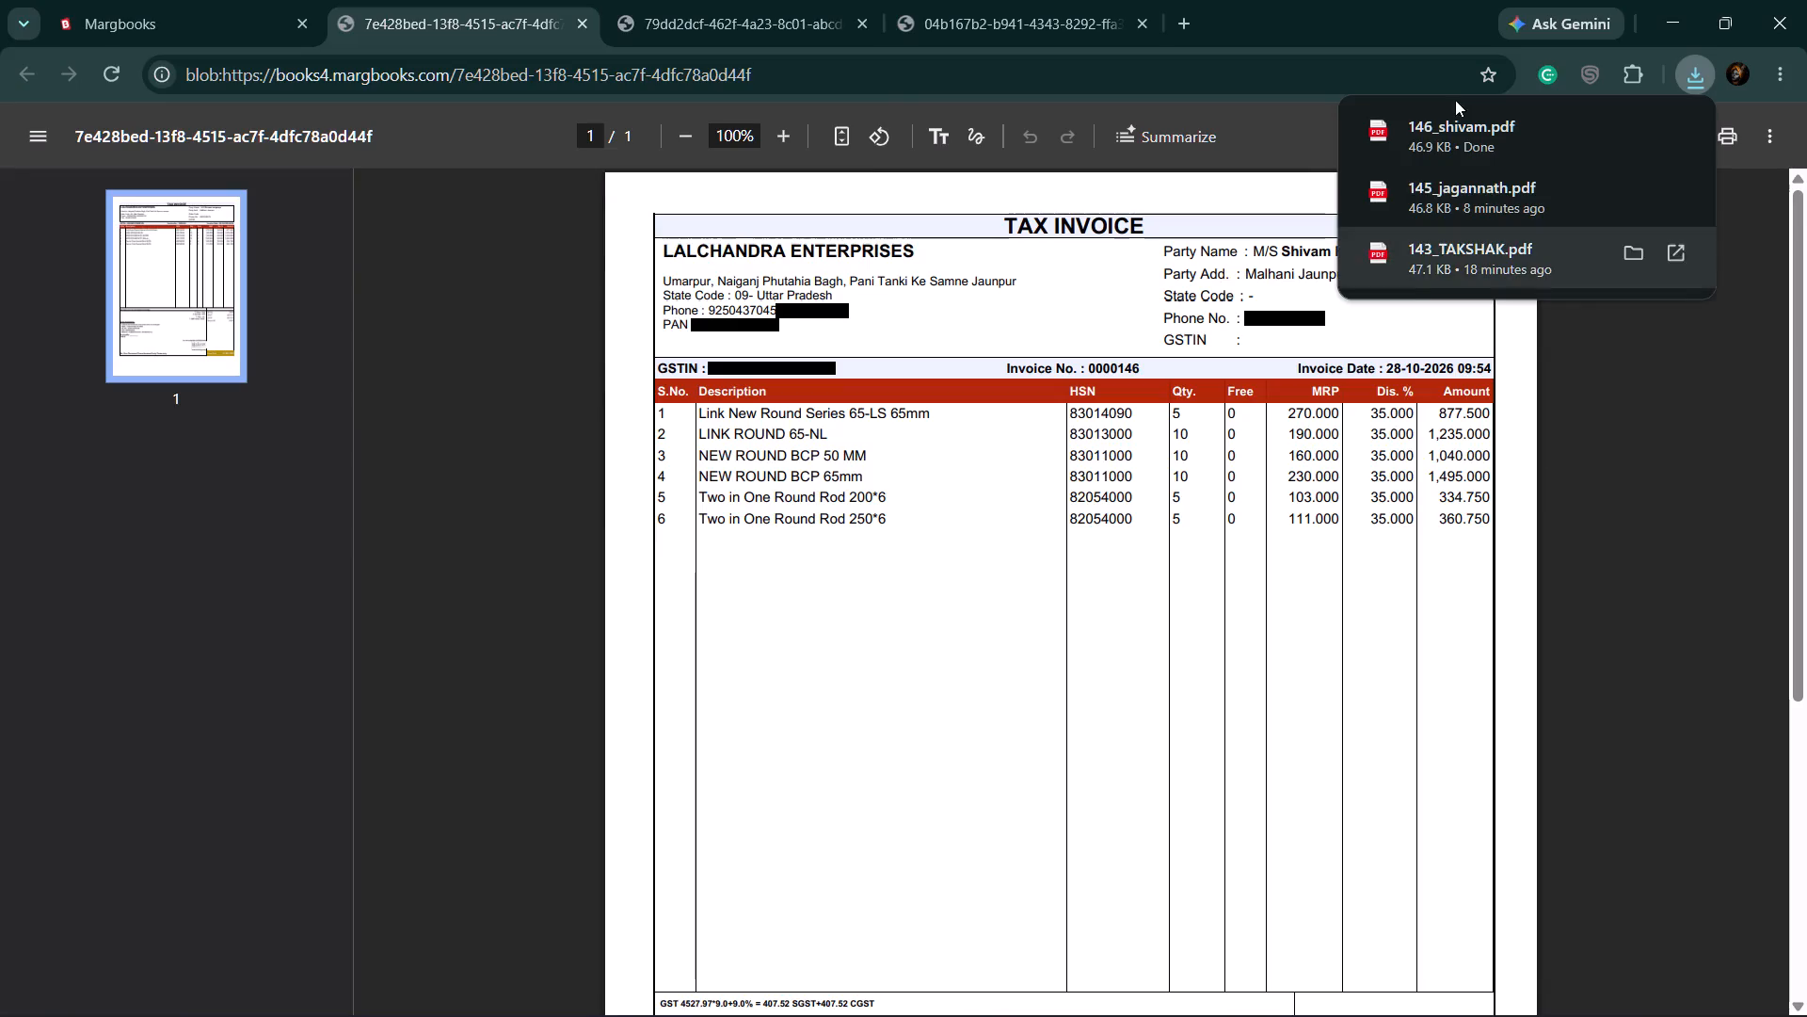
click(121, 0)
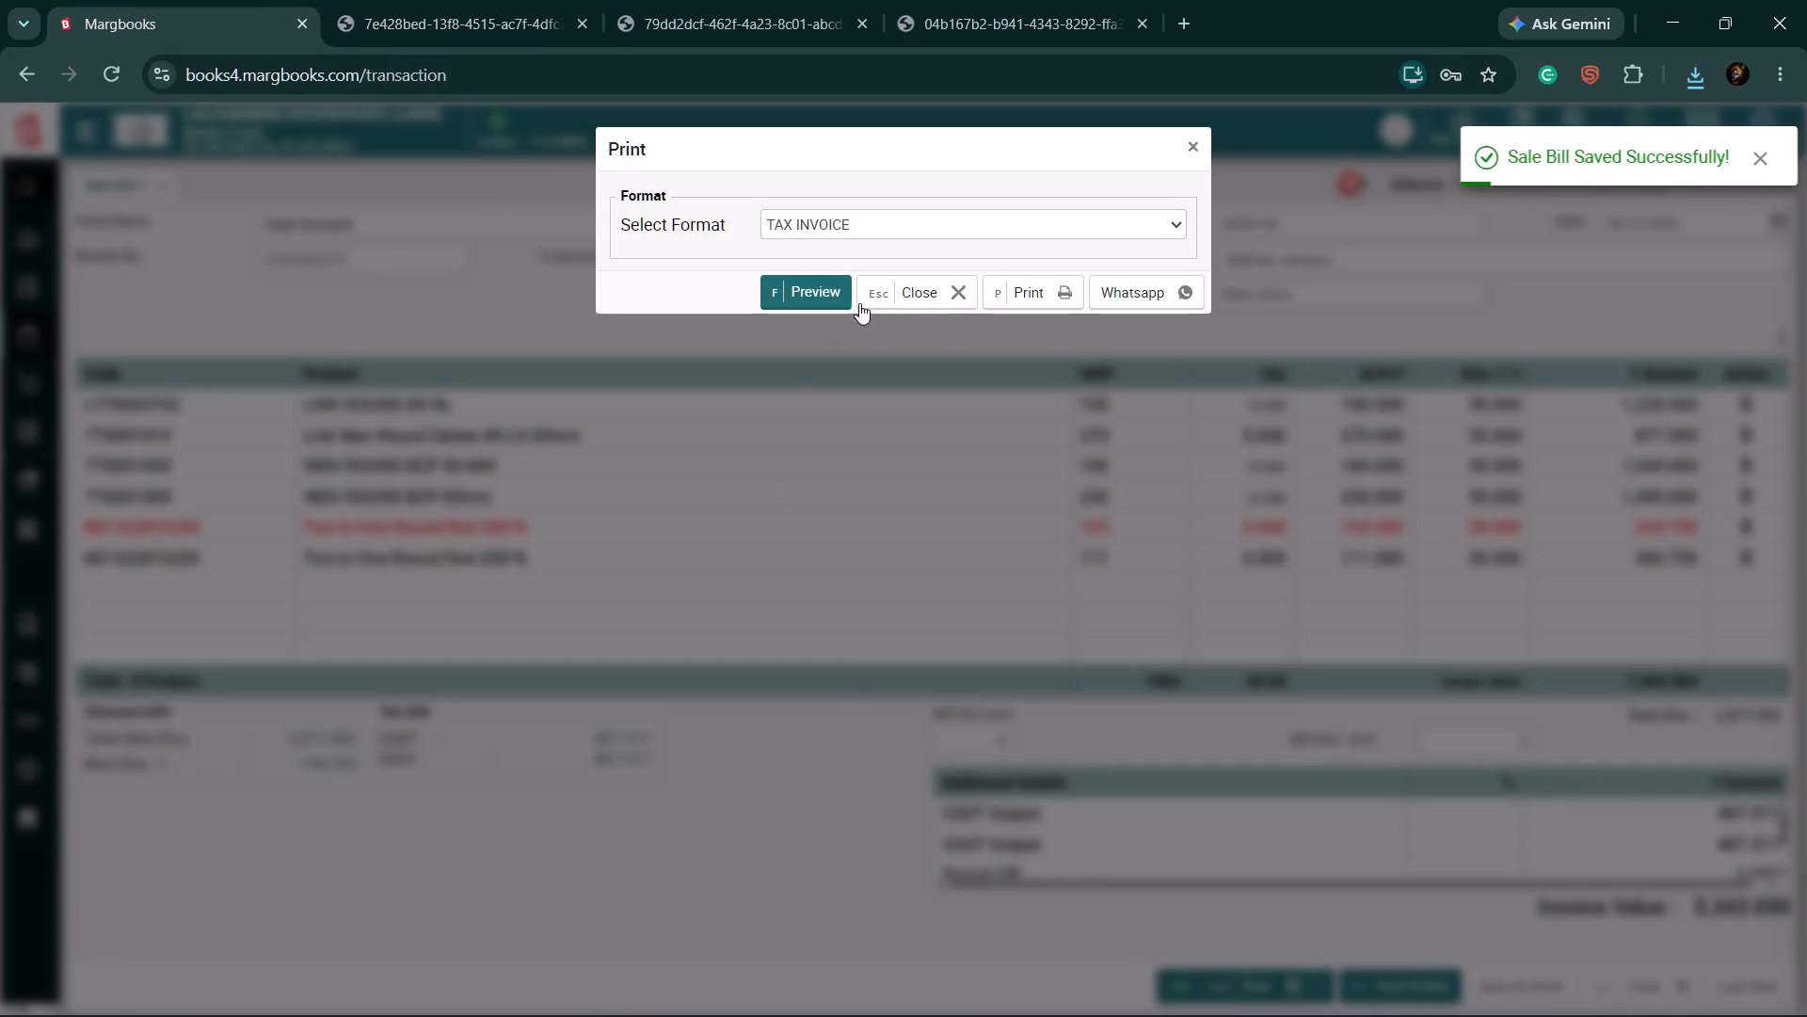
click(892, 289)
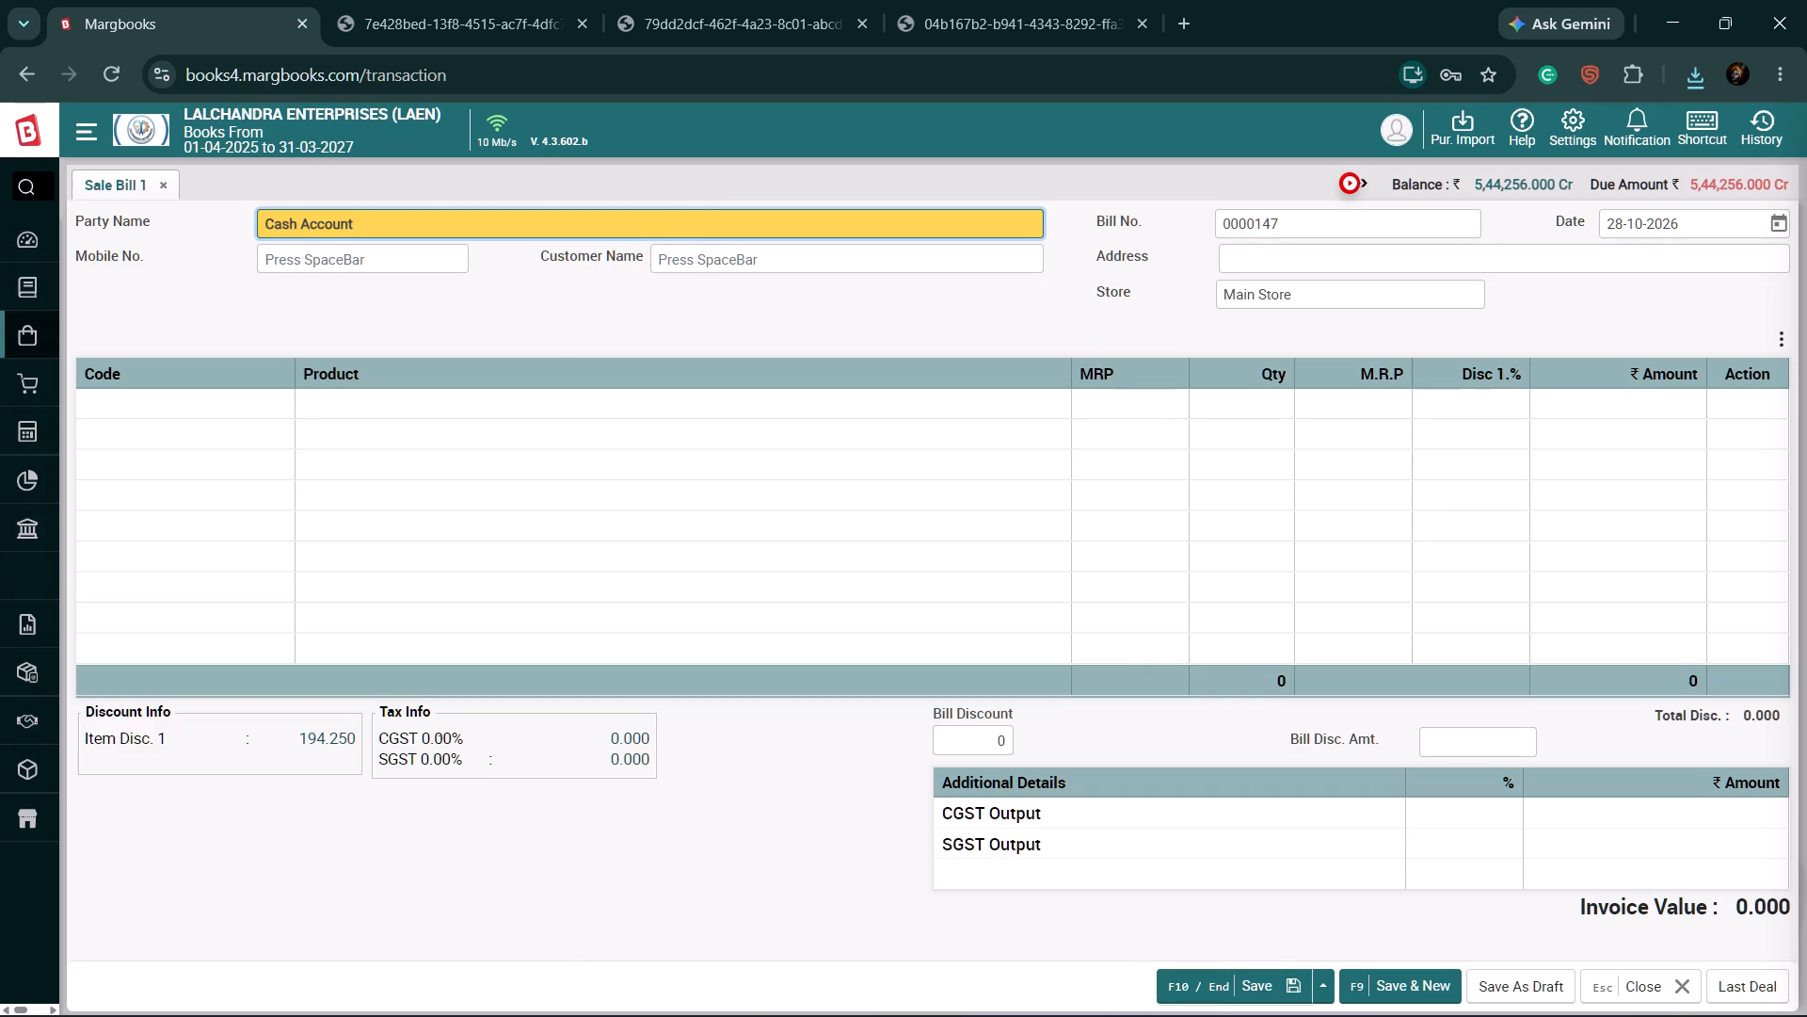
Find the party ledger DIPESH ENTERPRISES, copy its mobile number from the ledger details, and return to bill 0000147 without changing the party.
key(space)
text(deepesh)
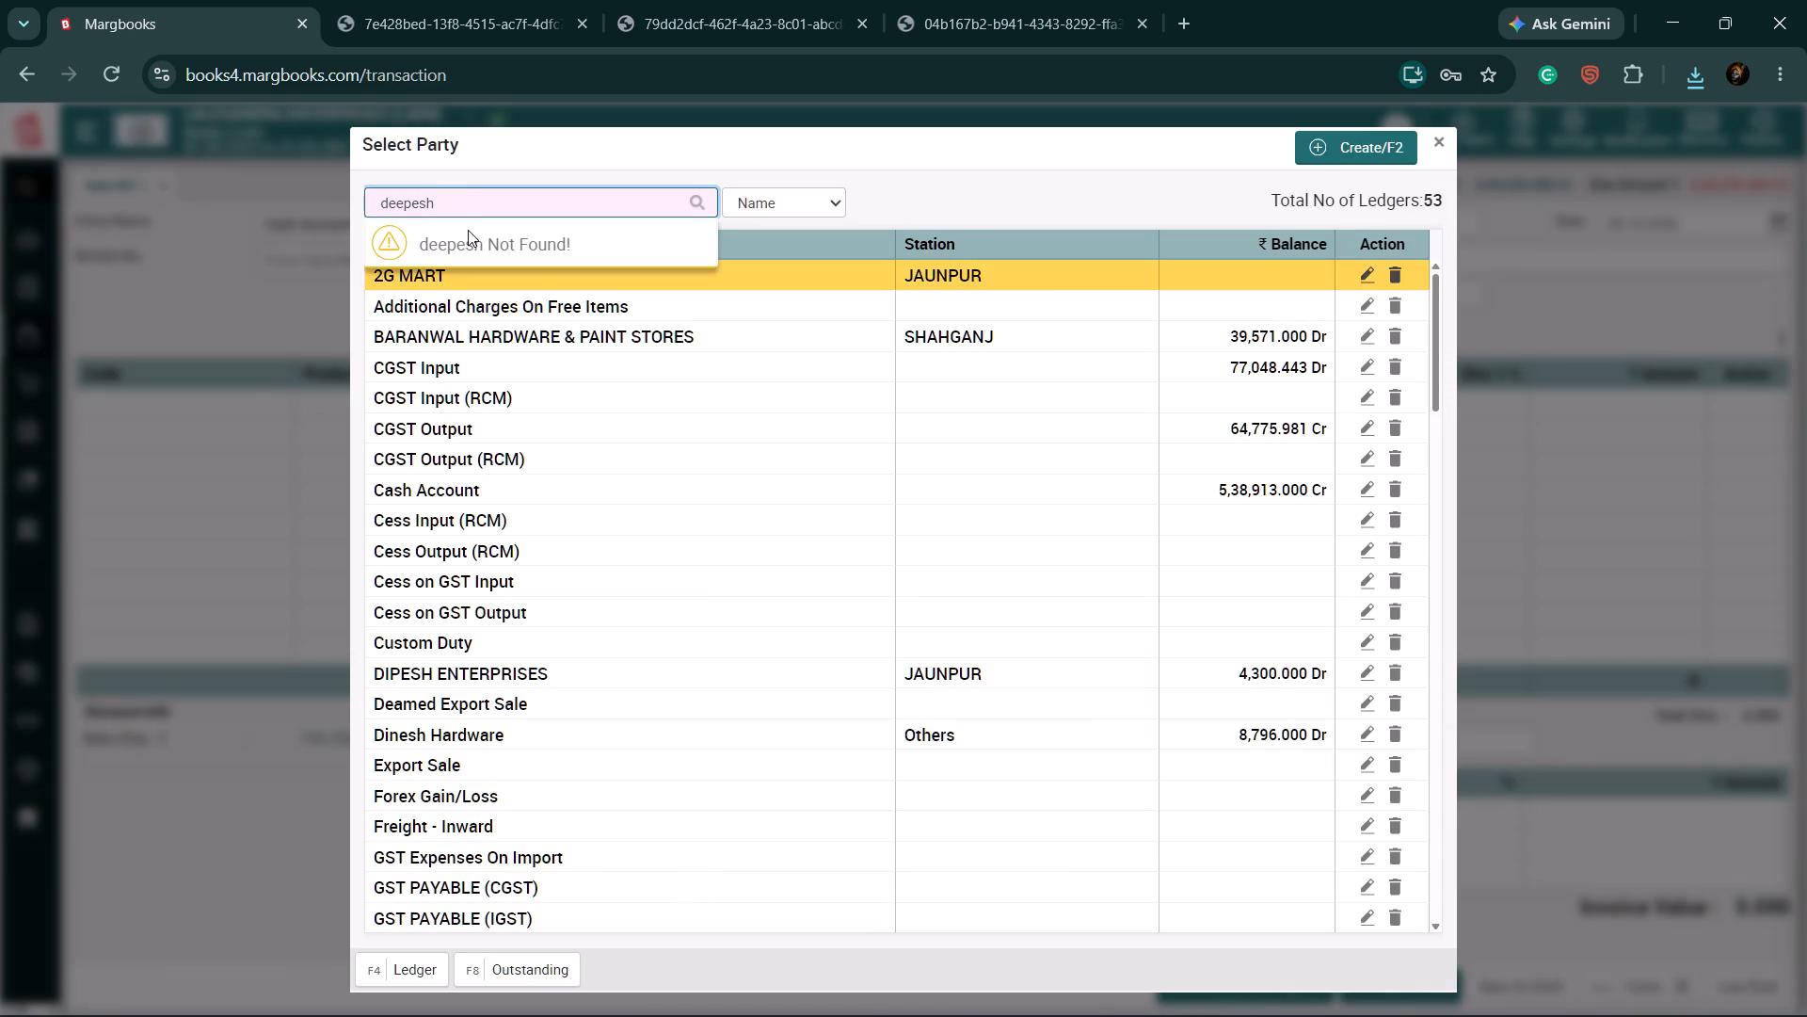
key(BackSpace)
text(dee)
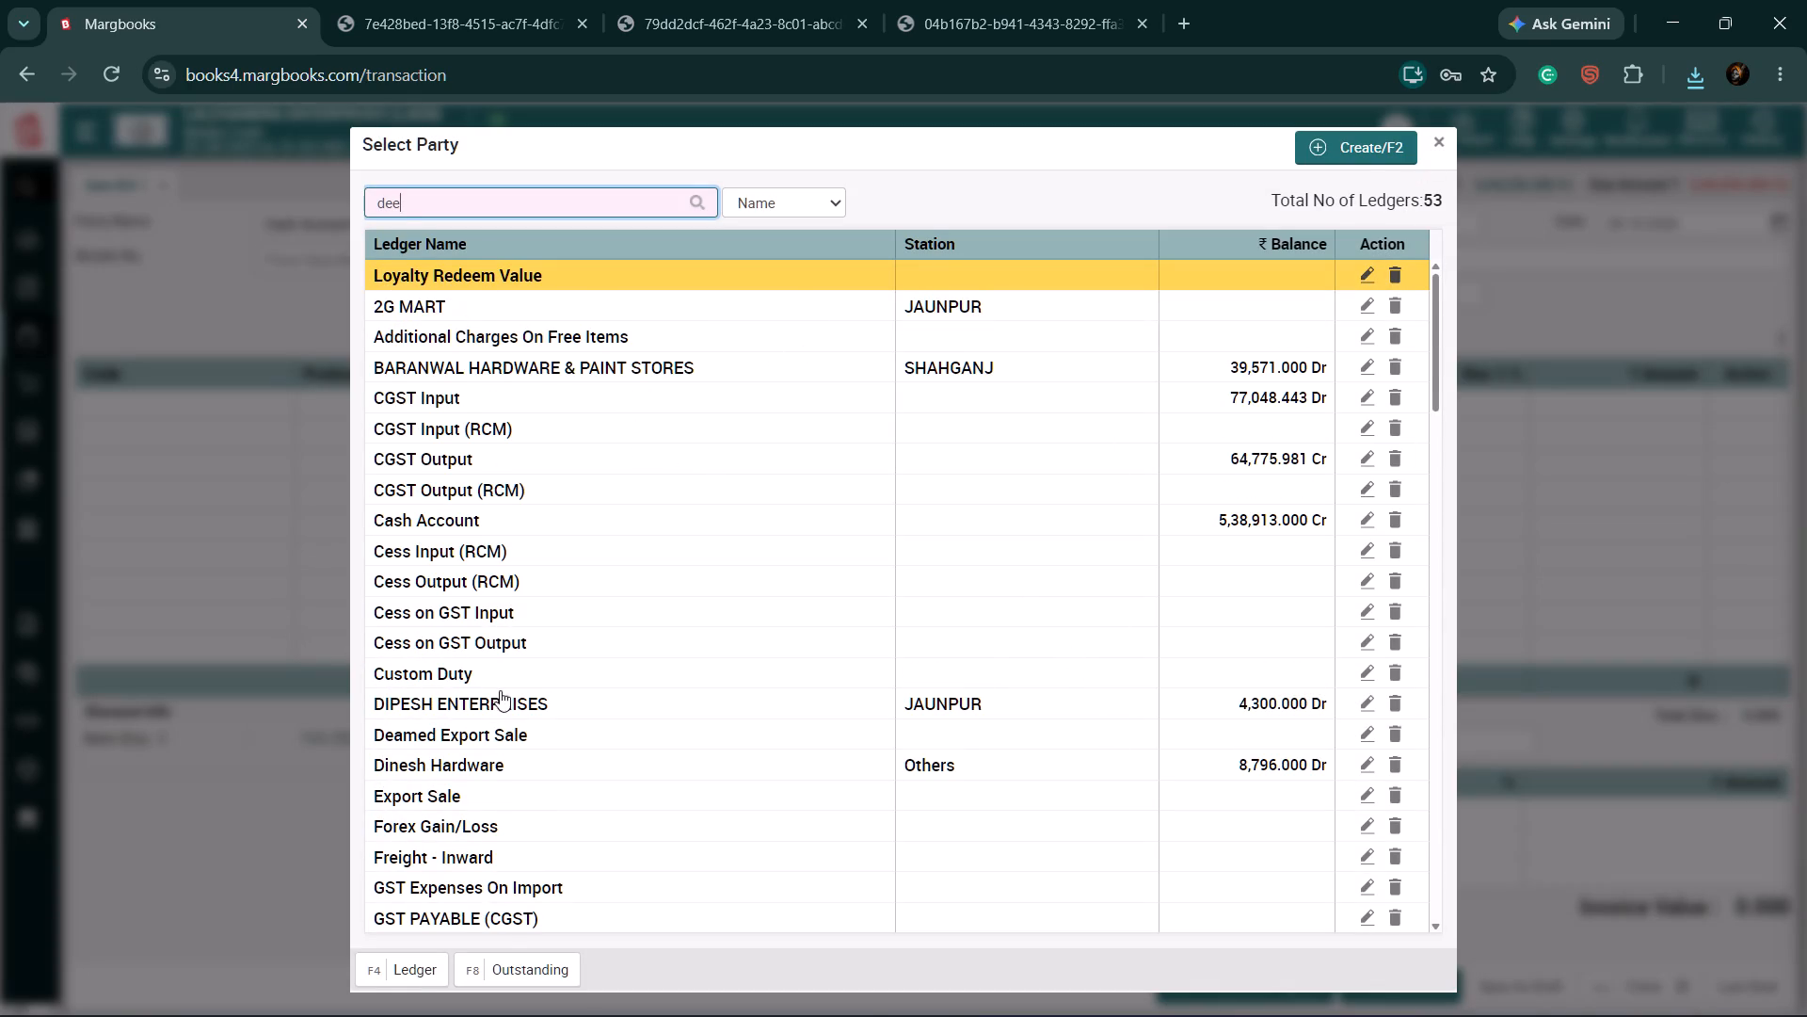
click(1371, 699)
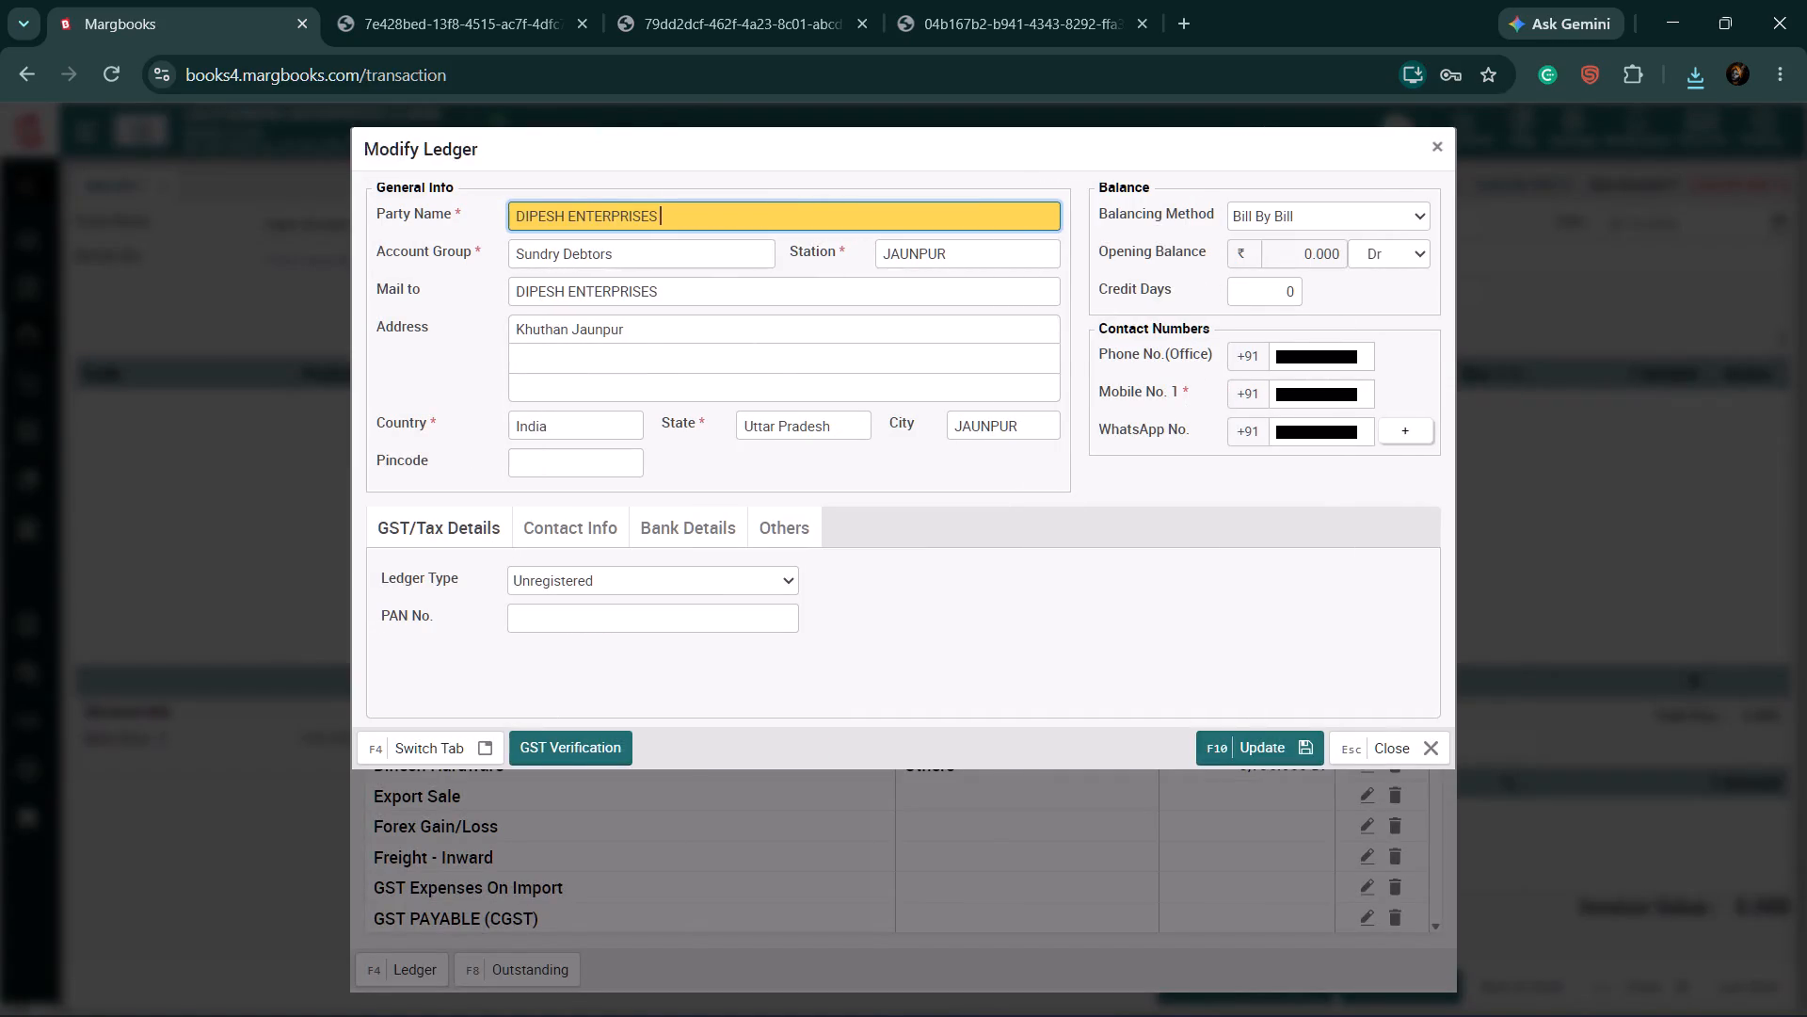
double_click(1324, 396)
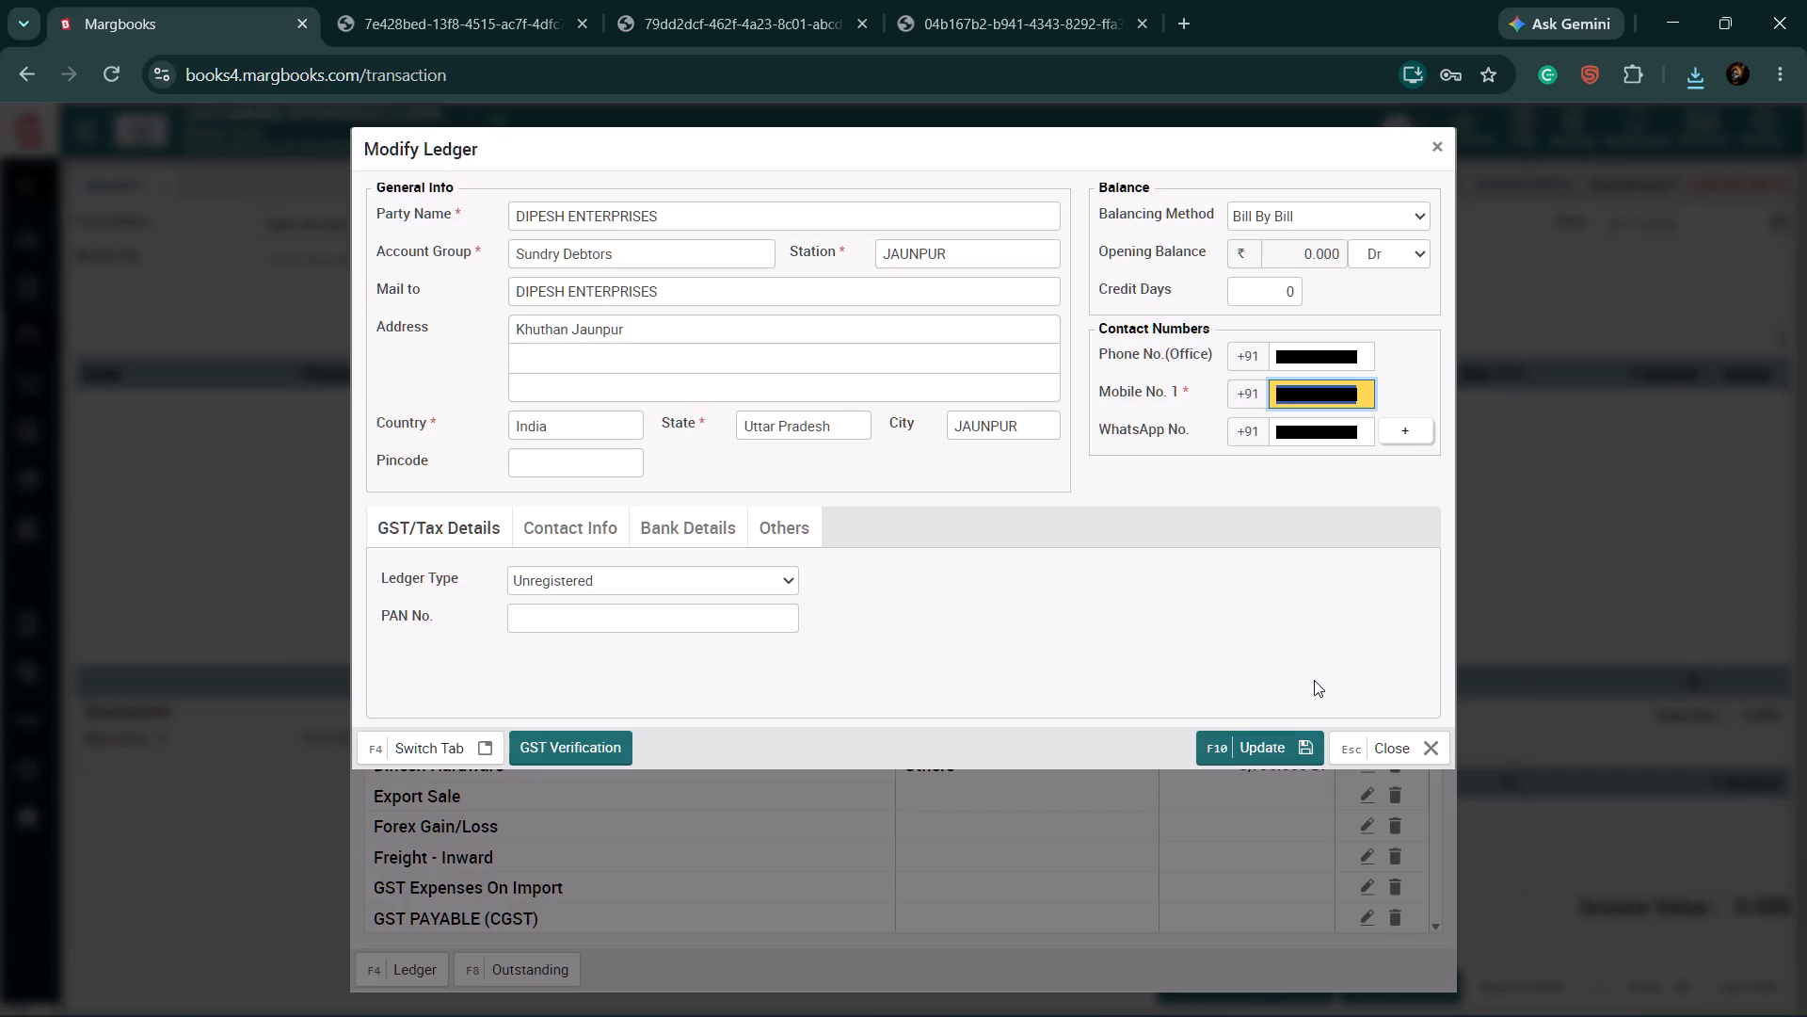
key(ctrl+c)
click(1438, 137)
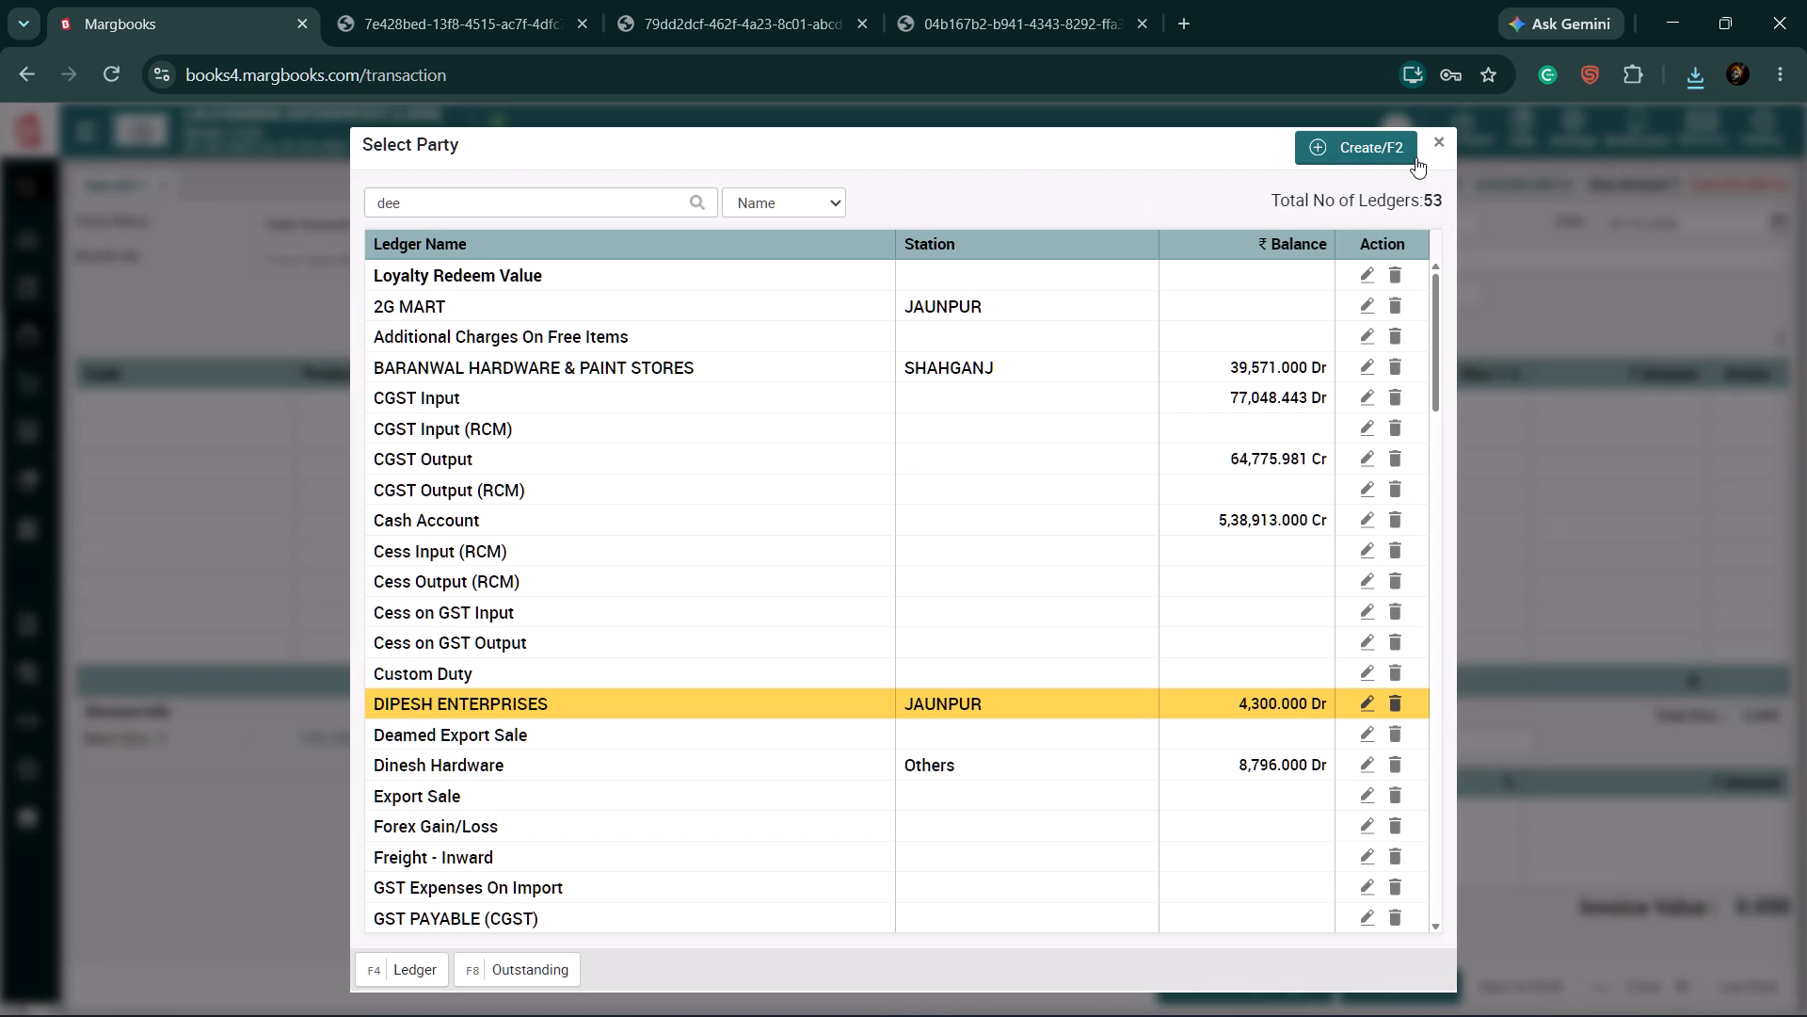
click(1442, 143)
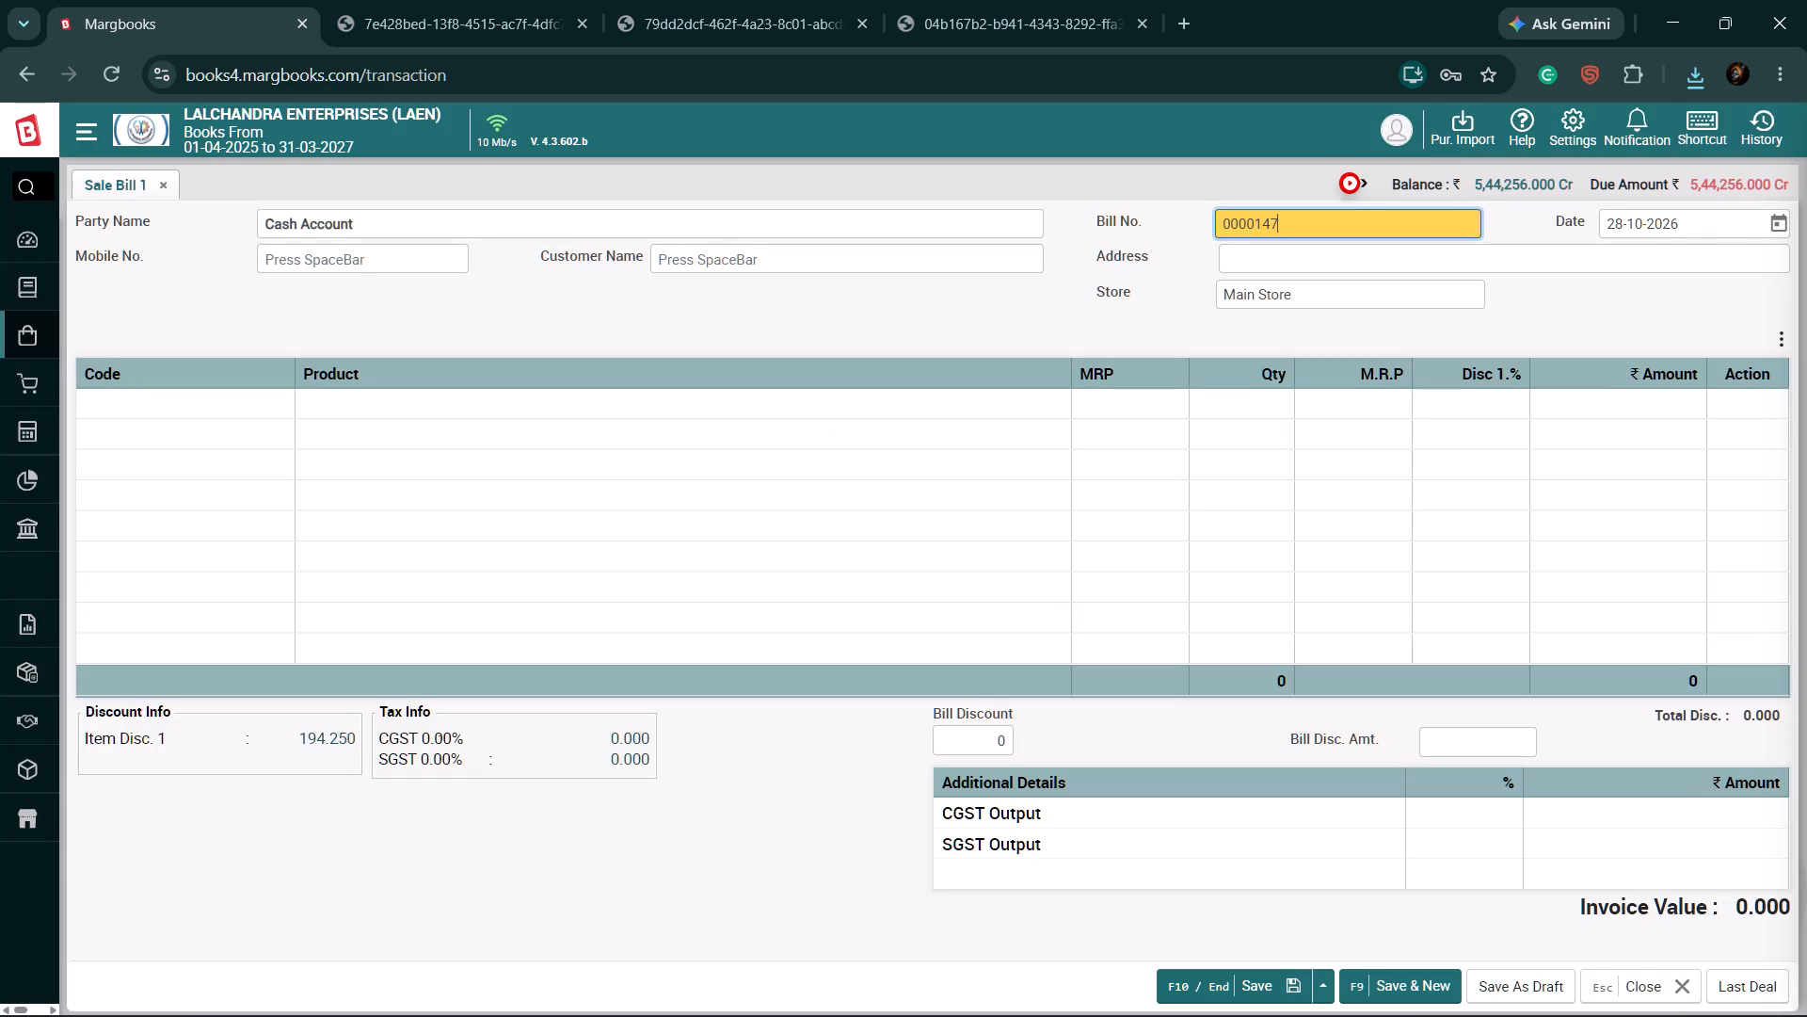
Search the saved customer list from the bill's mobile number entry for "dee" and "dip".
click(341, 260)
key(space)
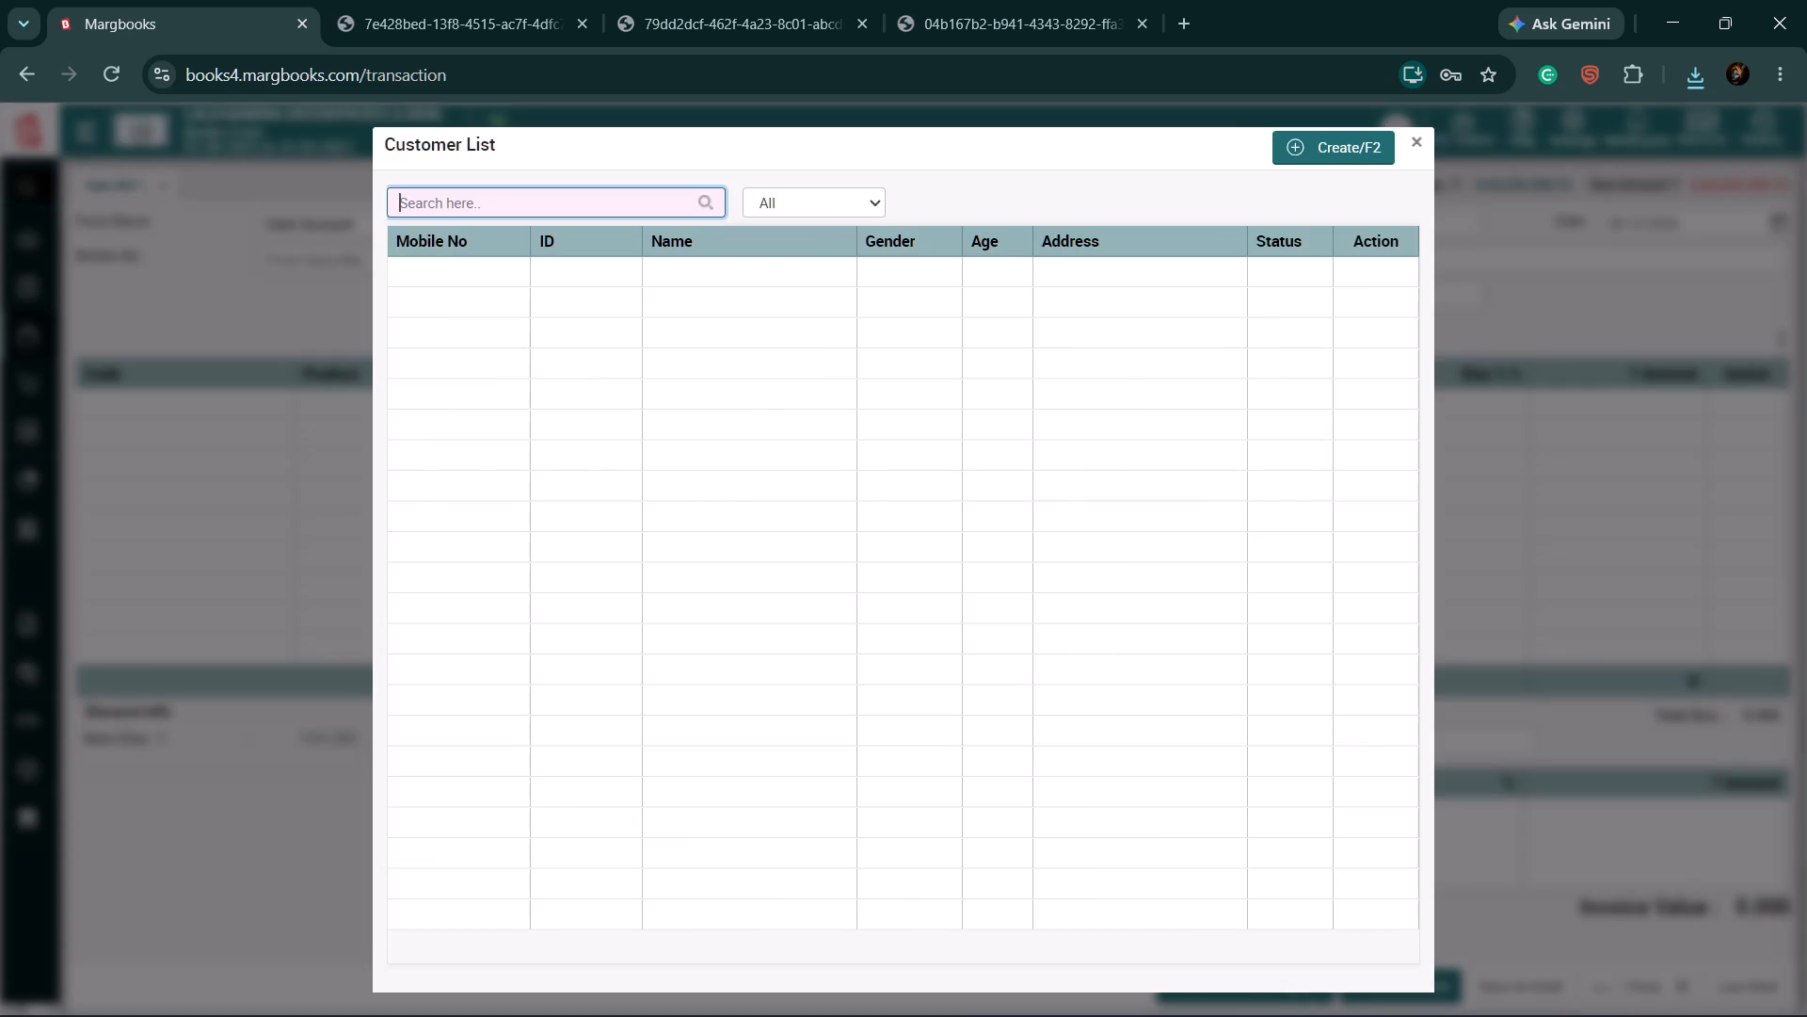
scroll(348, 260, up, 1)
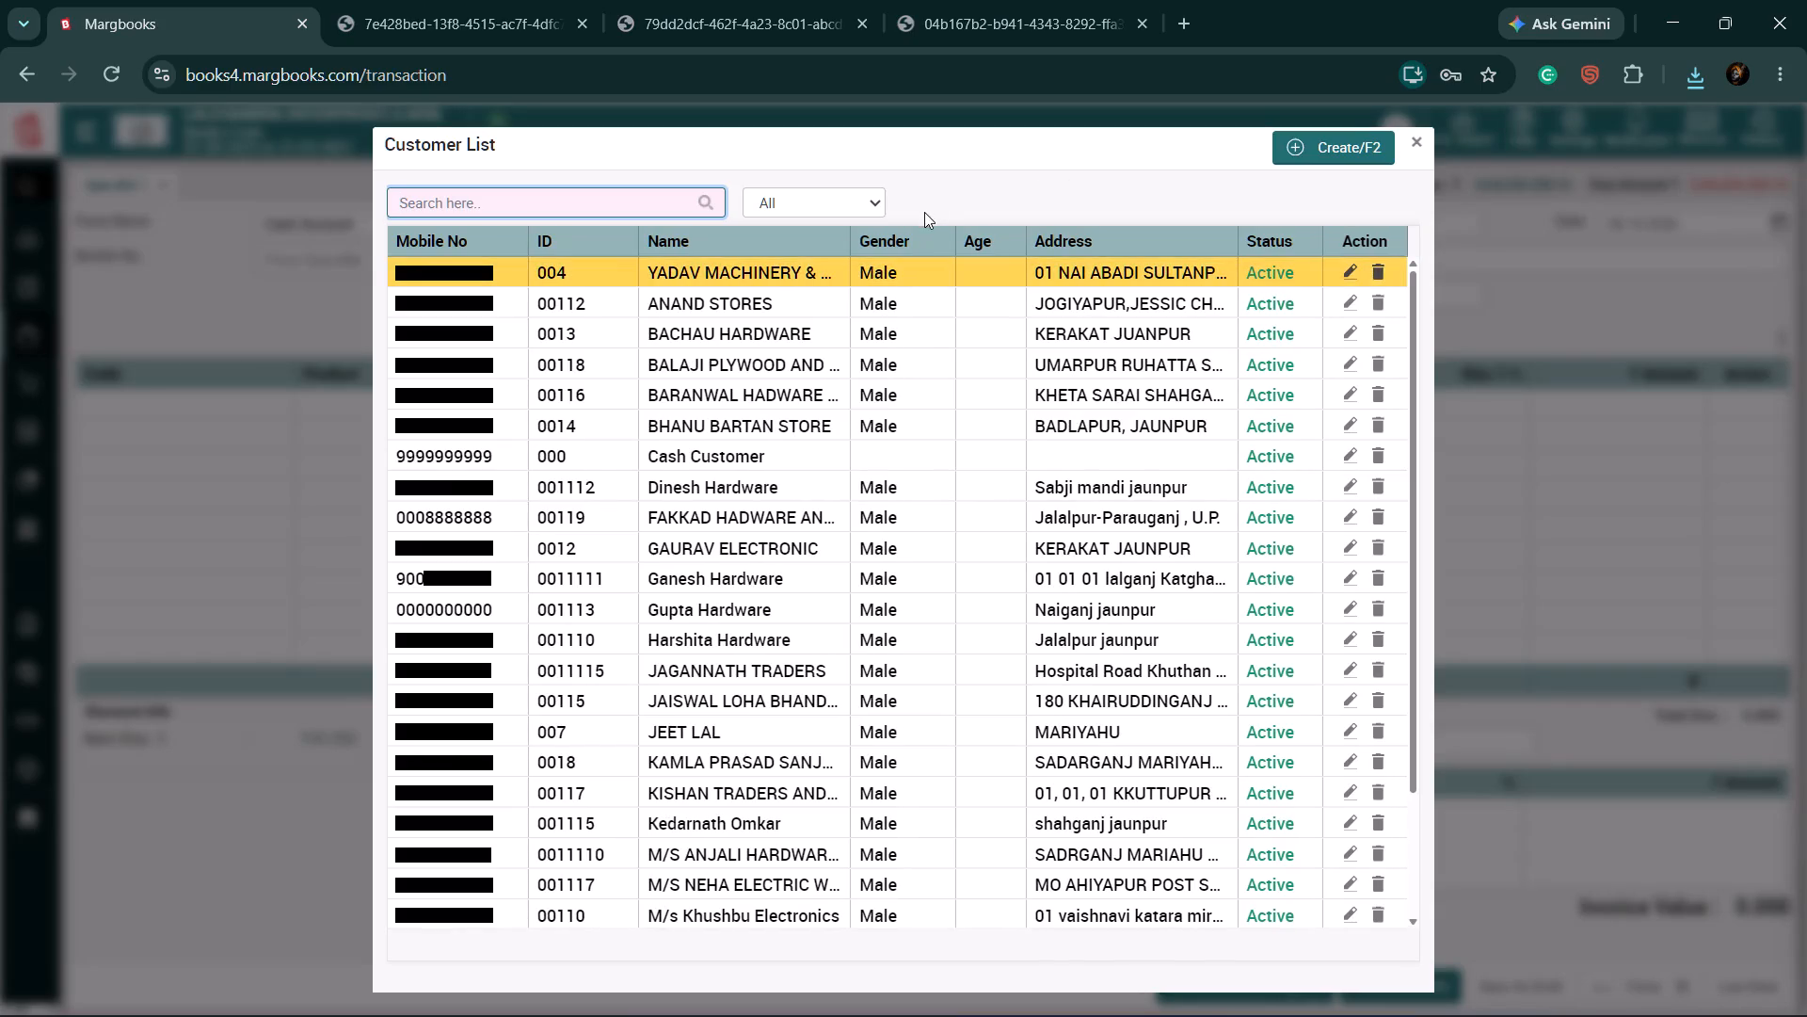
key(d)
text(ee)
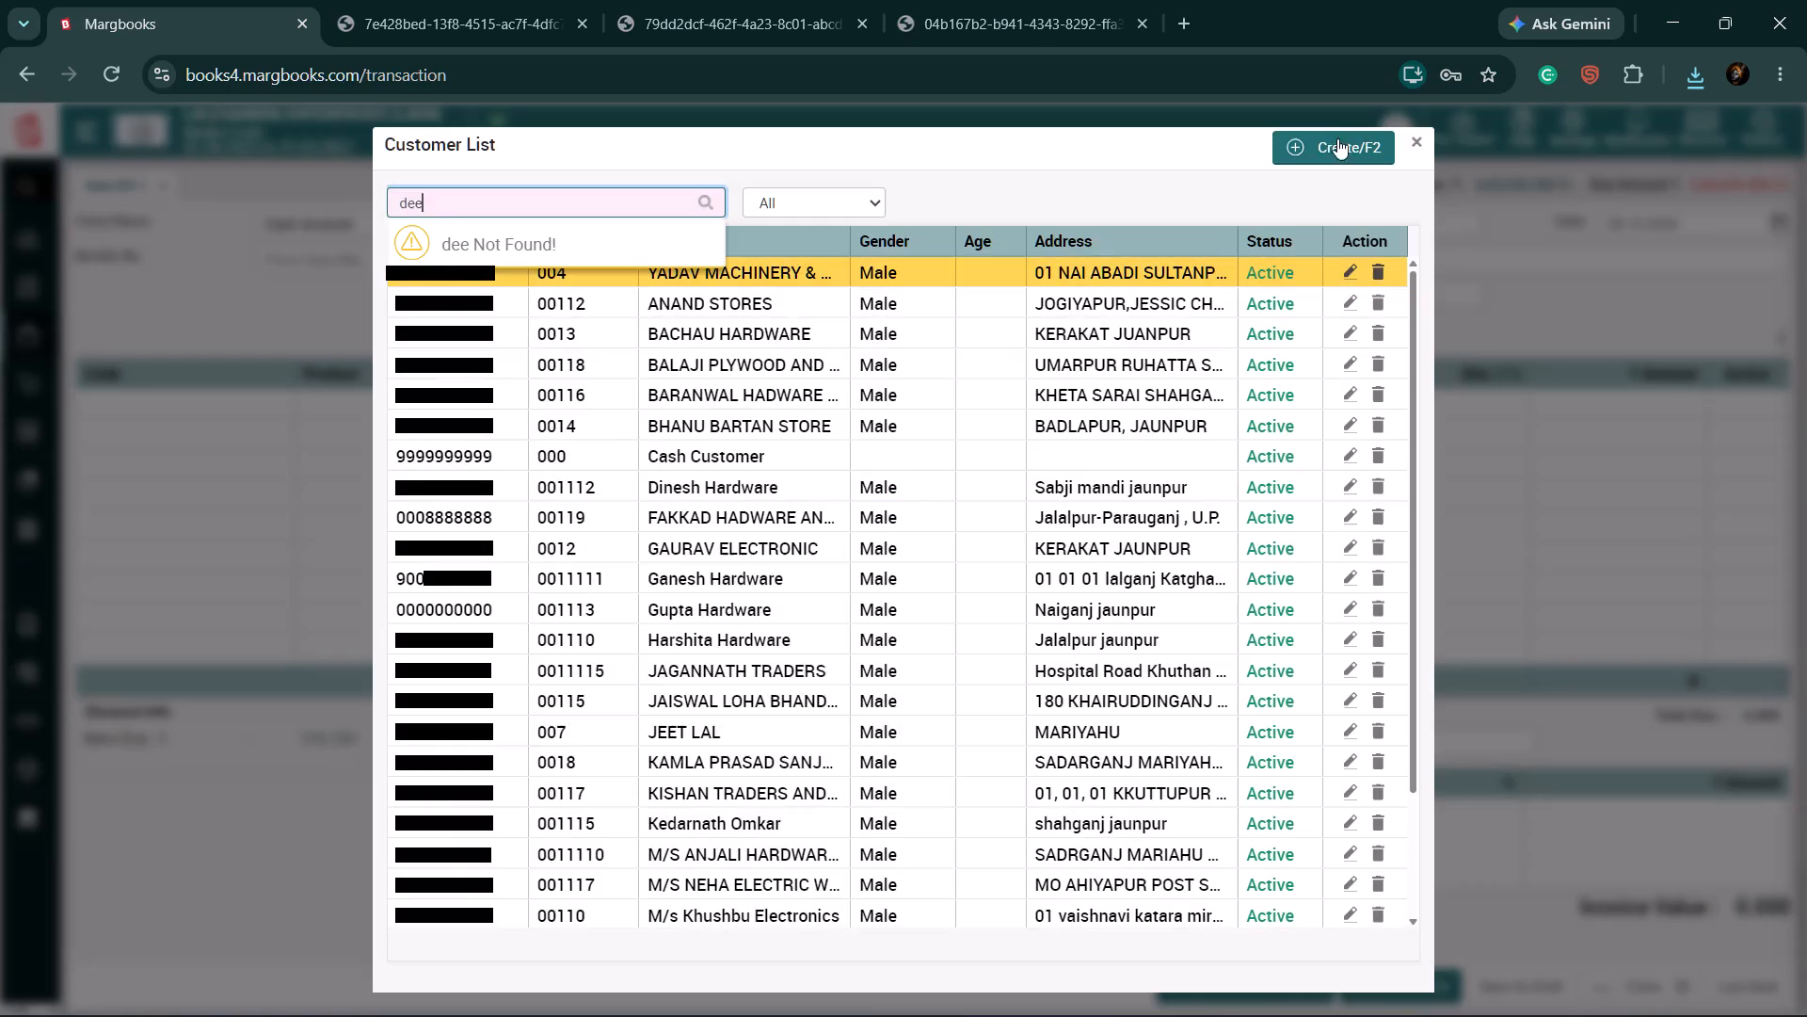
key(BackSpace)
text(di)
key(p)
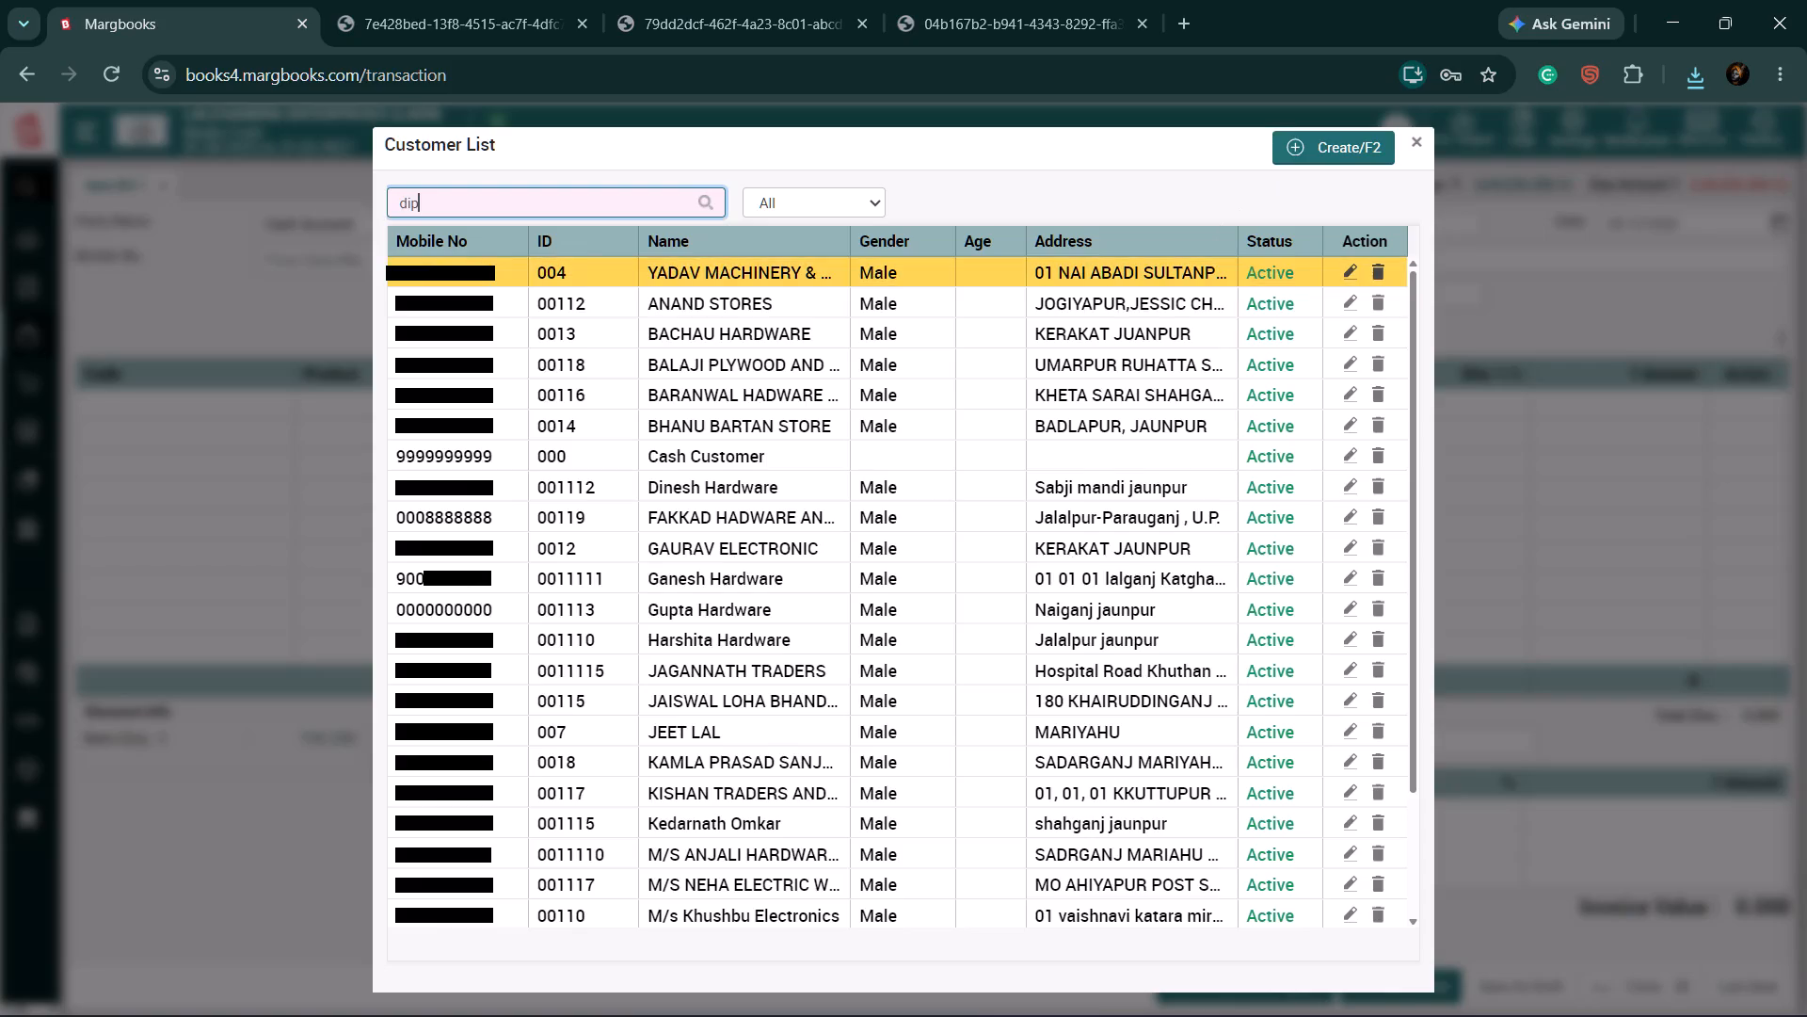
Start a new customer record with the copied mobile number and the name Deepesh Enterprises.
click(1354, 148)
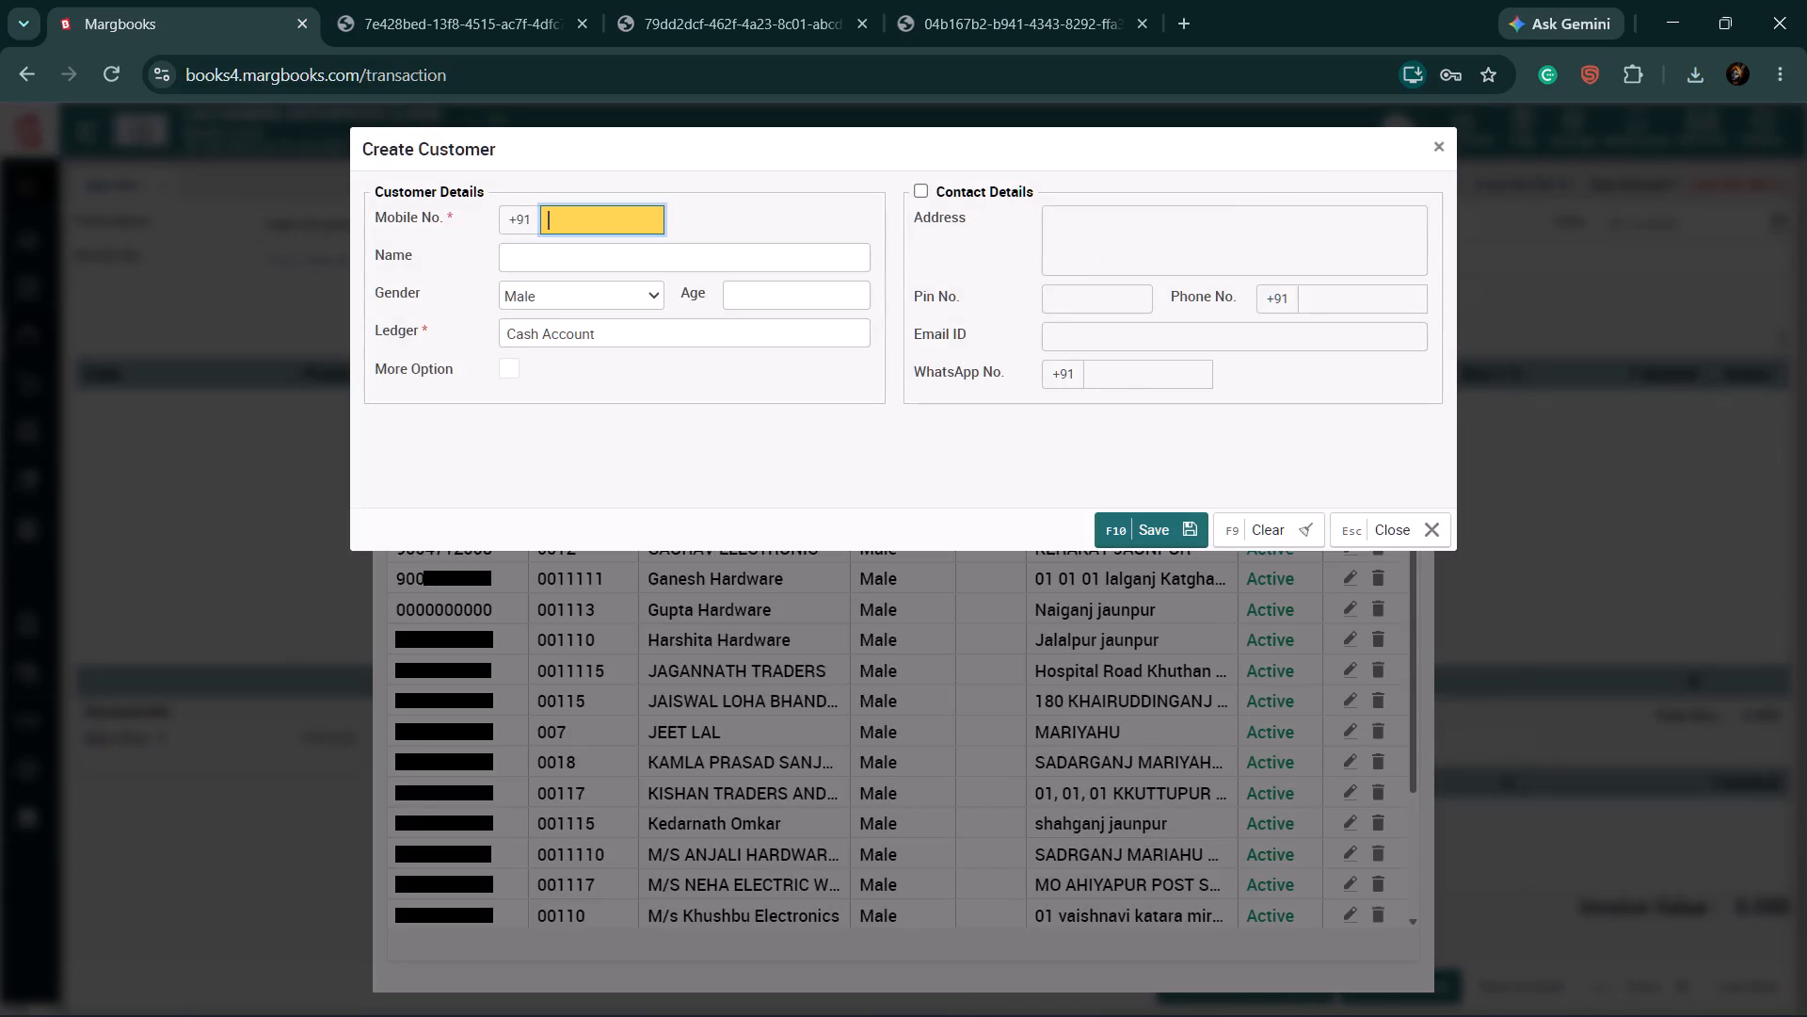
key(ctrl+v)
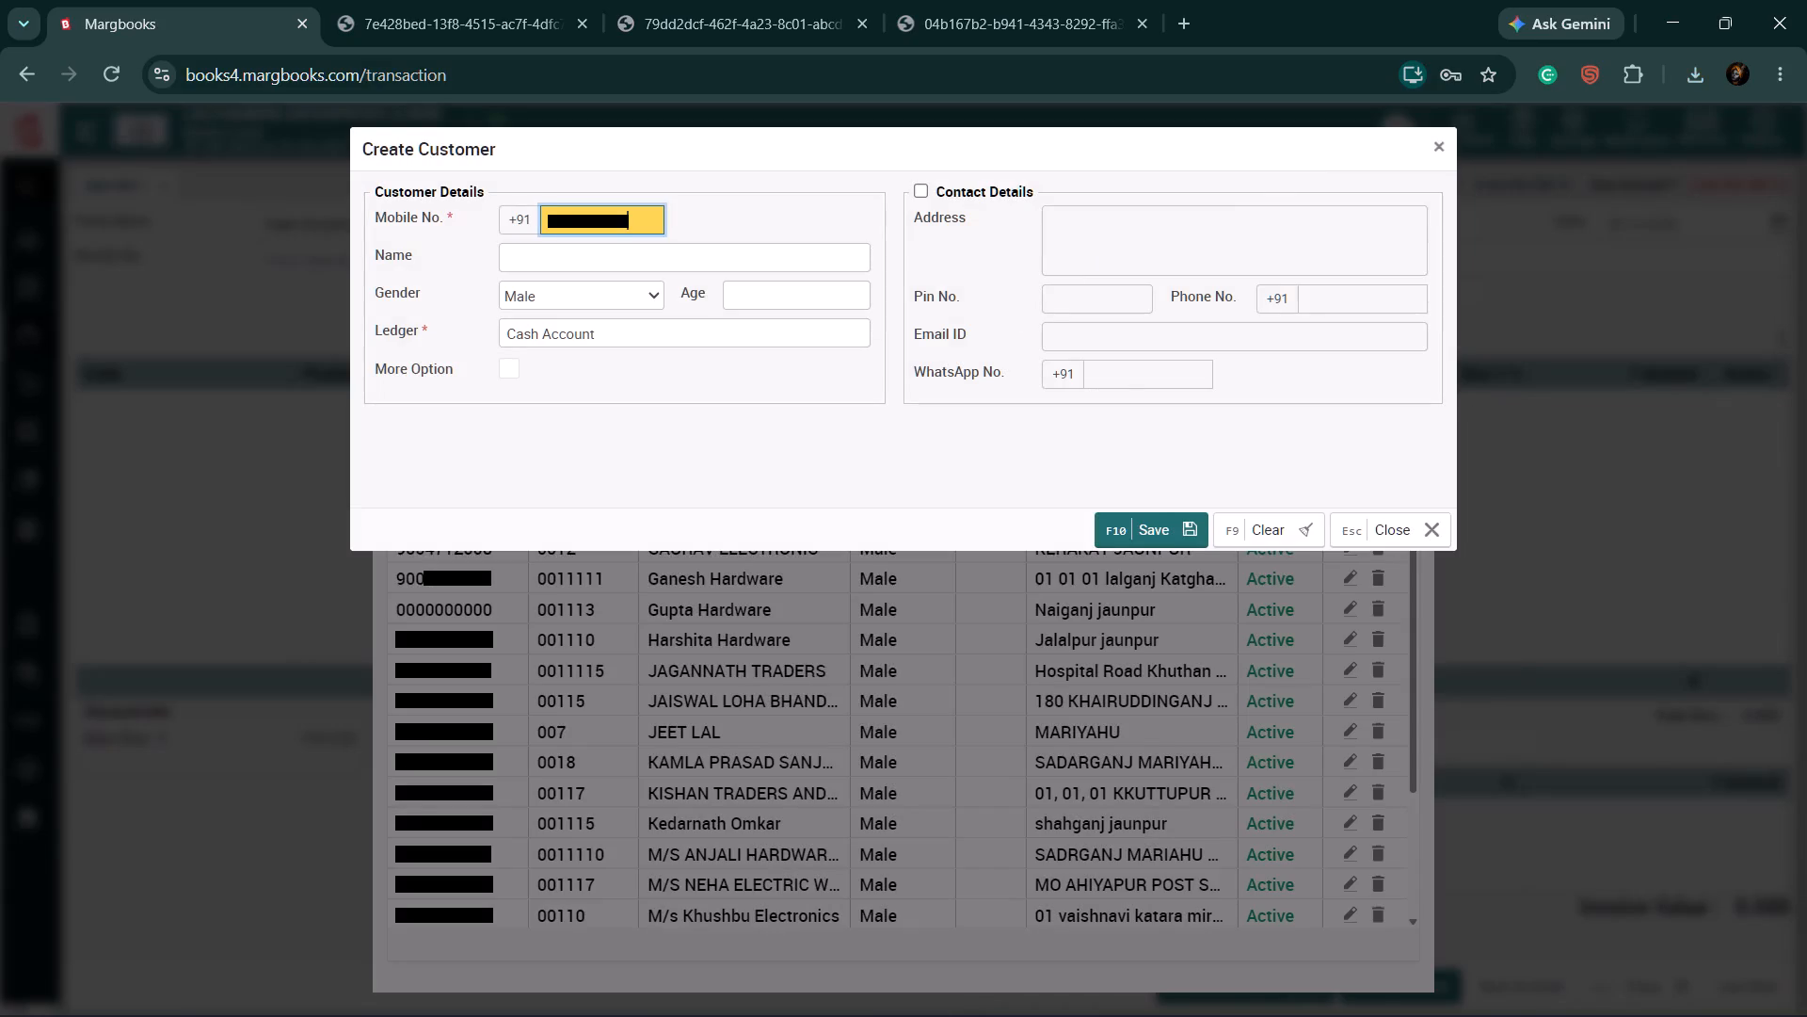
click(622, 262)
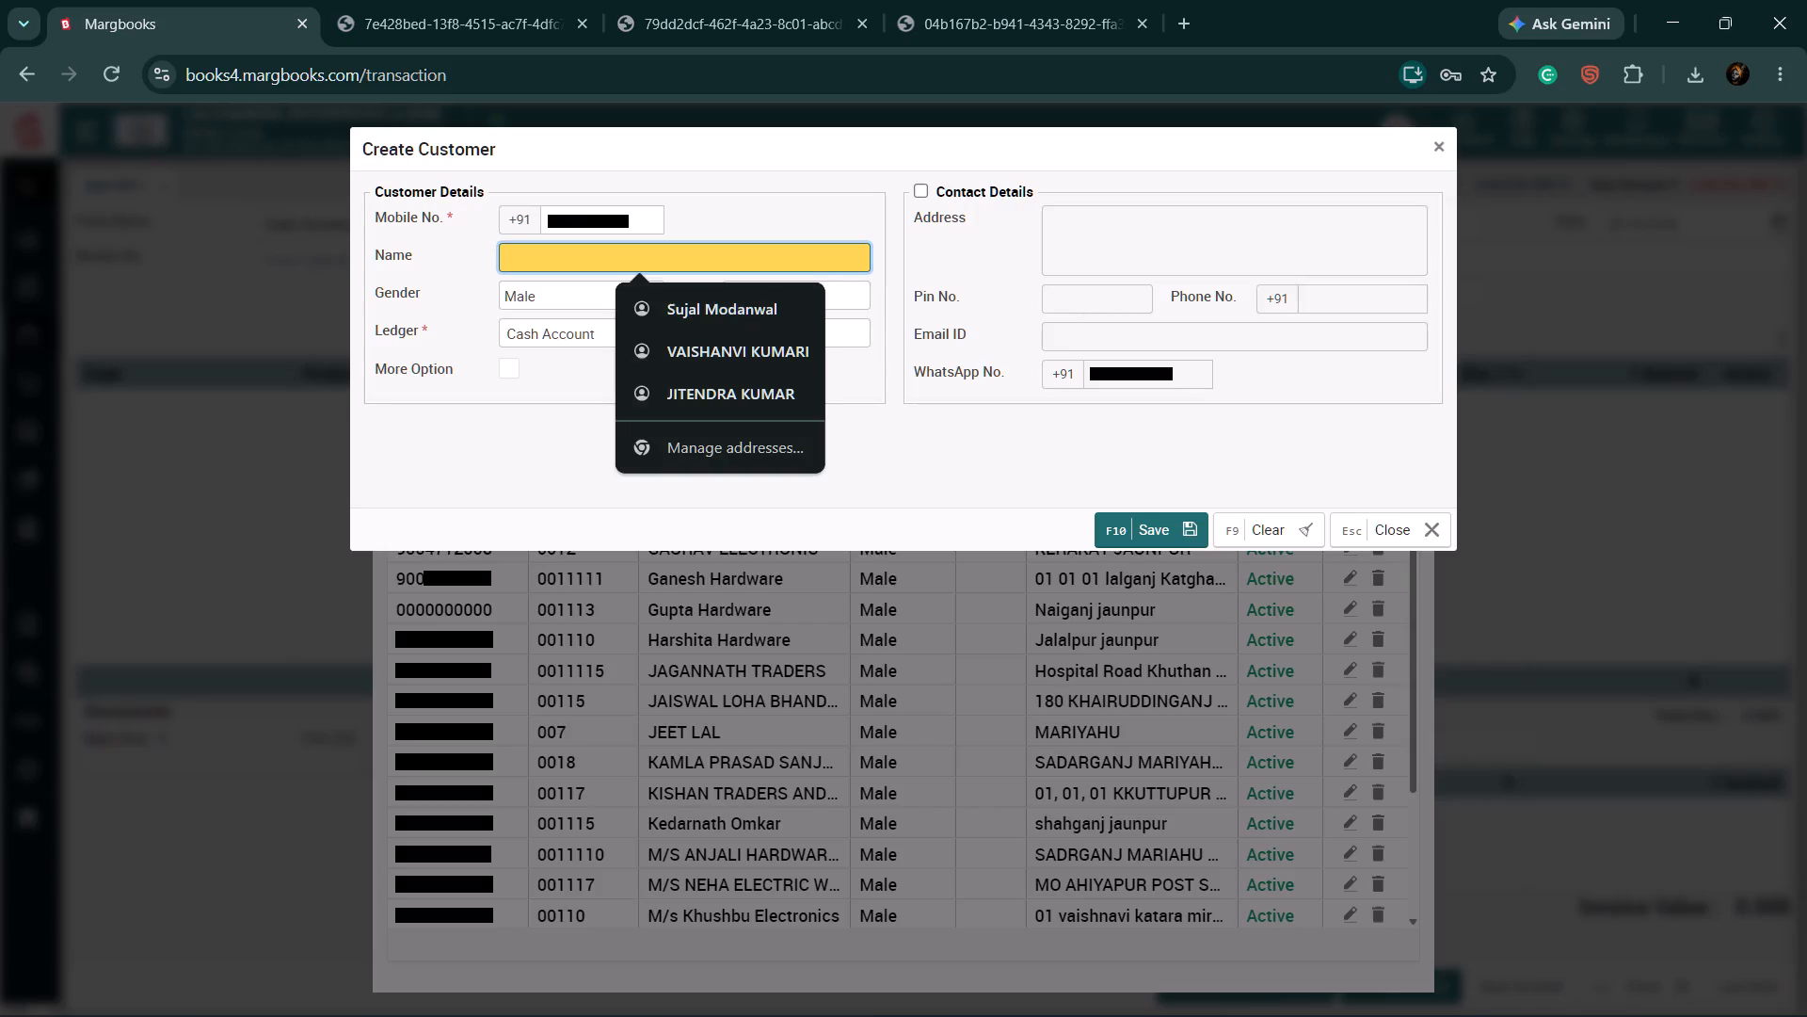
text(deepesh)
key(space)
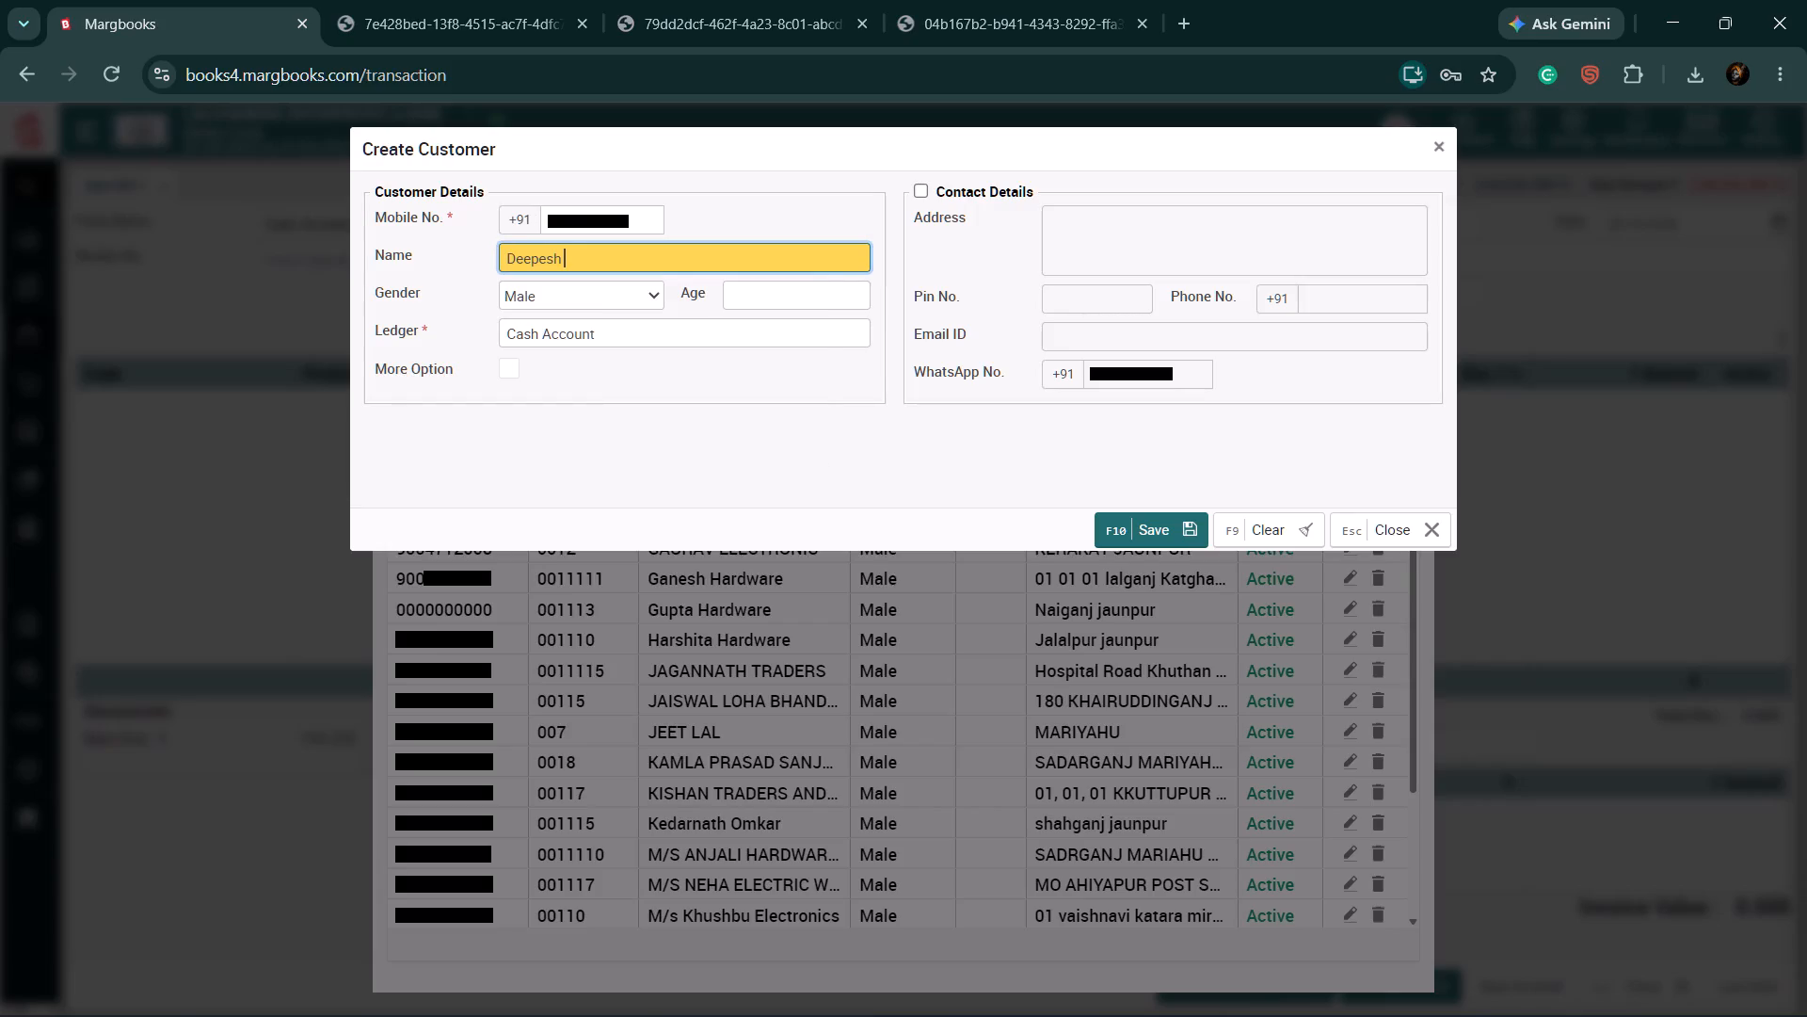
text(enterprise)
key(s)
click(918, 190)
click(1114, 230)
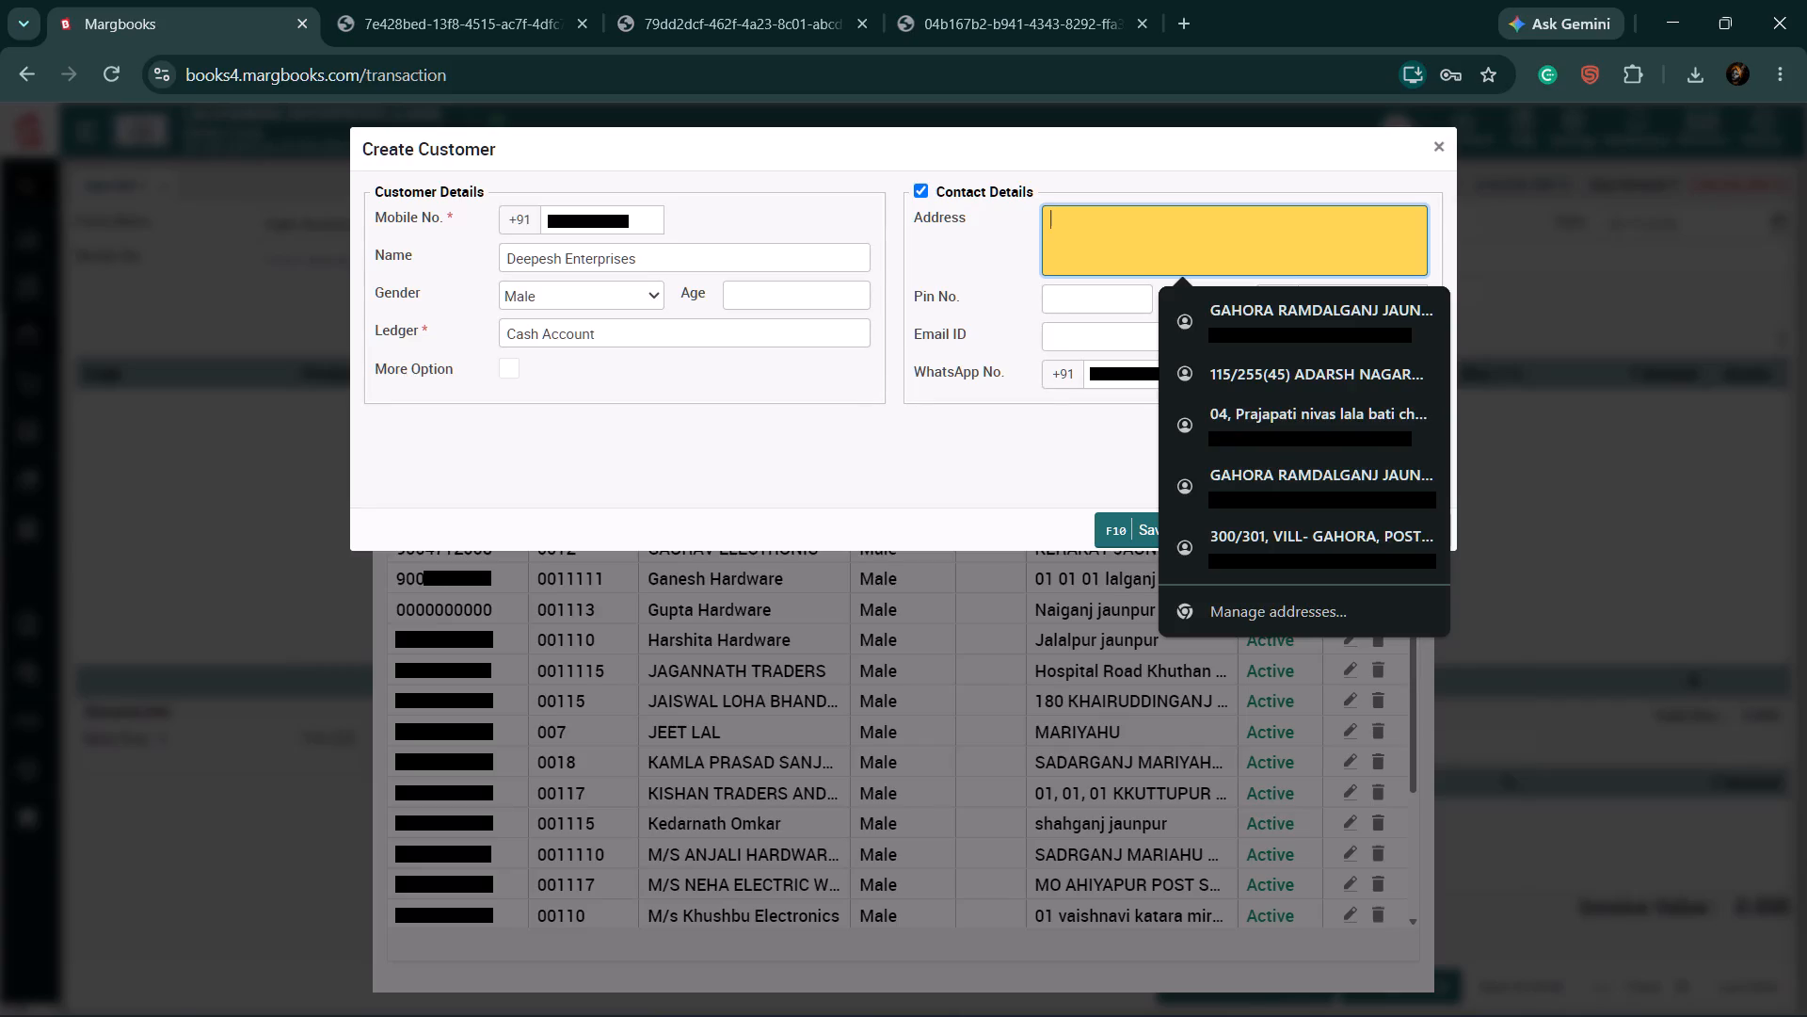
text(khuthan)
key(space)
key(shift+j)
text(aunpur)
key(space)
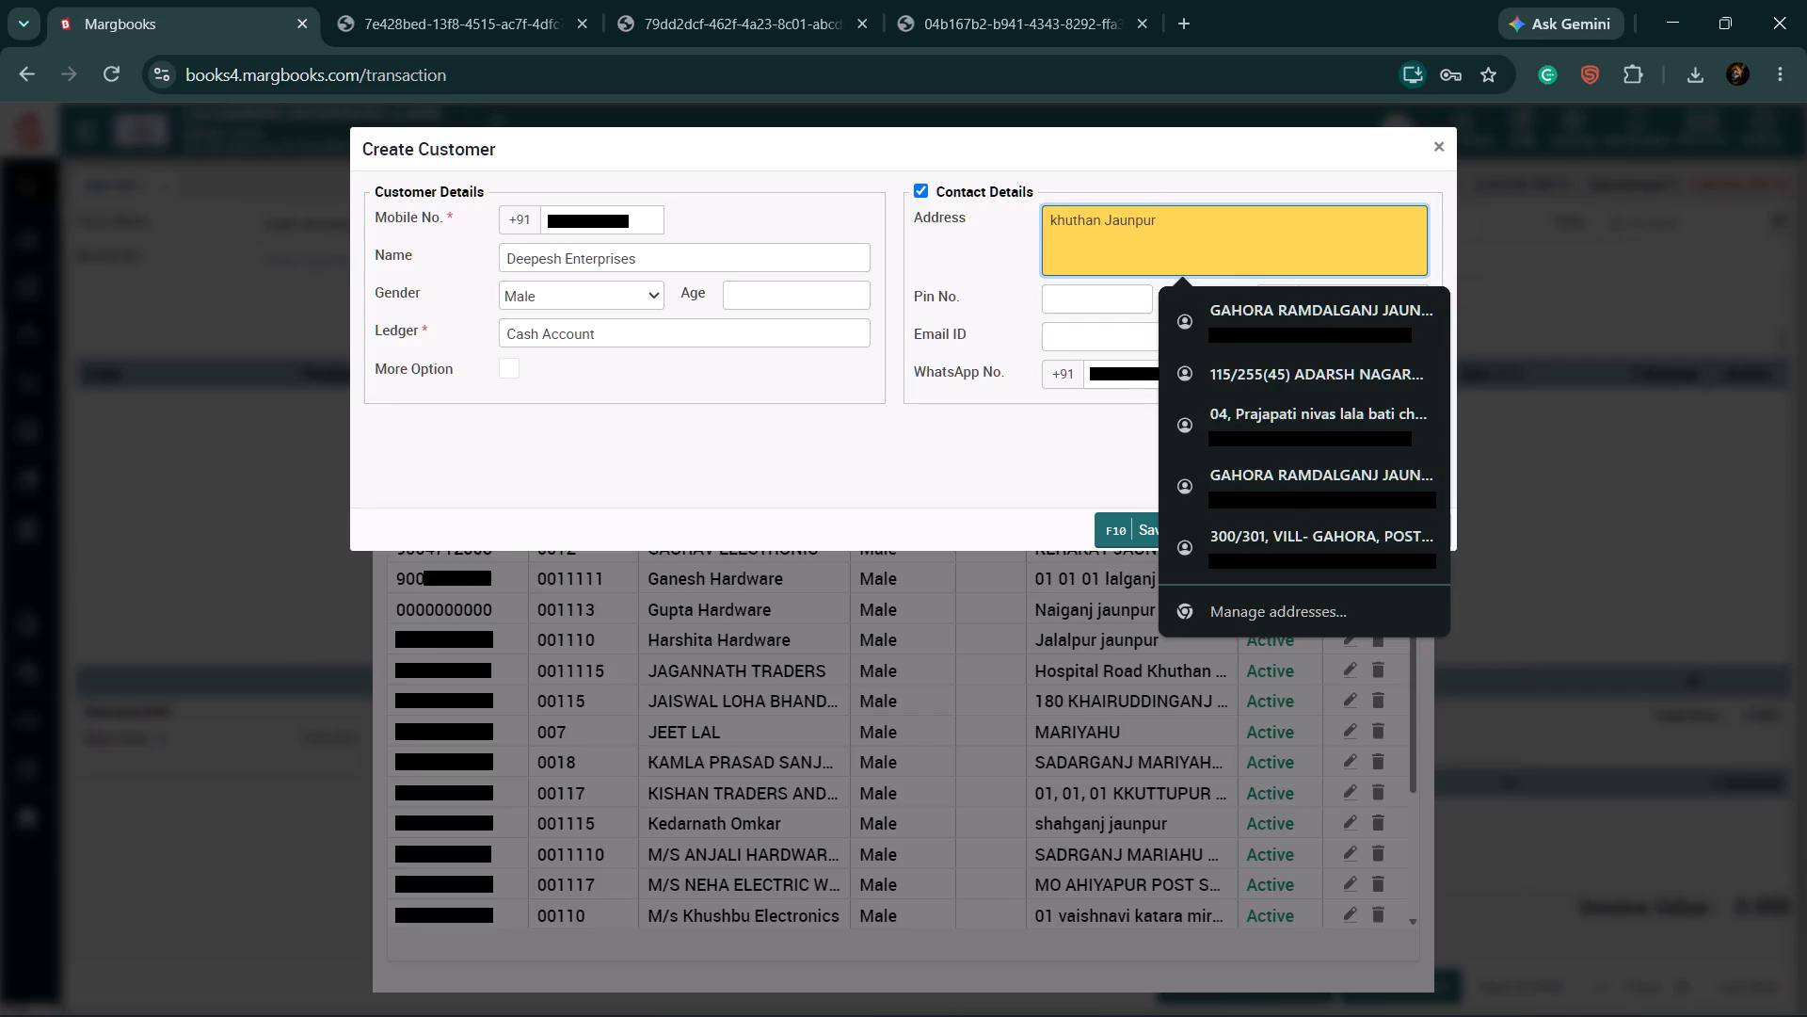
click(1097, 334)
click(856, 422)
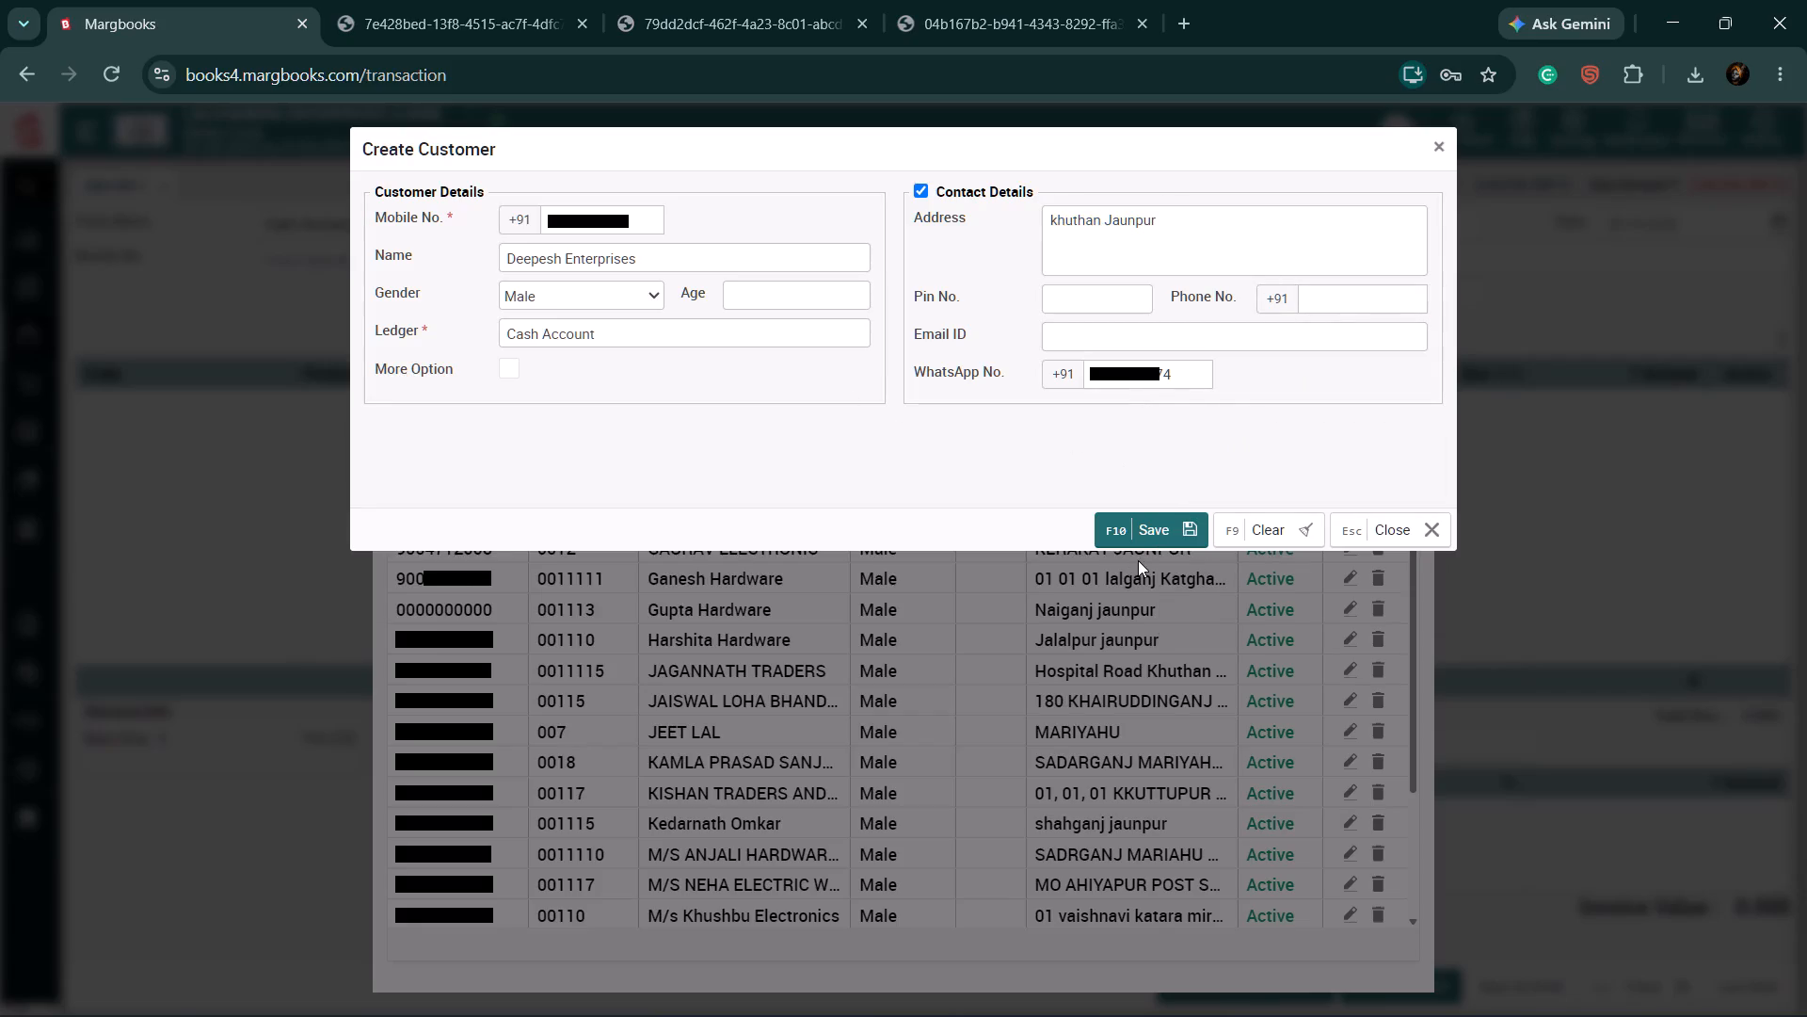
click(1155, 526)
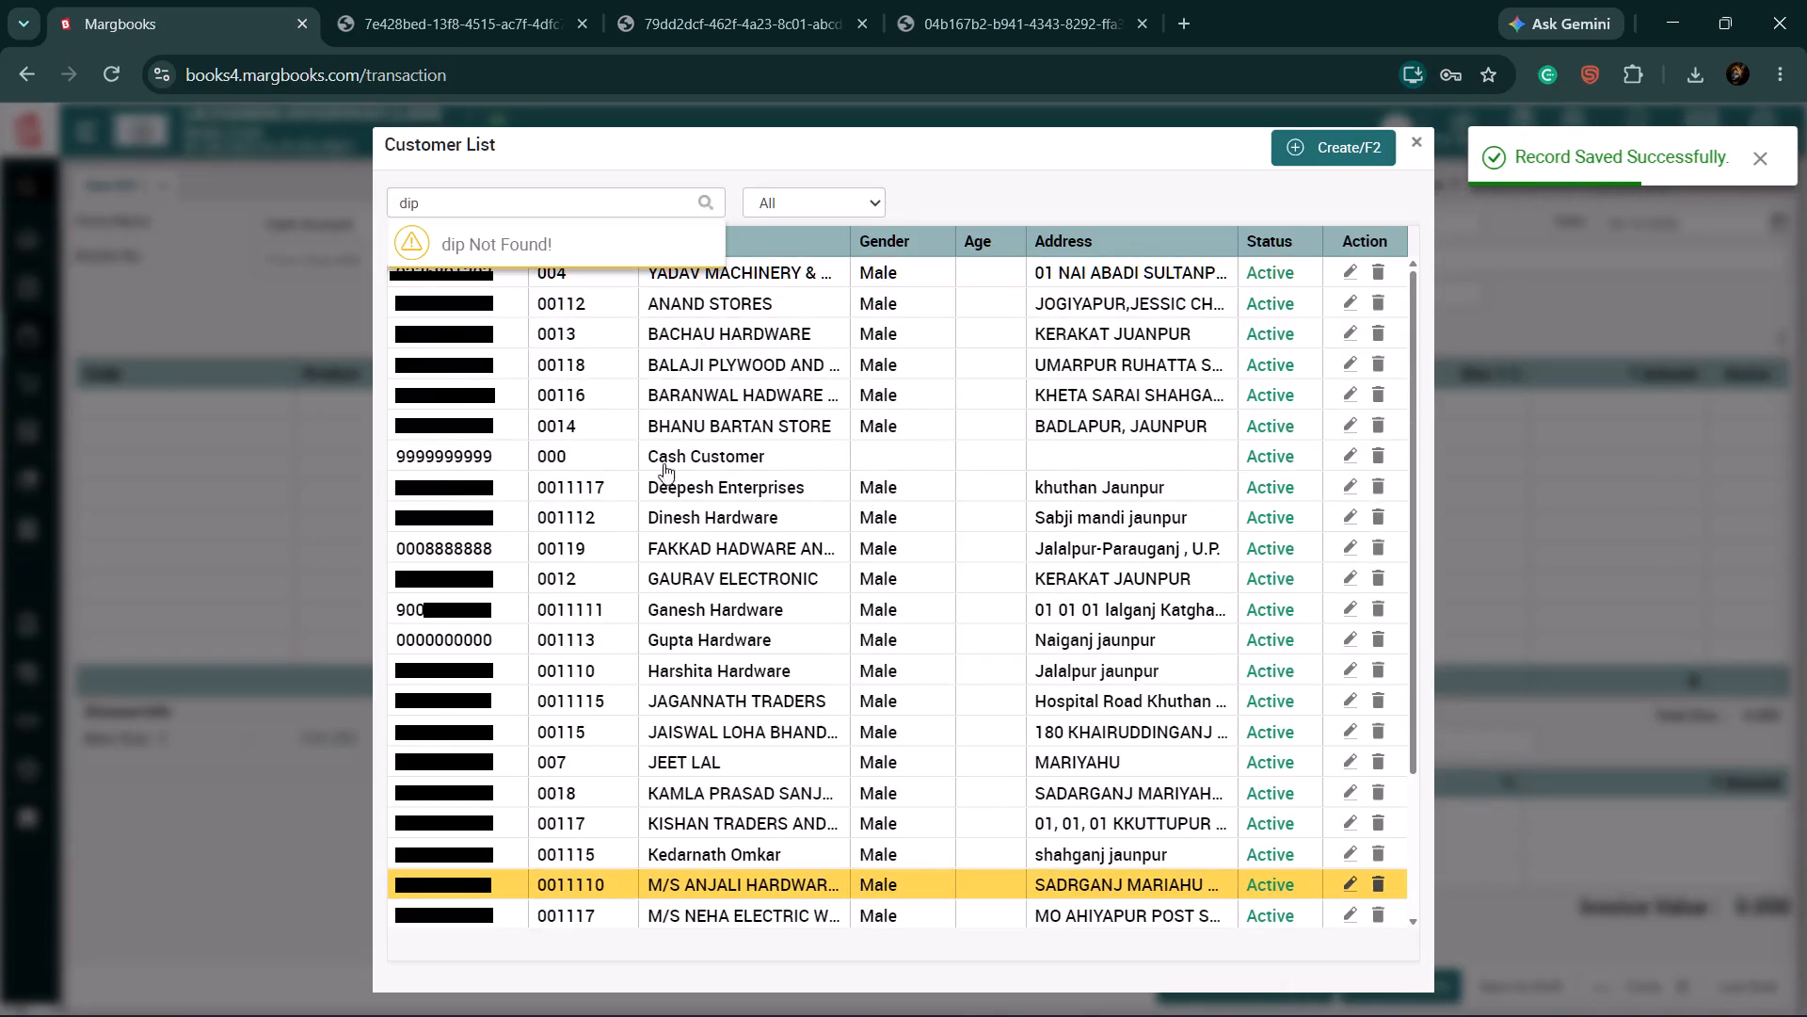
Search the customer list for "deep" and choose Deepesh Enterprises as the customer on bill 0000147.
key(BackSpace)
text(deep)
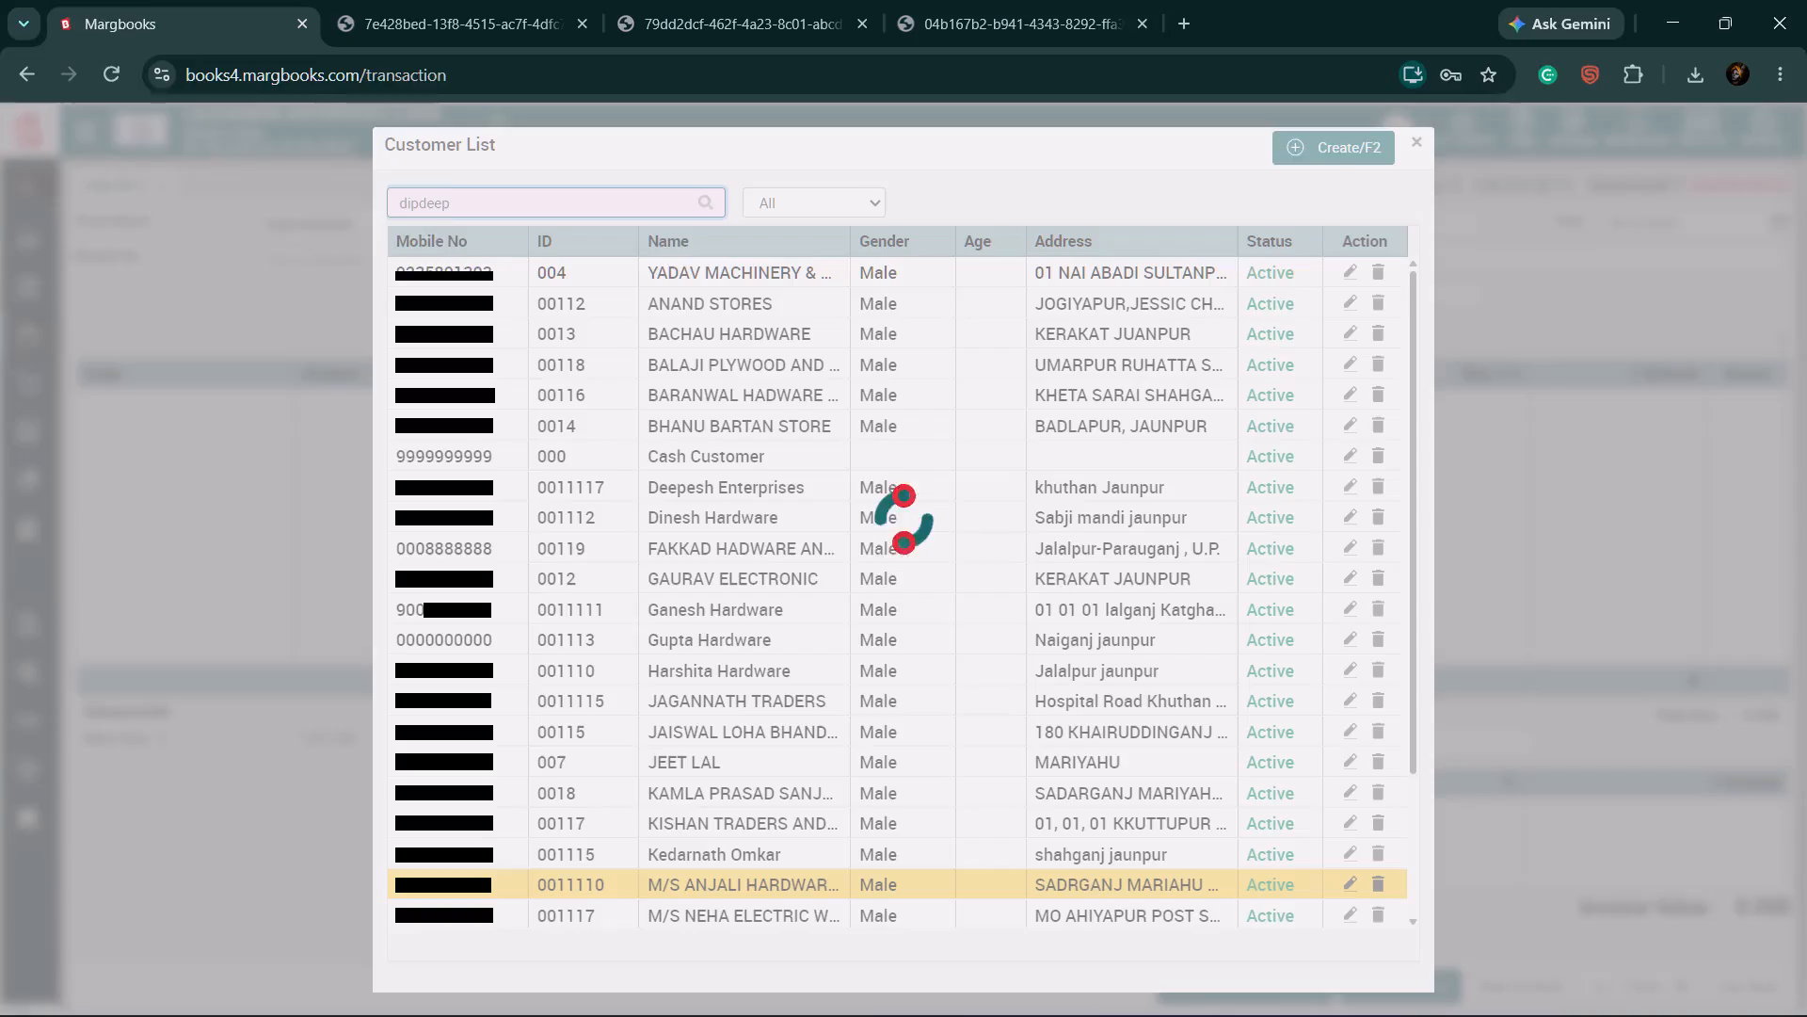
key(BackSpace)
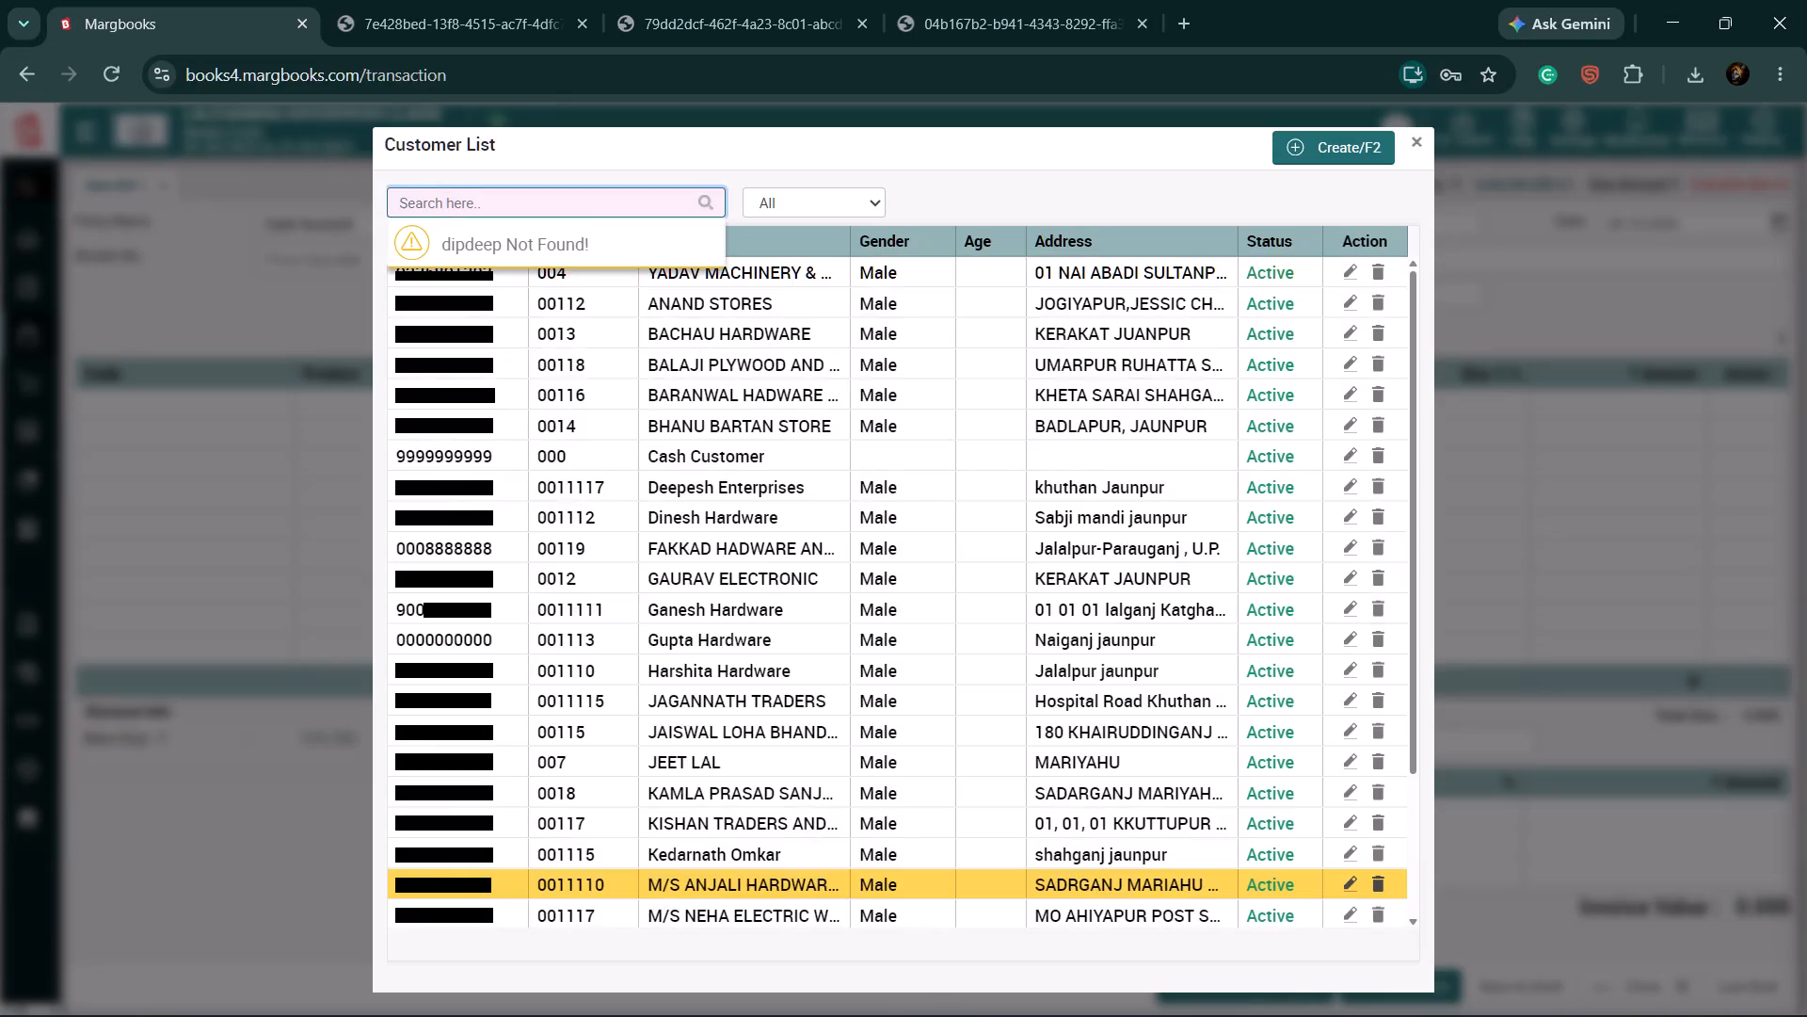
text(dee)
key(p)
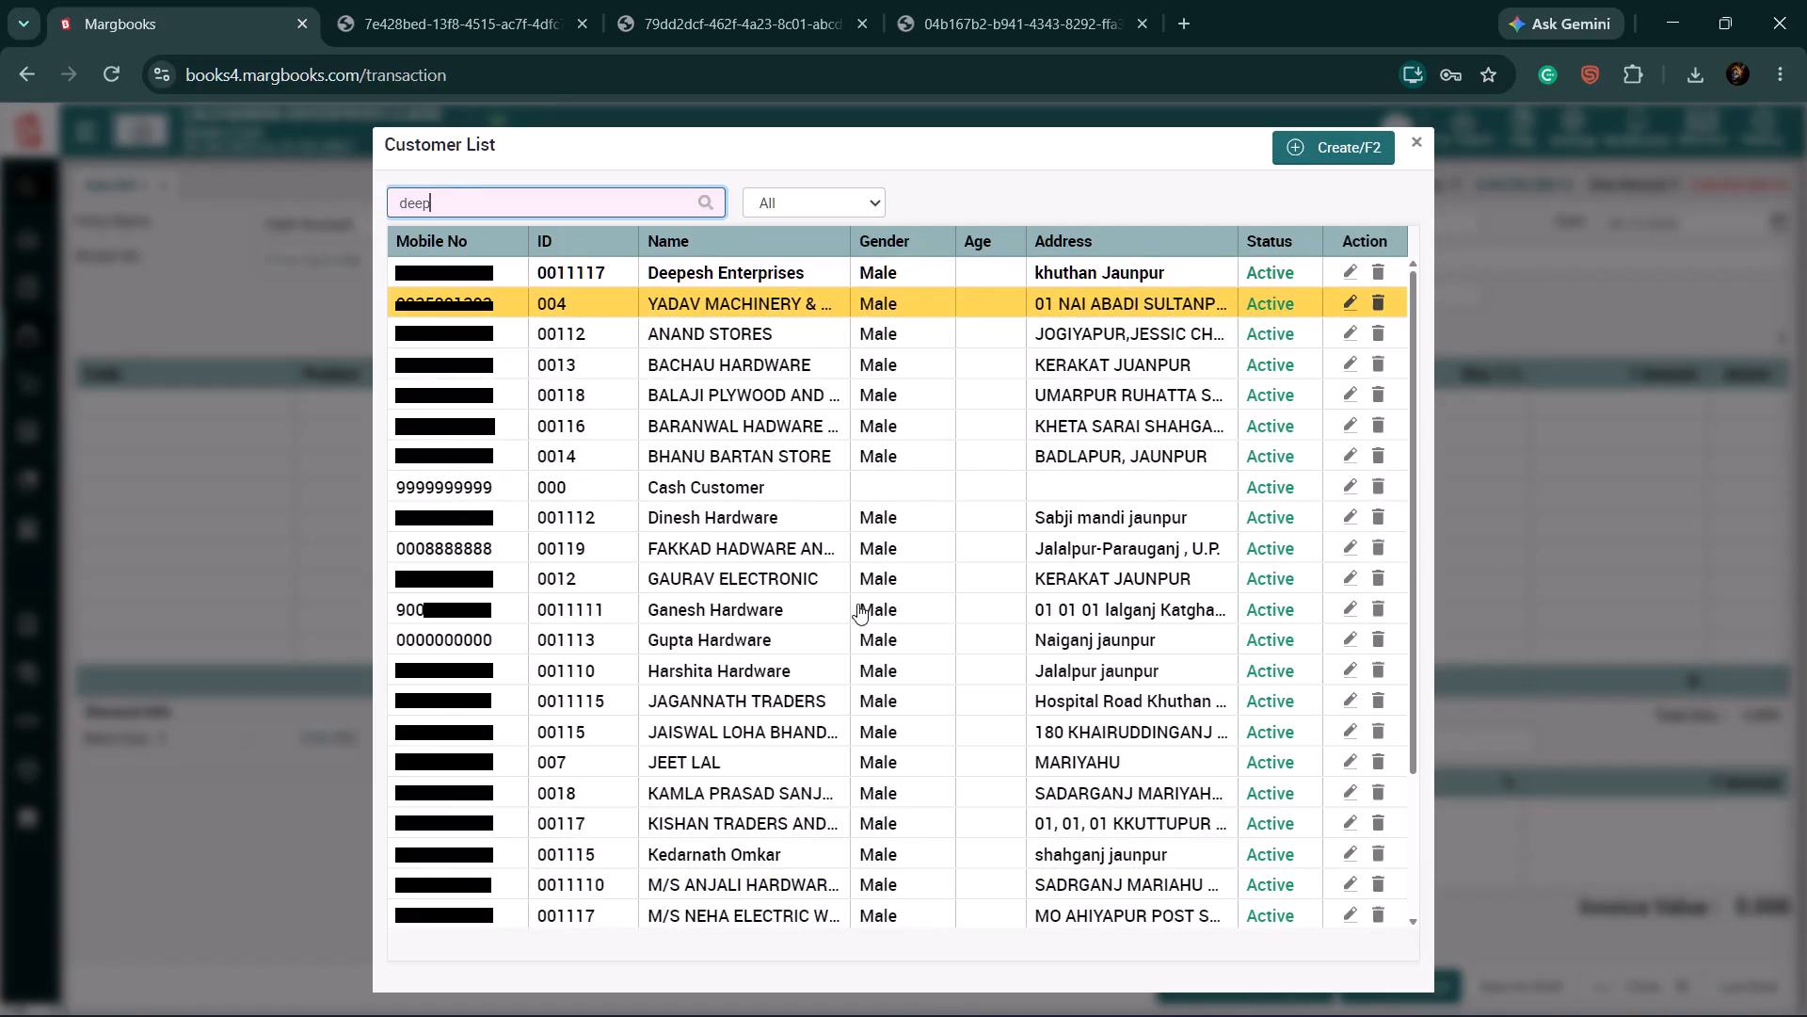
click(785, 268)
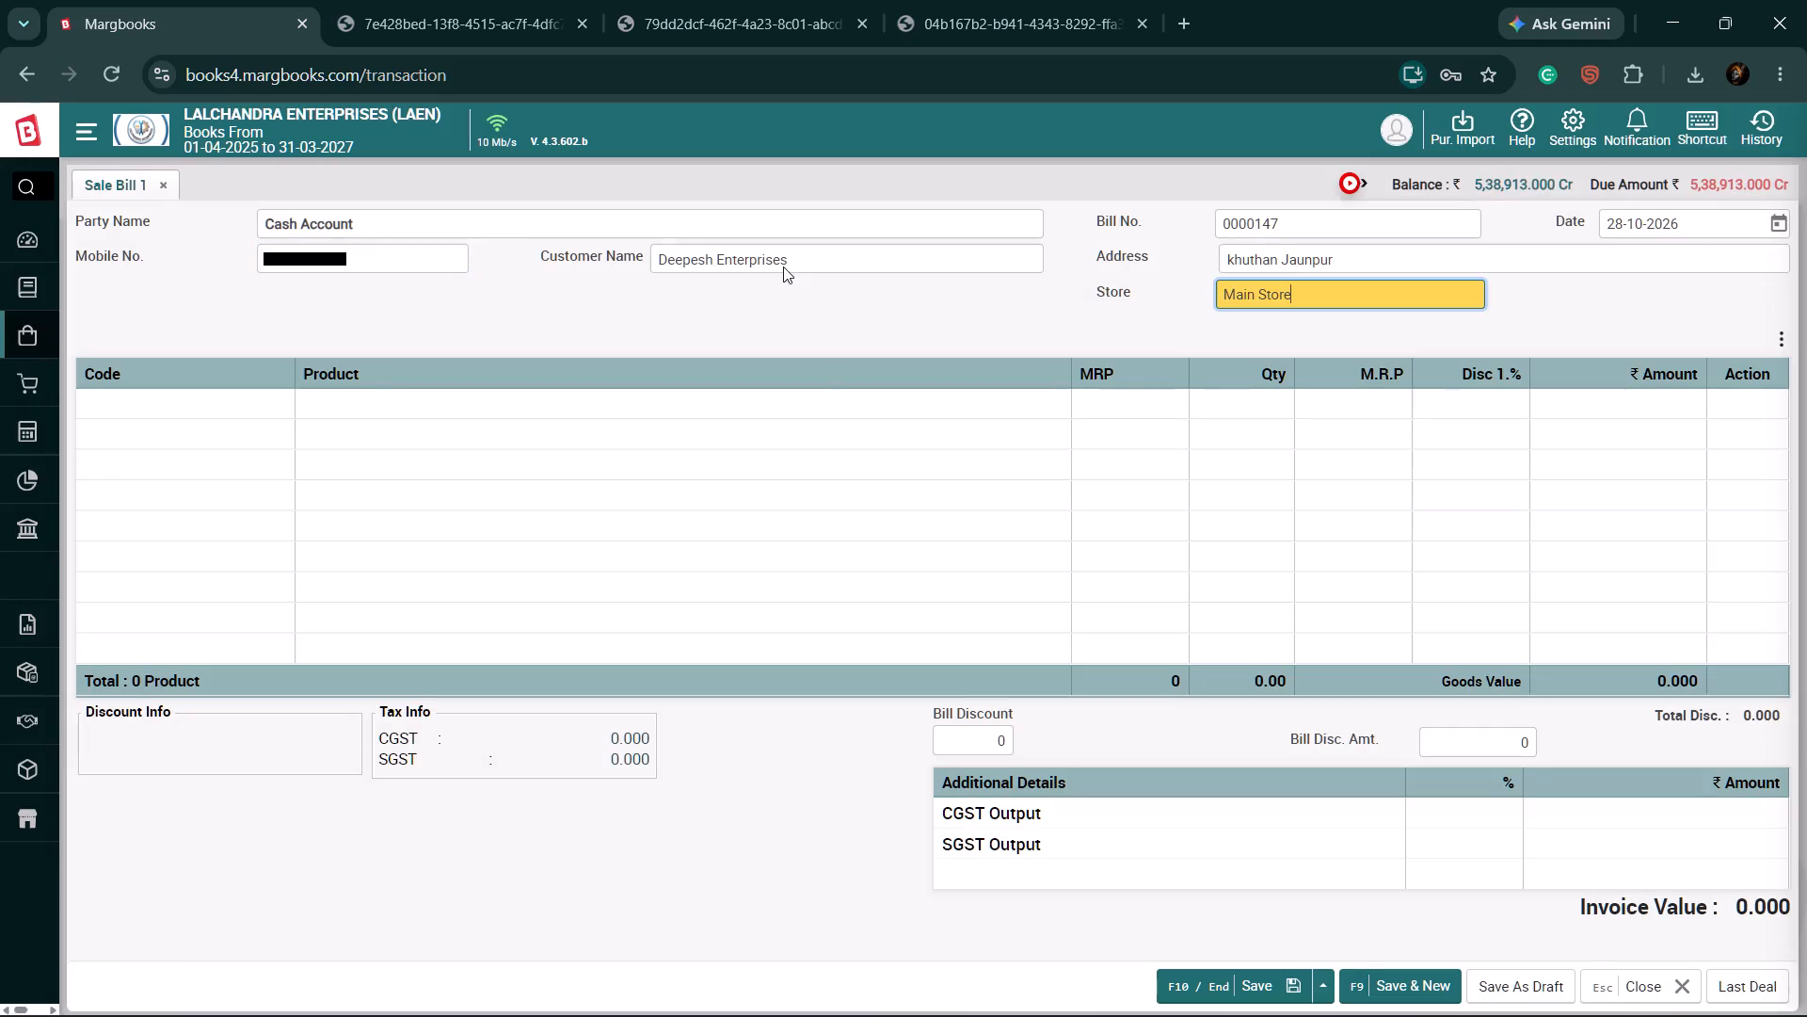
Add LINK ROUND 65-NL to the bill with quantity 20, the default rate and a 37% discount.
click(704, 401)
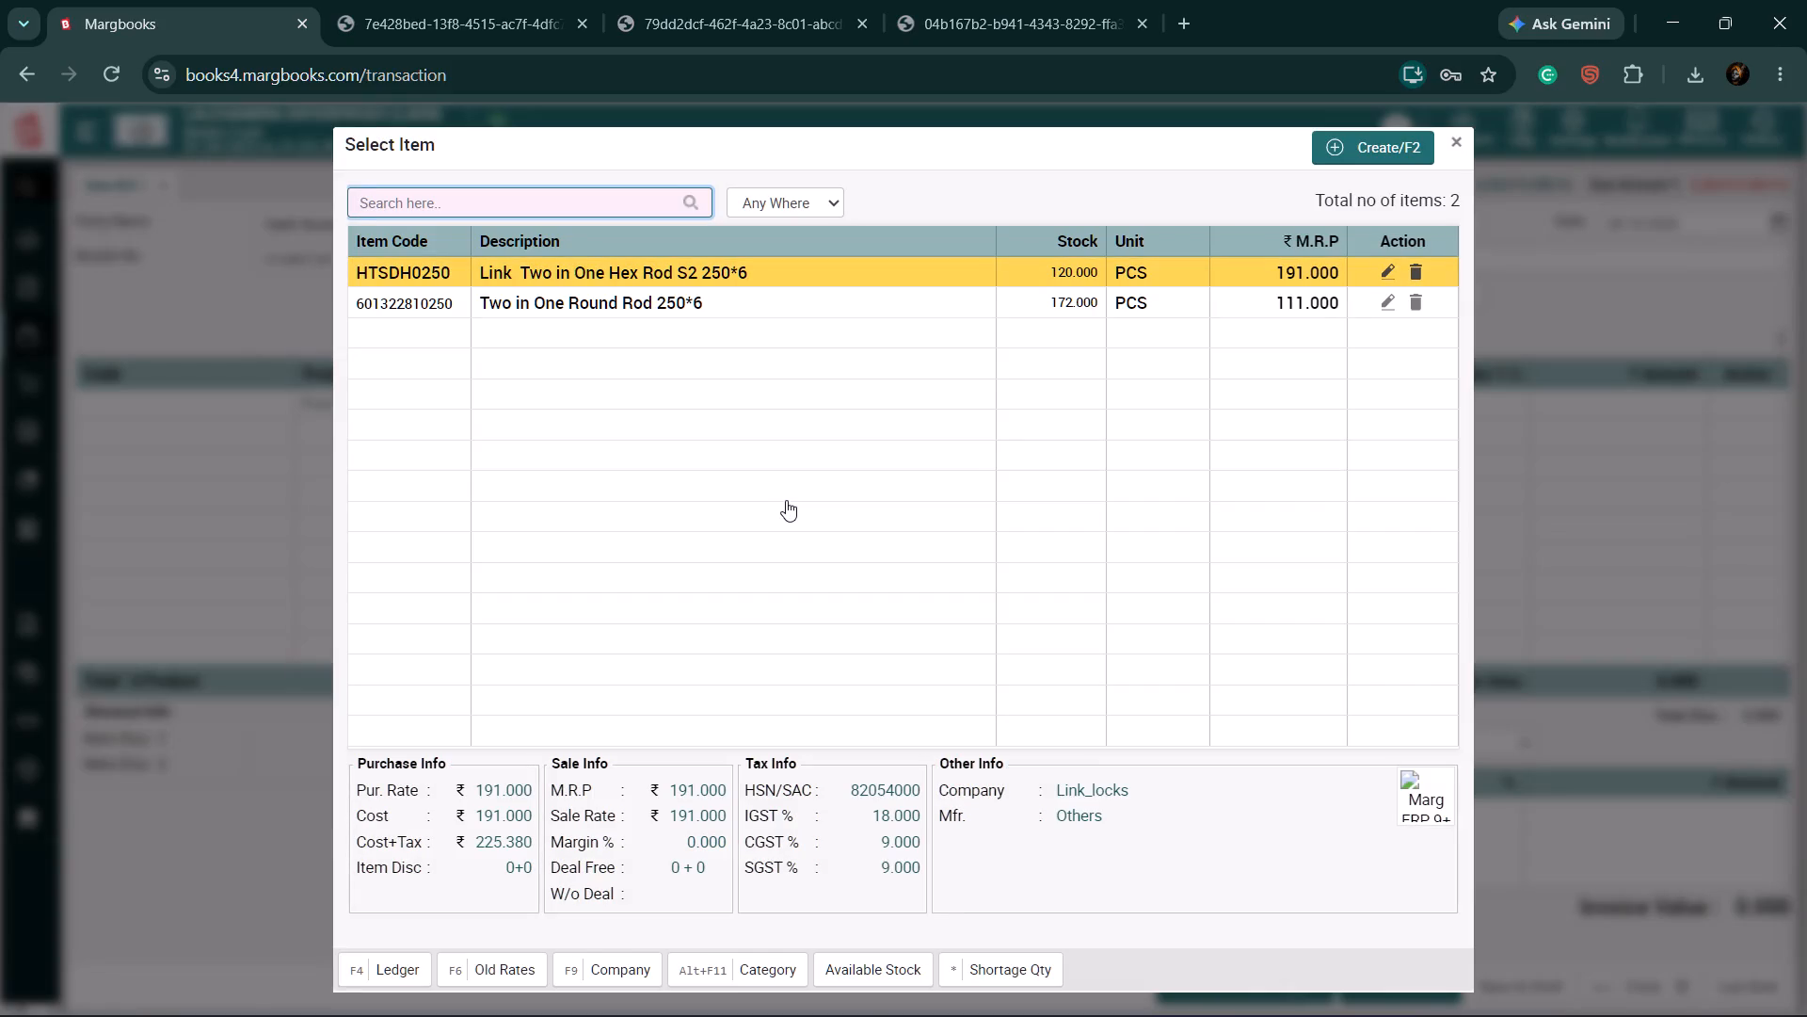
text(65 nl)
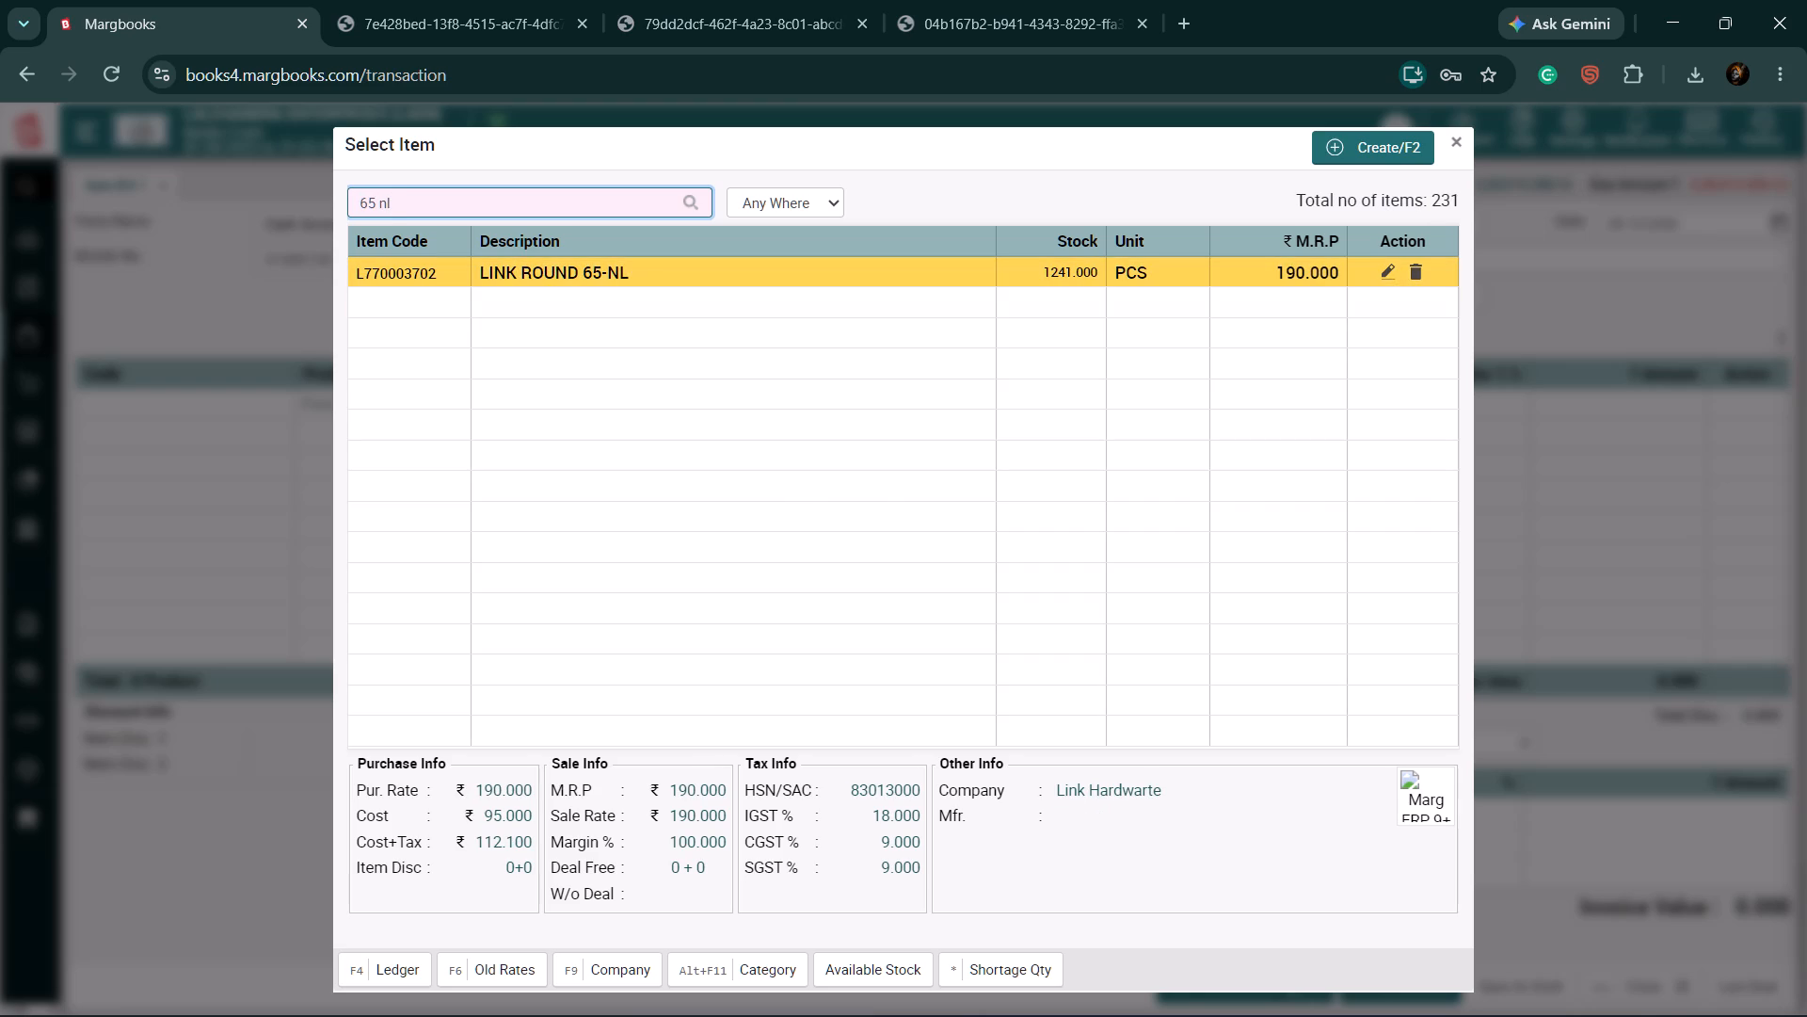
key(Return)
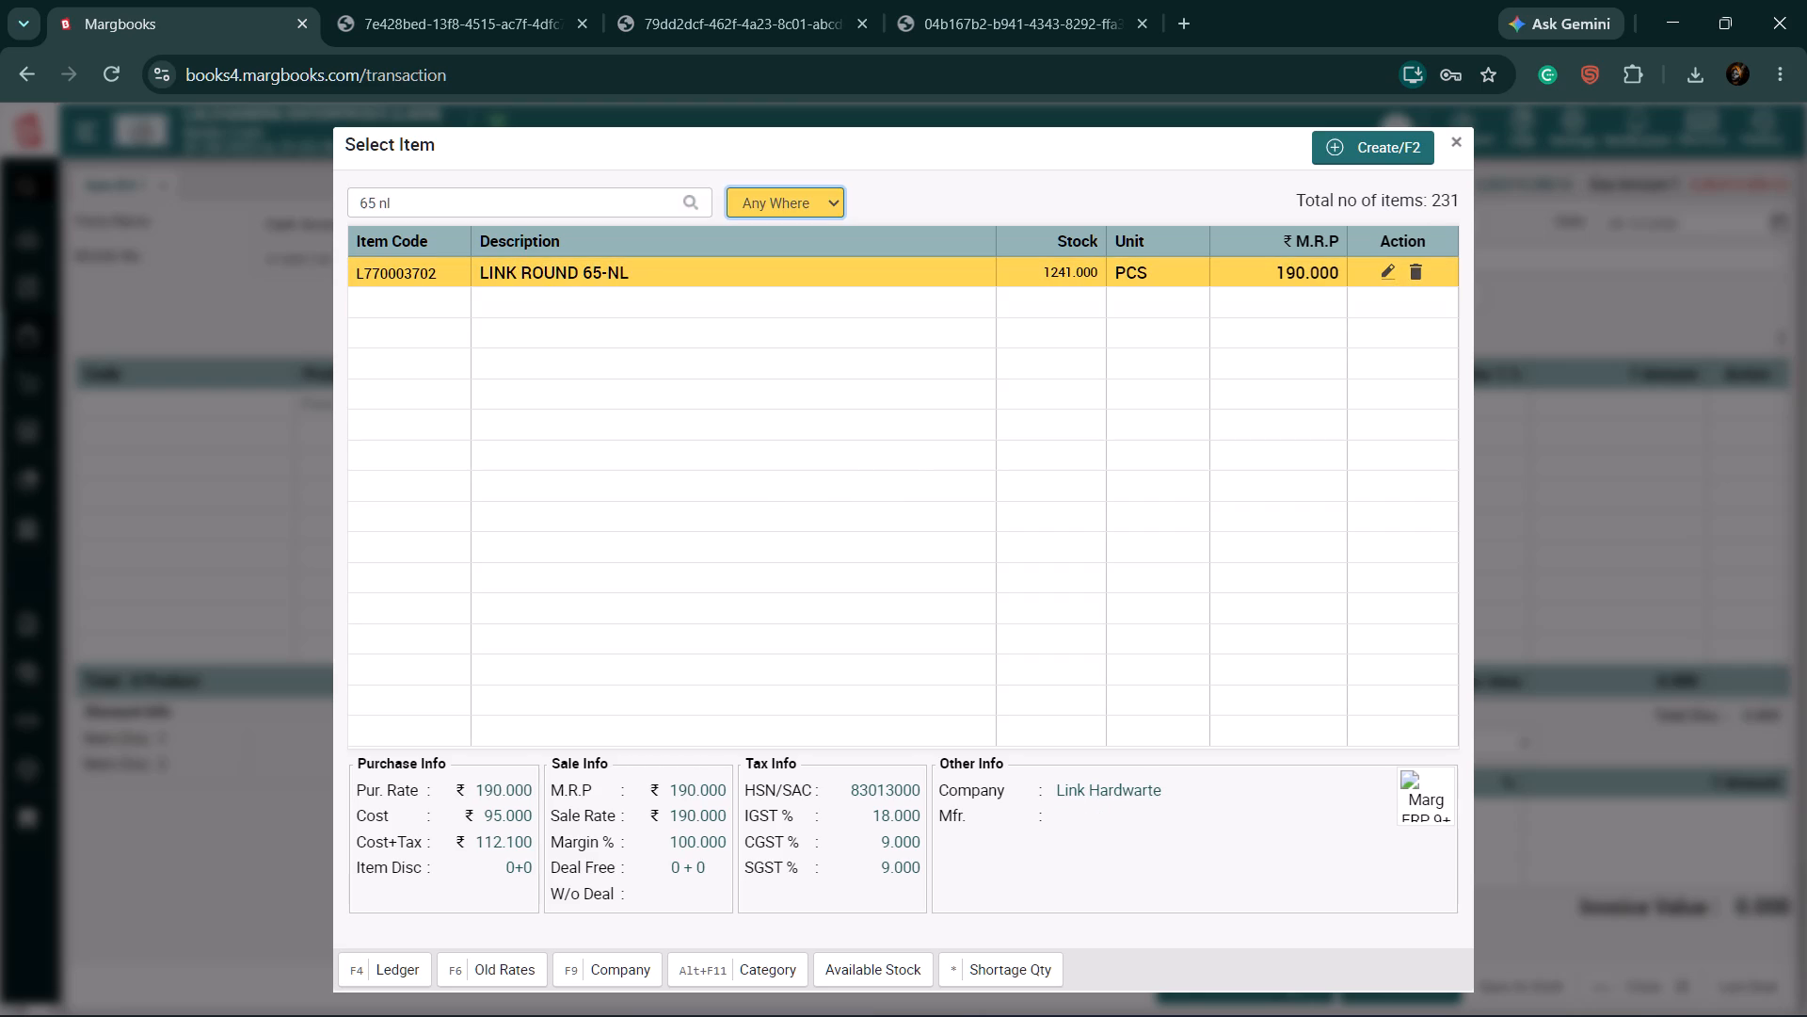
text(20)
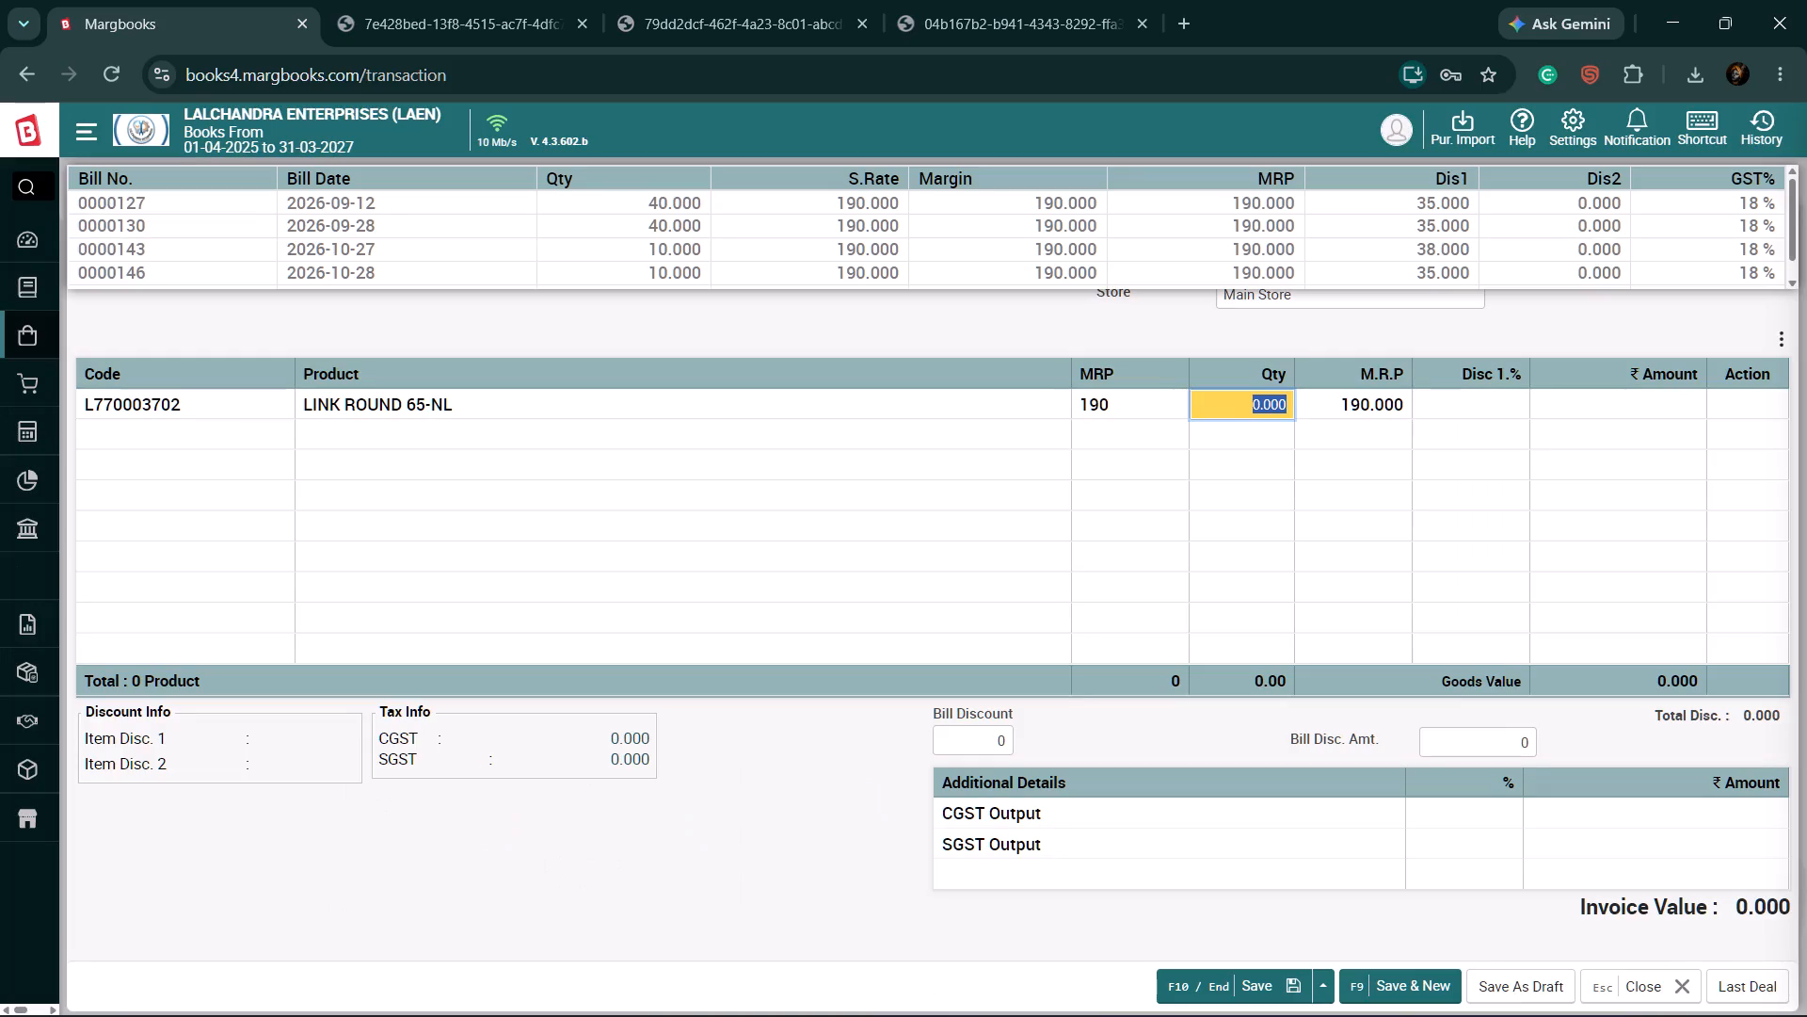
key(Return)
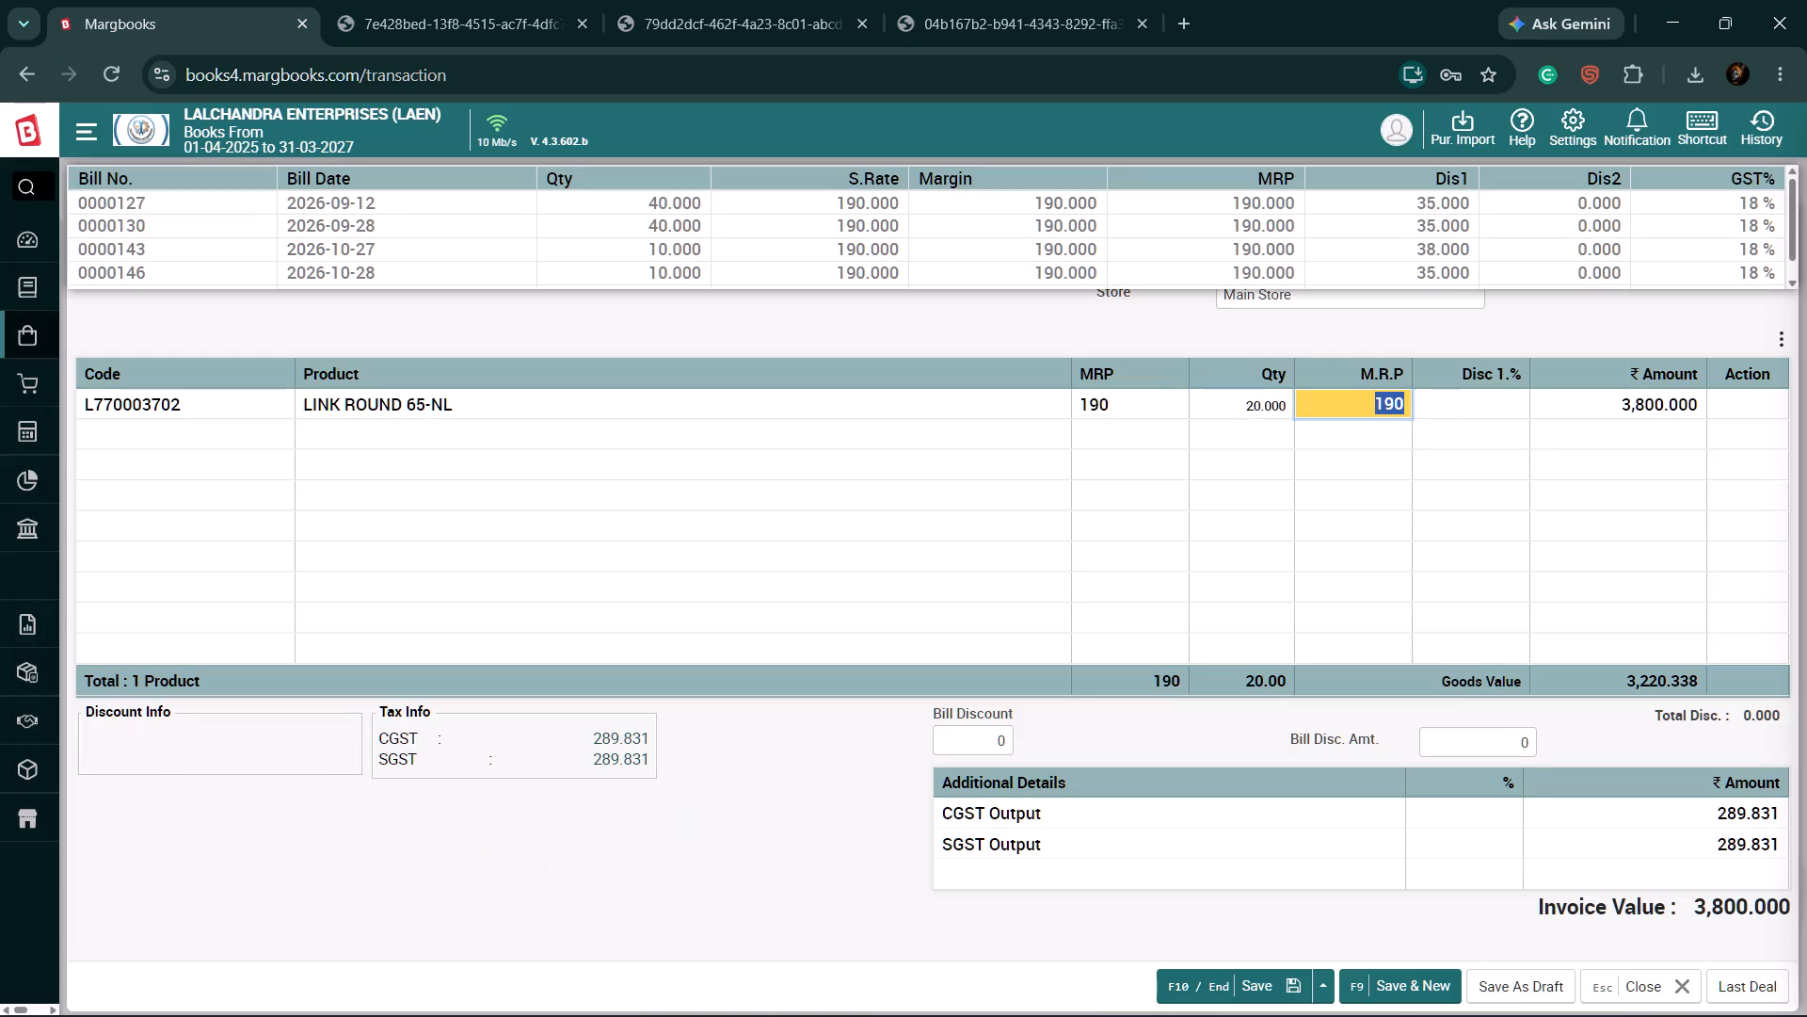
key(Return)
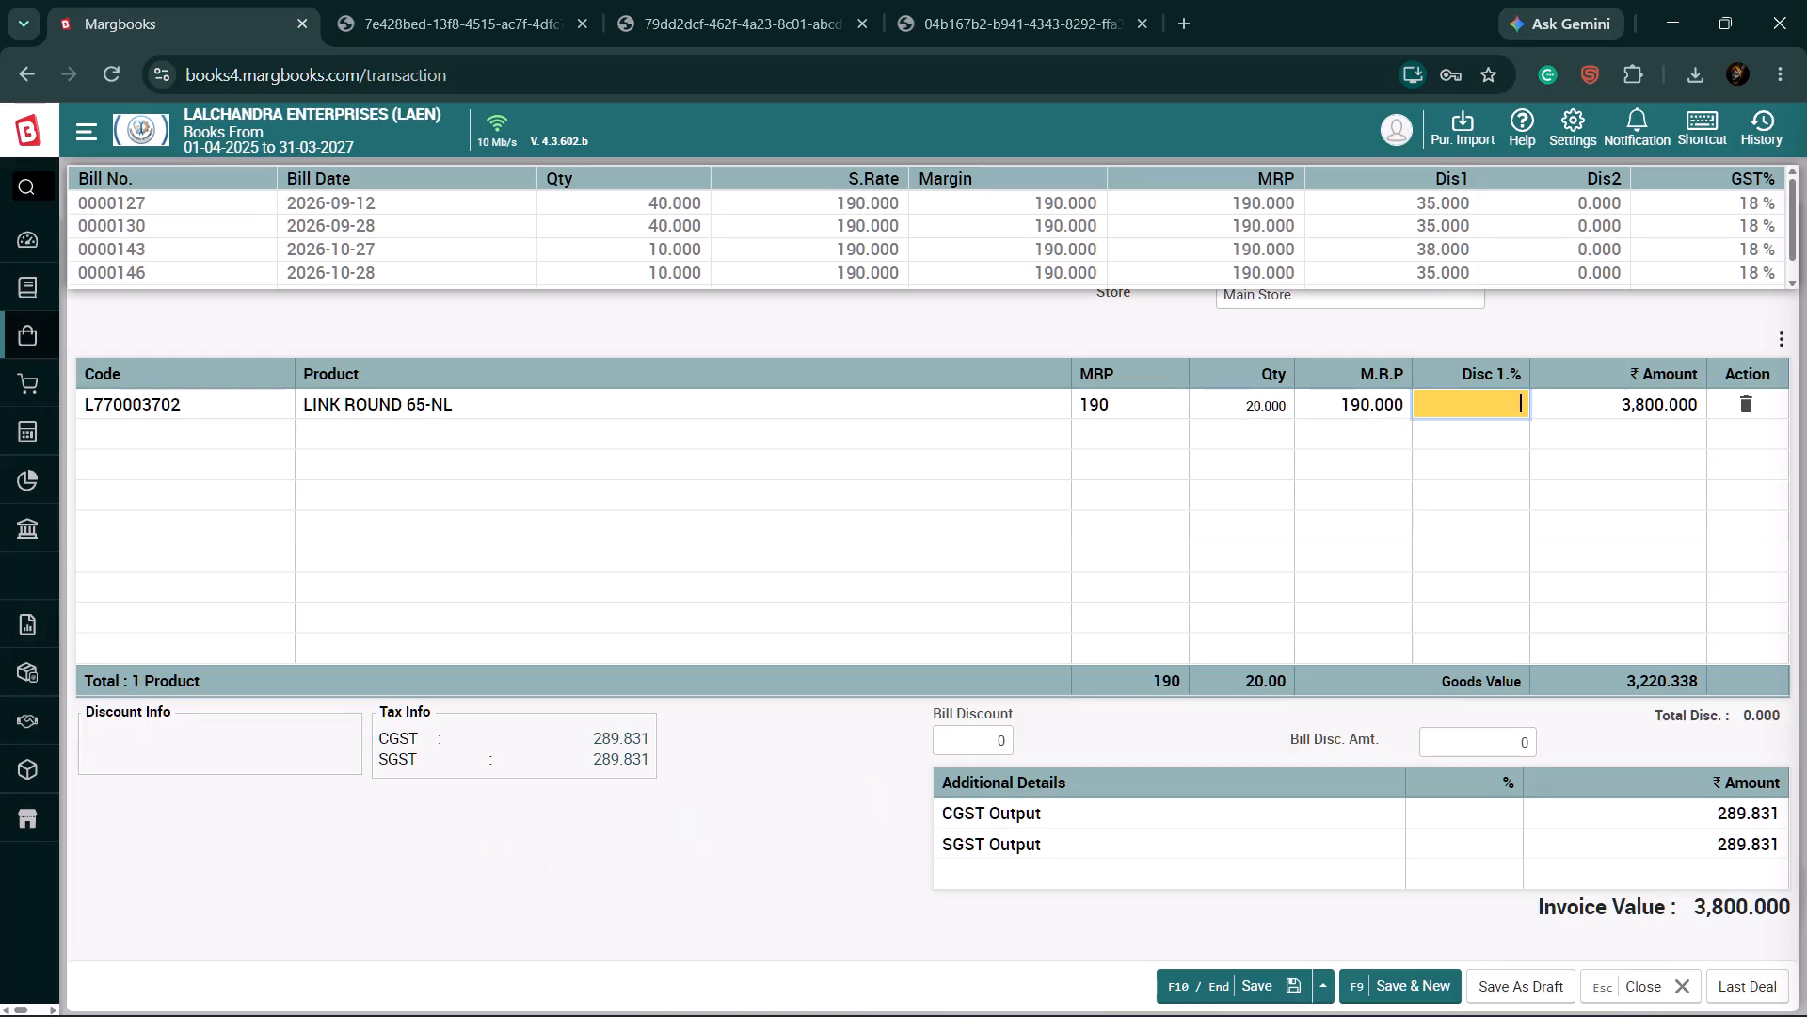
text(37)
key(Return)
key(Return)
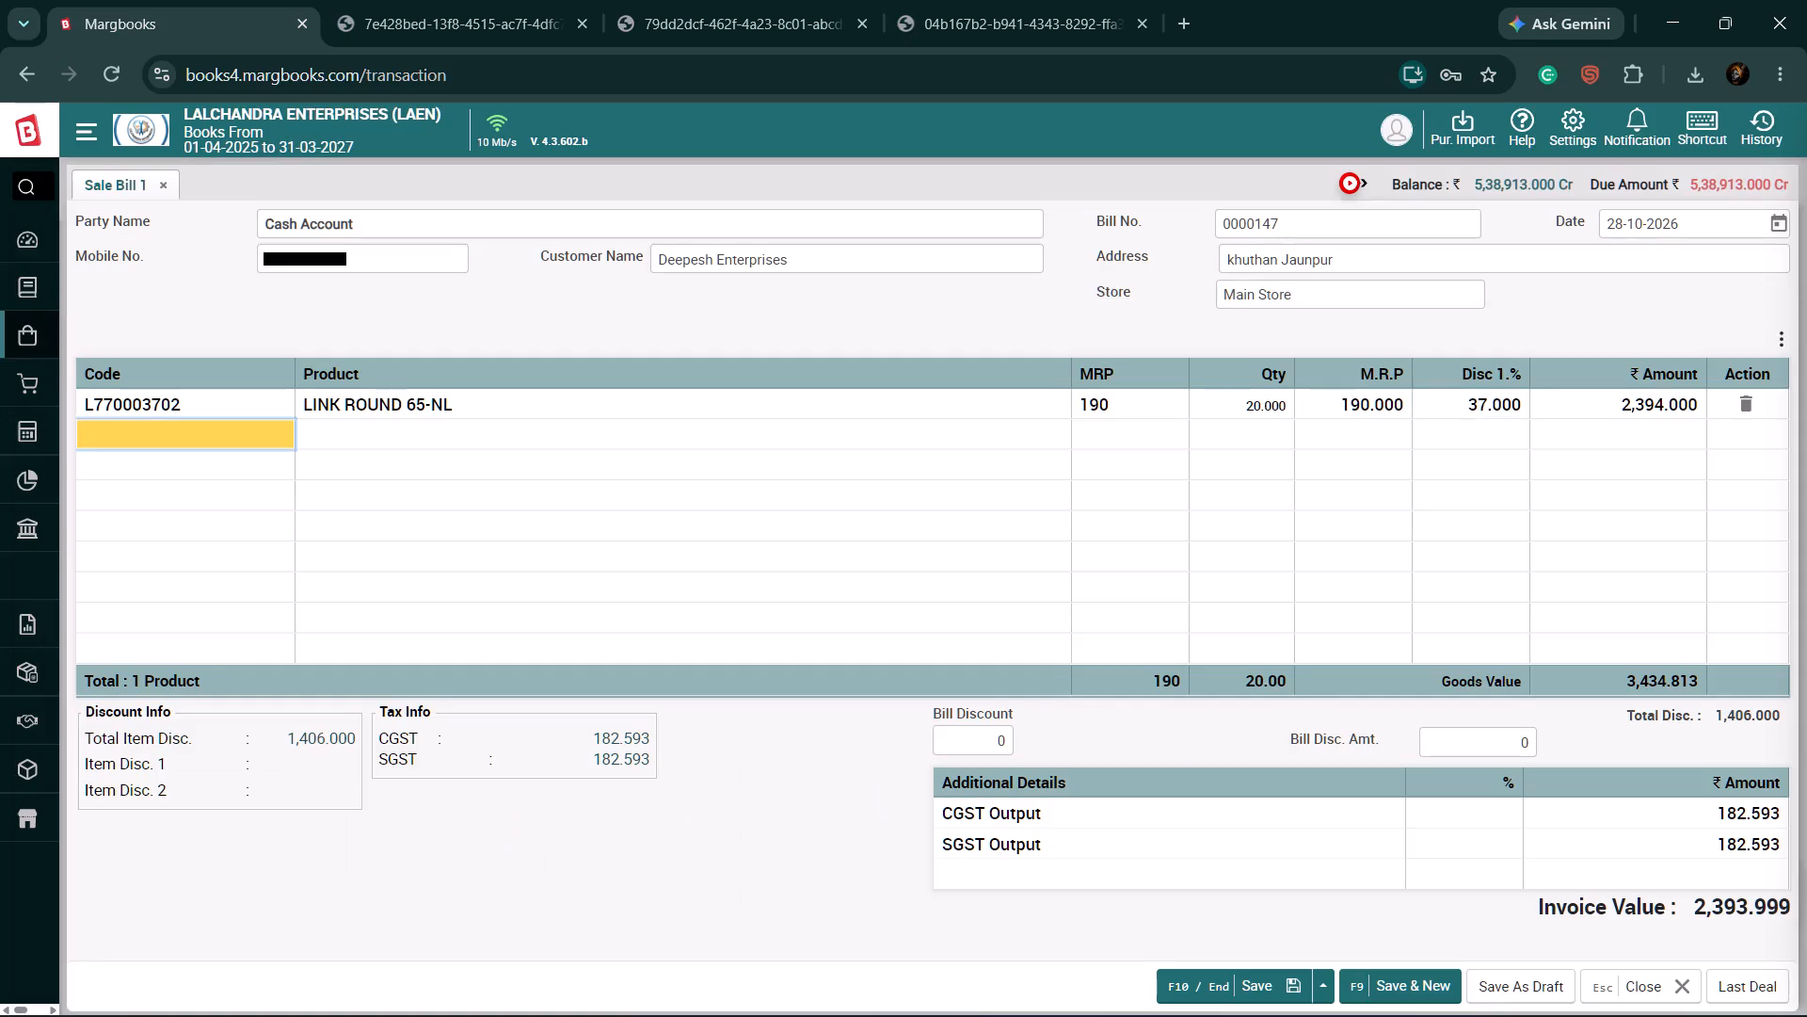
Add NEW ROUND BCP 50 MM as the second item with quantity 20, the default rate and a 37% discount.
key(Return)
text(bcp)
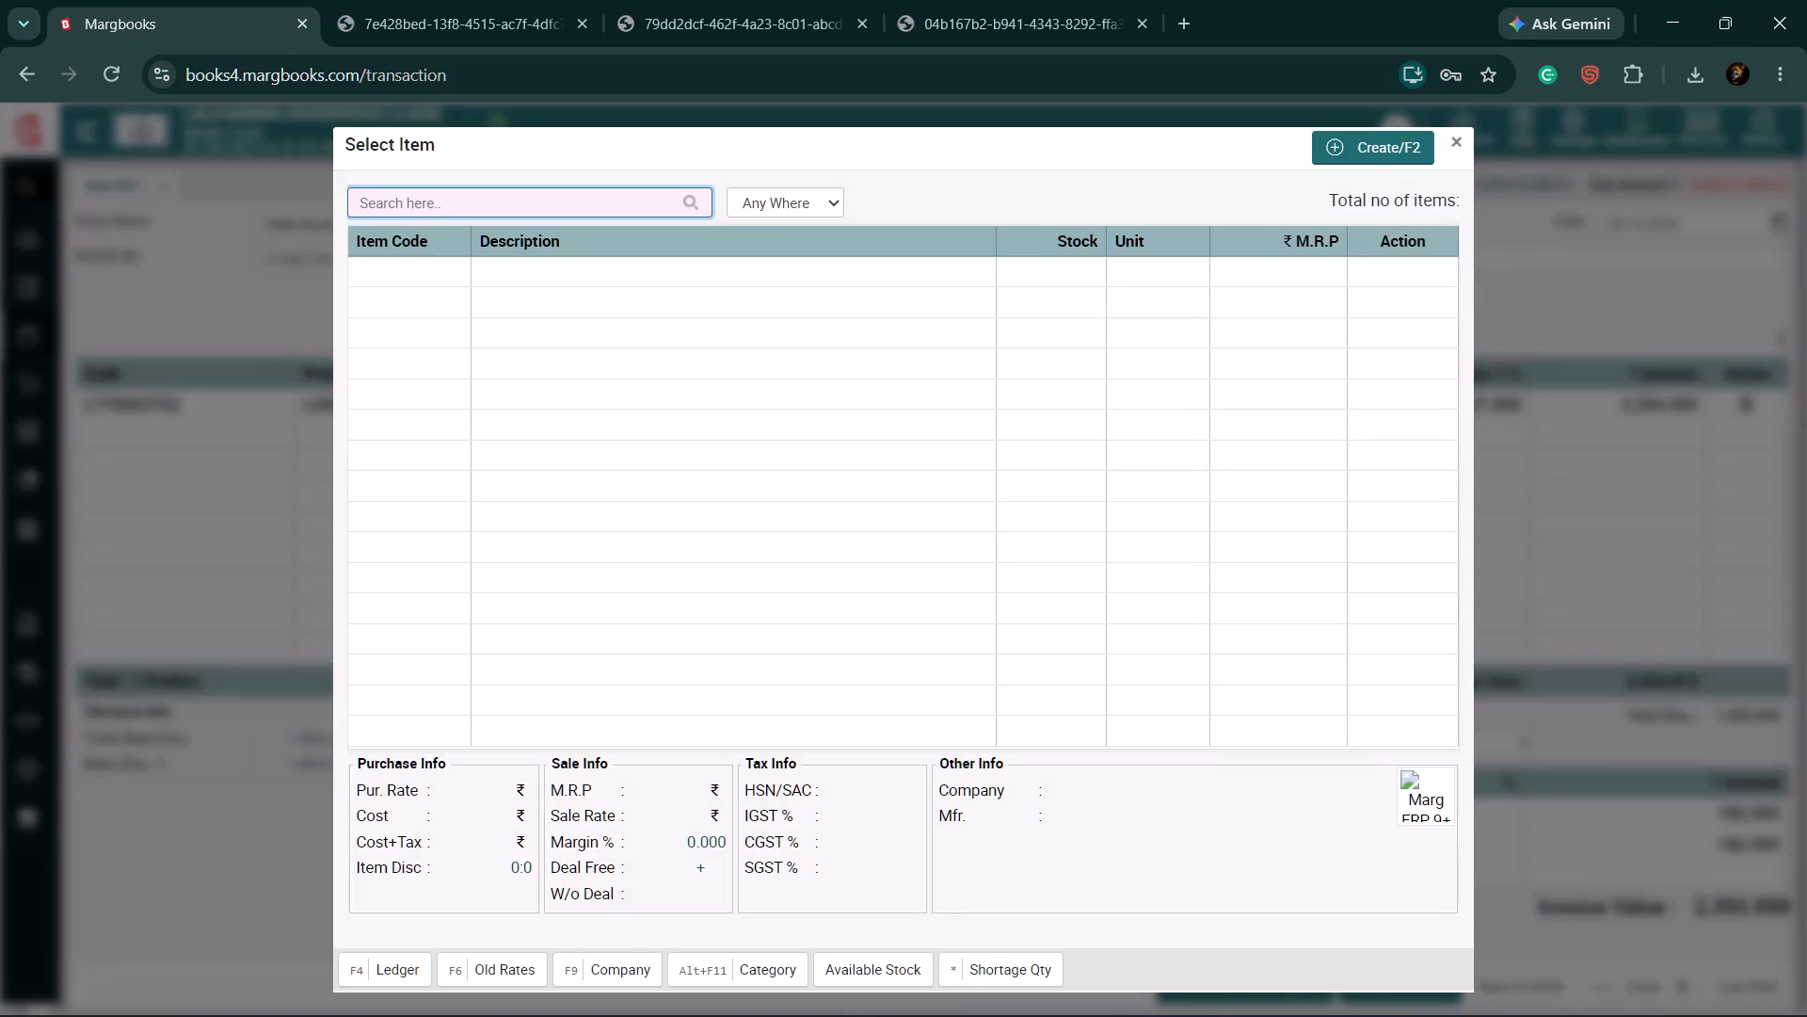
key(space)
text(50)
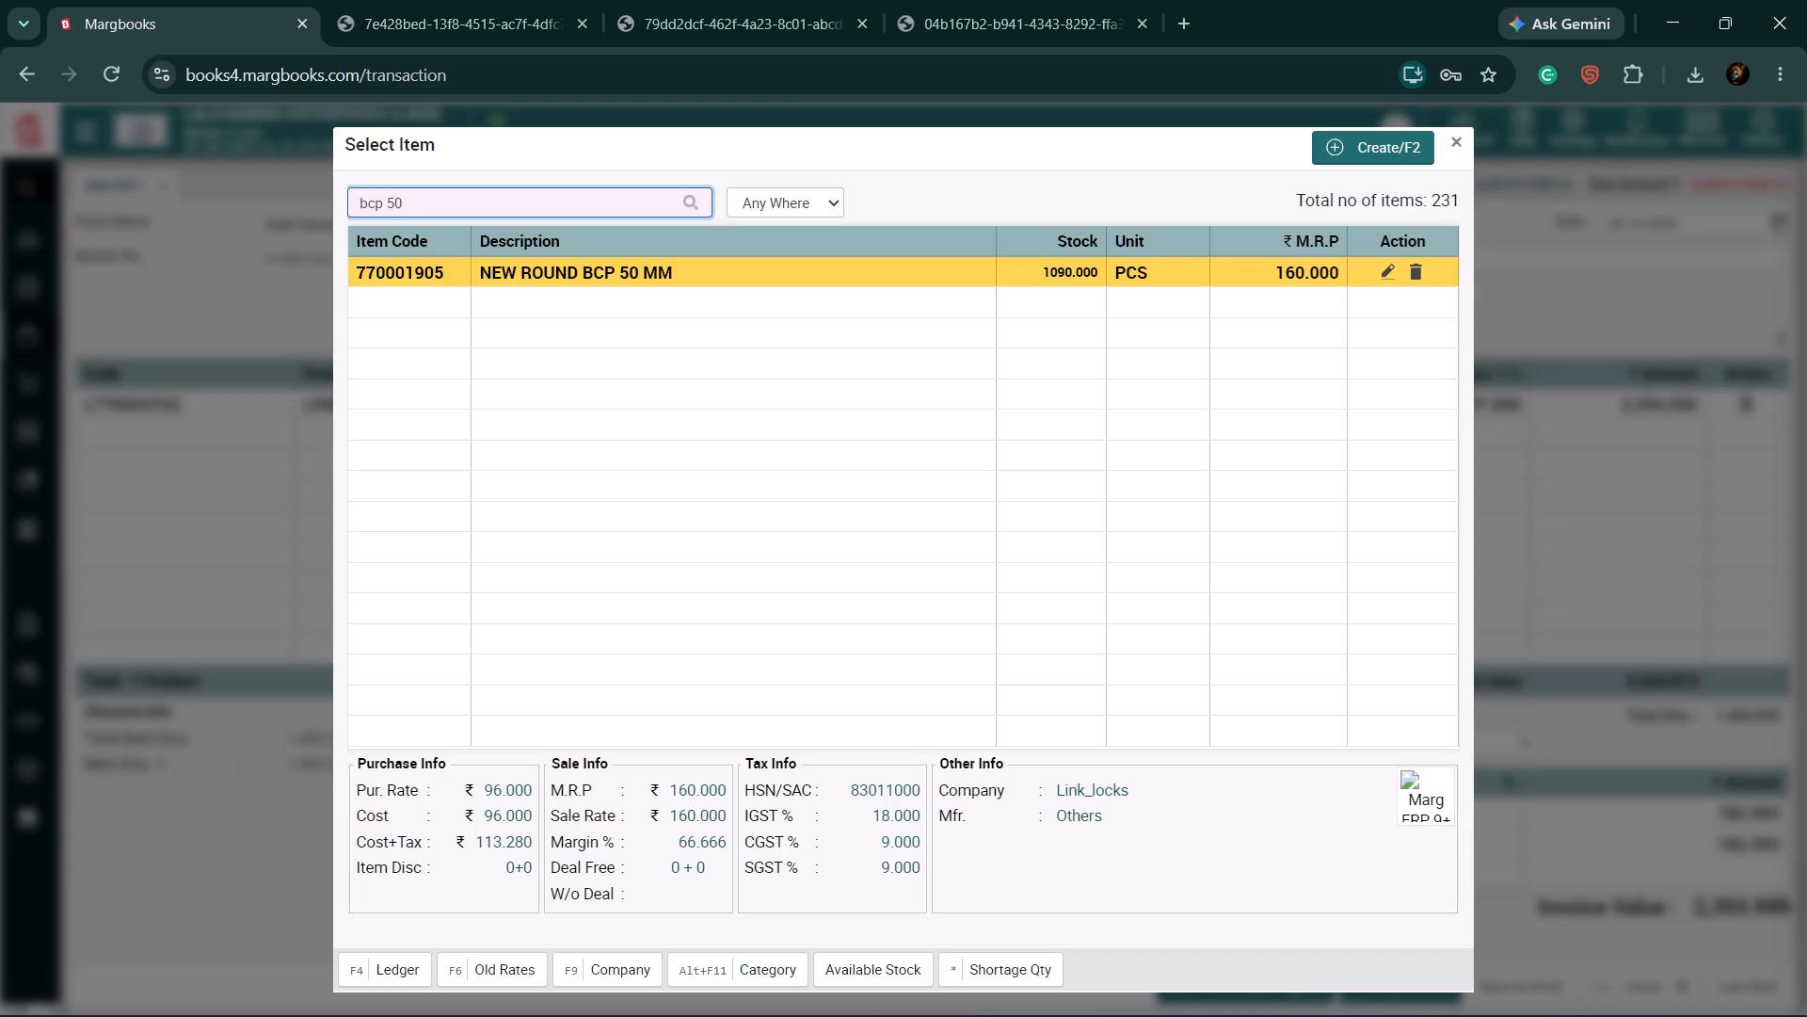
key(Return)
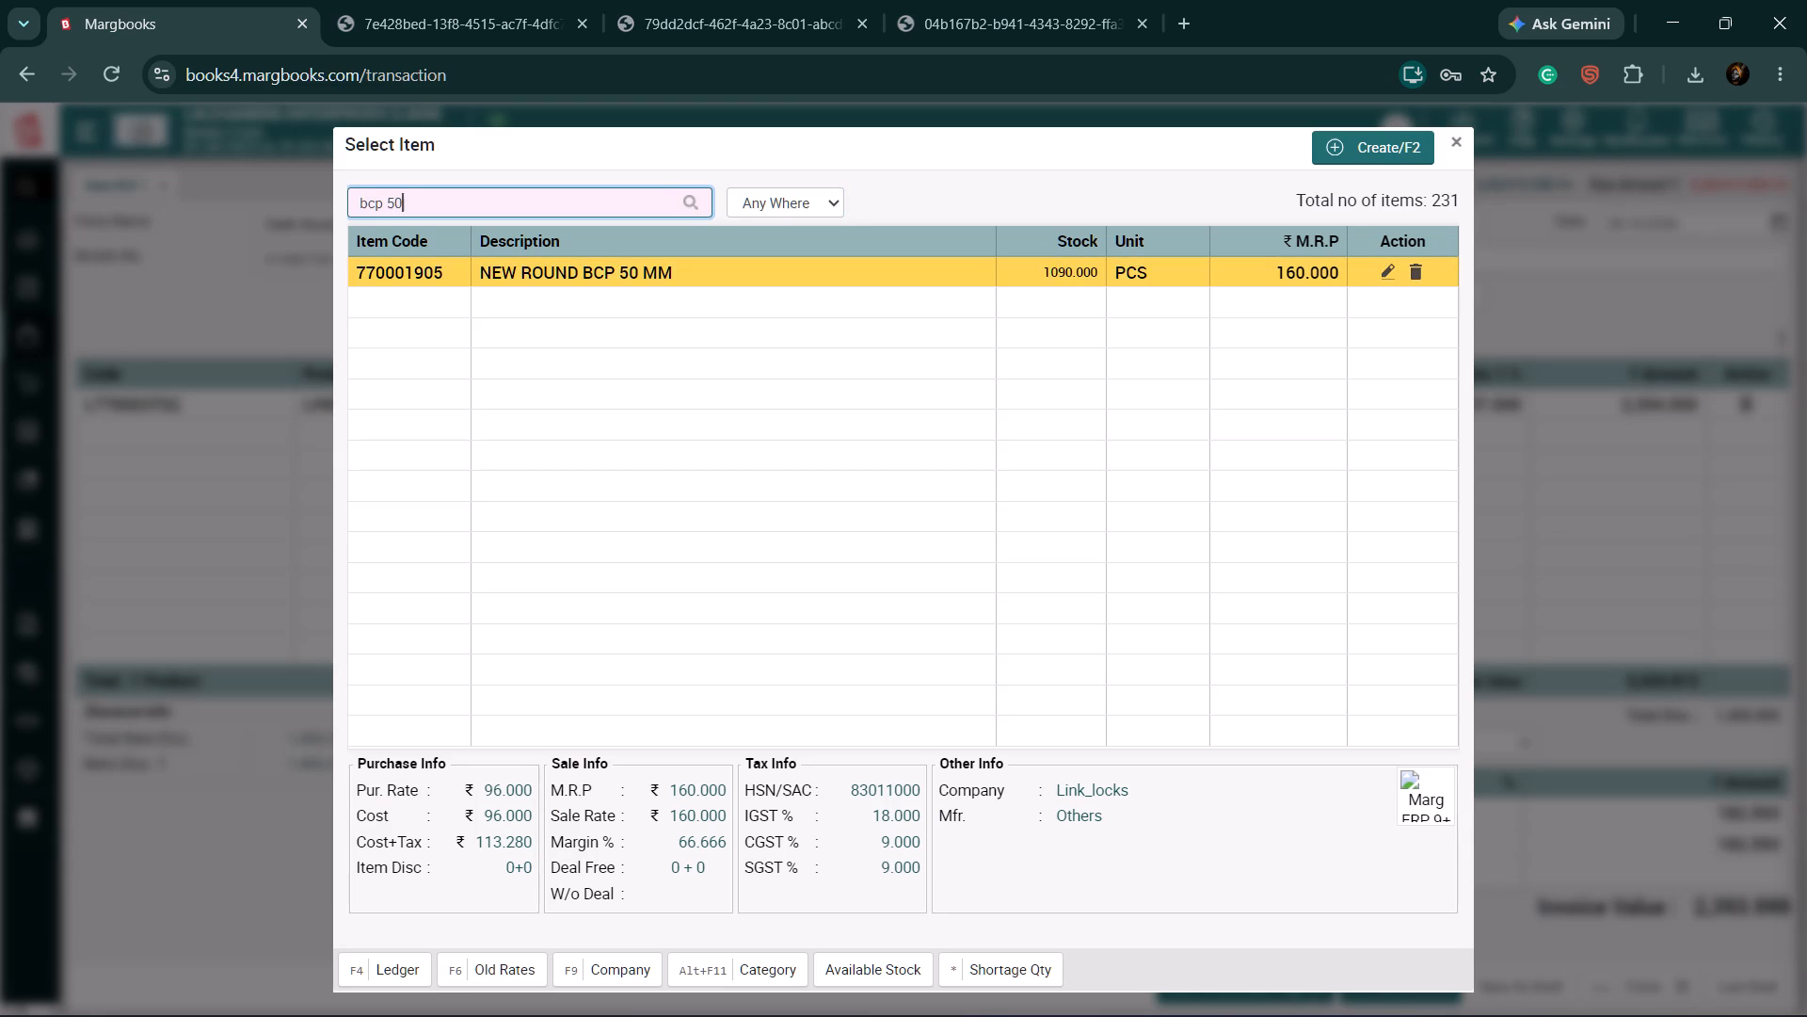
text(20)
key(Return)
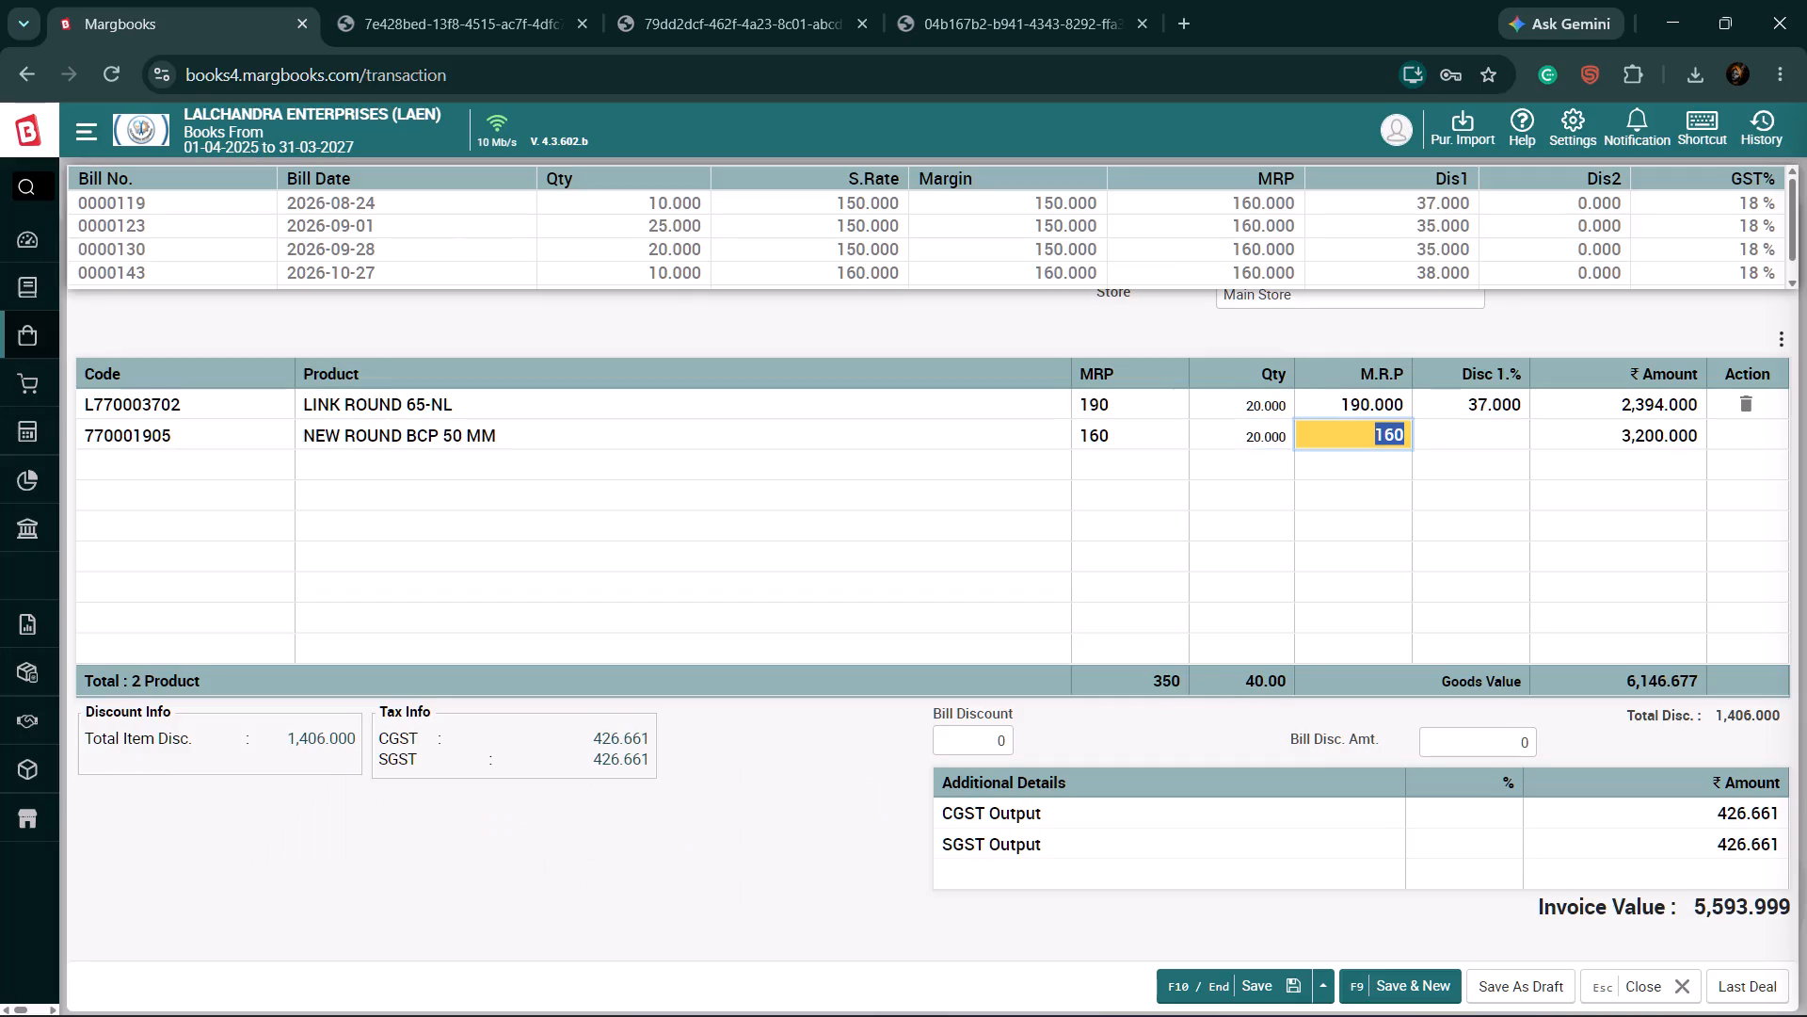
key(Return)
text(37)
key(Return)
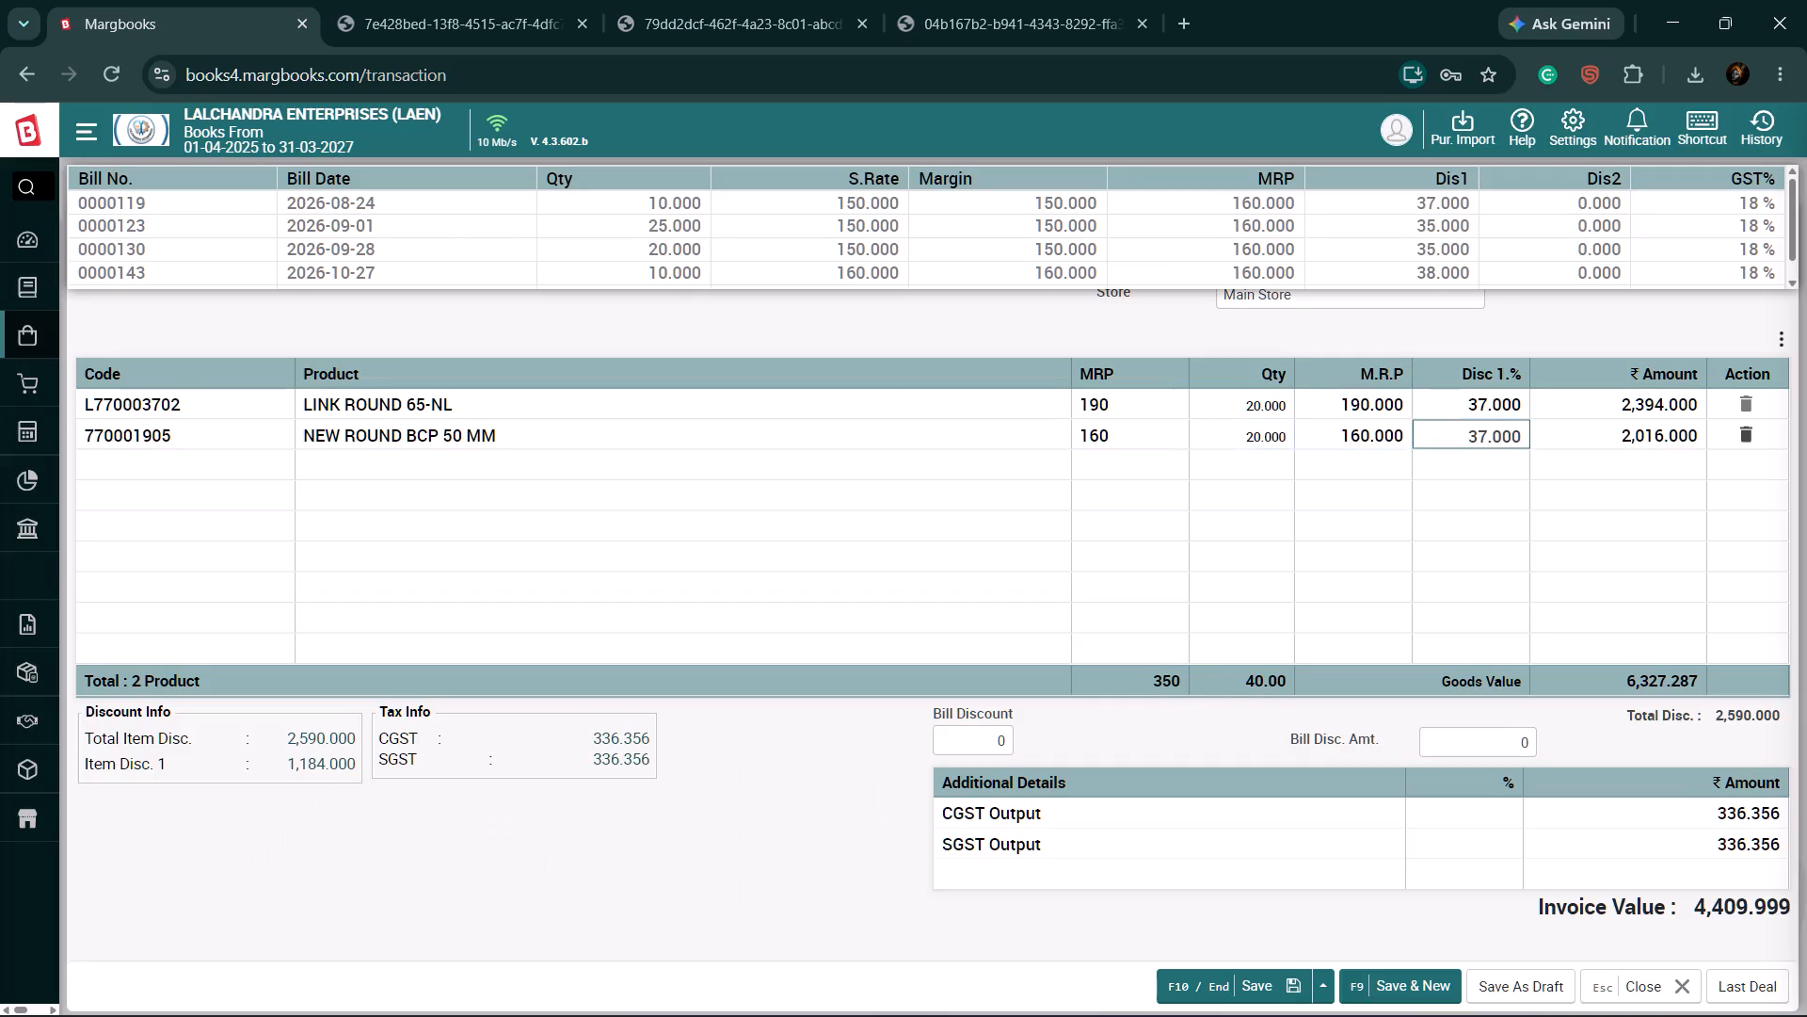
key(Return)
key(Return)
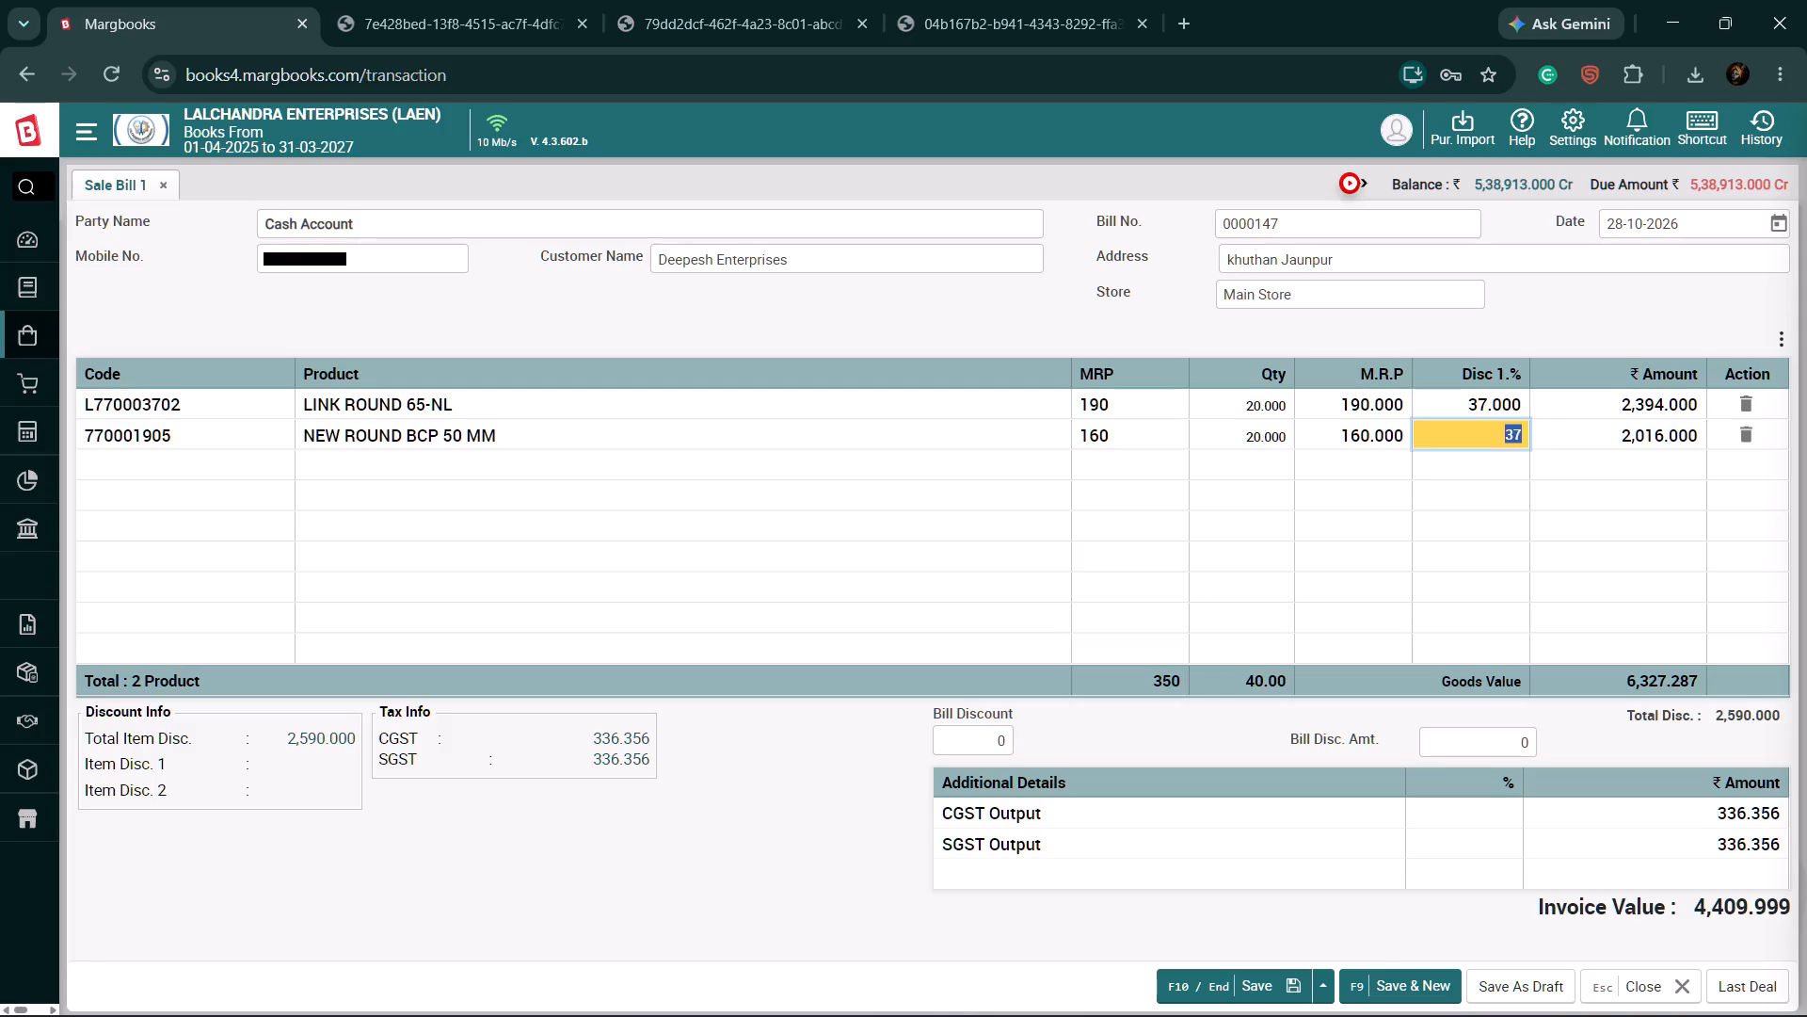
Add Link New Round Series 50-LS 50mm as the third item with quantity 10, the default rate and a 37% discount.
key(Return)
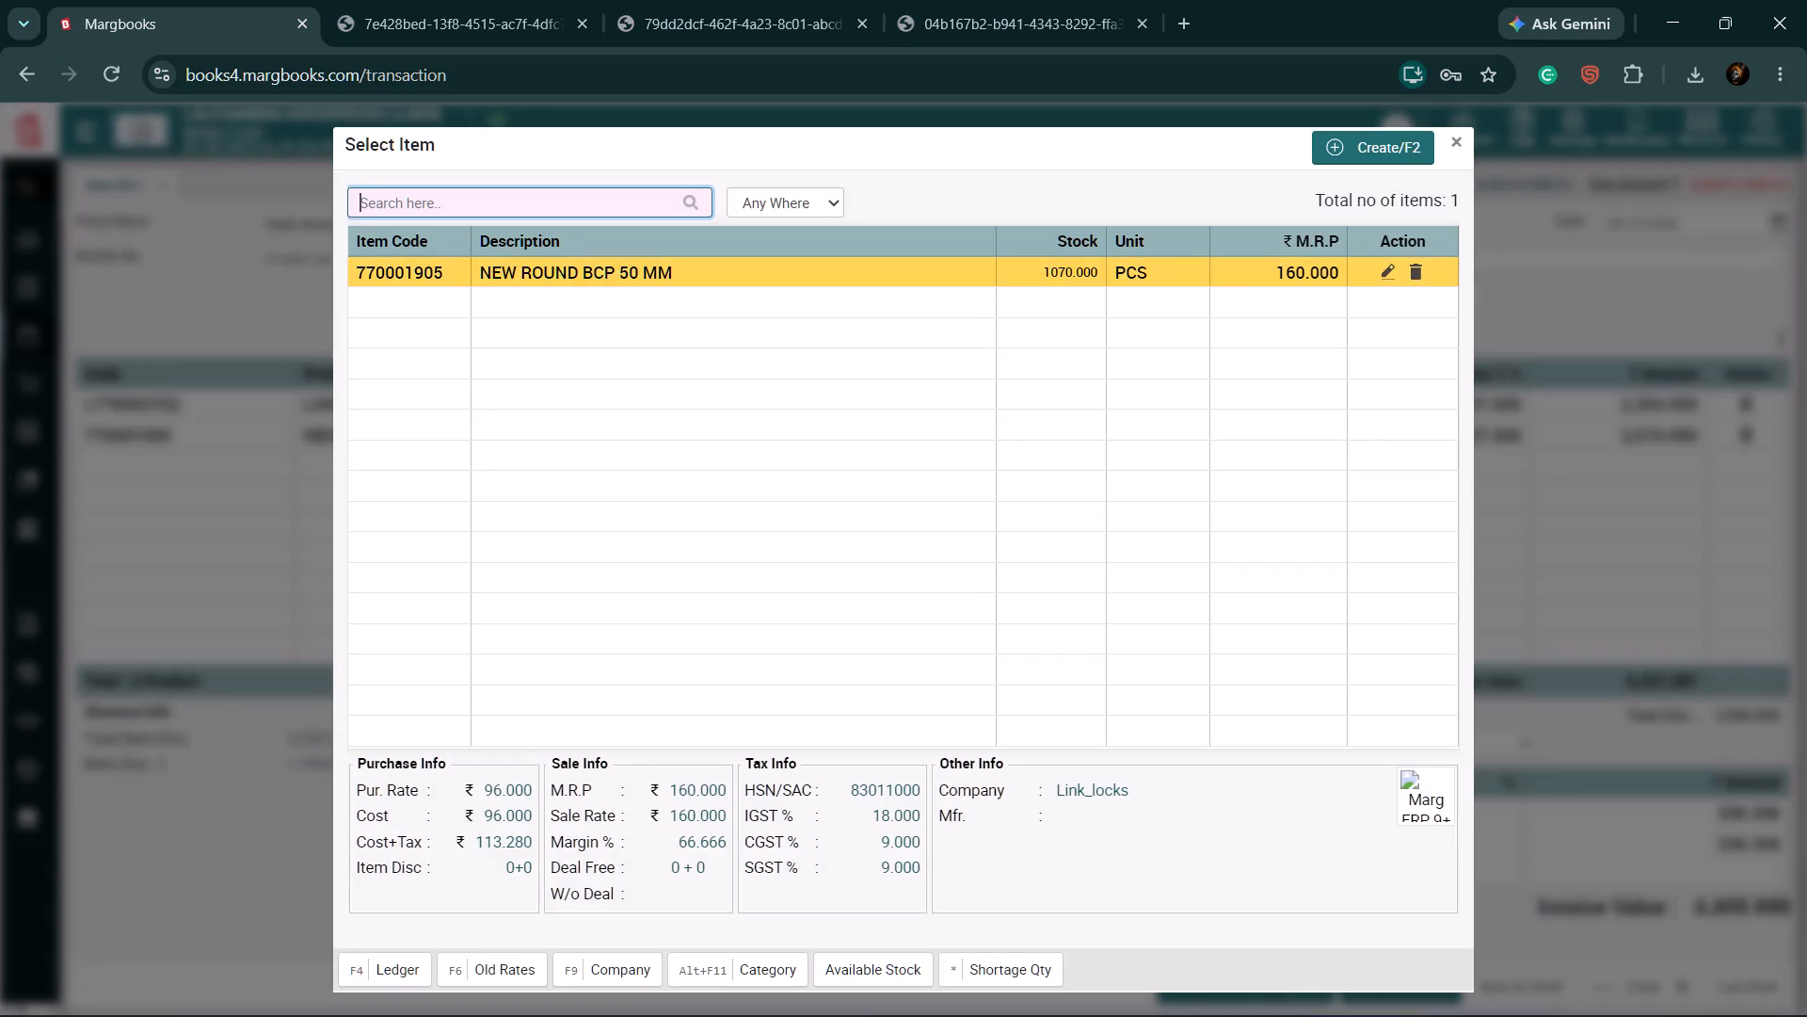
text(50 l)
key(s)
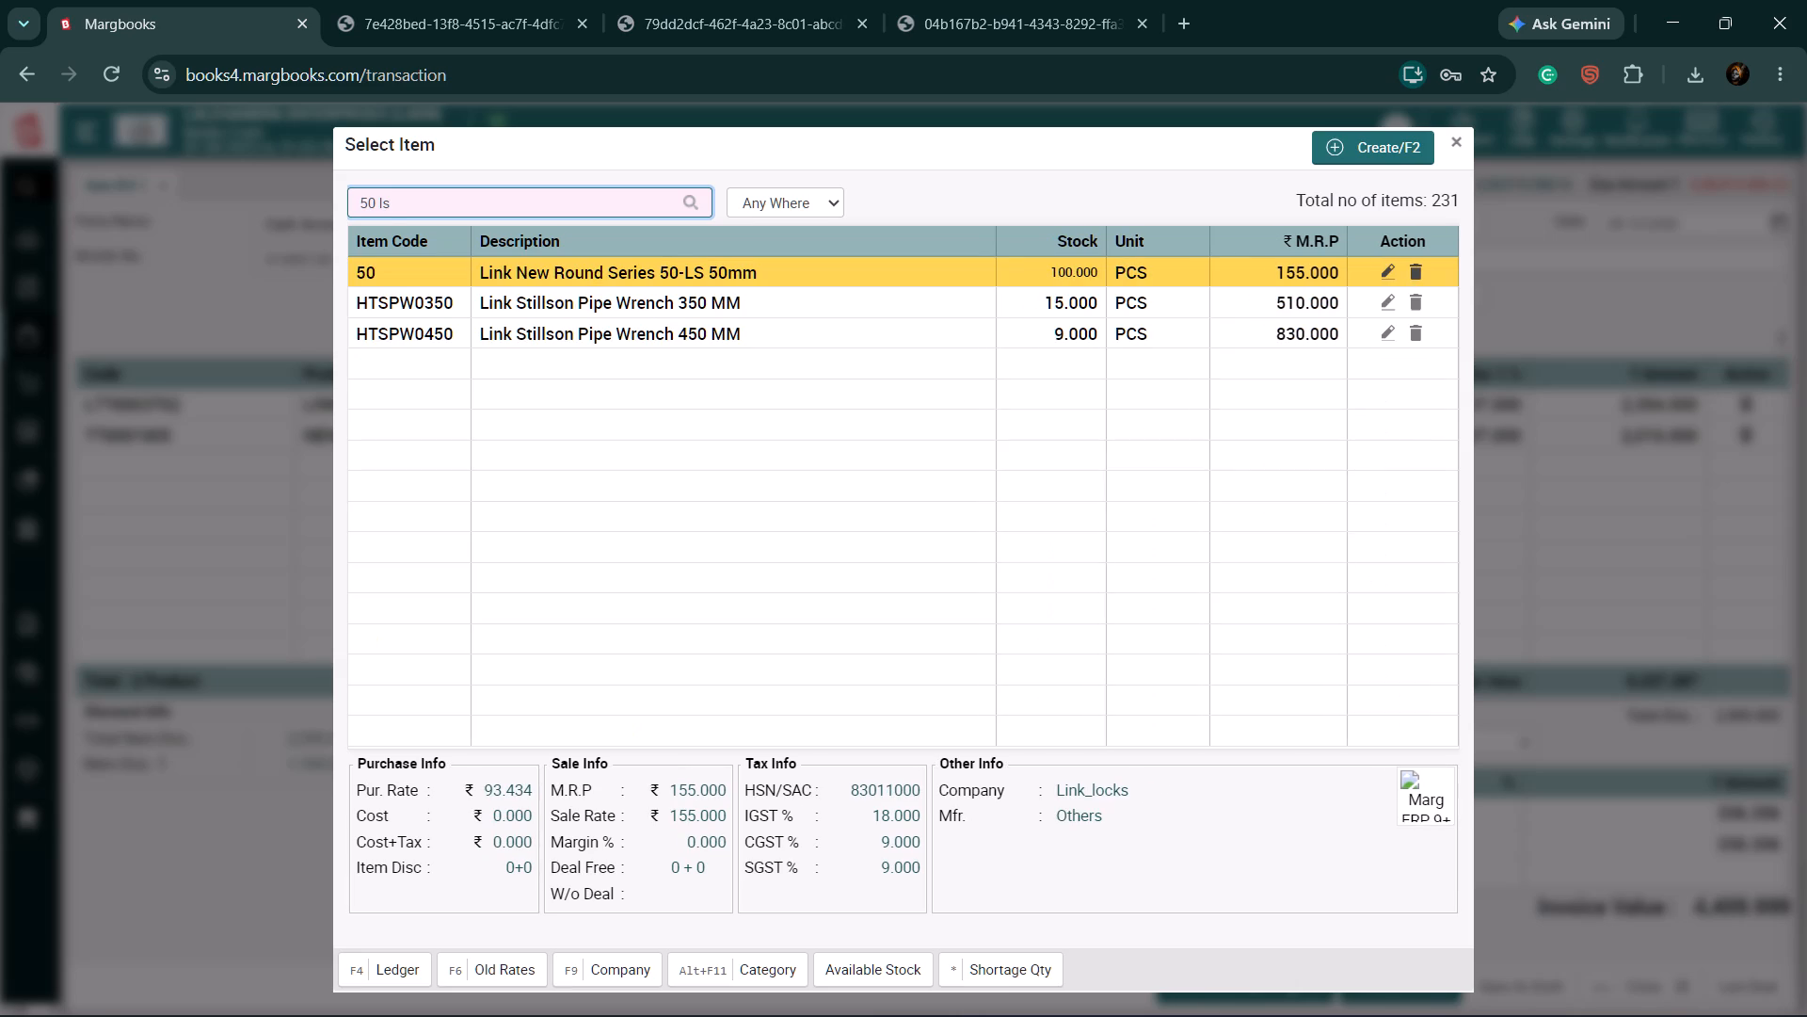
key(Return)
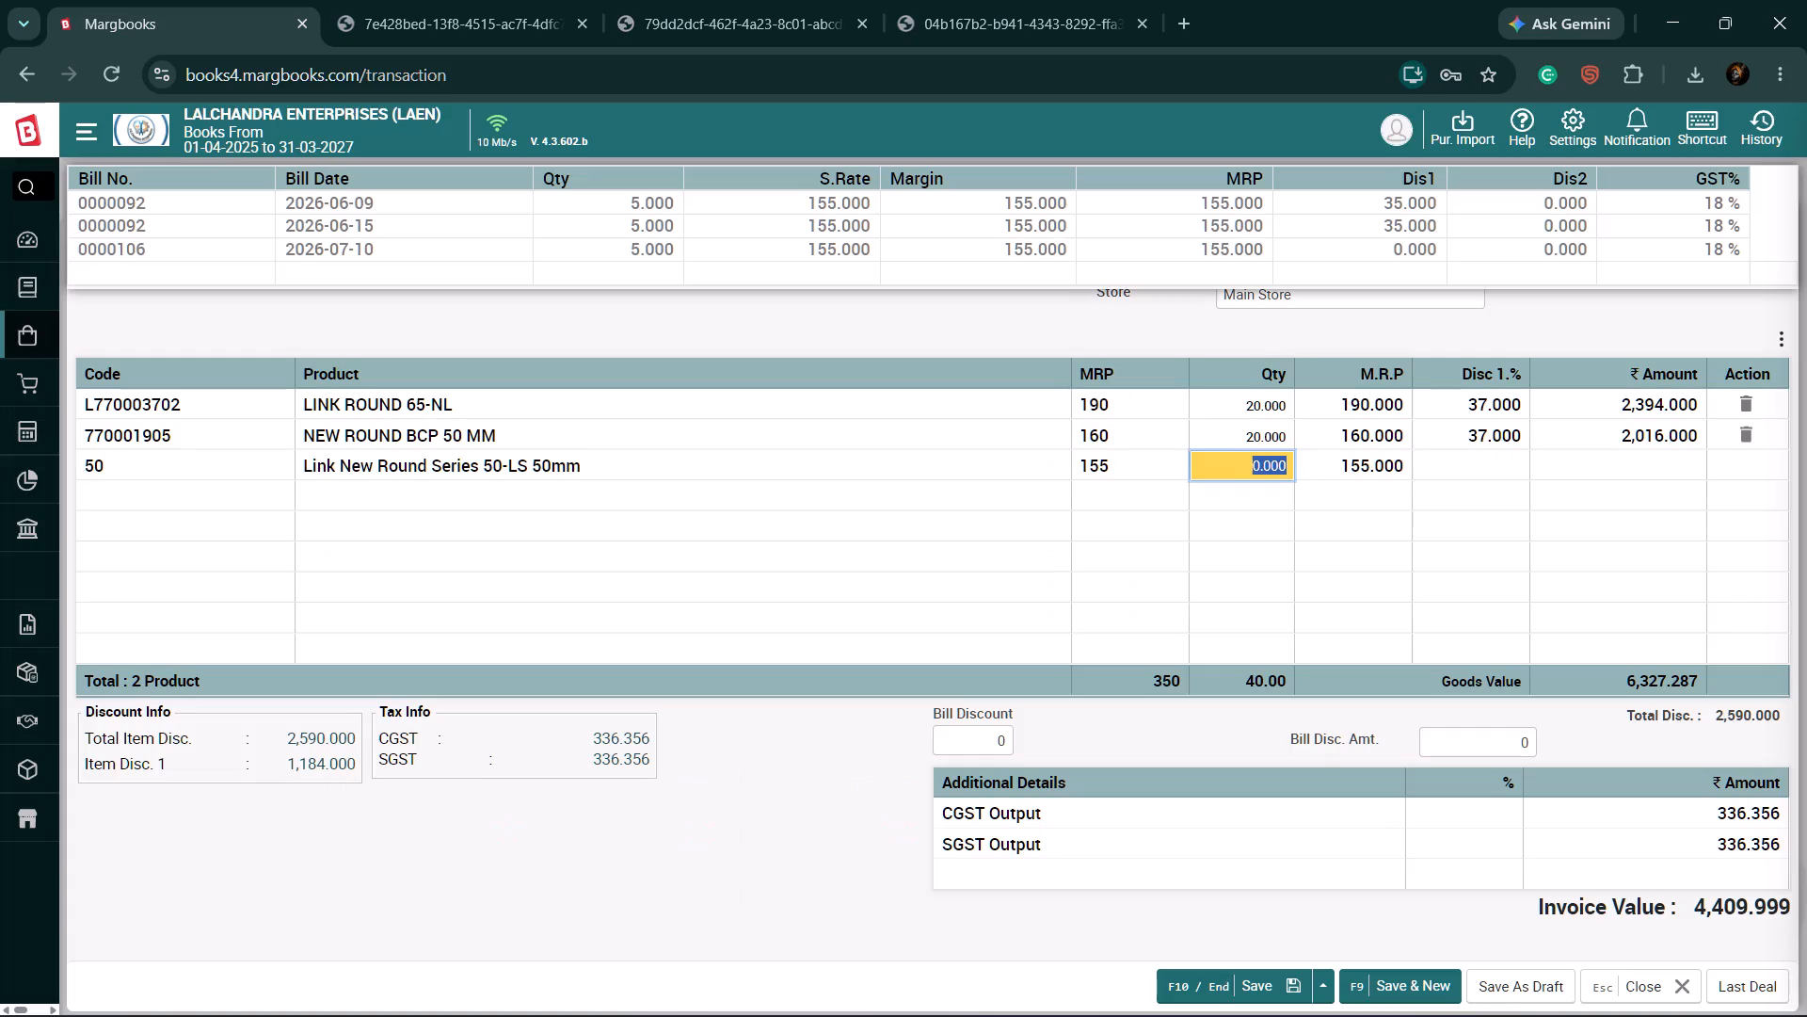
text(10)
key(Return)
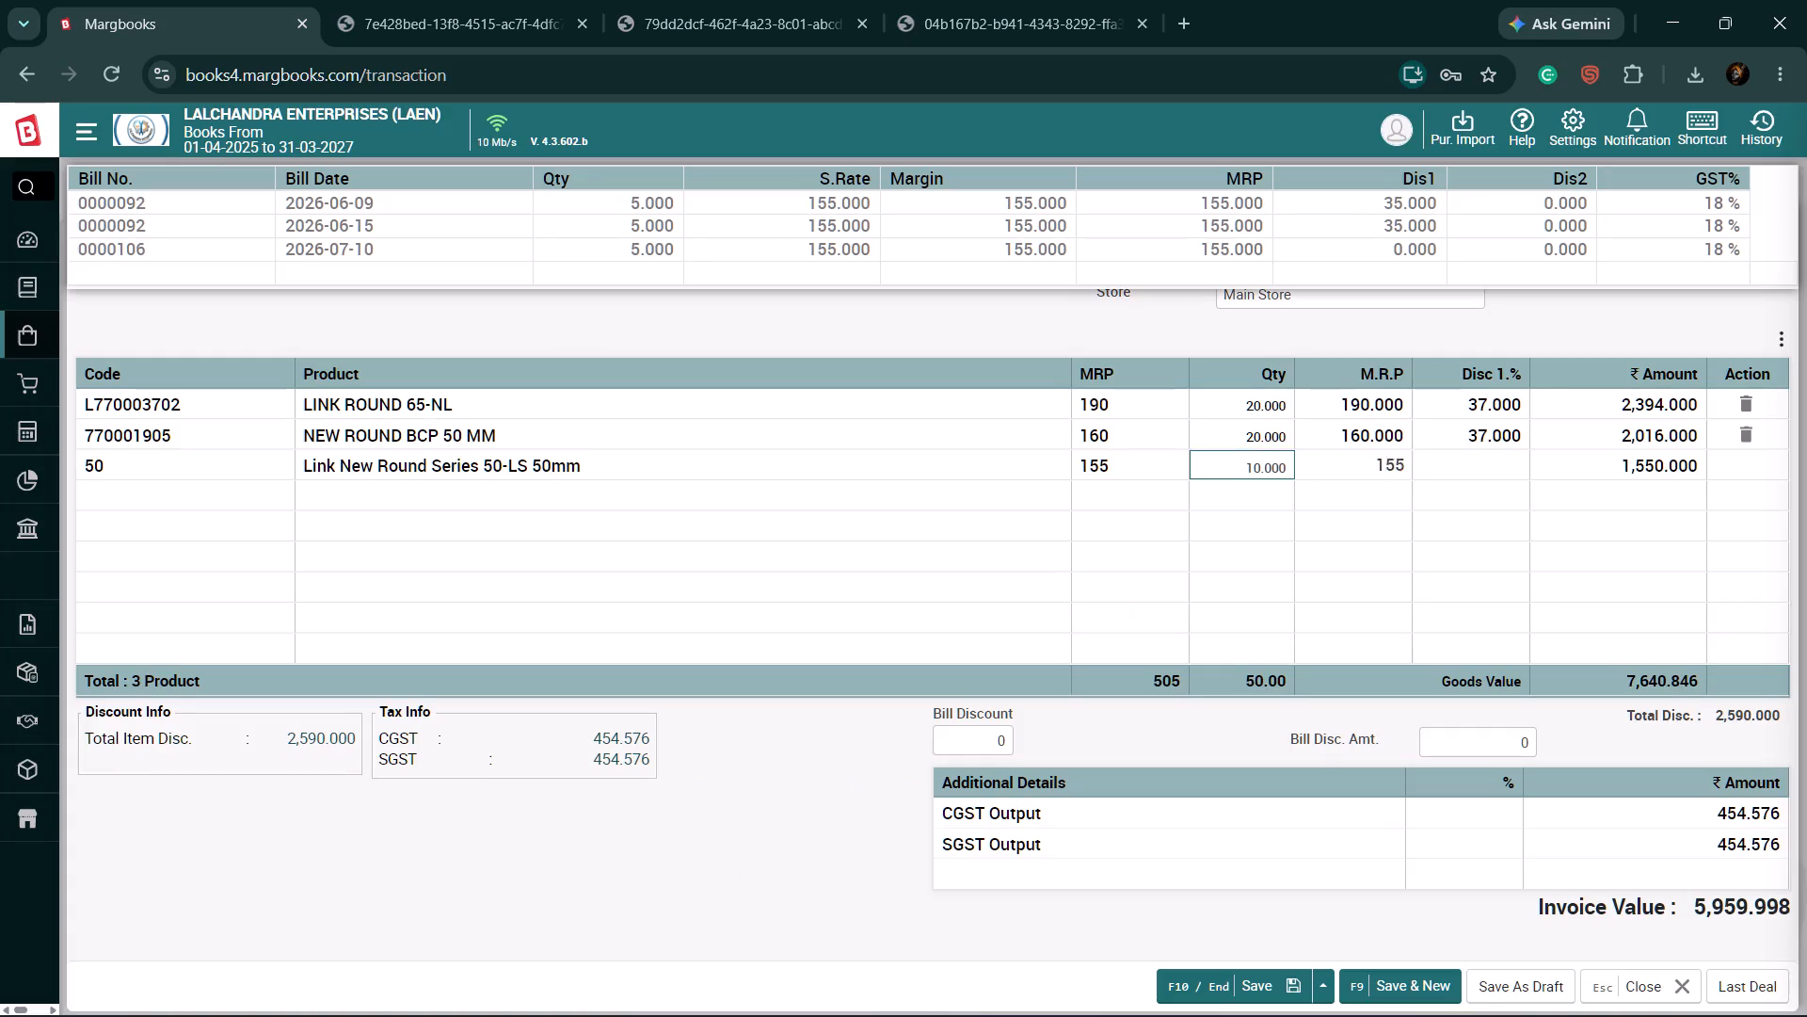
key(Return)
text(37)
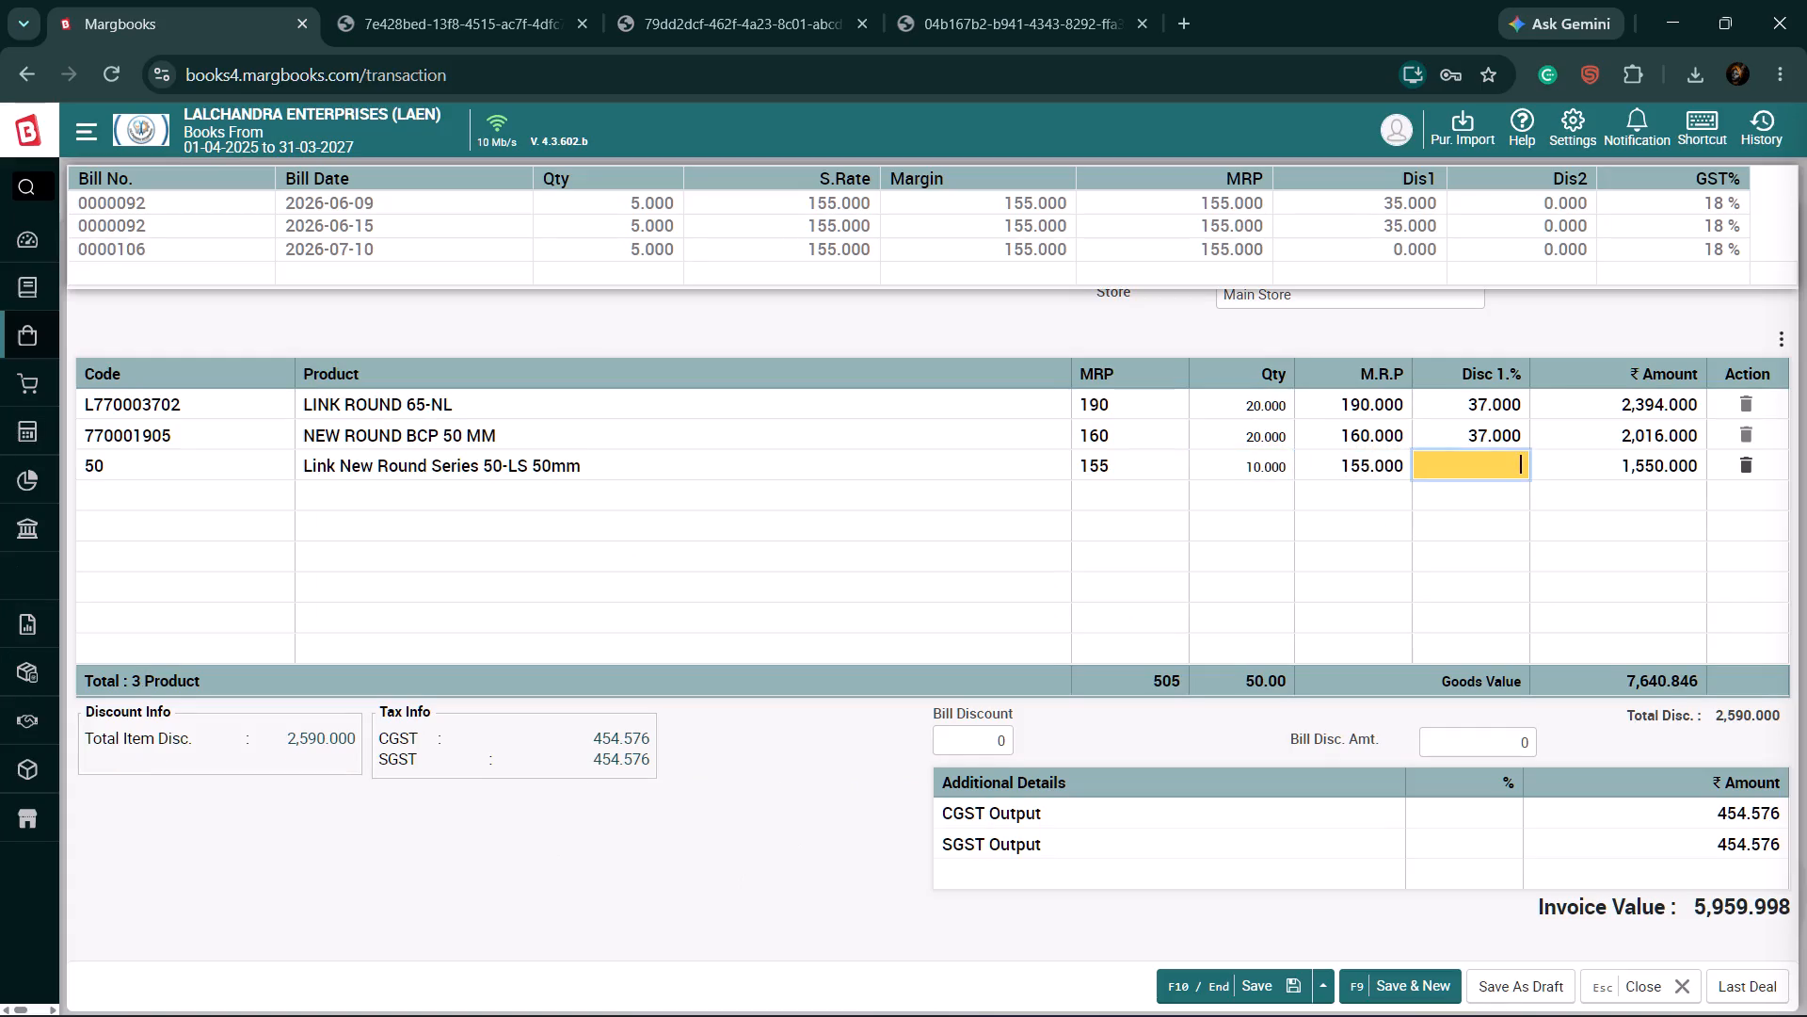
key(Return)
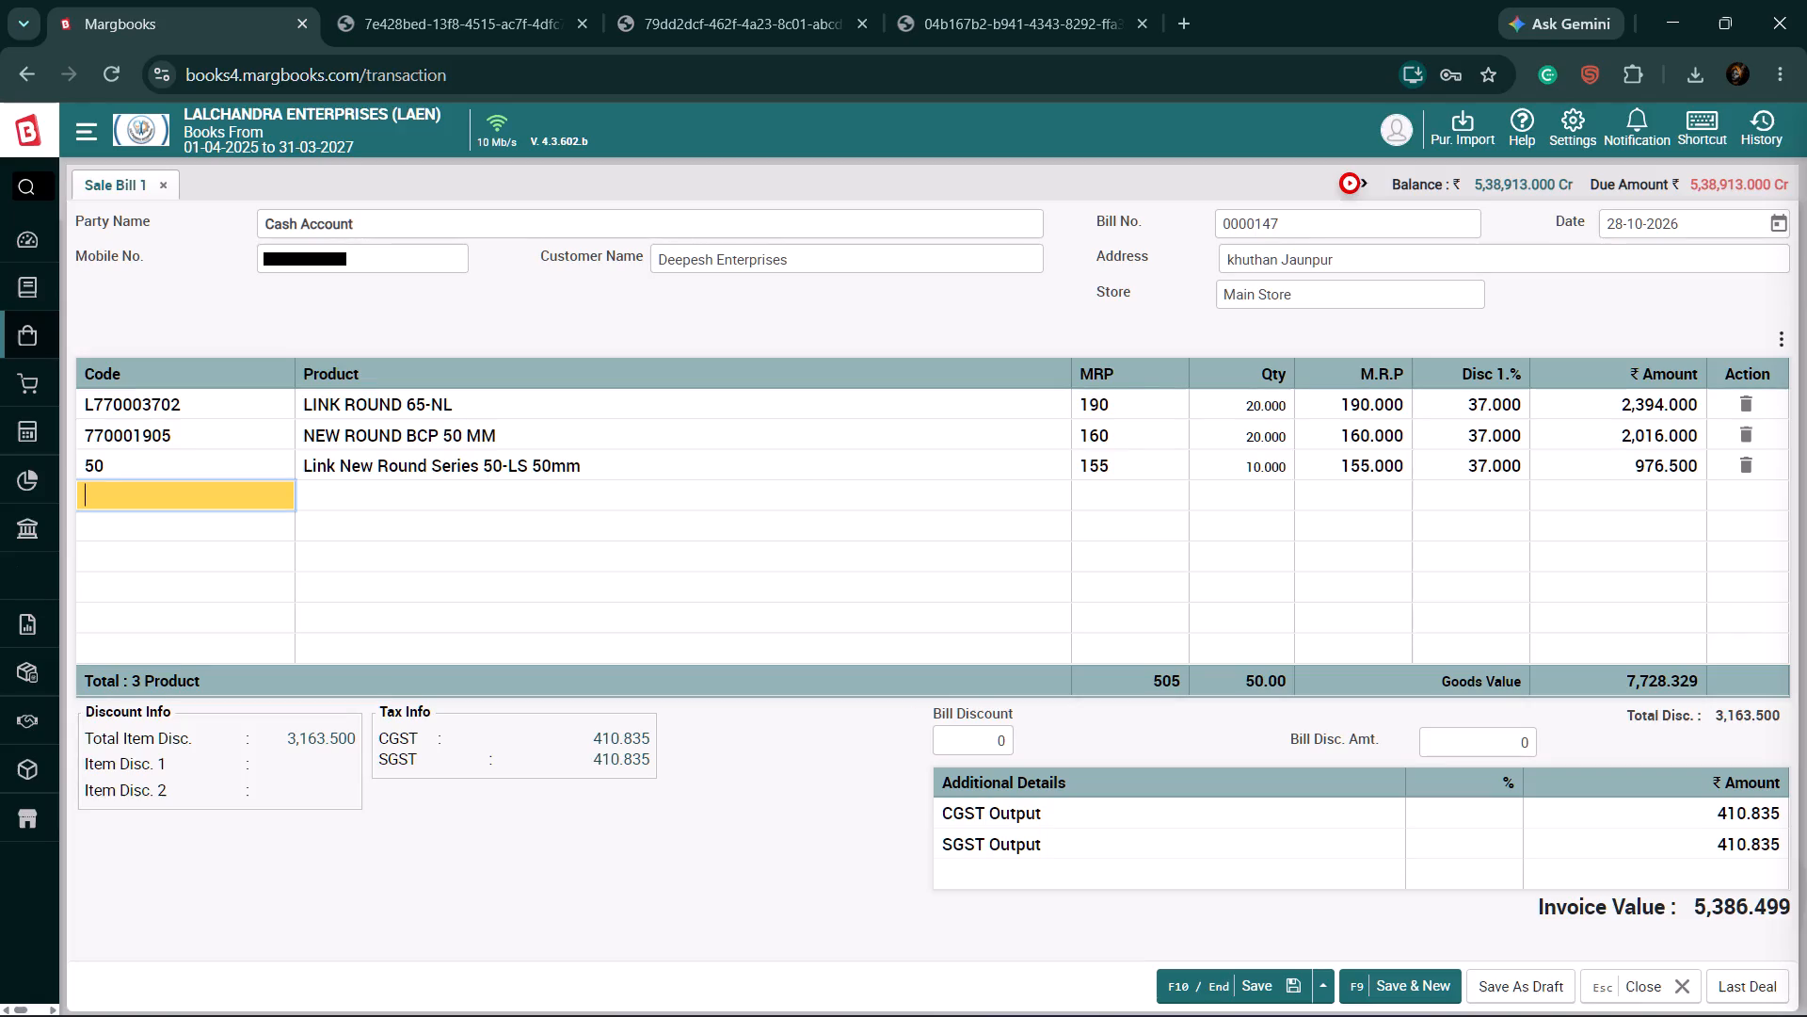
Search the item list for the next product using "52 war", "war", "s2" and "s2 65".
key(Return)
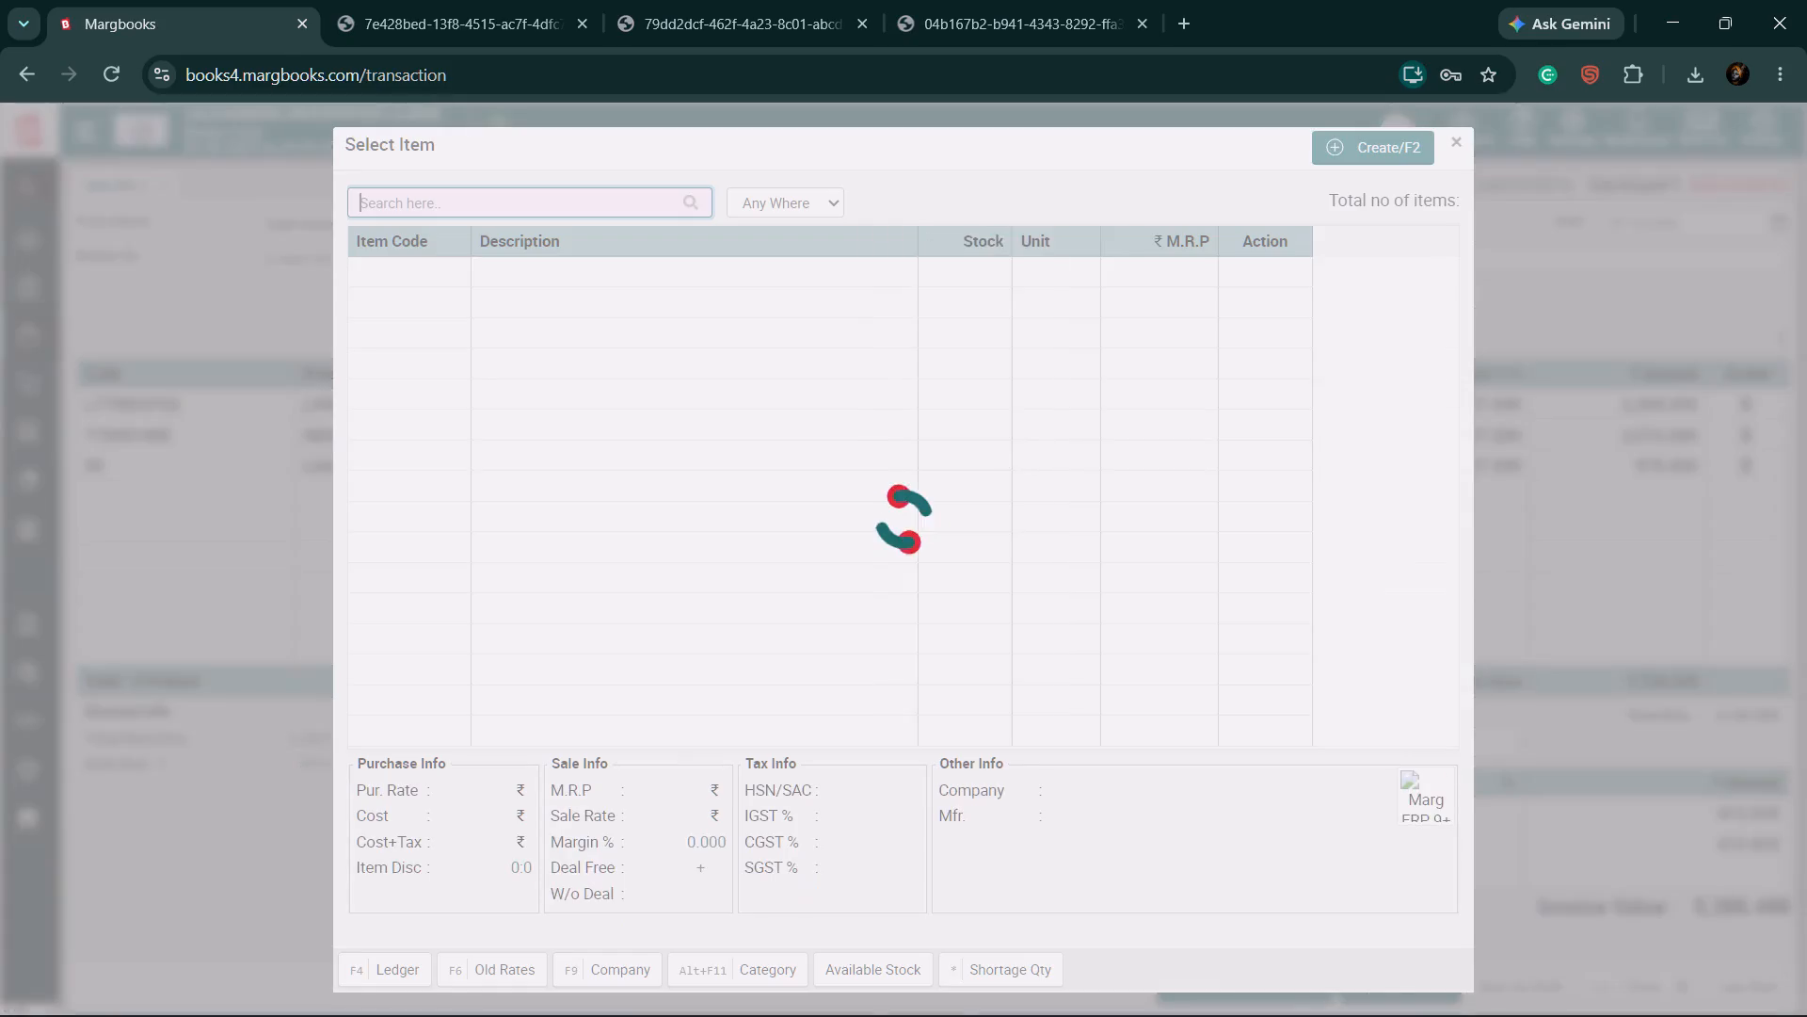
text(52 war)
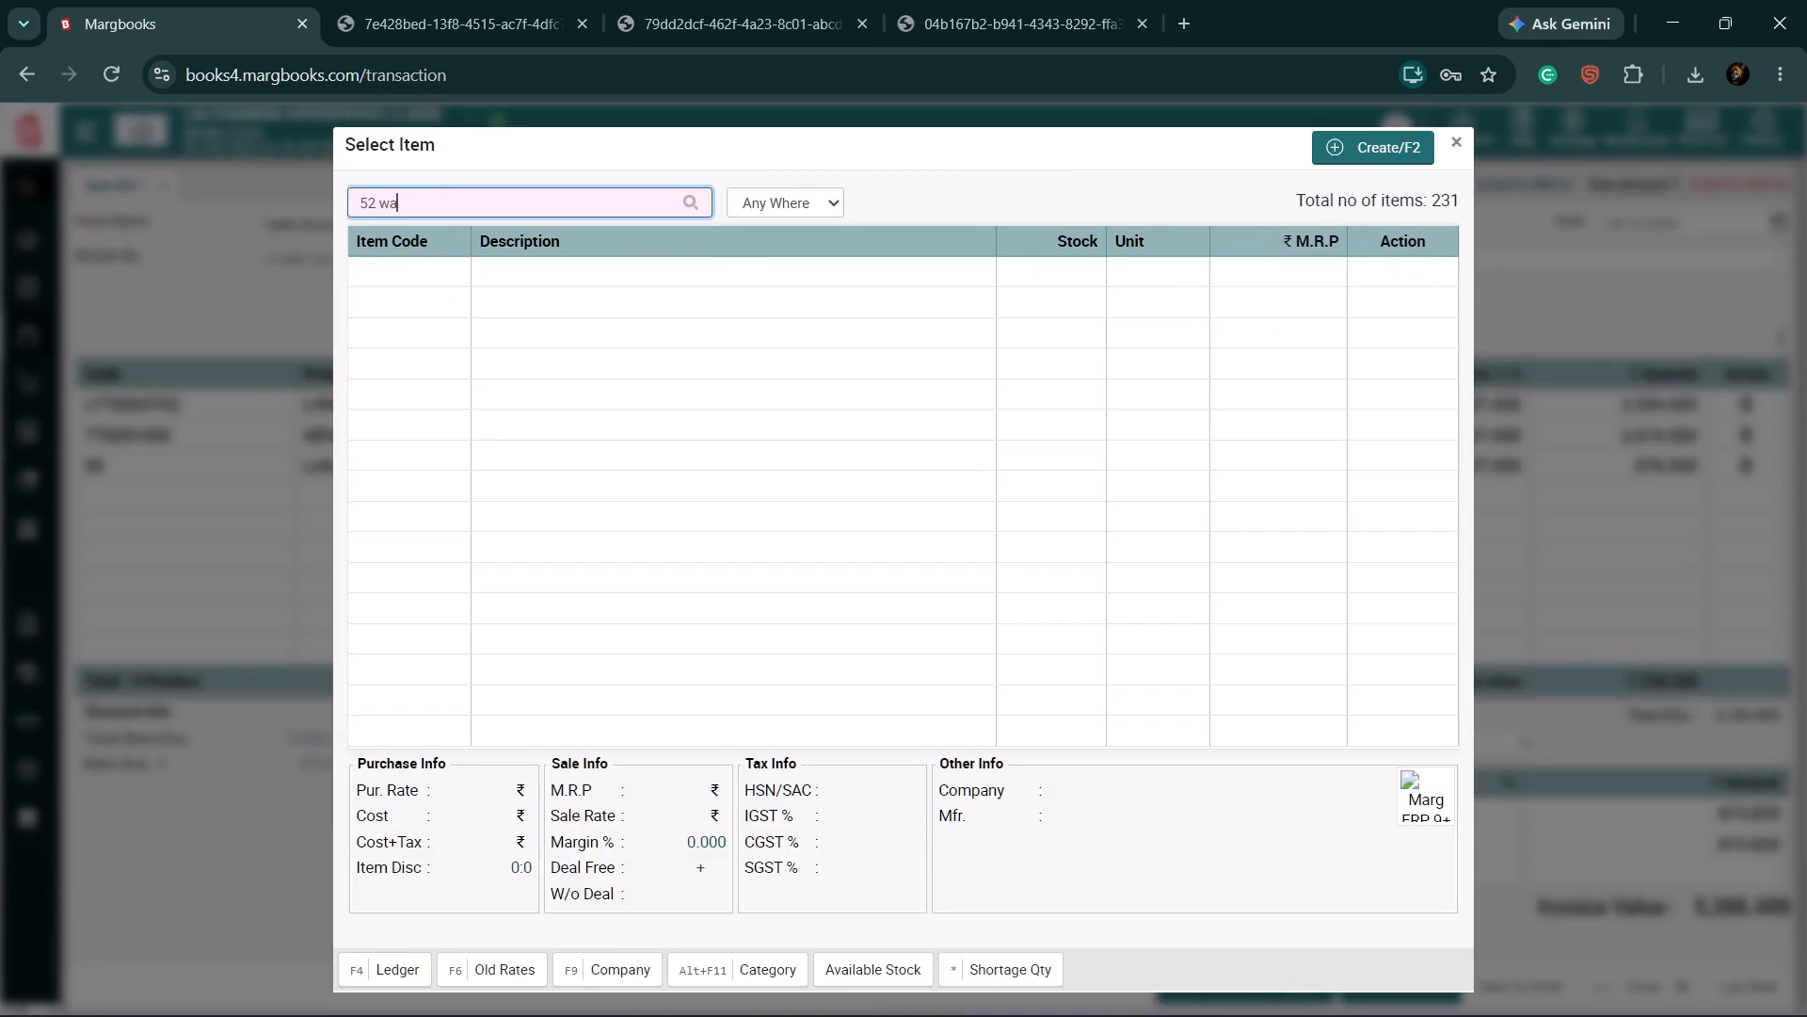
key(BackSpace)
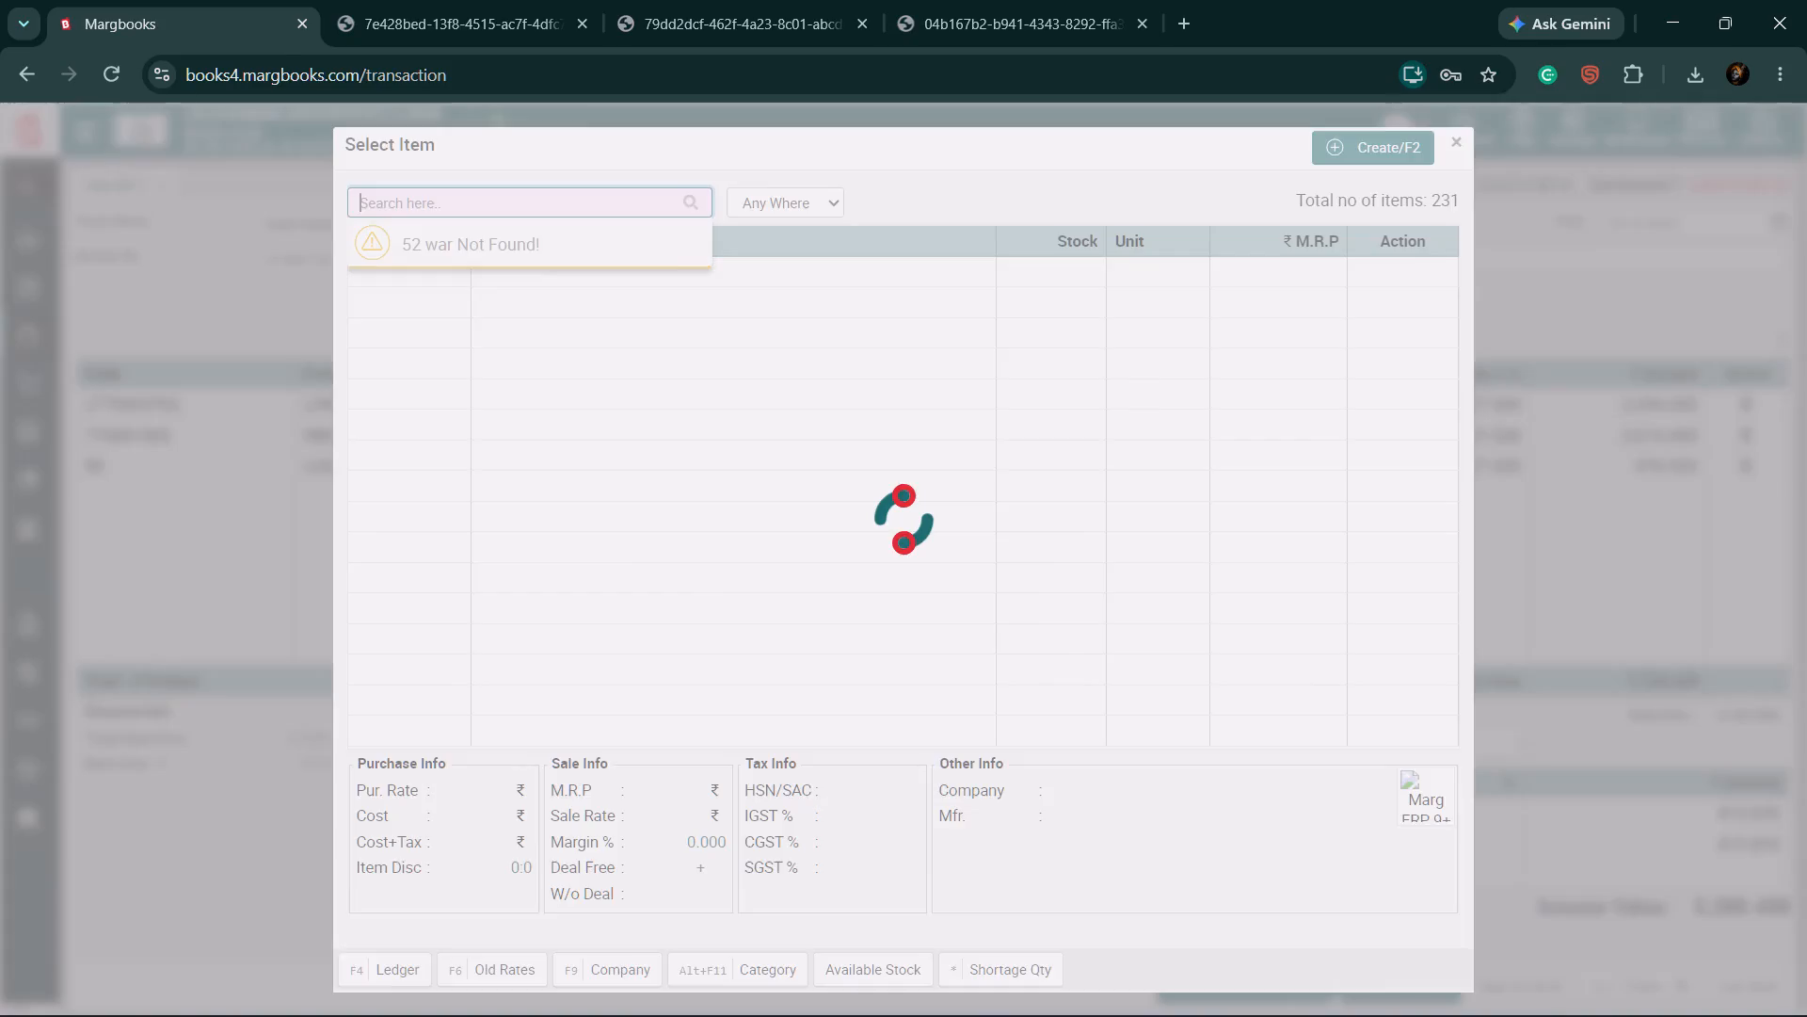
text(war)
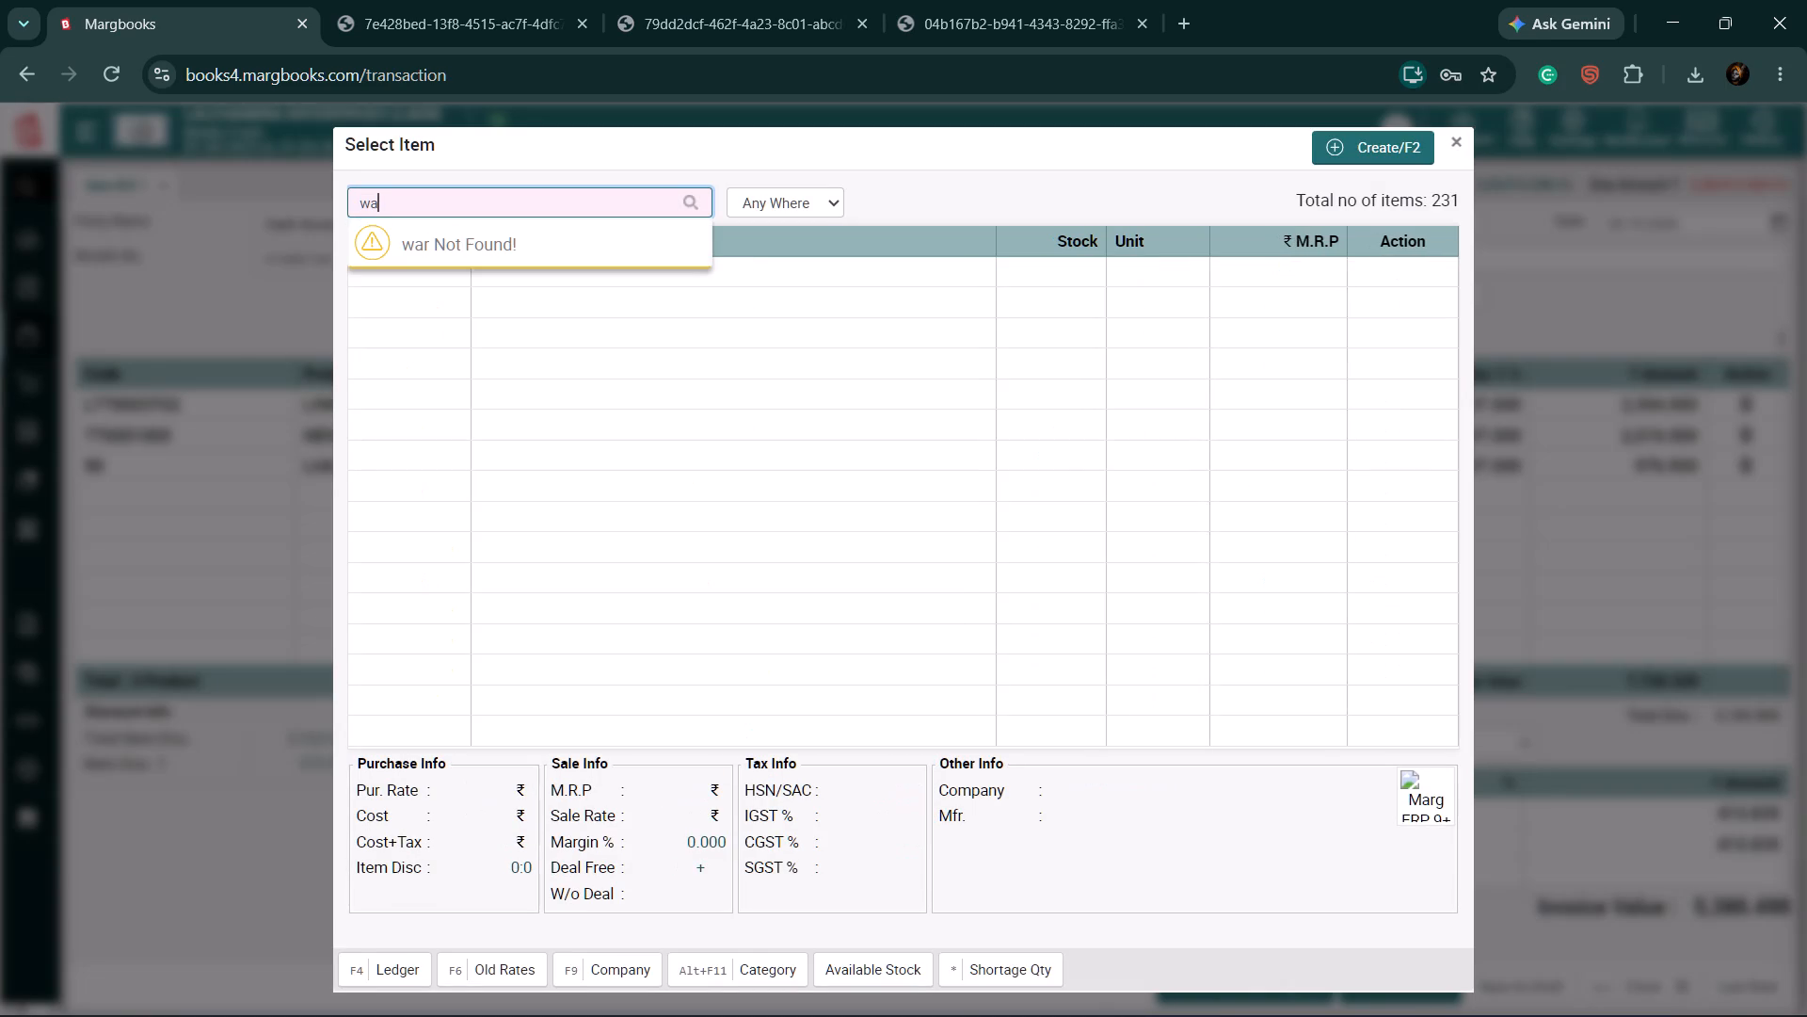
key(r)
key(BackSpace)
text(s2)
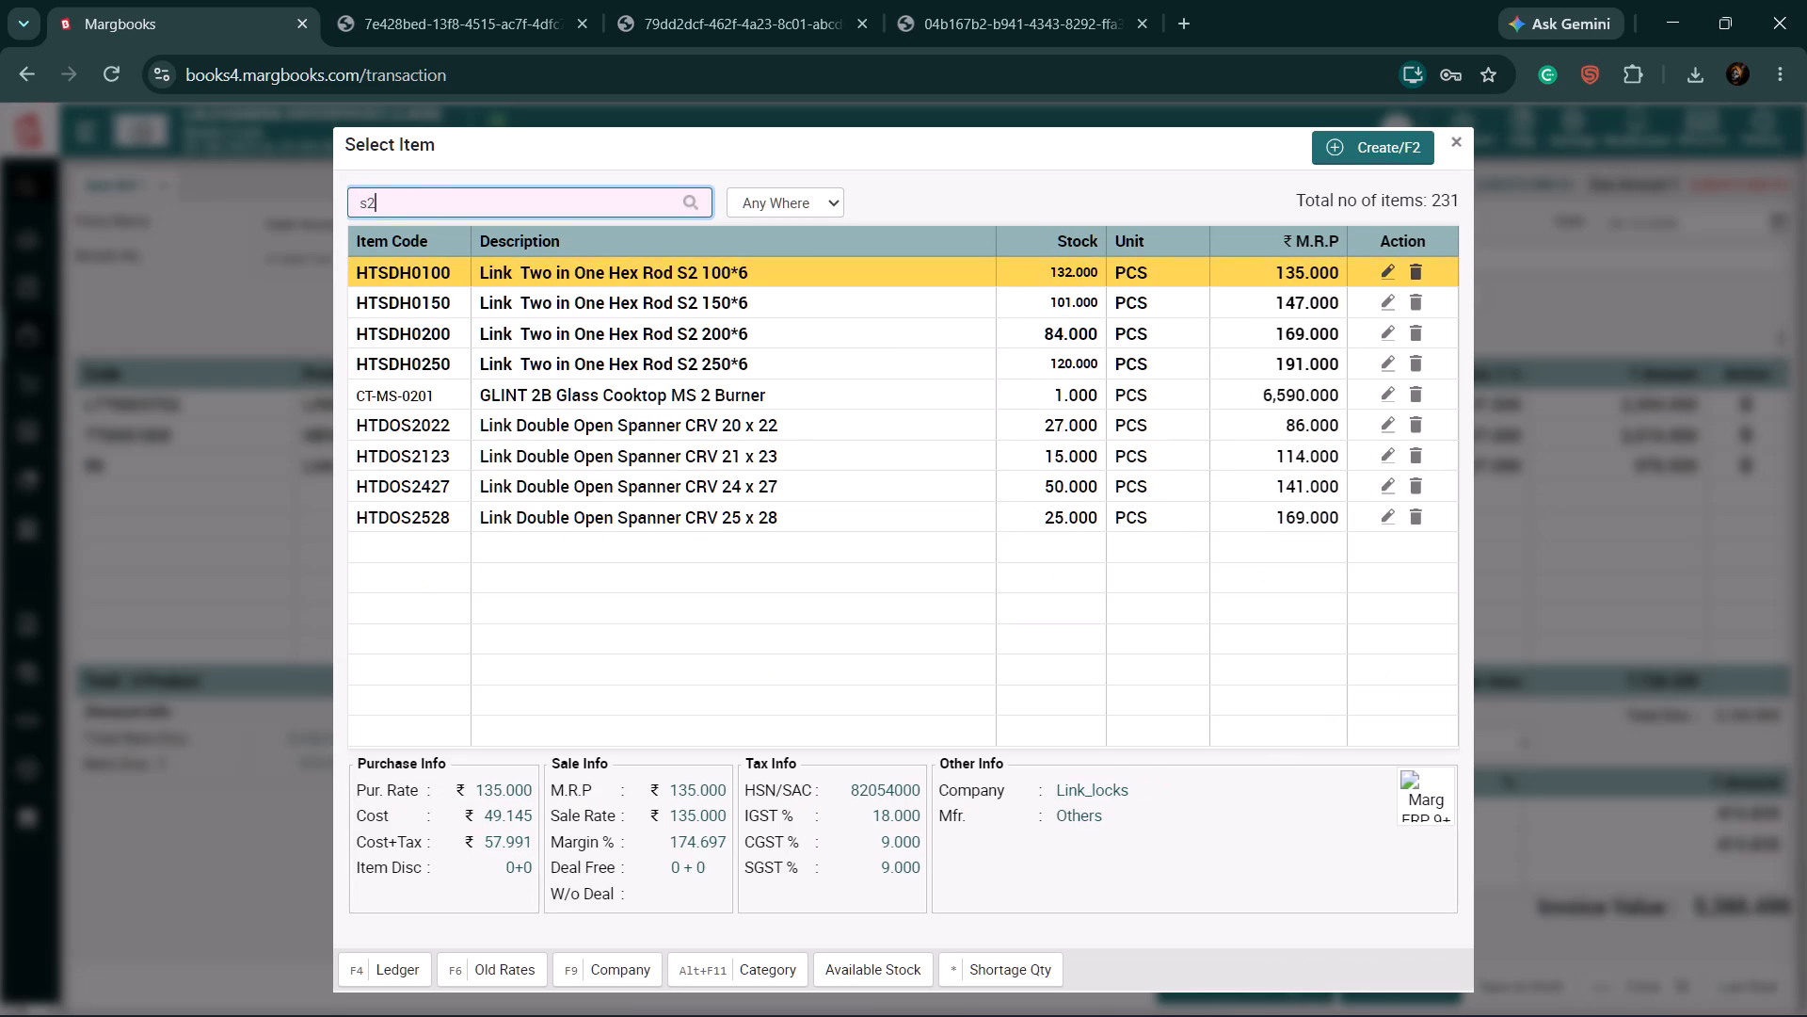
key(space)
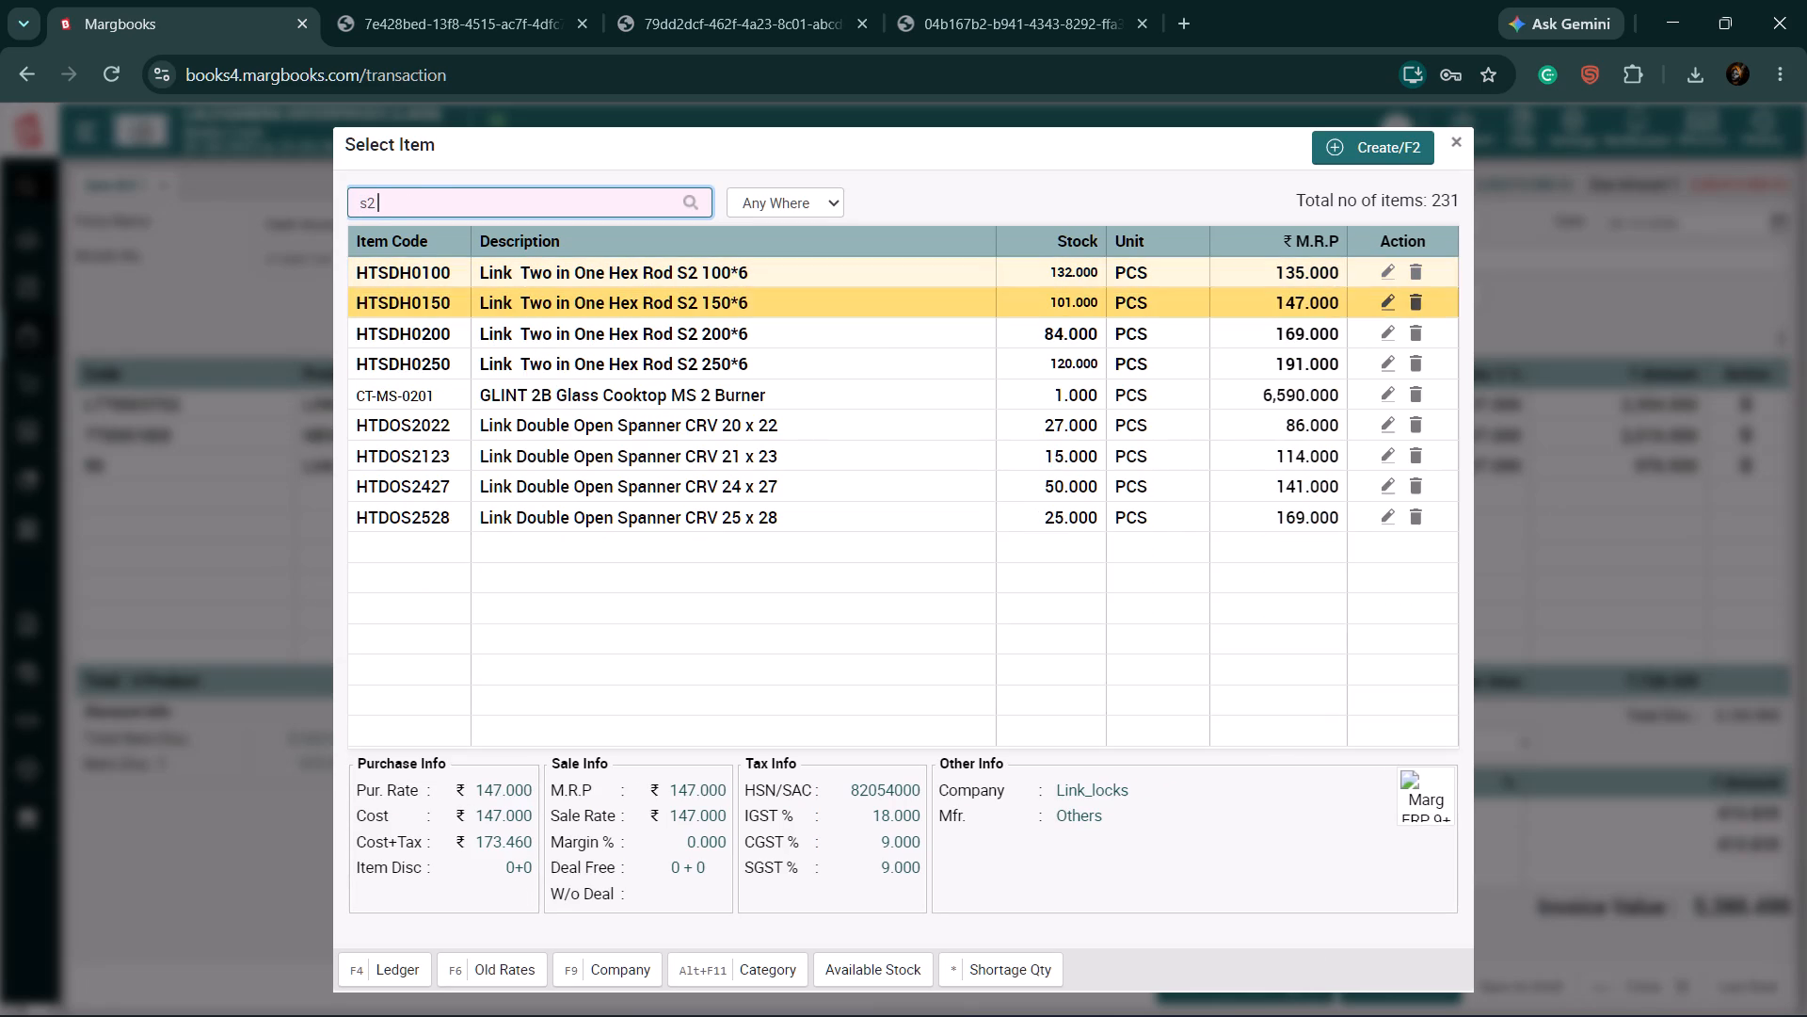
text(65)
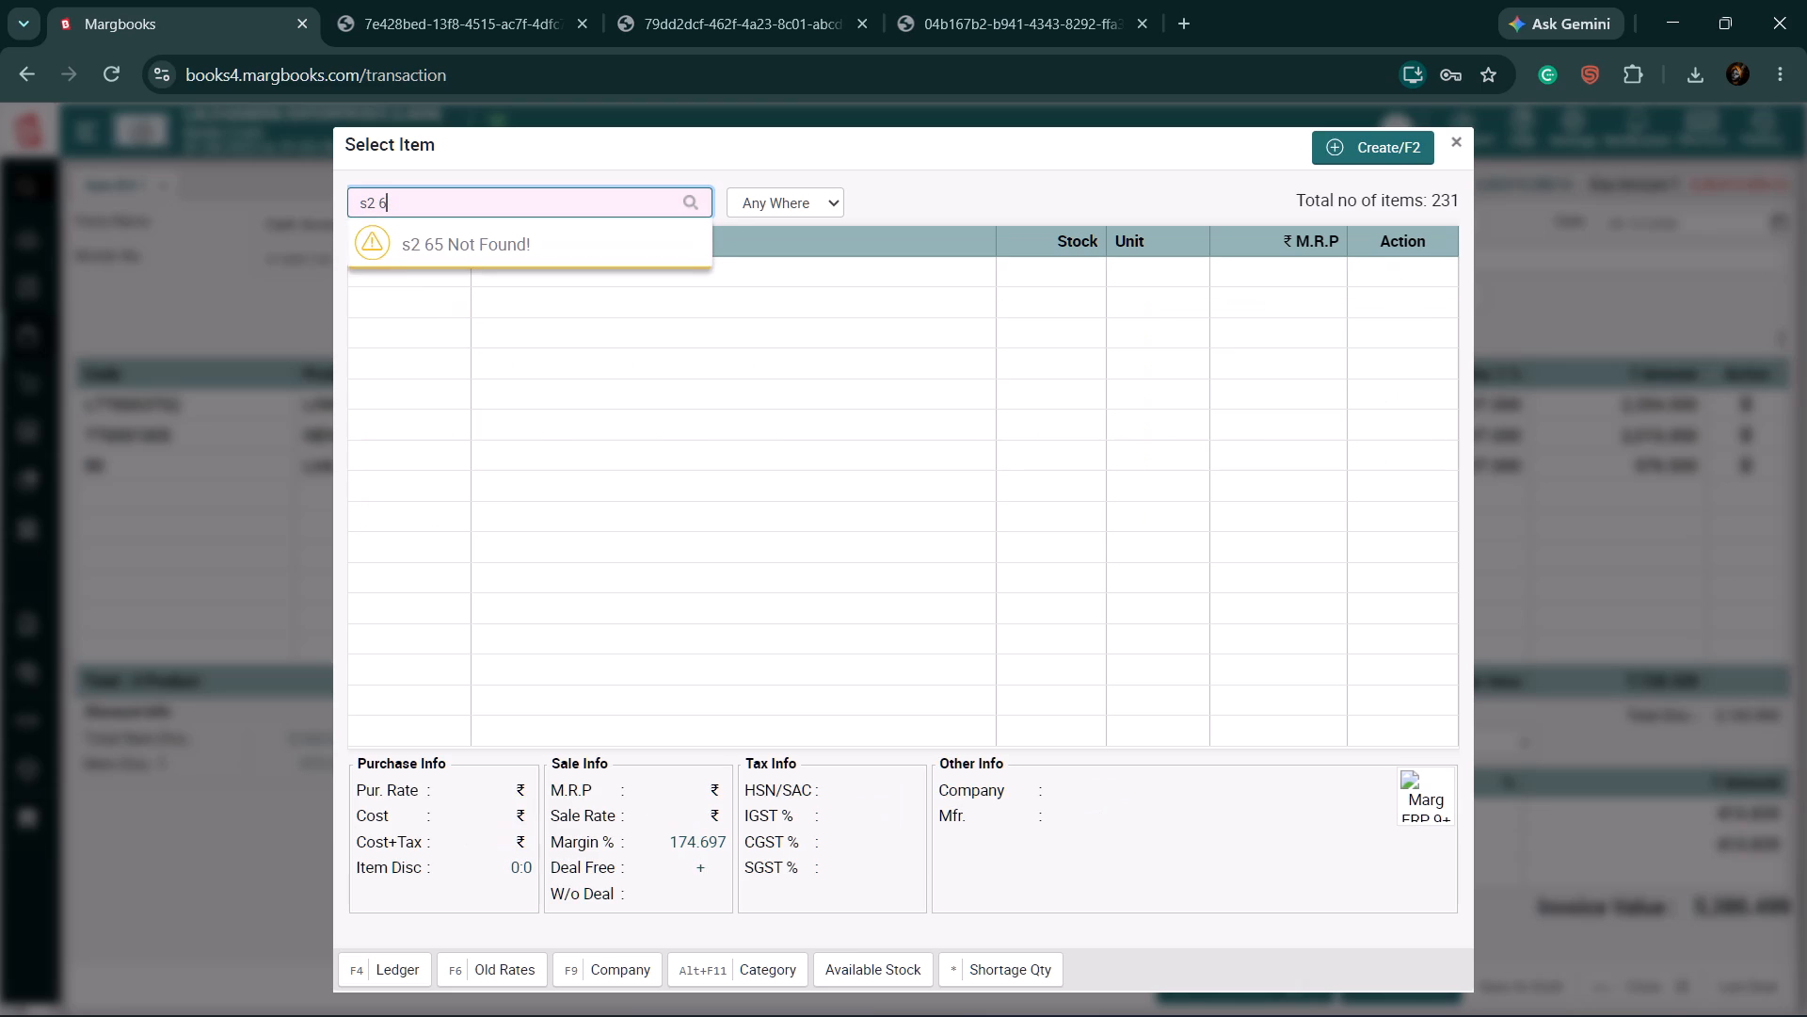
key(BackSpace)
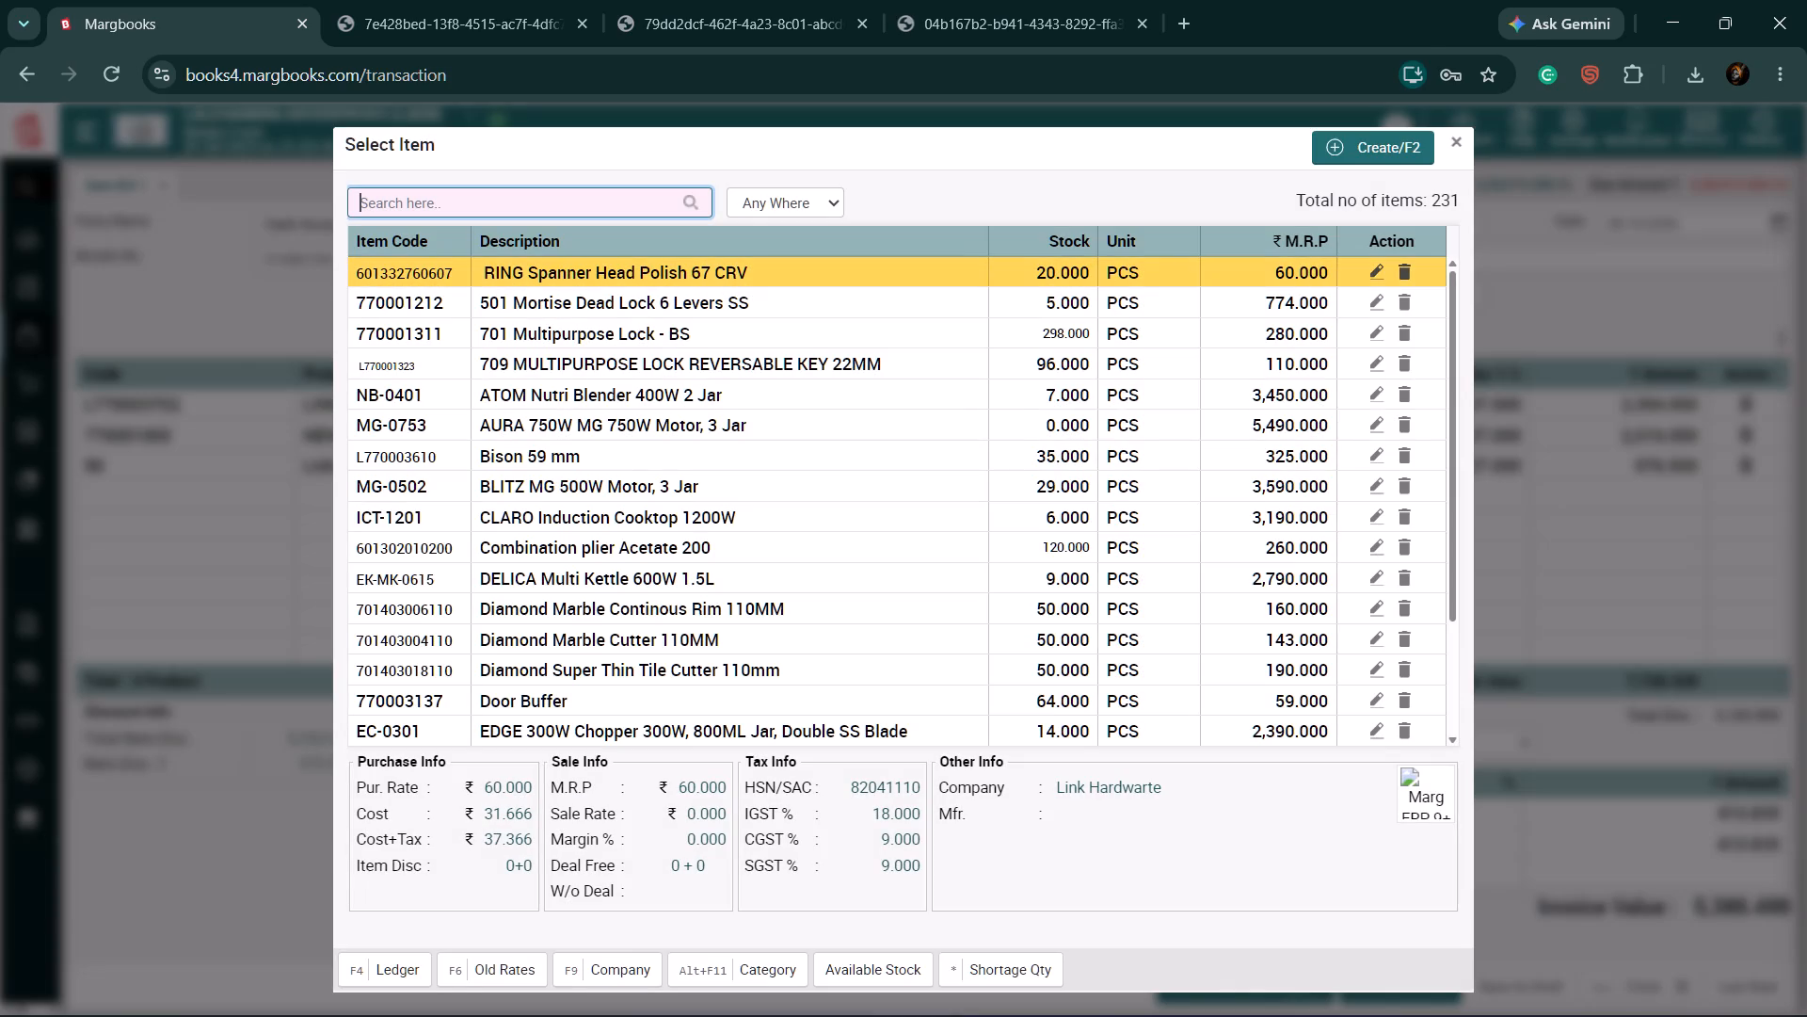
Find "65mm" items and add Link Square Series 65mm with quantity 5, the default rate and a 37% discount.
text(65)
text(mm)
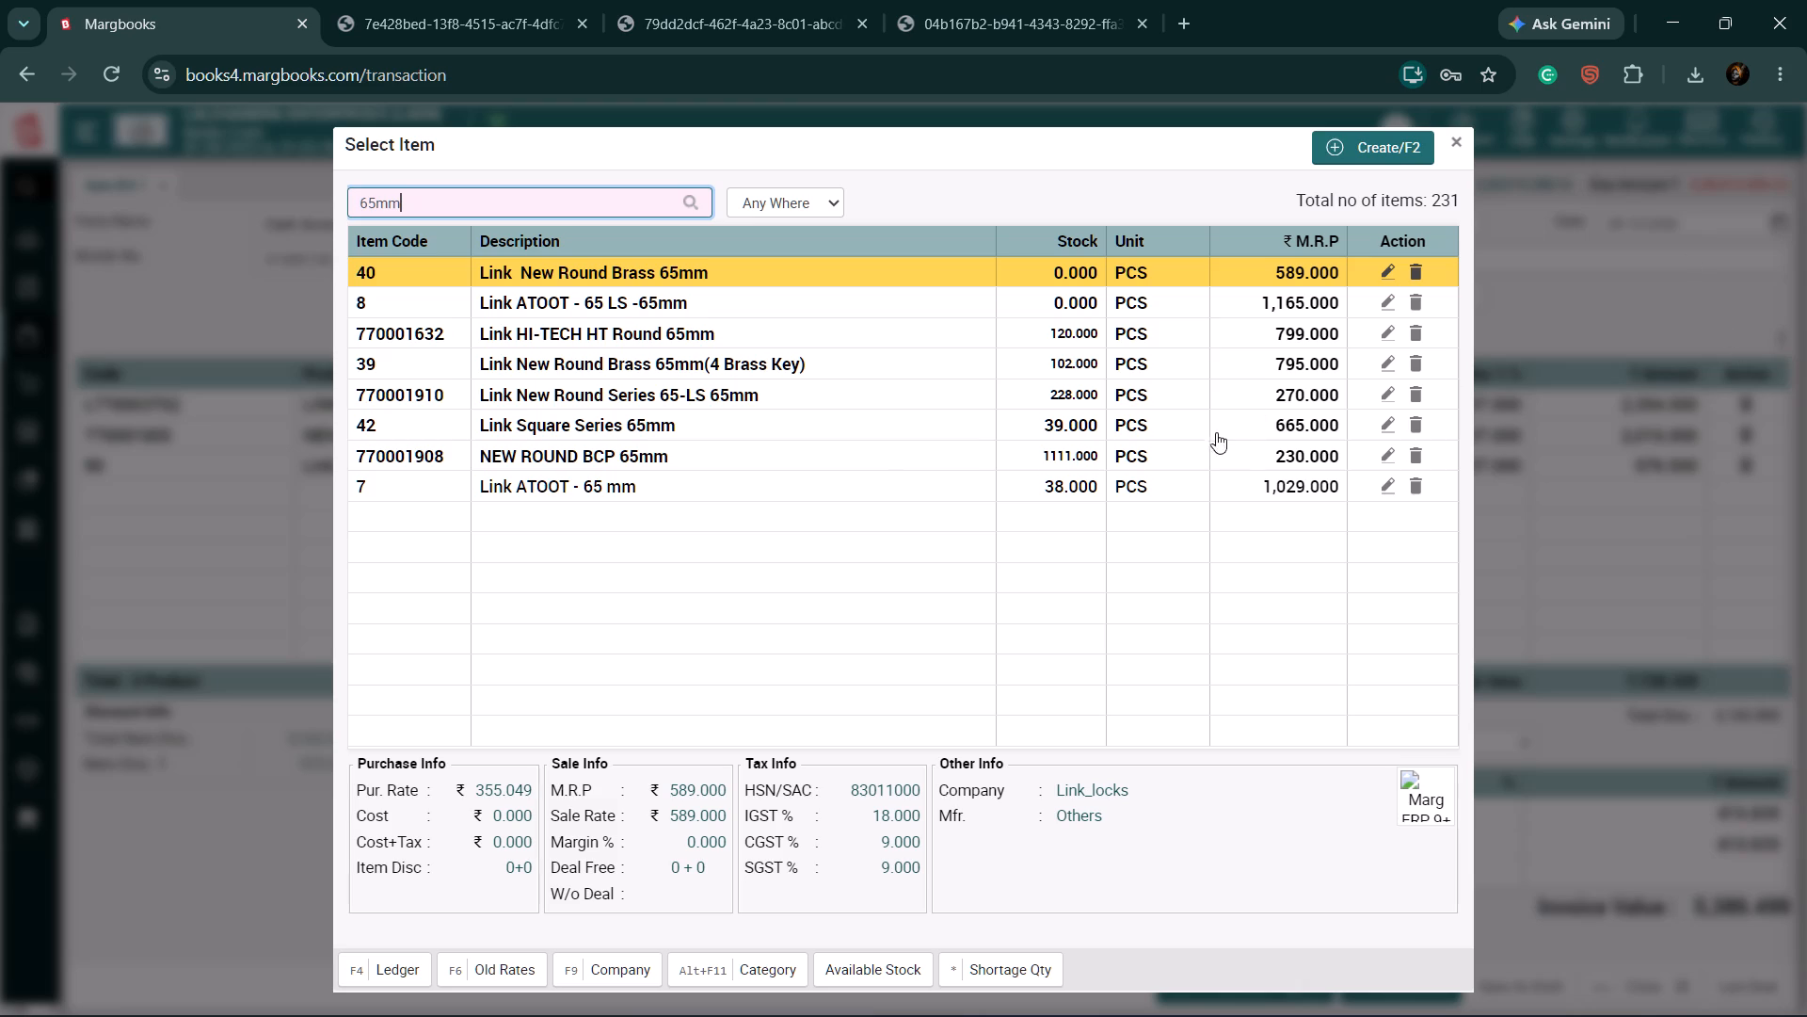
click(686, 418)
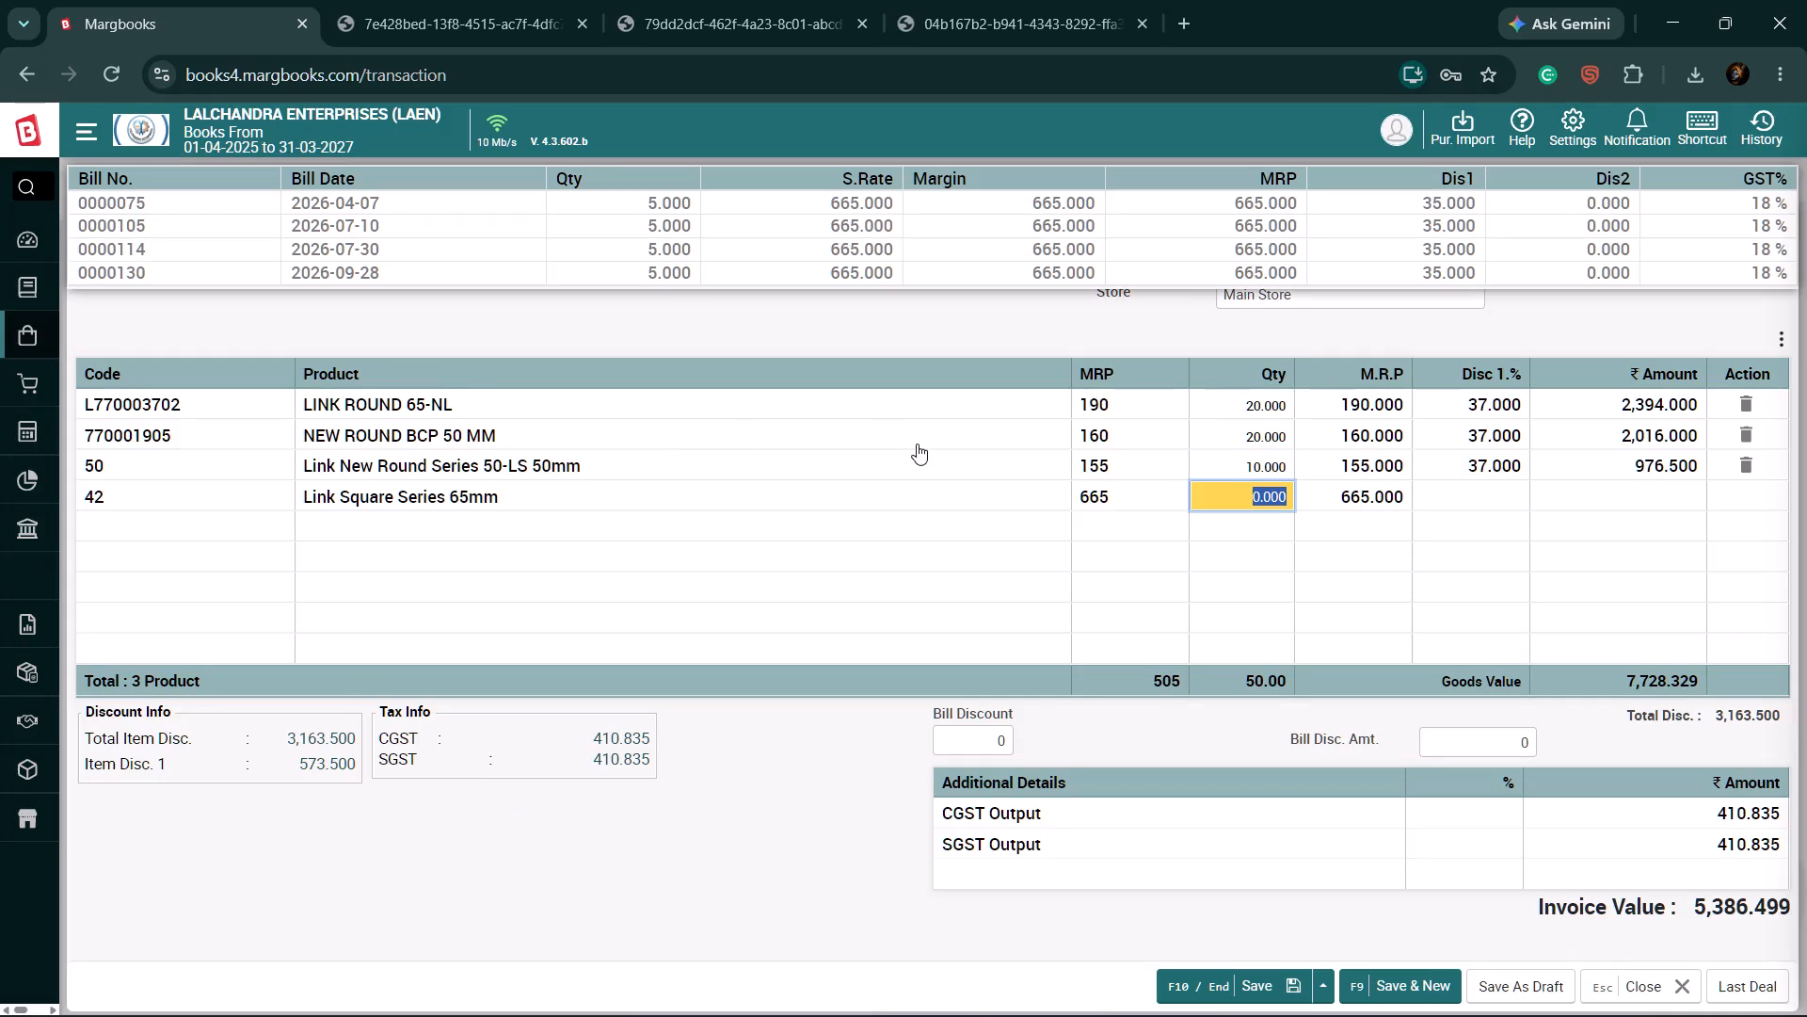
key(5)
key(Return)
key(Return)
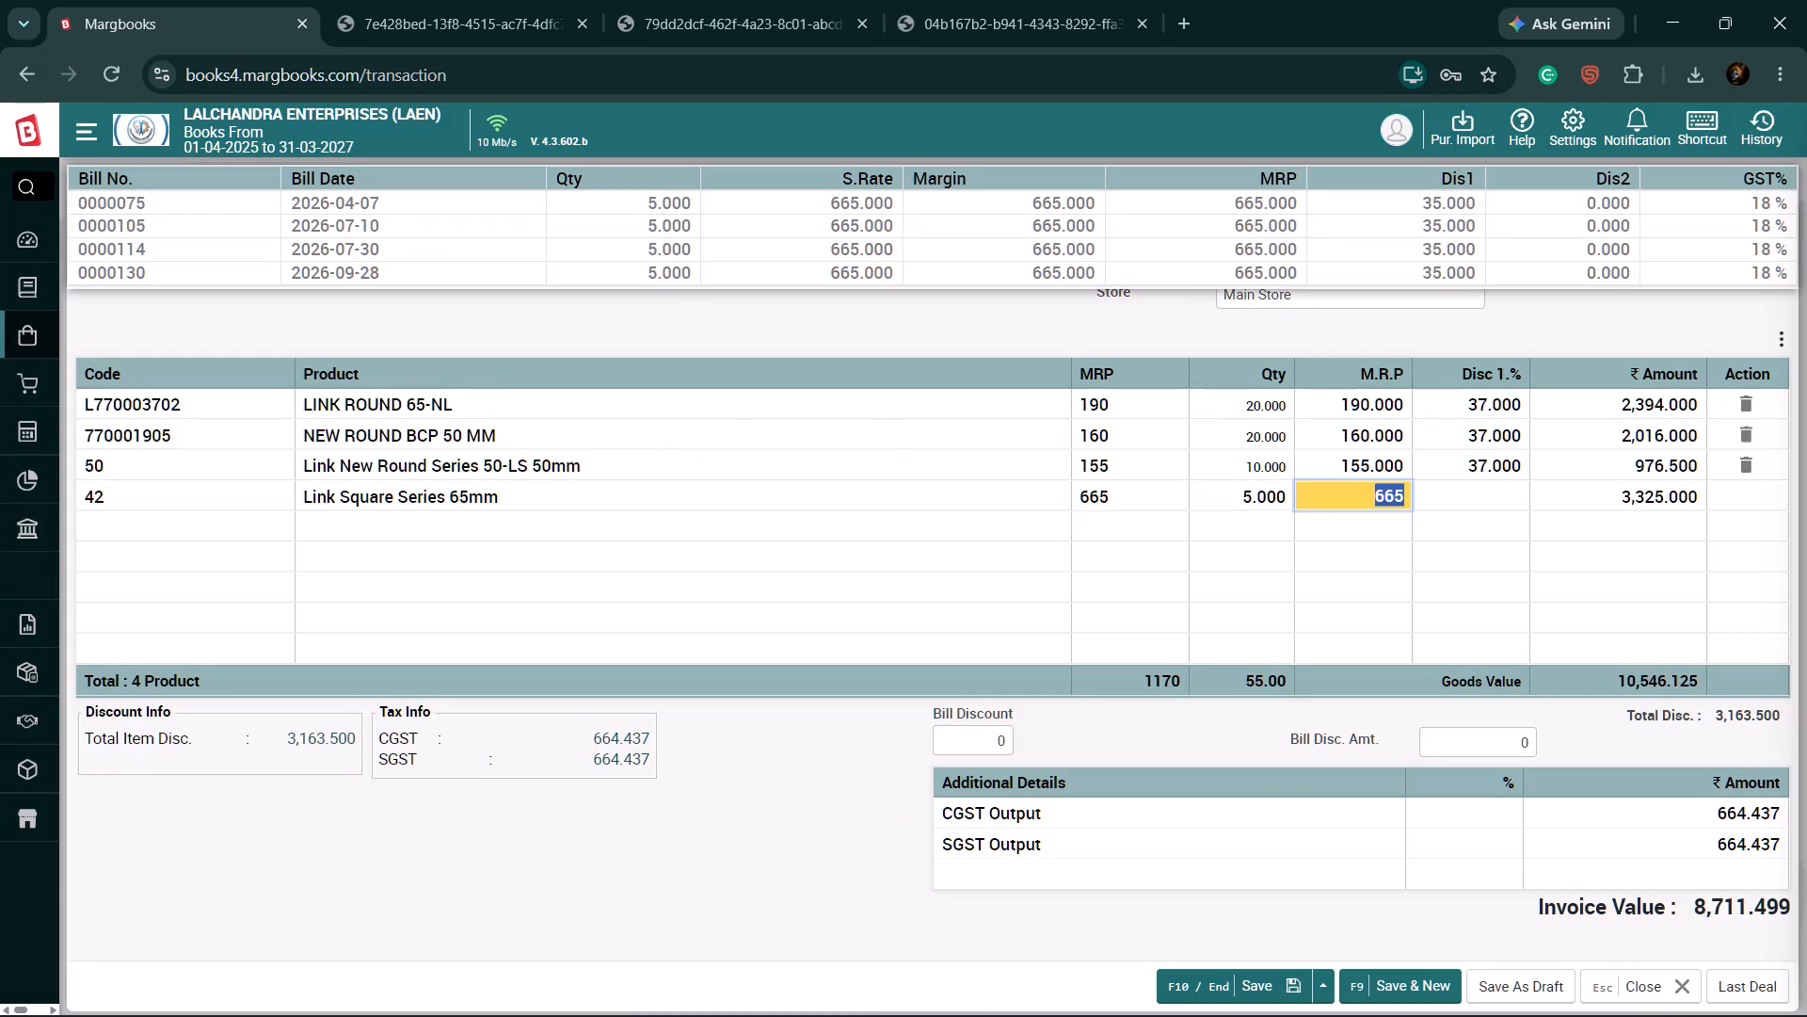
text(37)
key(Return)
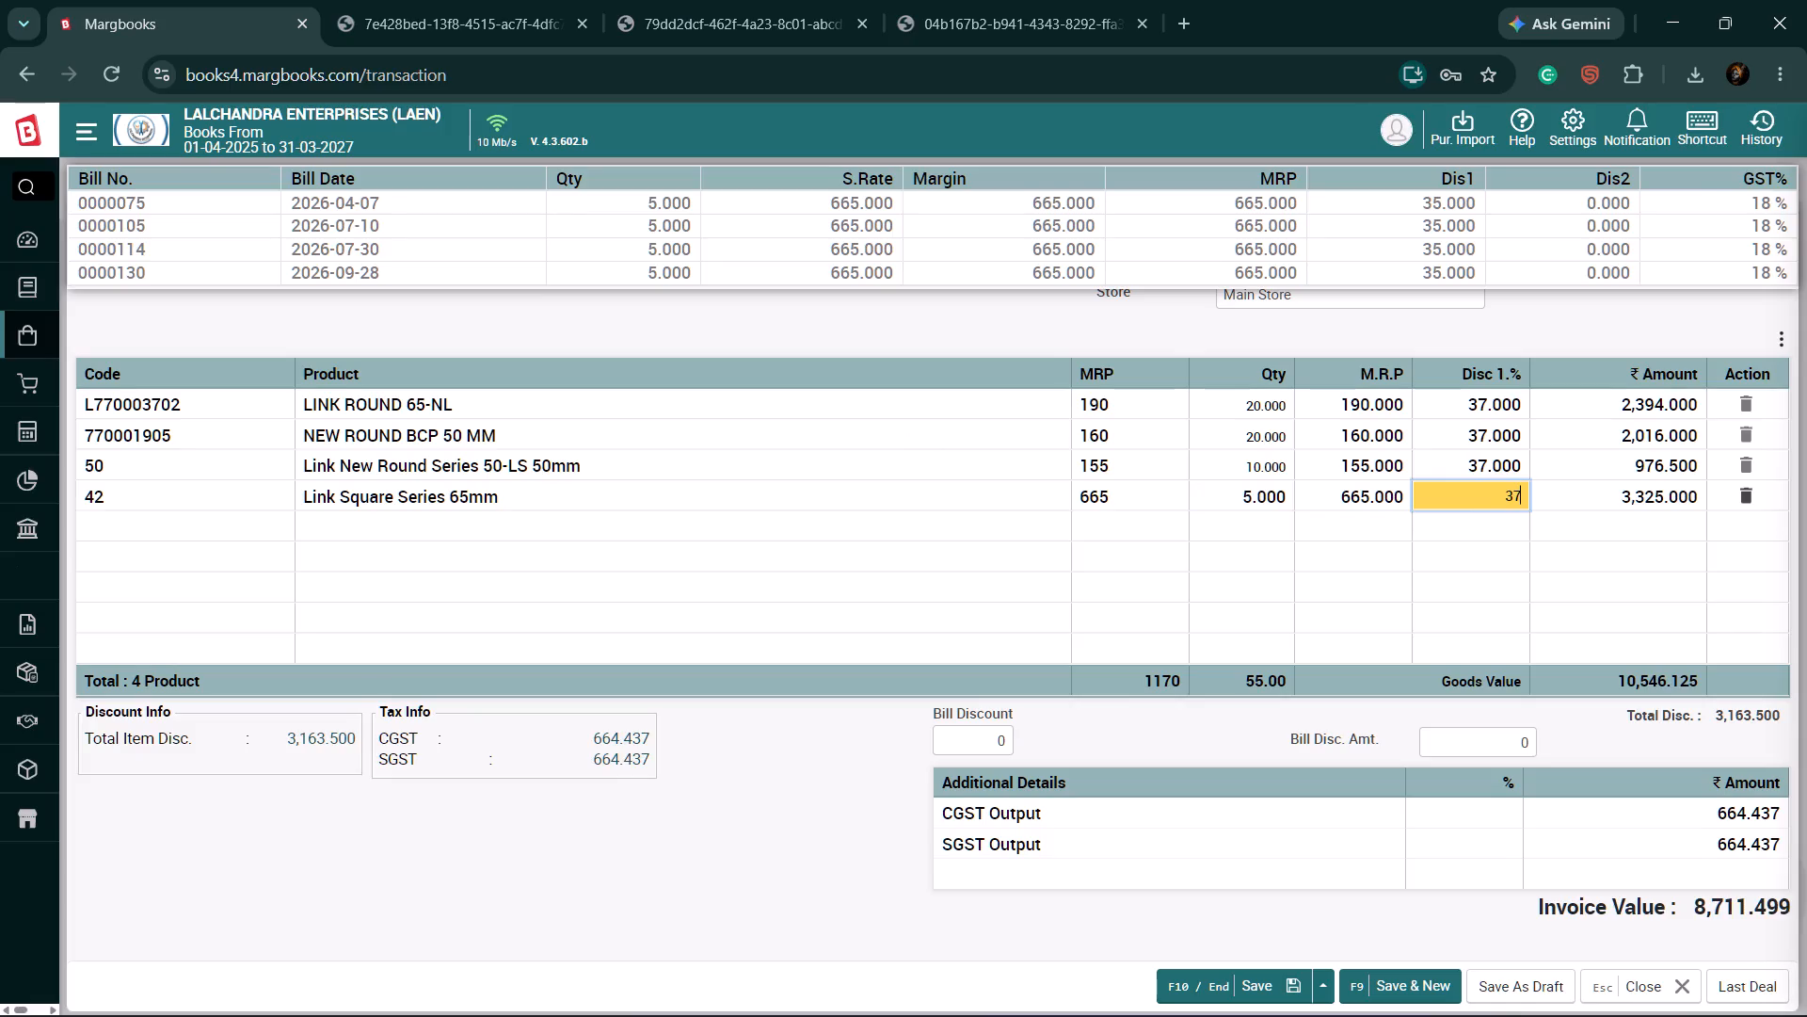
key(Return)
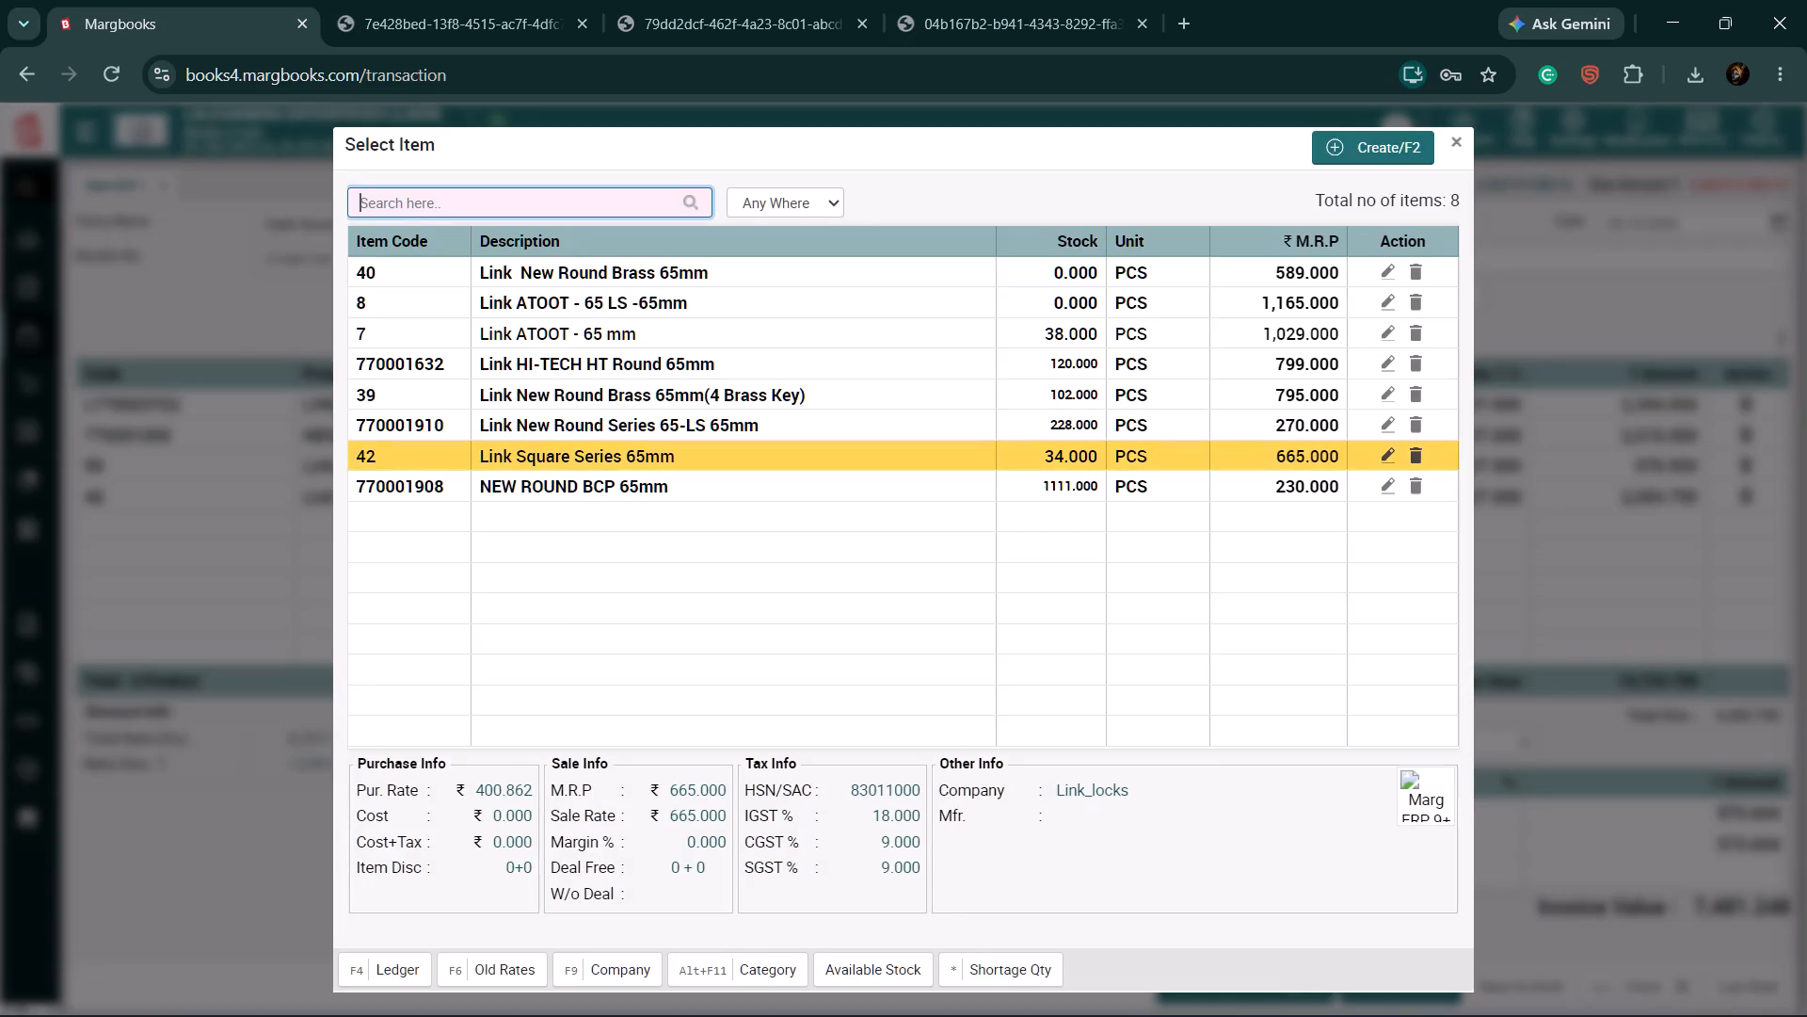
Add NEW ROUND BCP 65mm as the fifth item with quantity 5, the default rate and a 37% discount, ending item selection.
text(bcp)
key(space)
text(65)
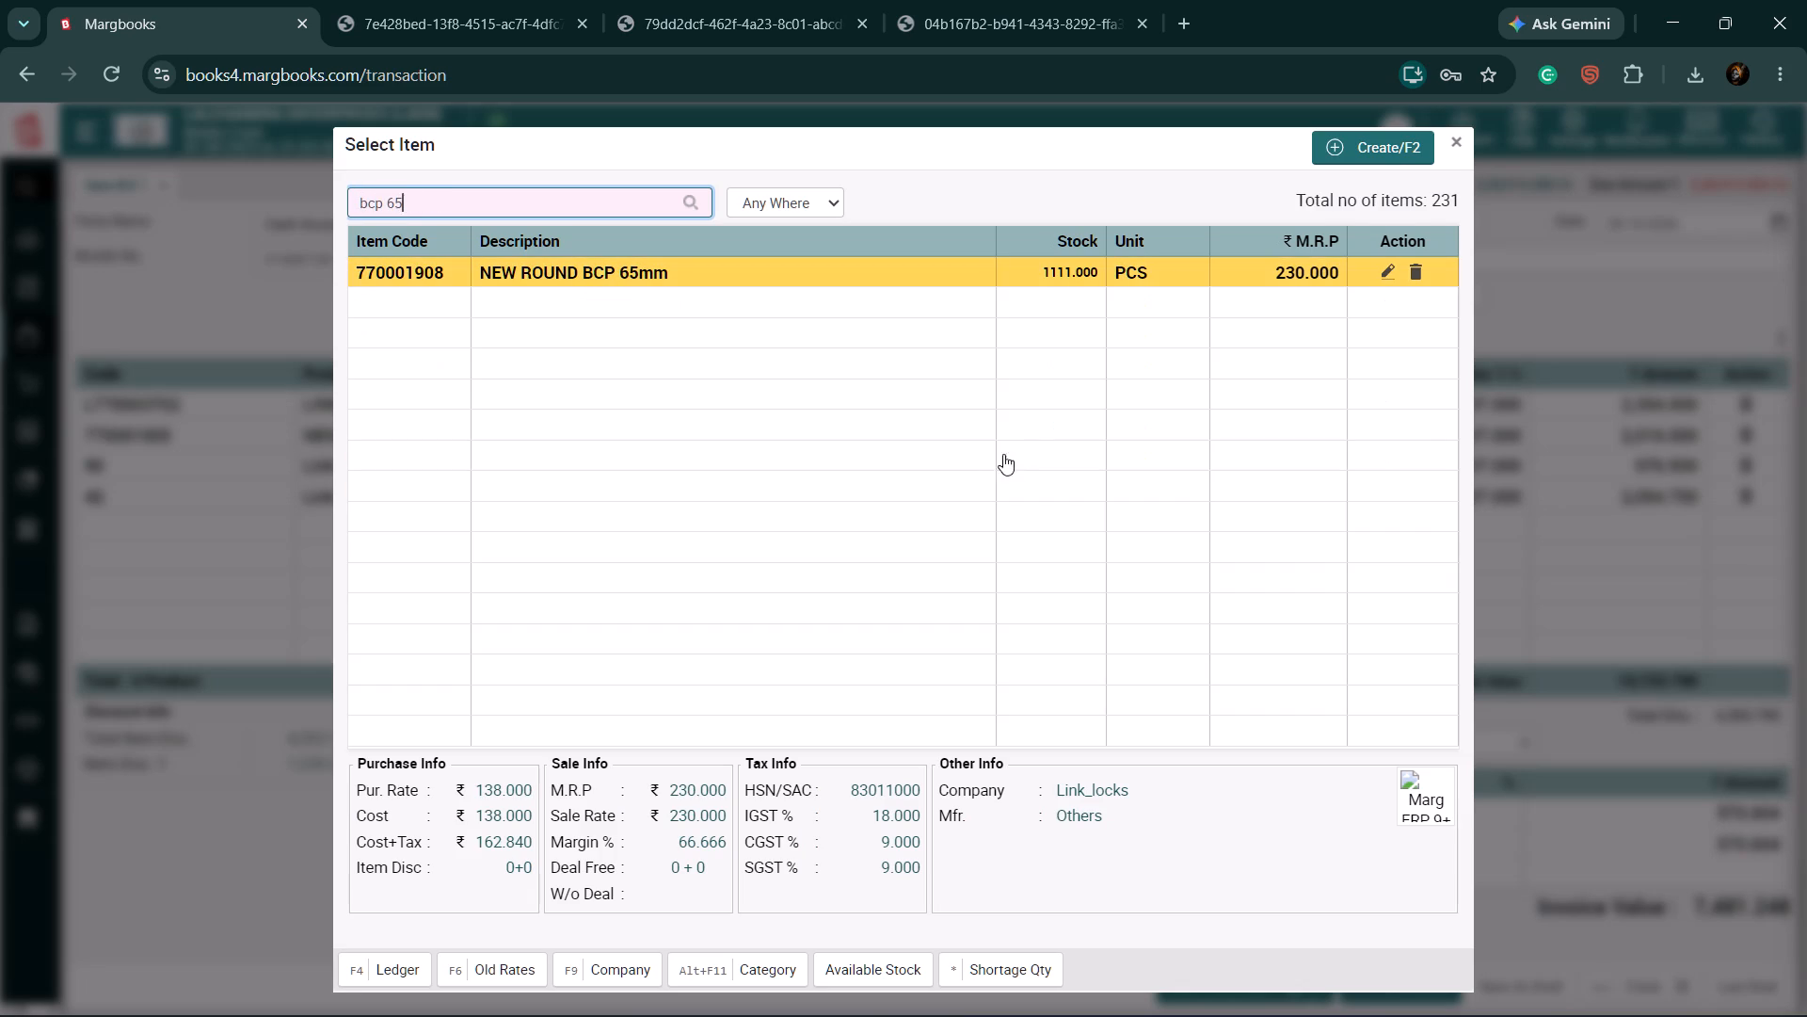
click(951, 267)
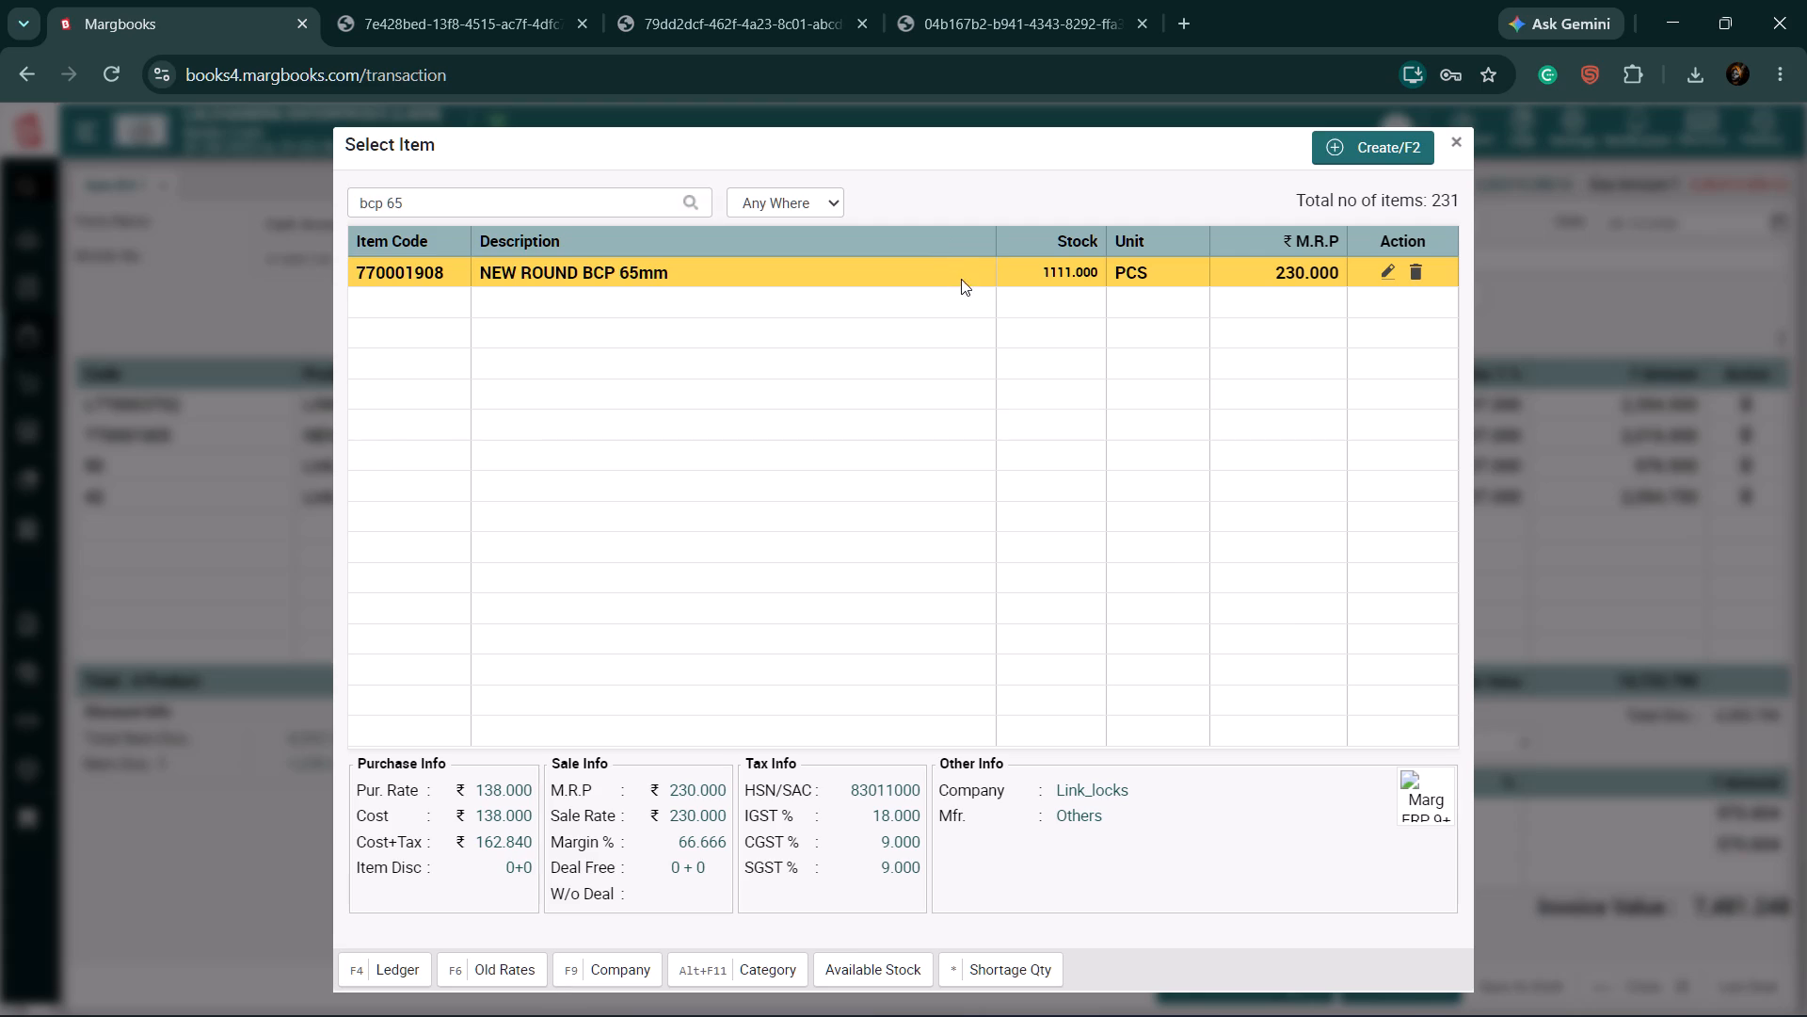
key(5)
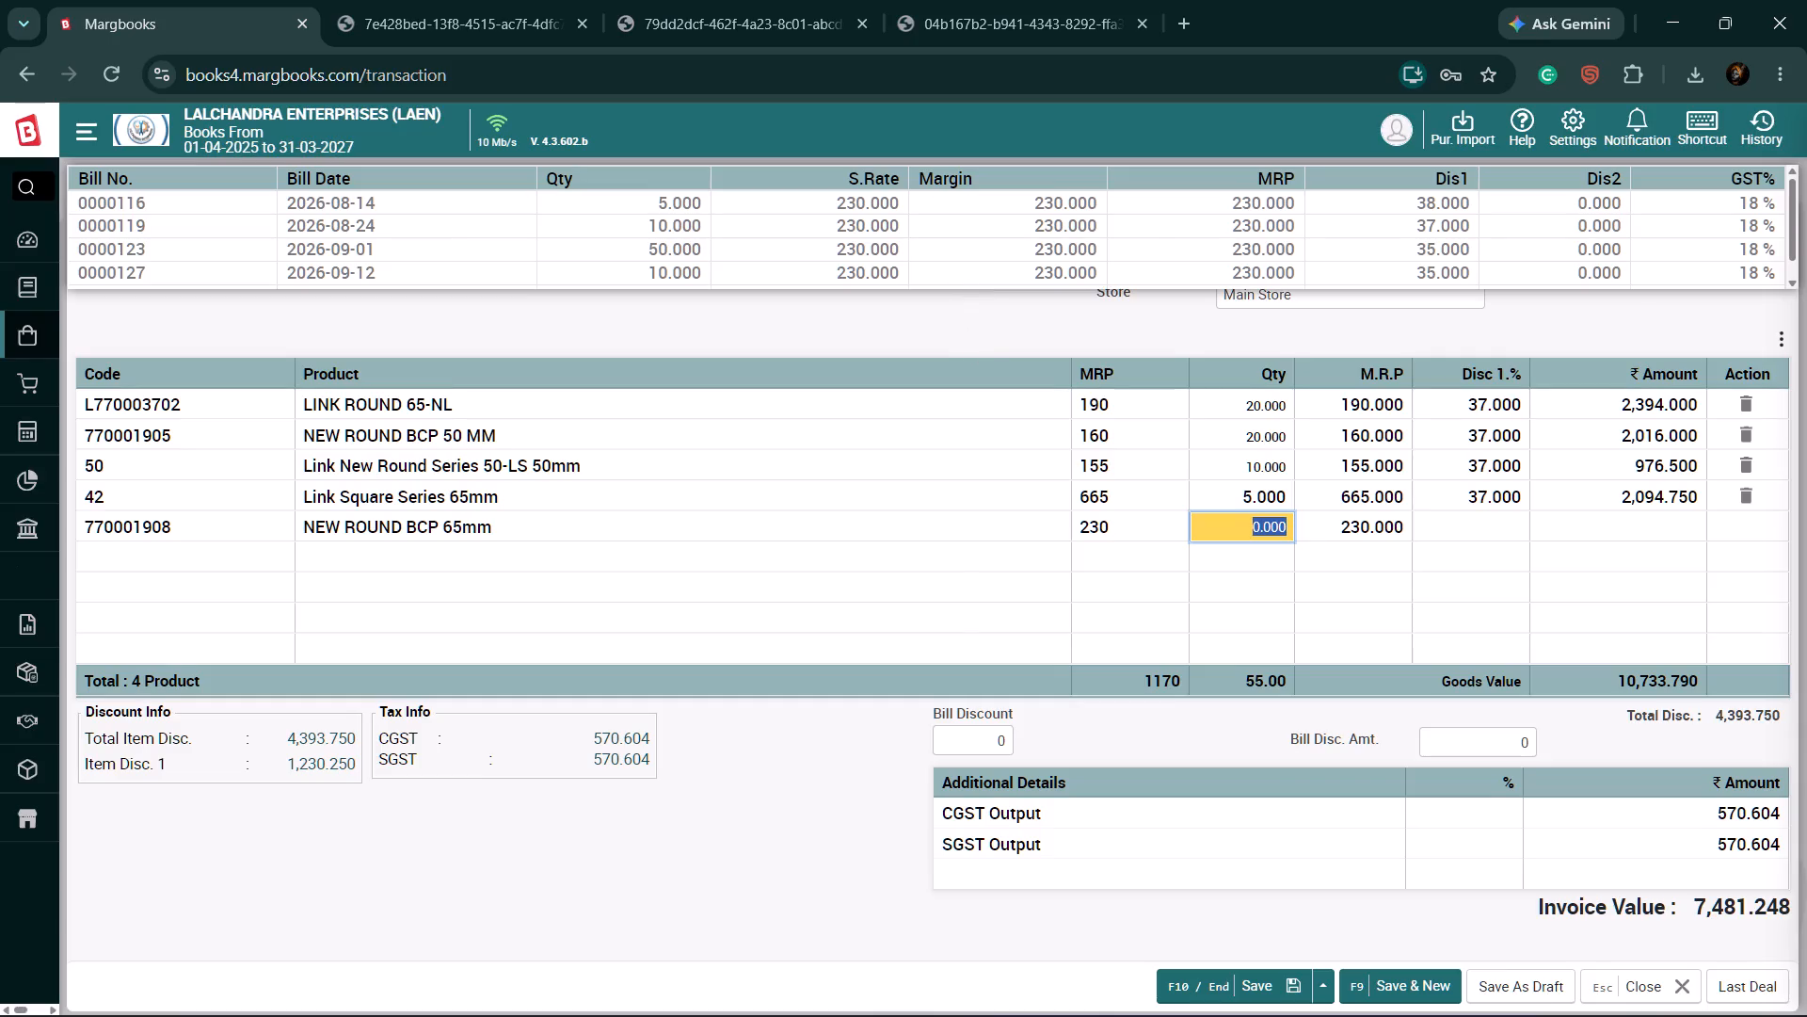
key(Return)
key(Return)
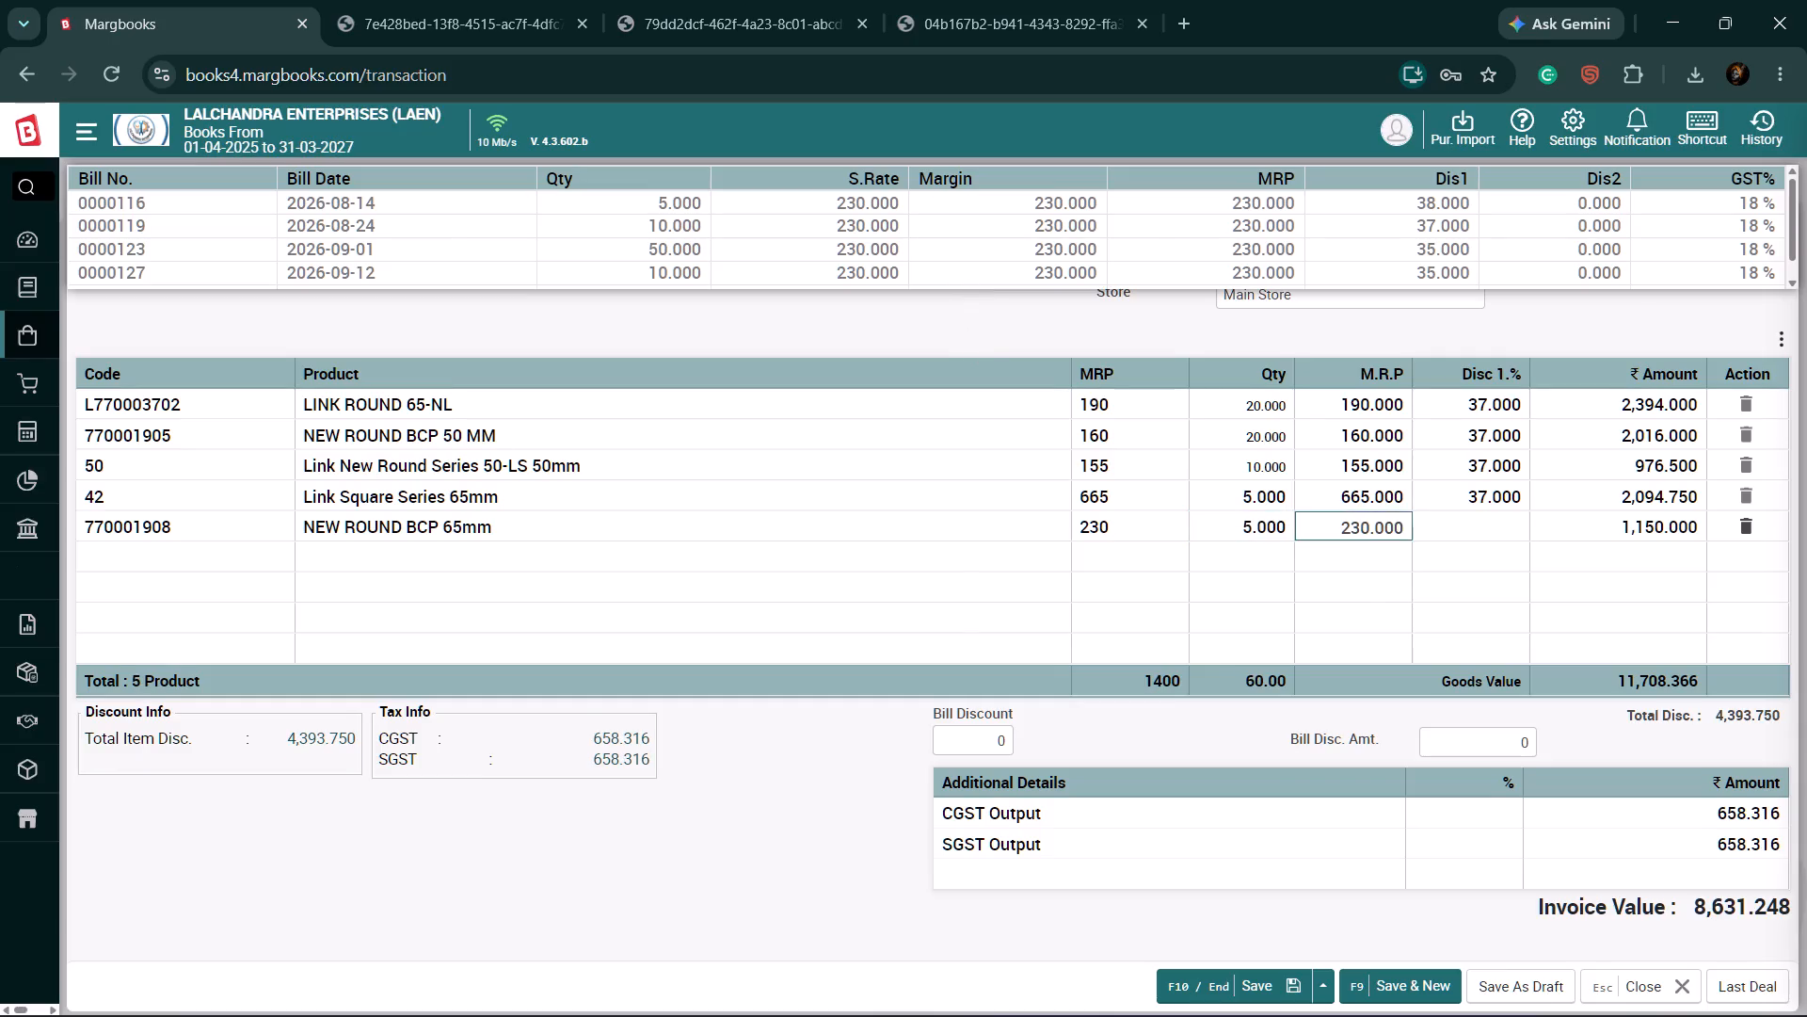
text(37)
key(Return)
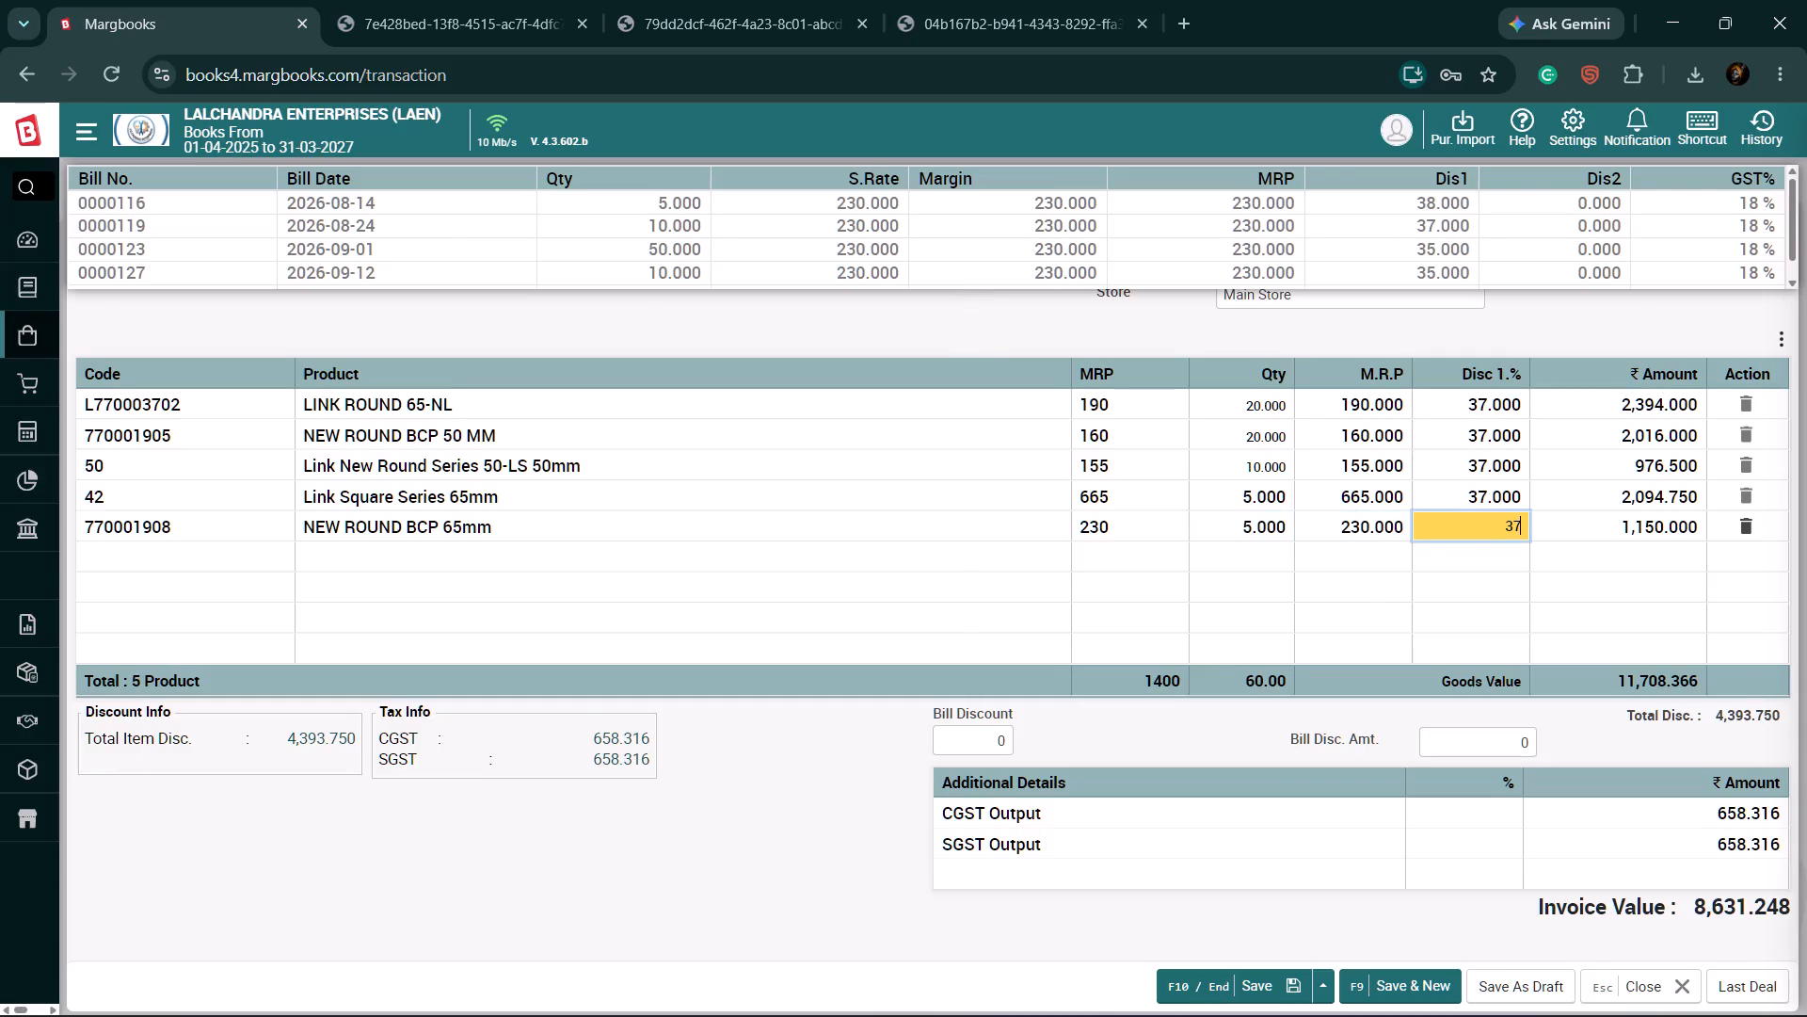
key(Return)
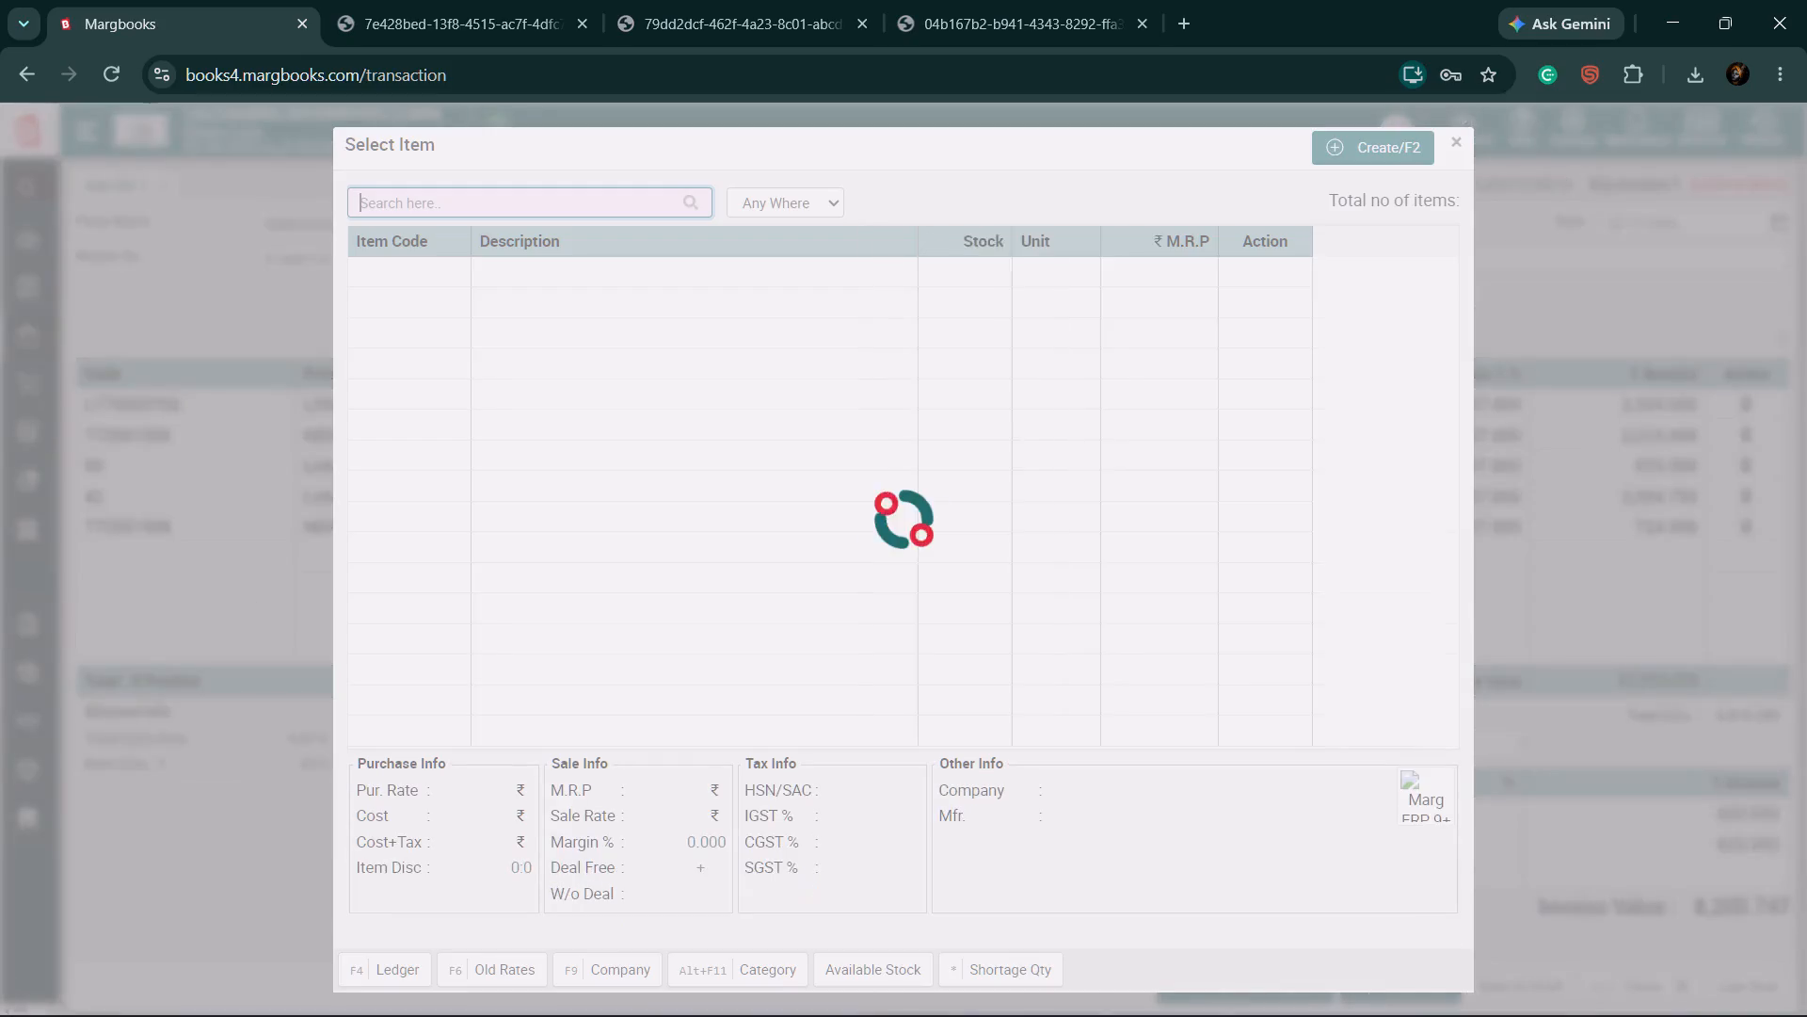
click(1456, 144)
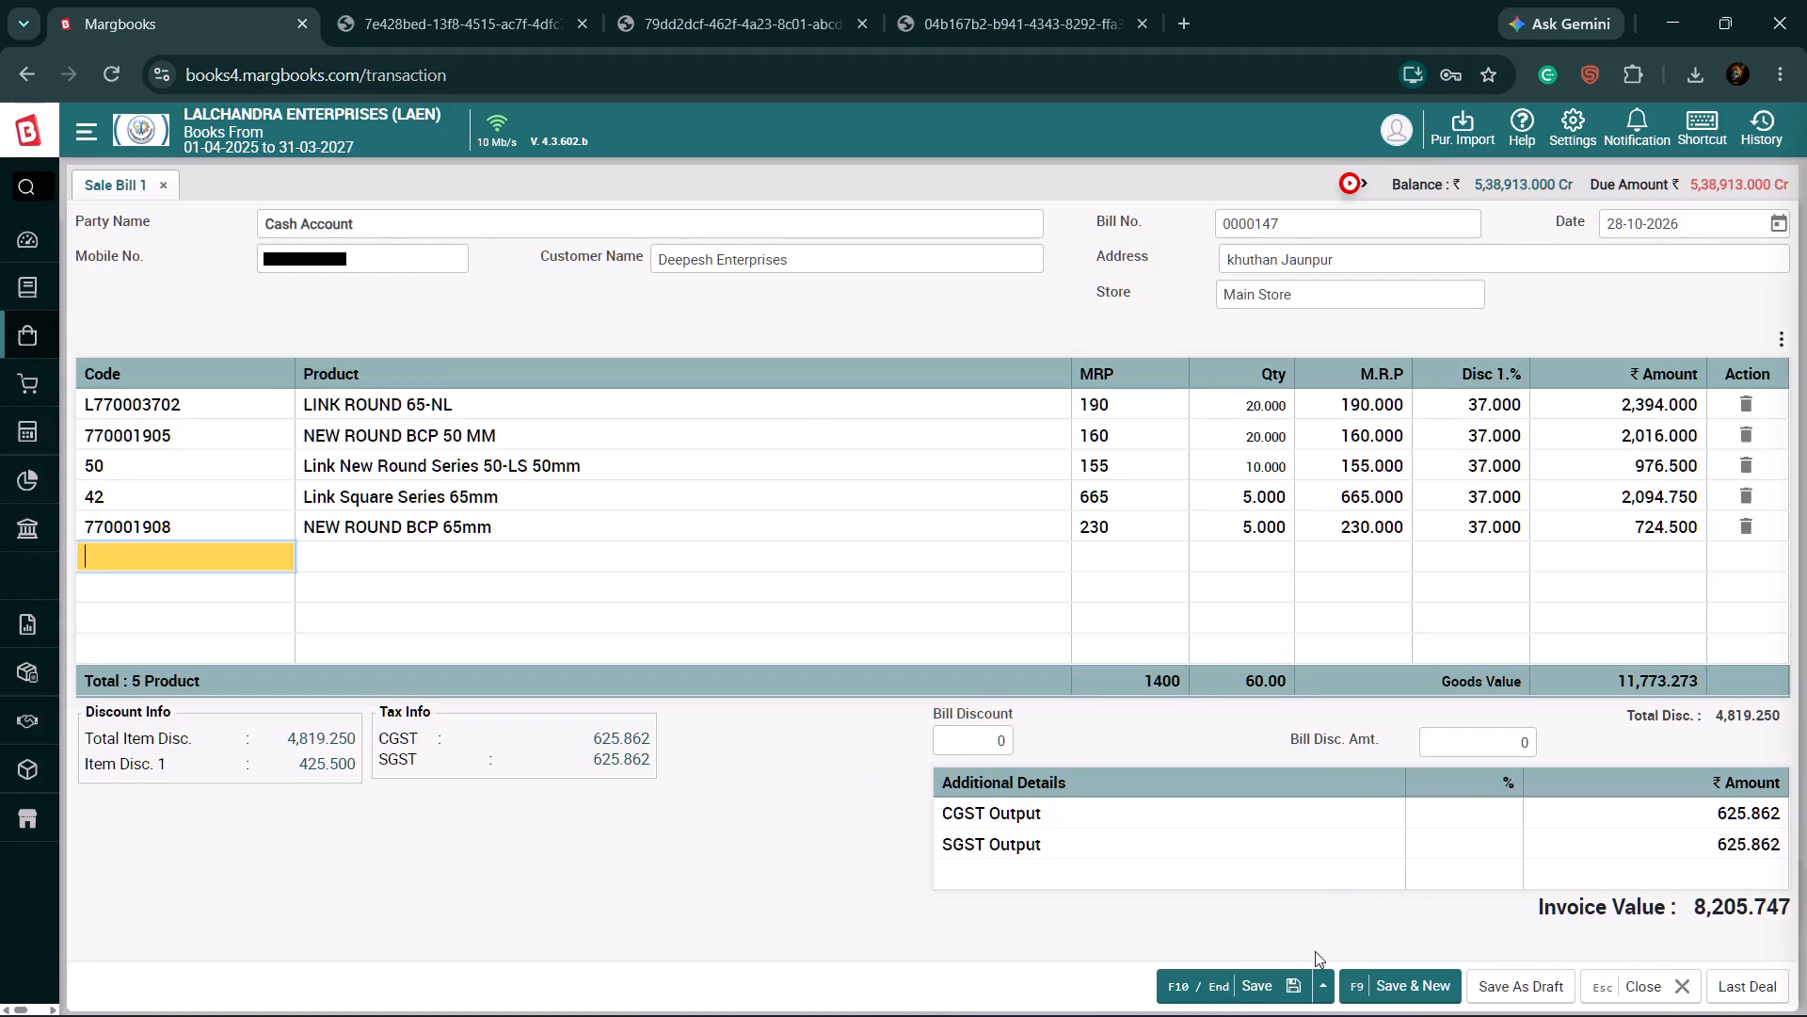
Save bill 0000147 with the full amount paid through Cash Account.
click(1251, 984)
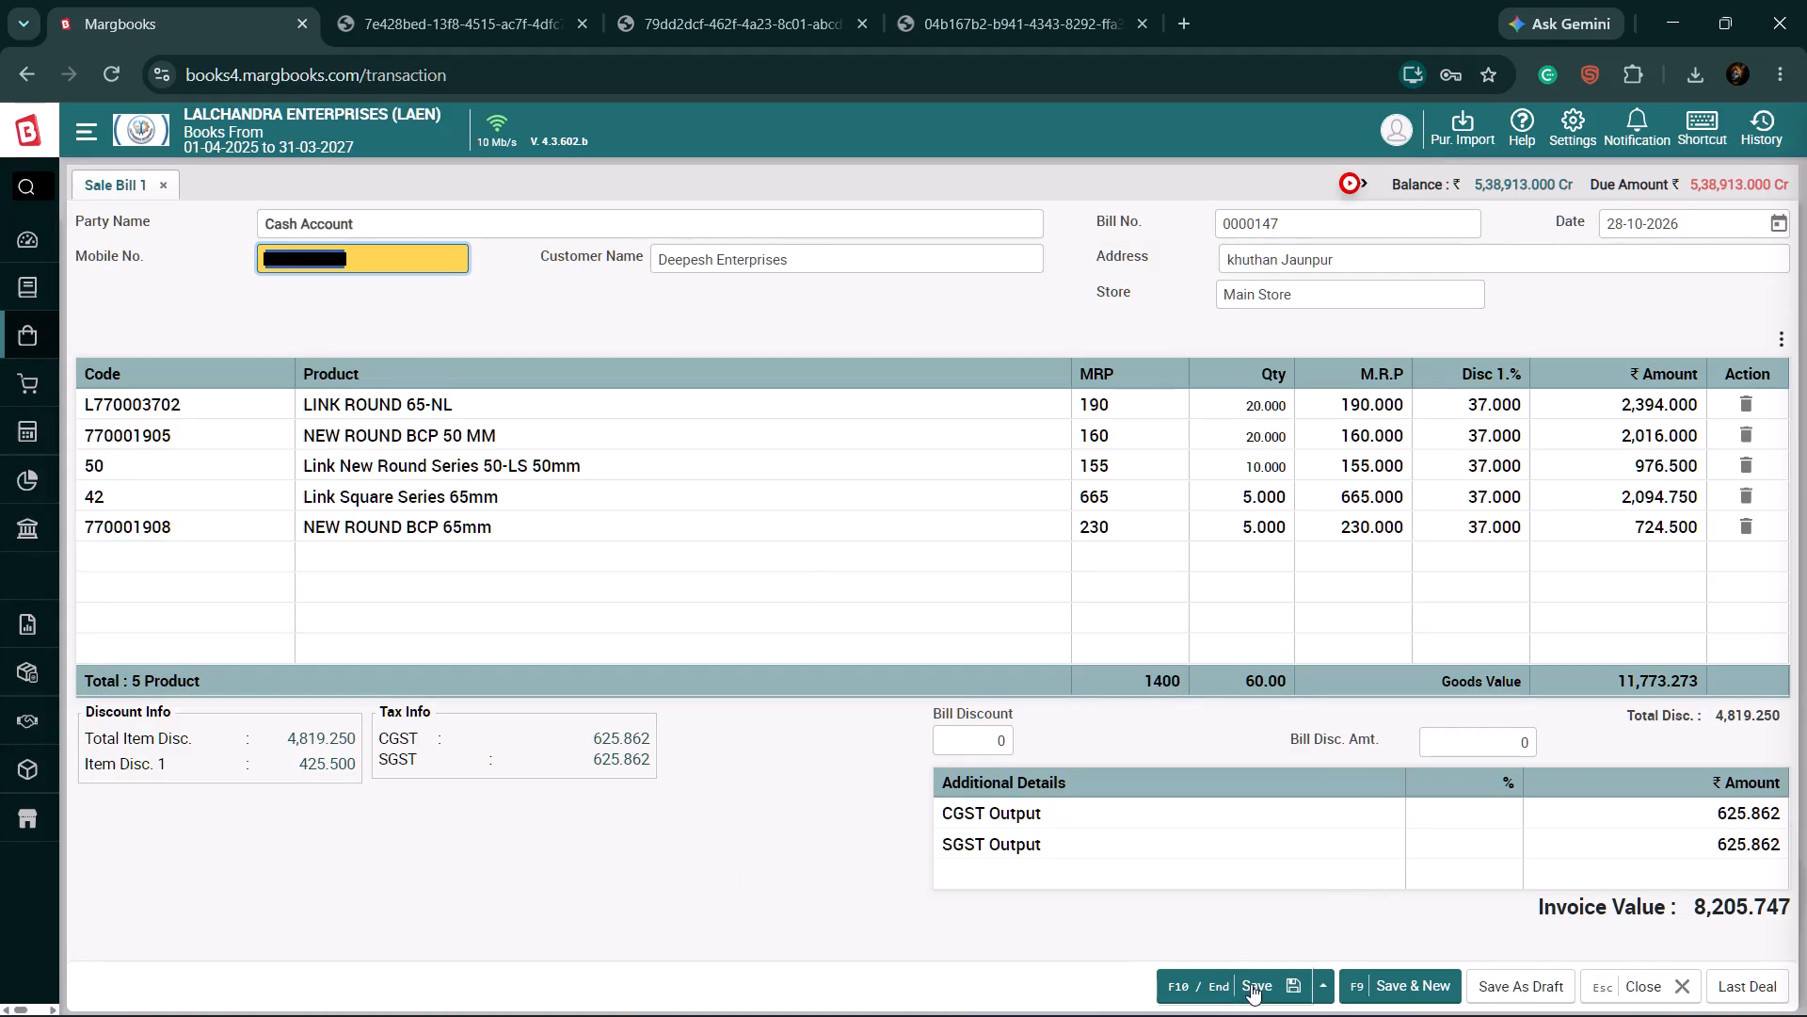
click(1251, 984)
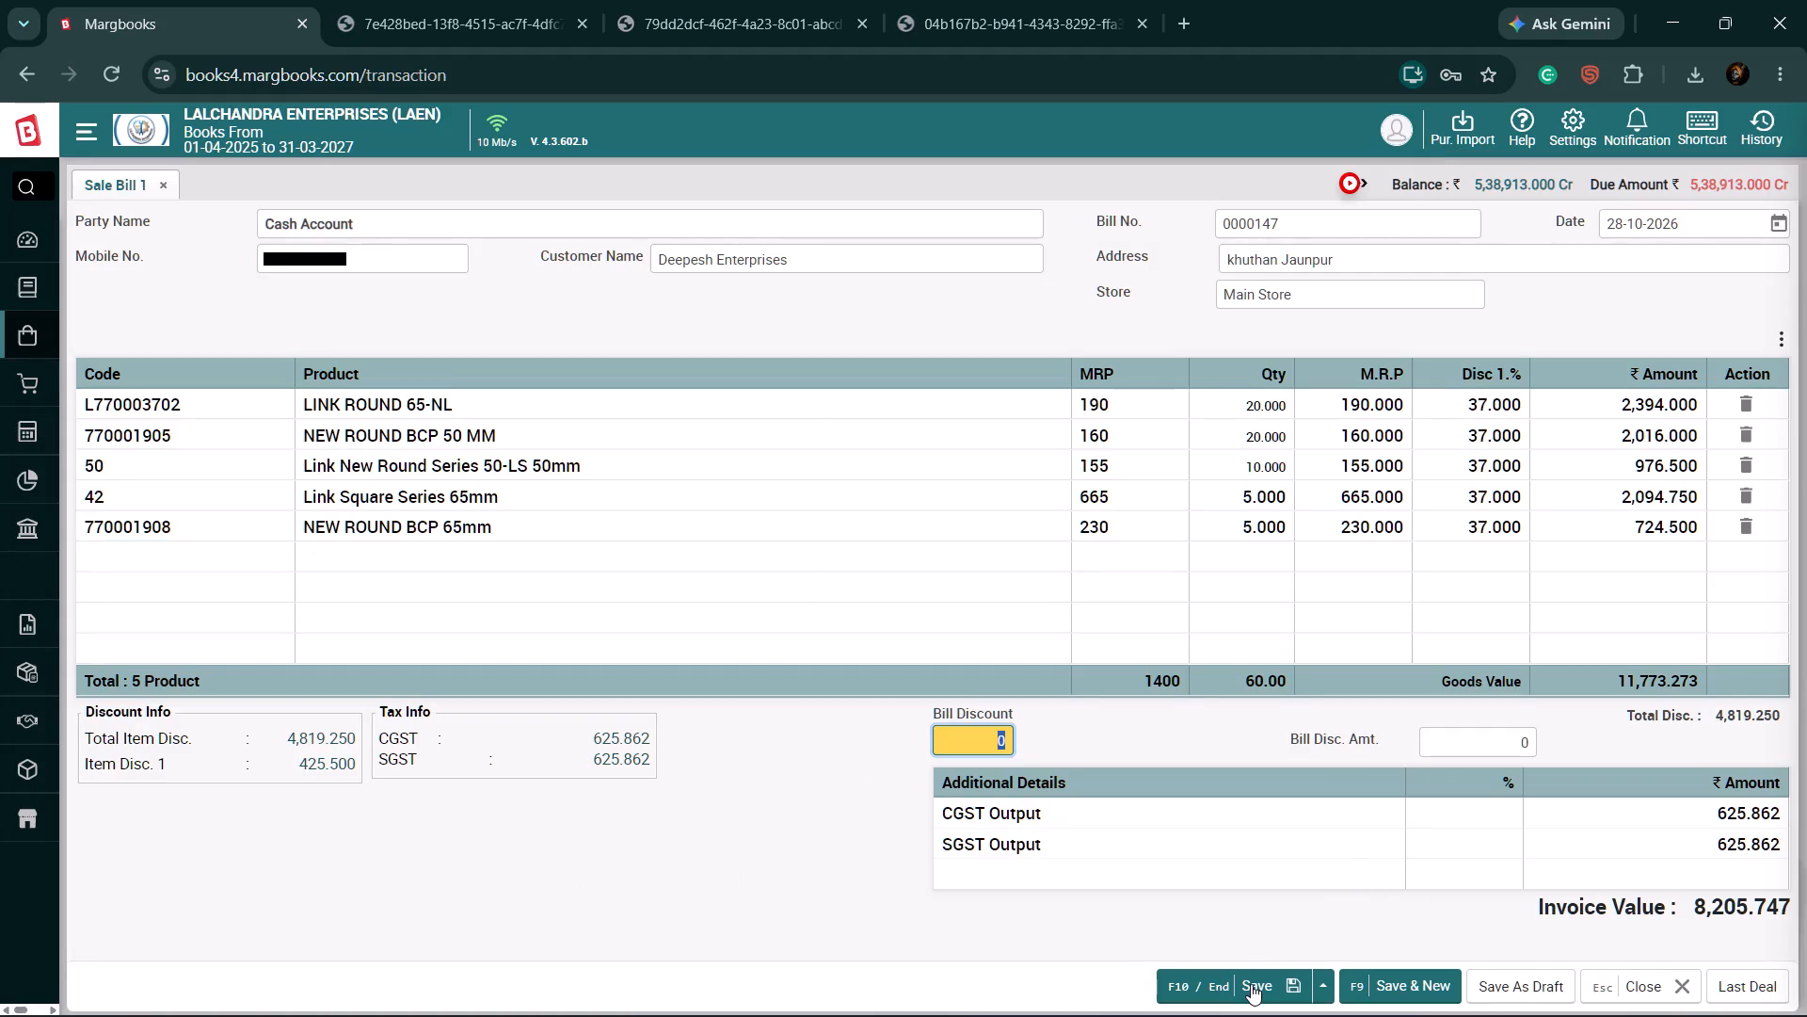
click(1252, 992)
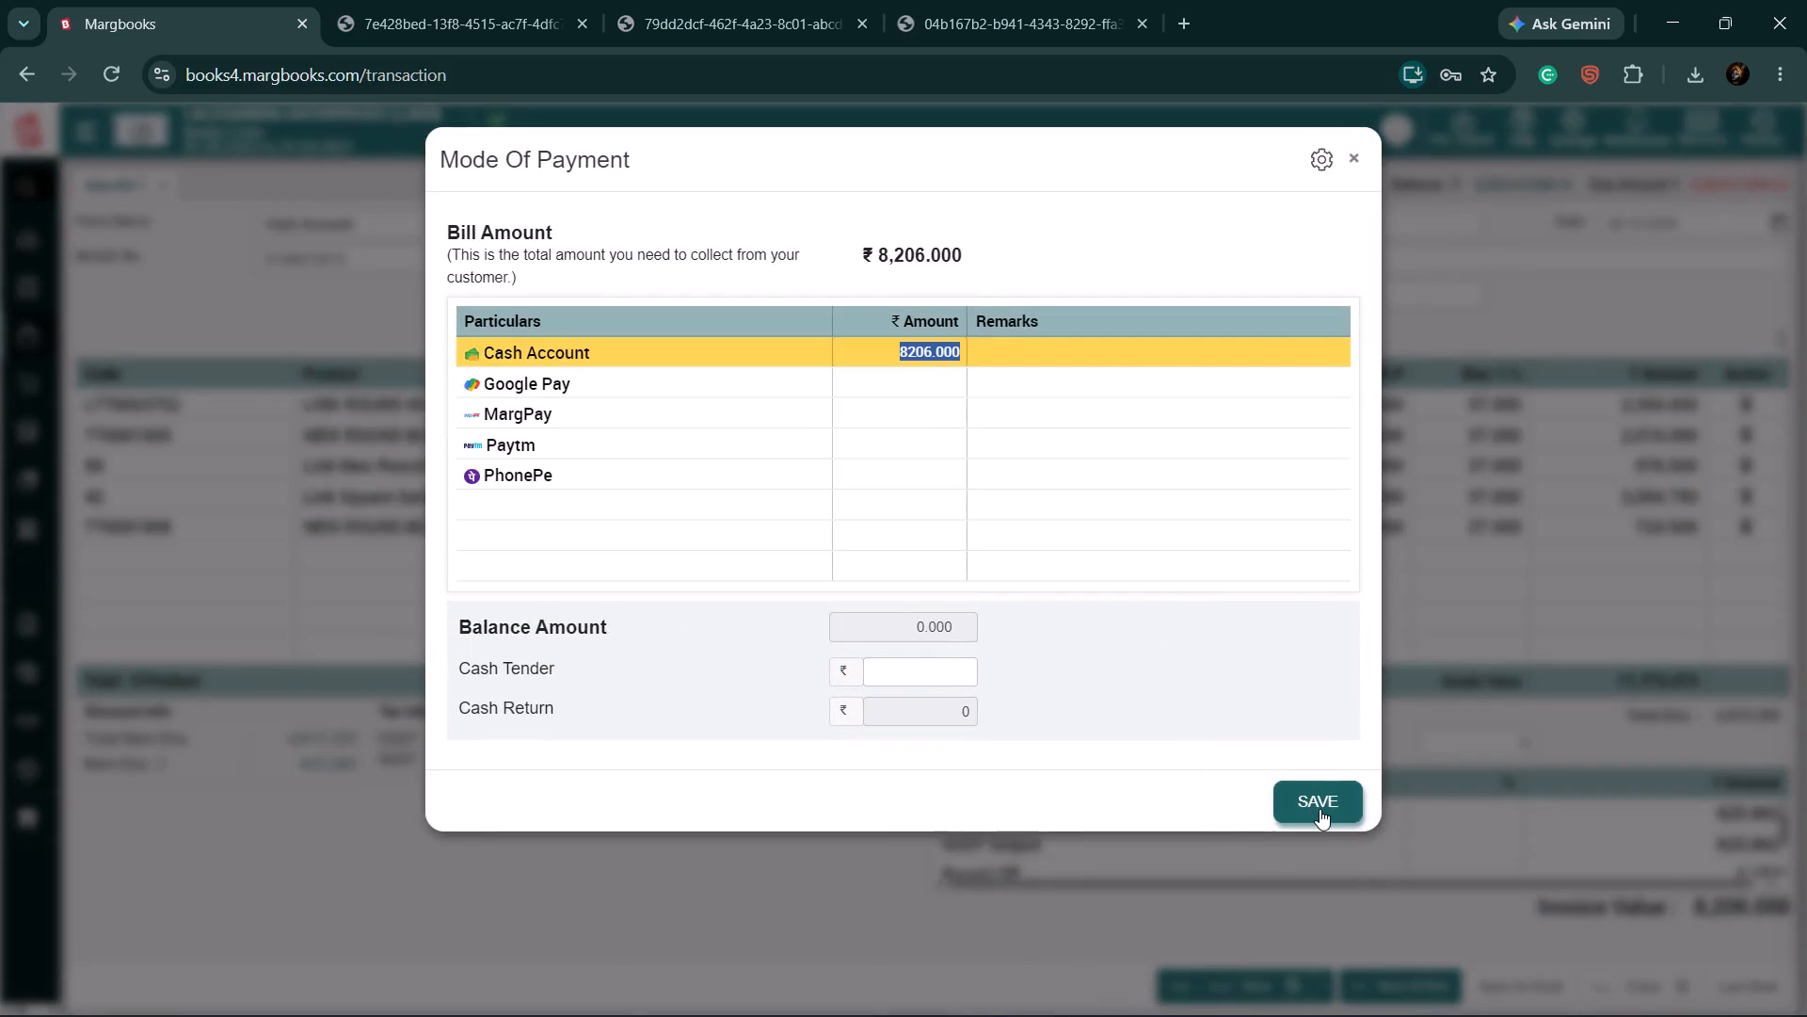
click(1319, 808)
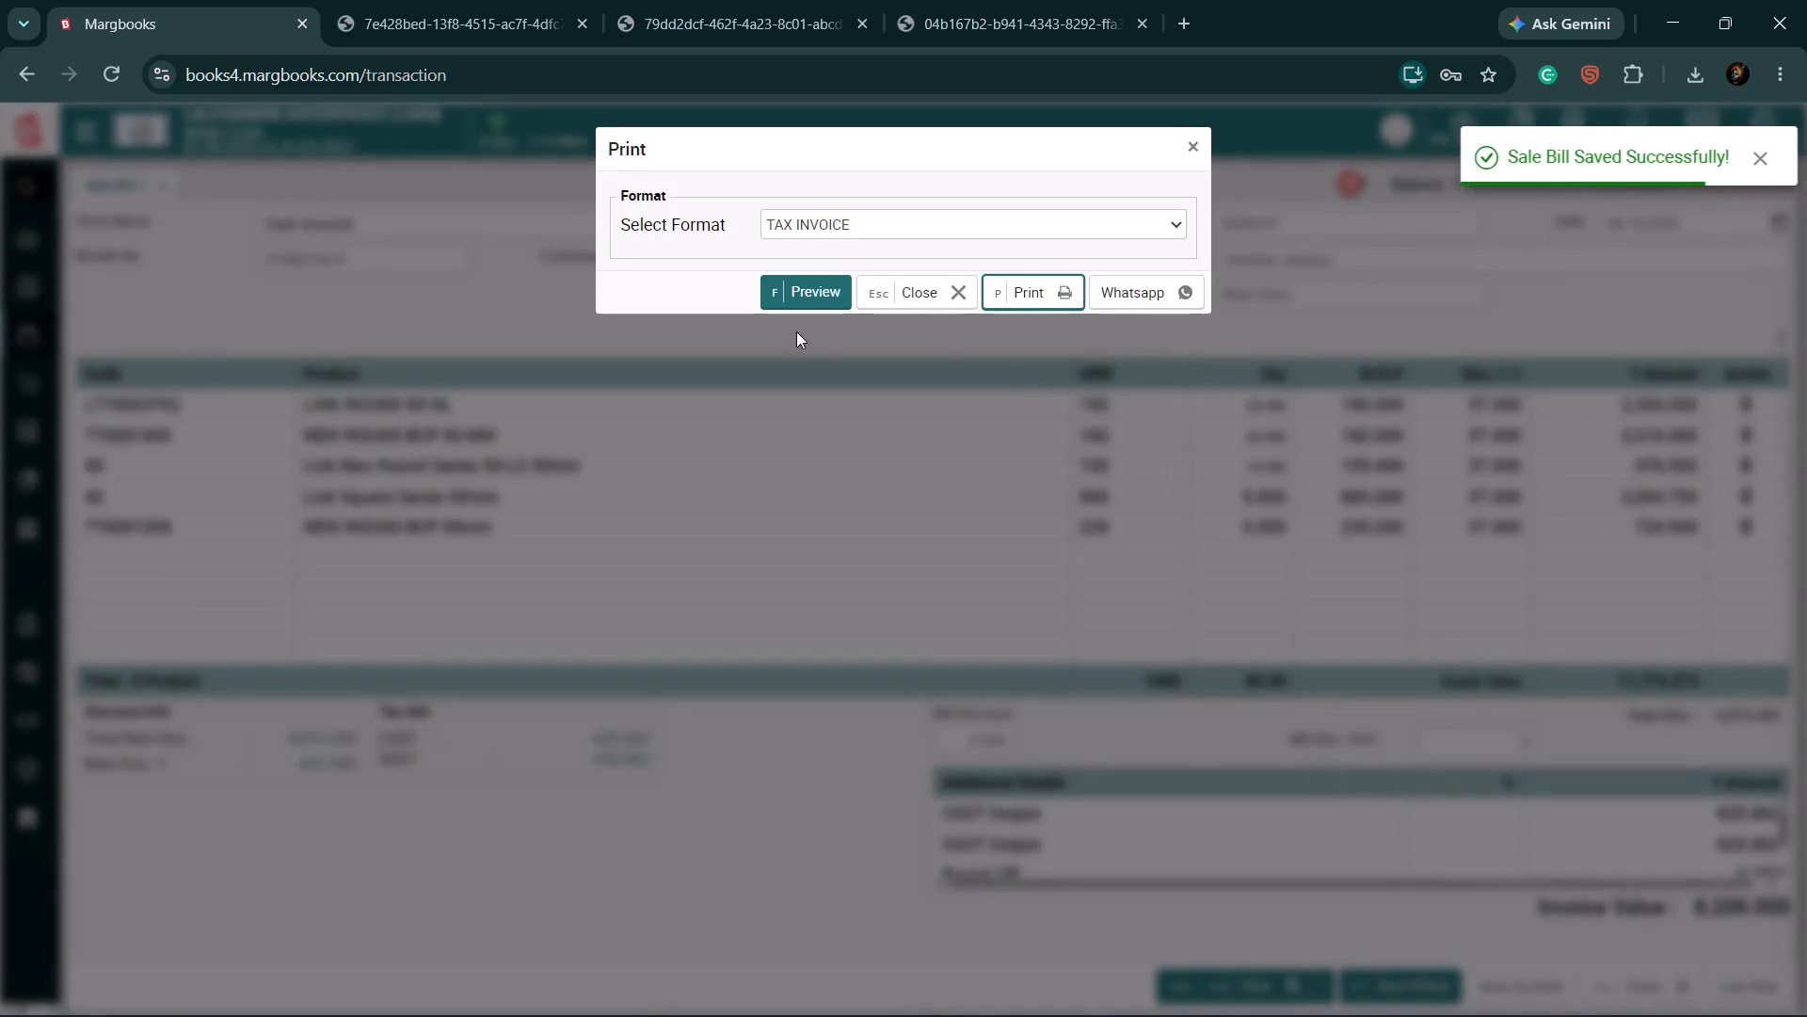
Preview the tax invoice of bill 0000147 and check its customer details, item lines and totals.
click(789, 299)
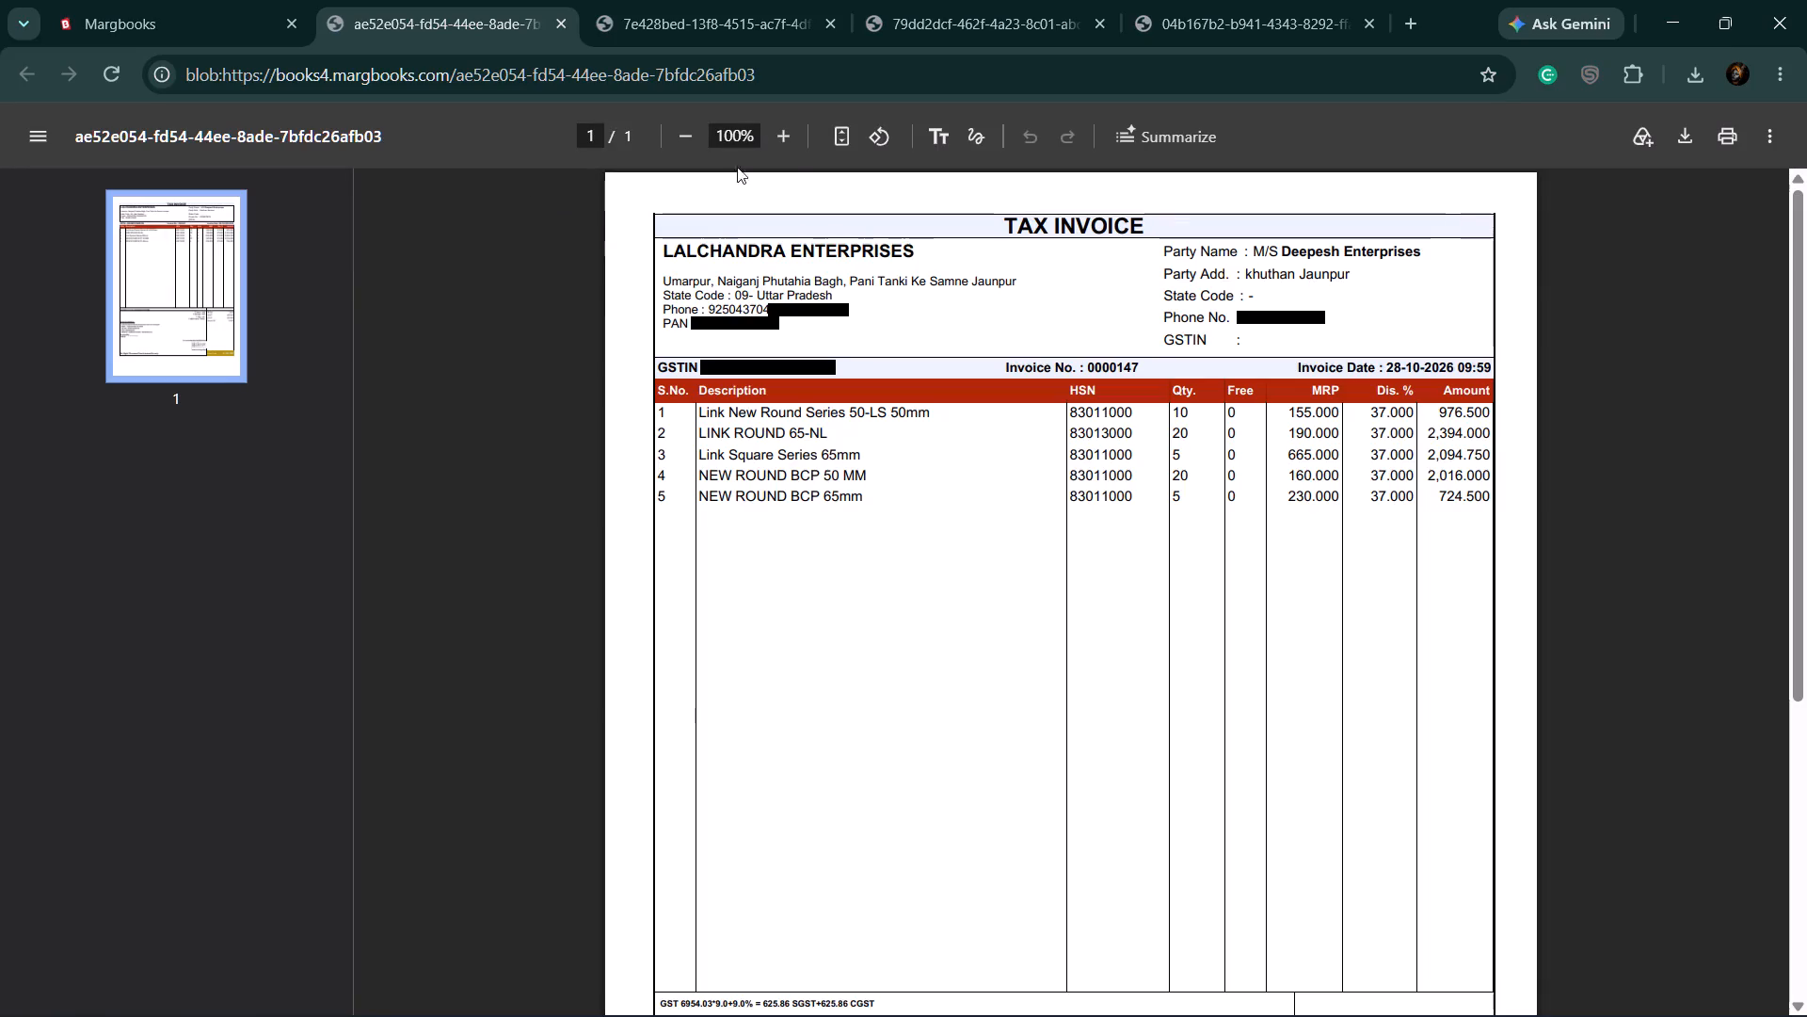
scroll(1009, 335, down, 4)
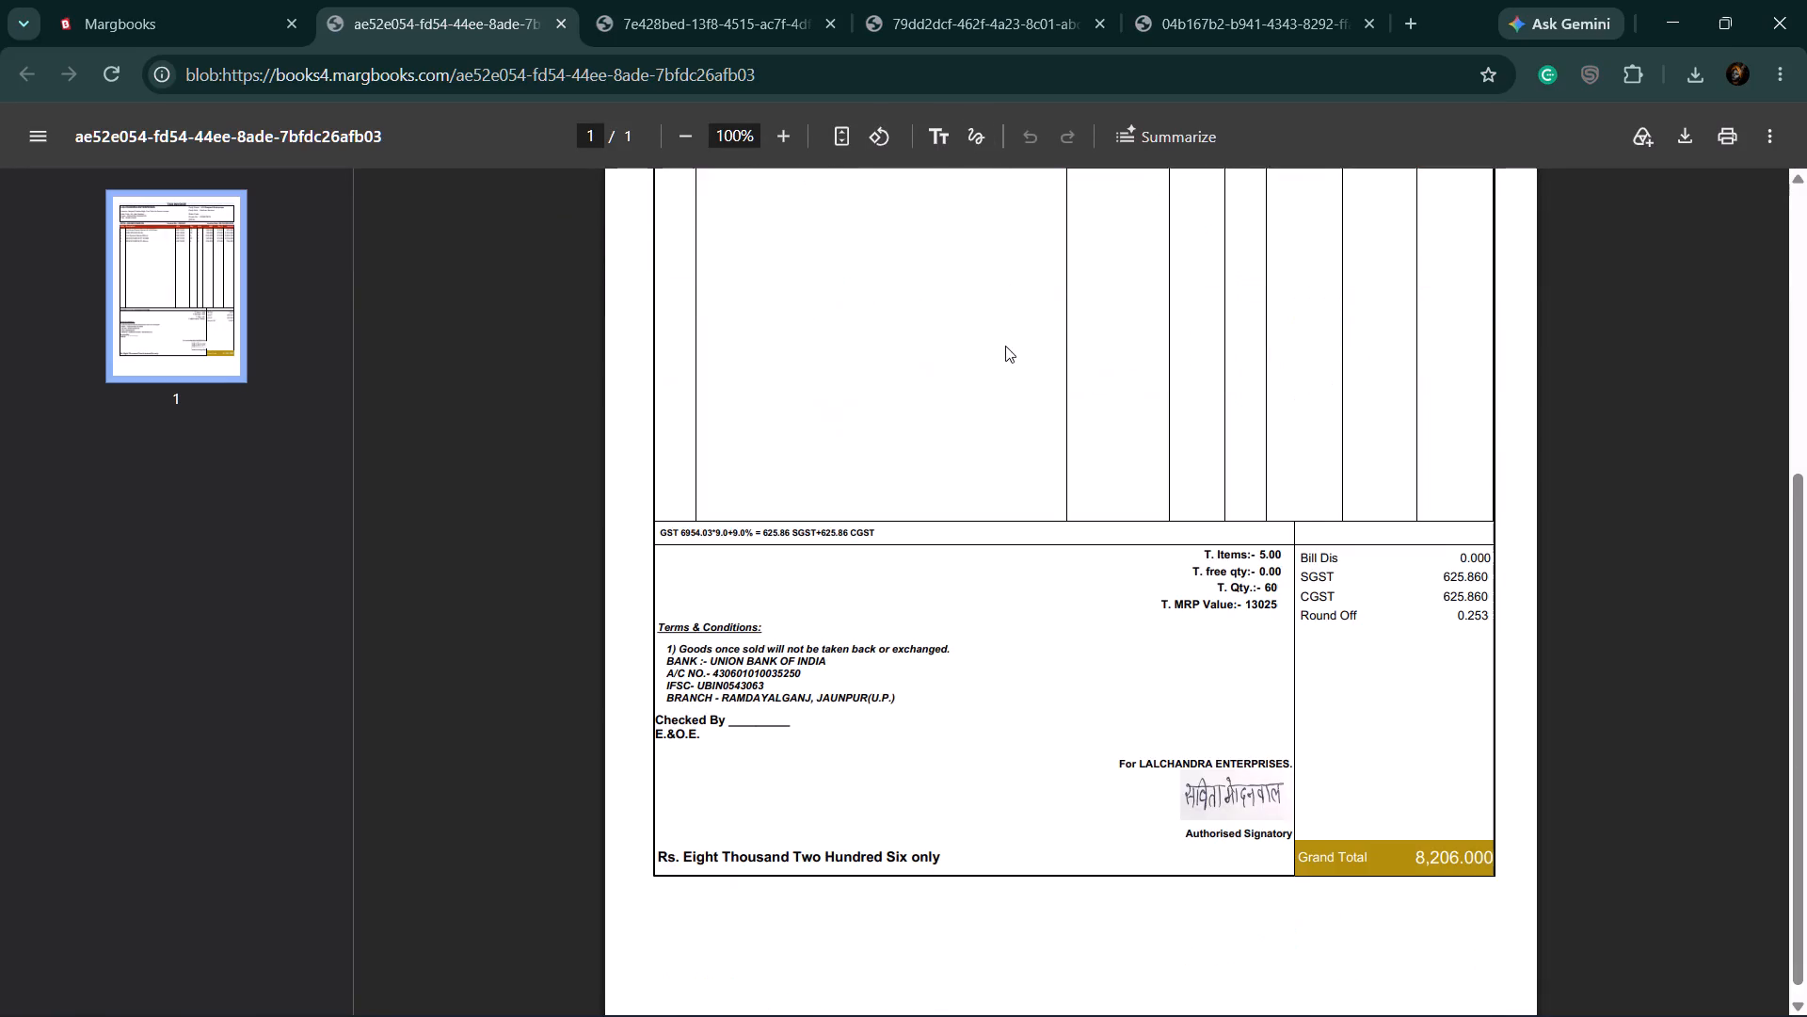
scroll(1005, 346, up, 4)
scroll(1012, 314, down, 1)
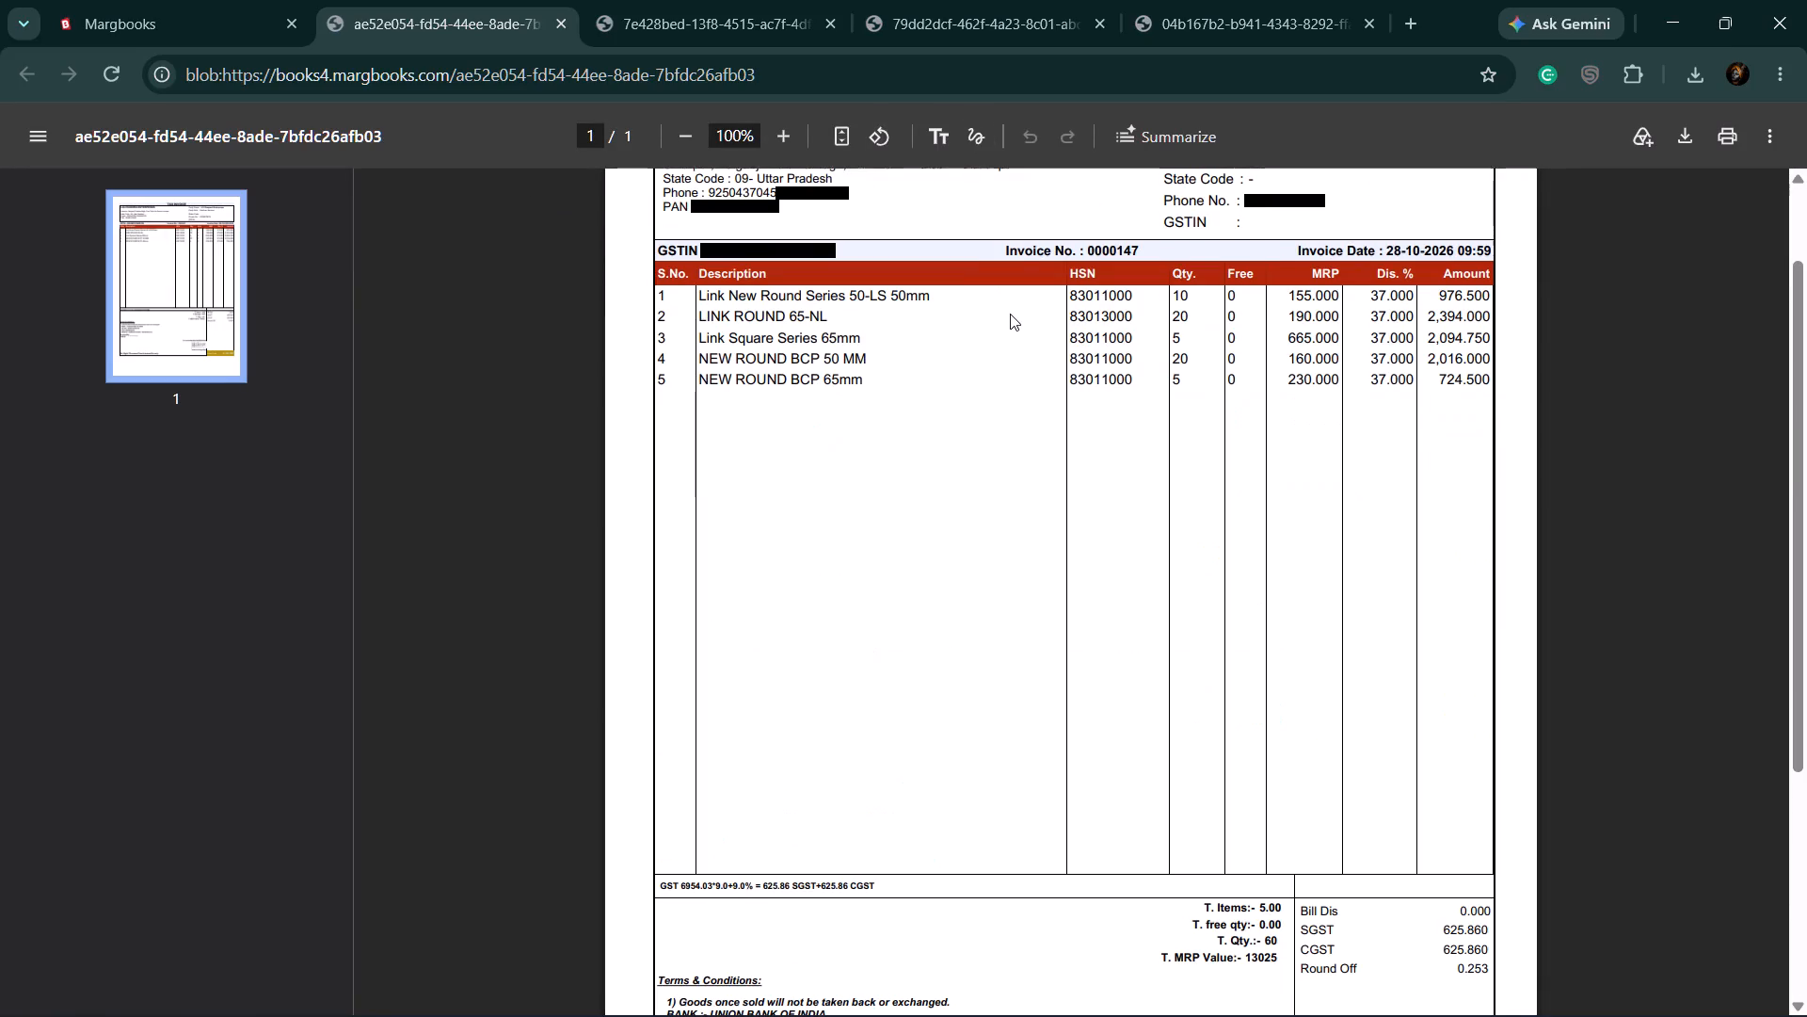
scroll(1028, 282, up, 2)
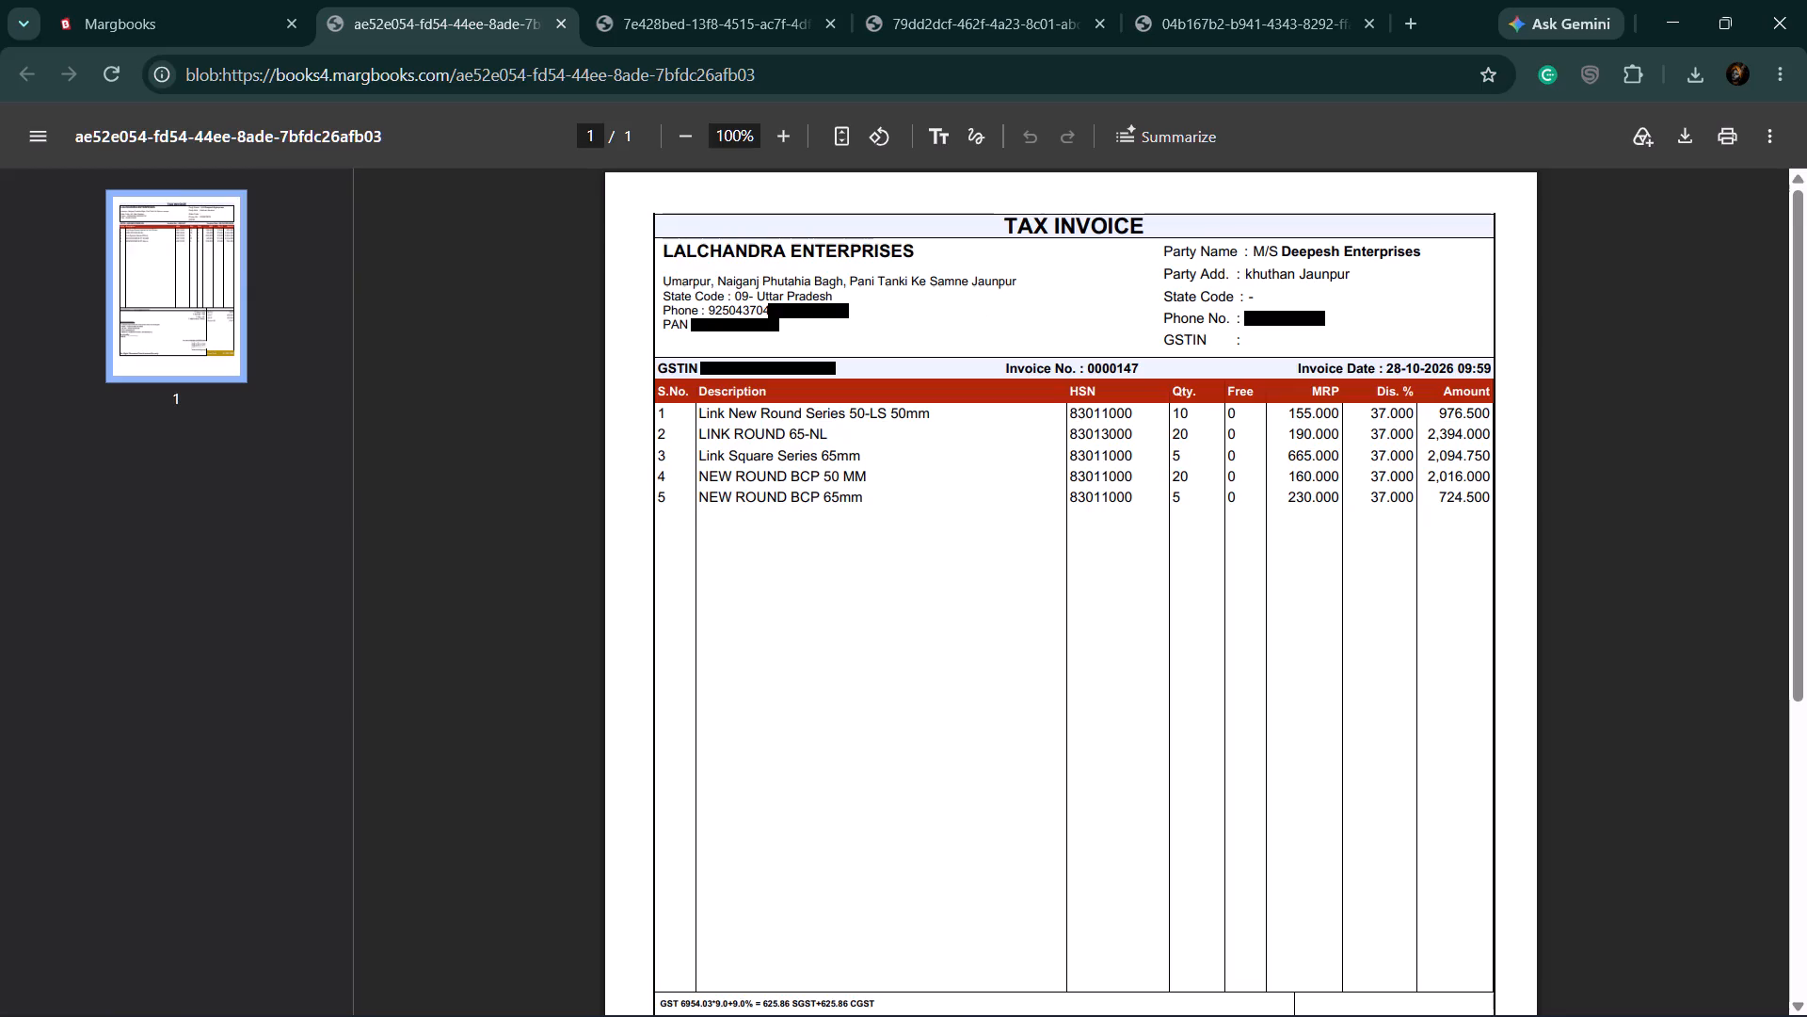
scroll(1007, 387, down, 2)
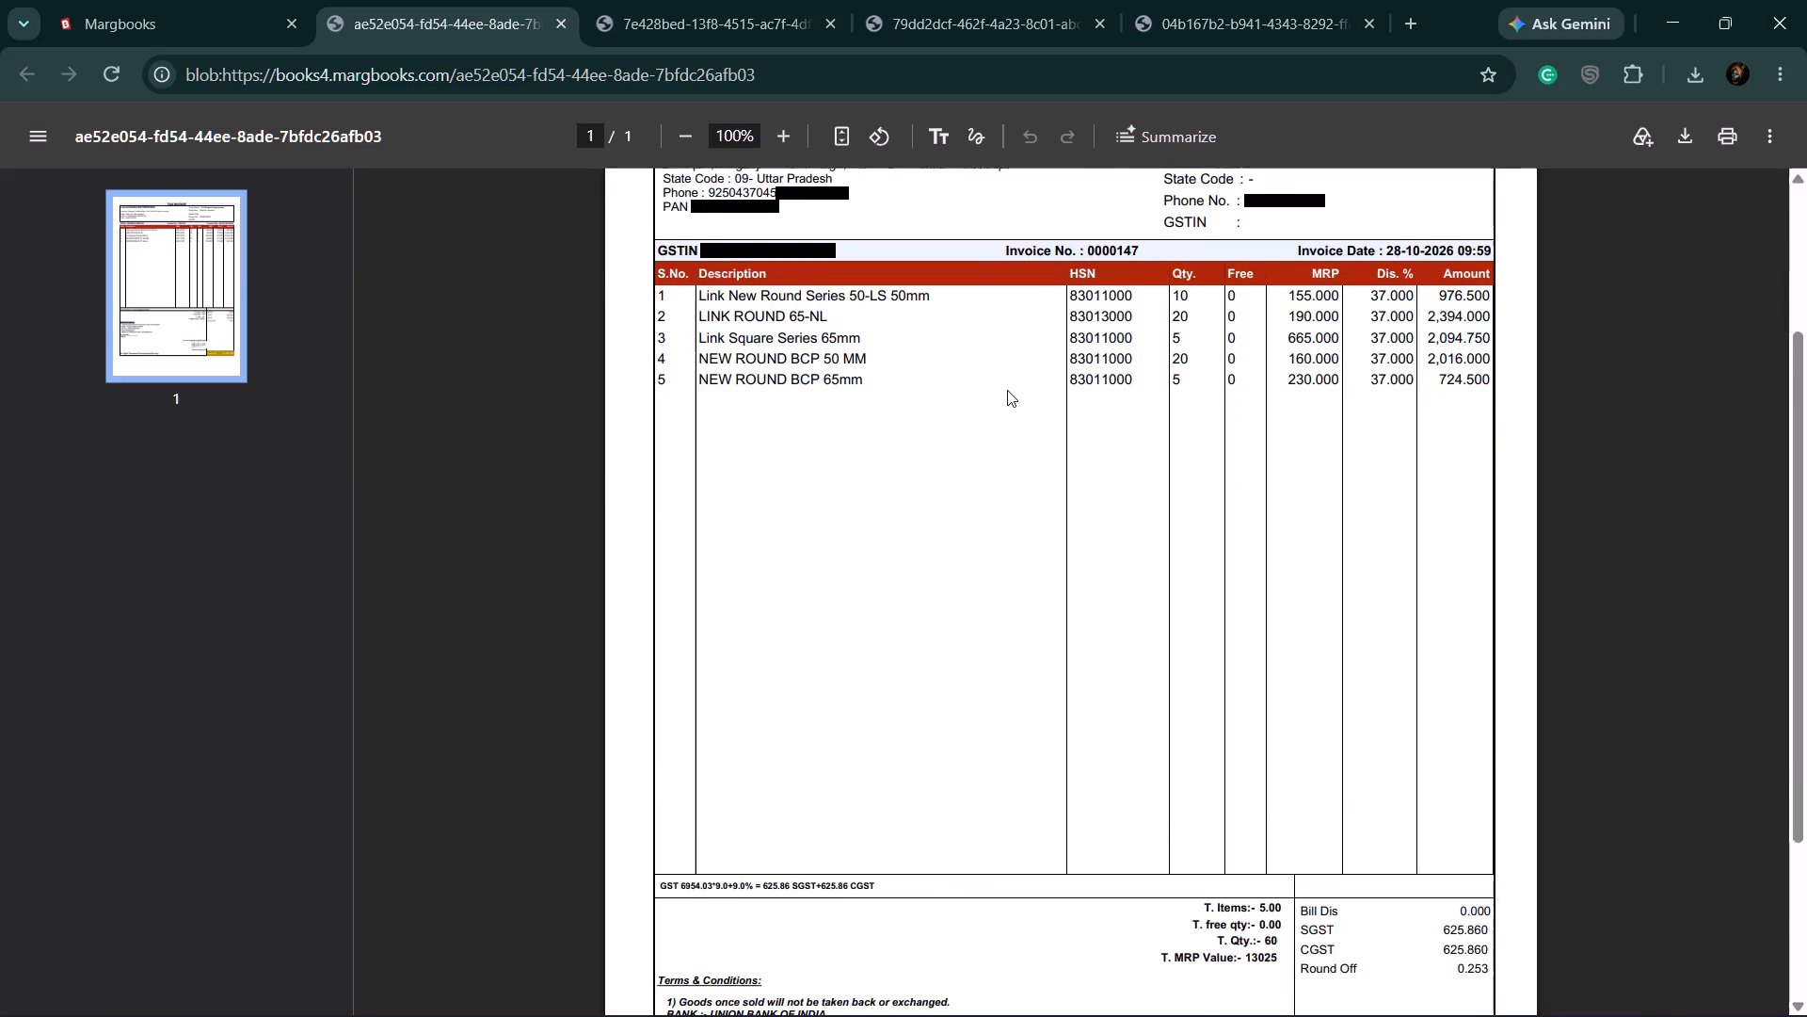
scroll(1007, 390, down, 1)
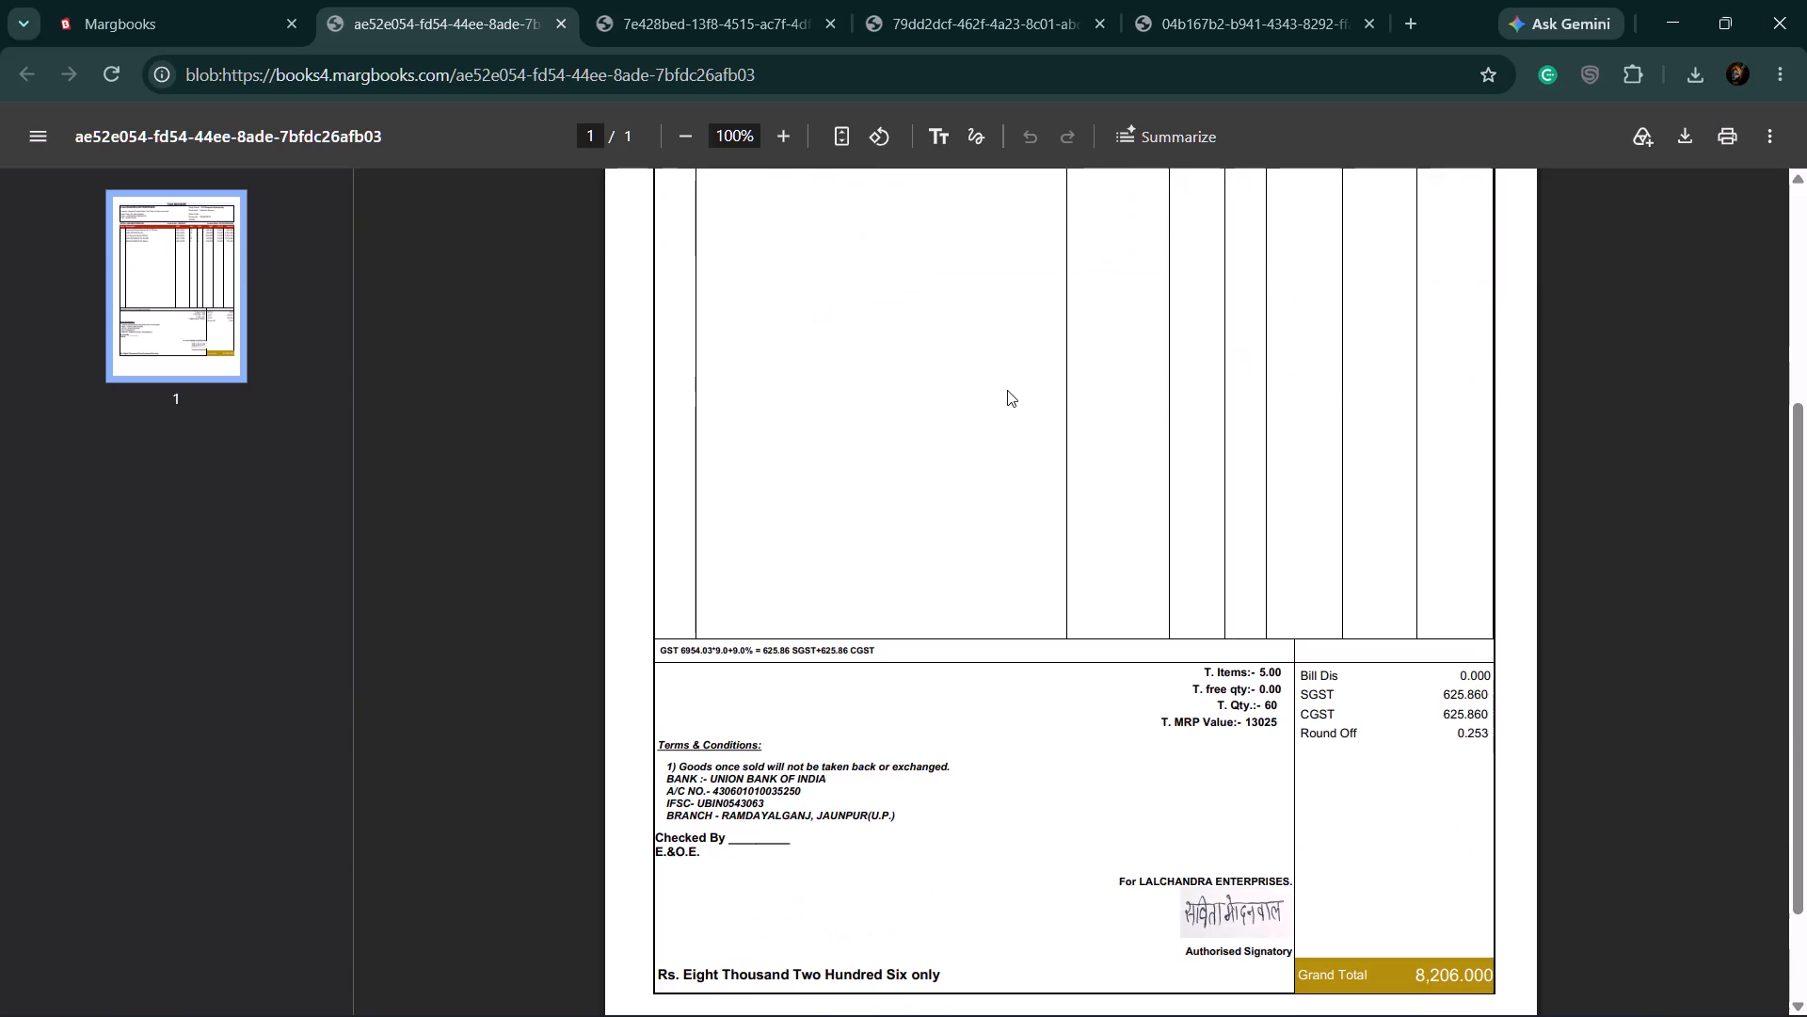
scroll(1007, 390, up, 3)
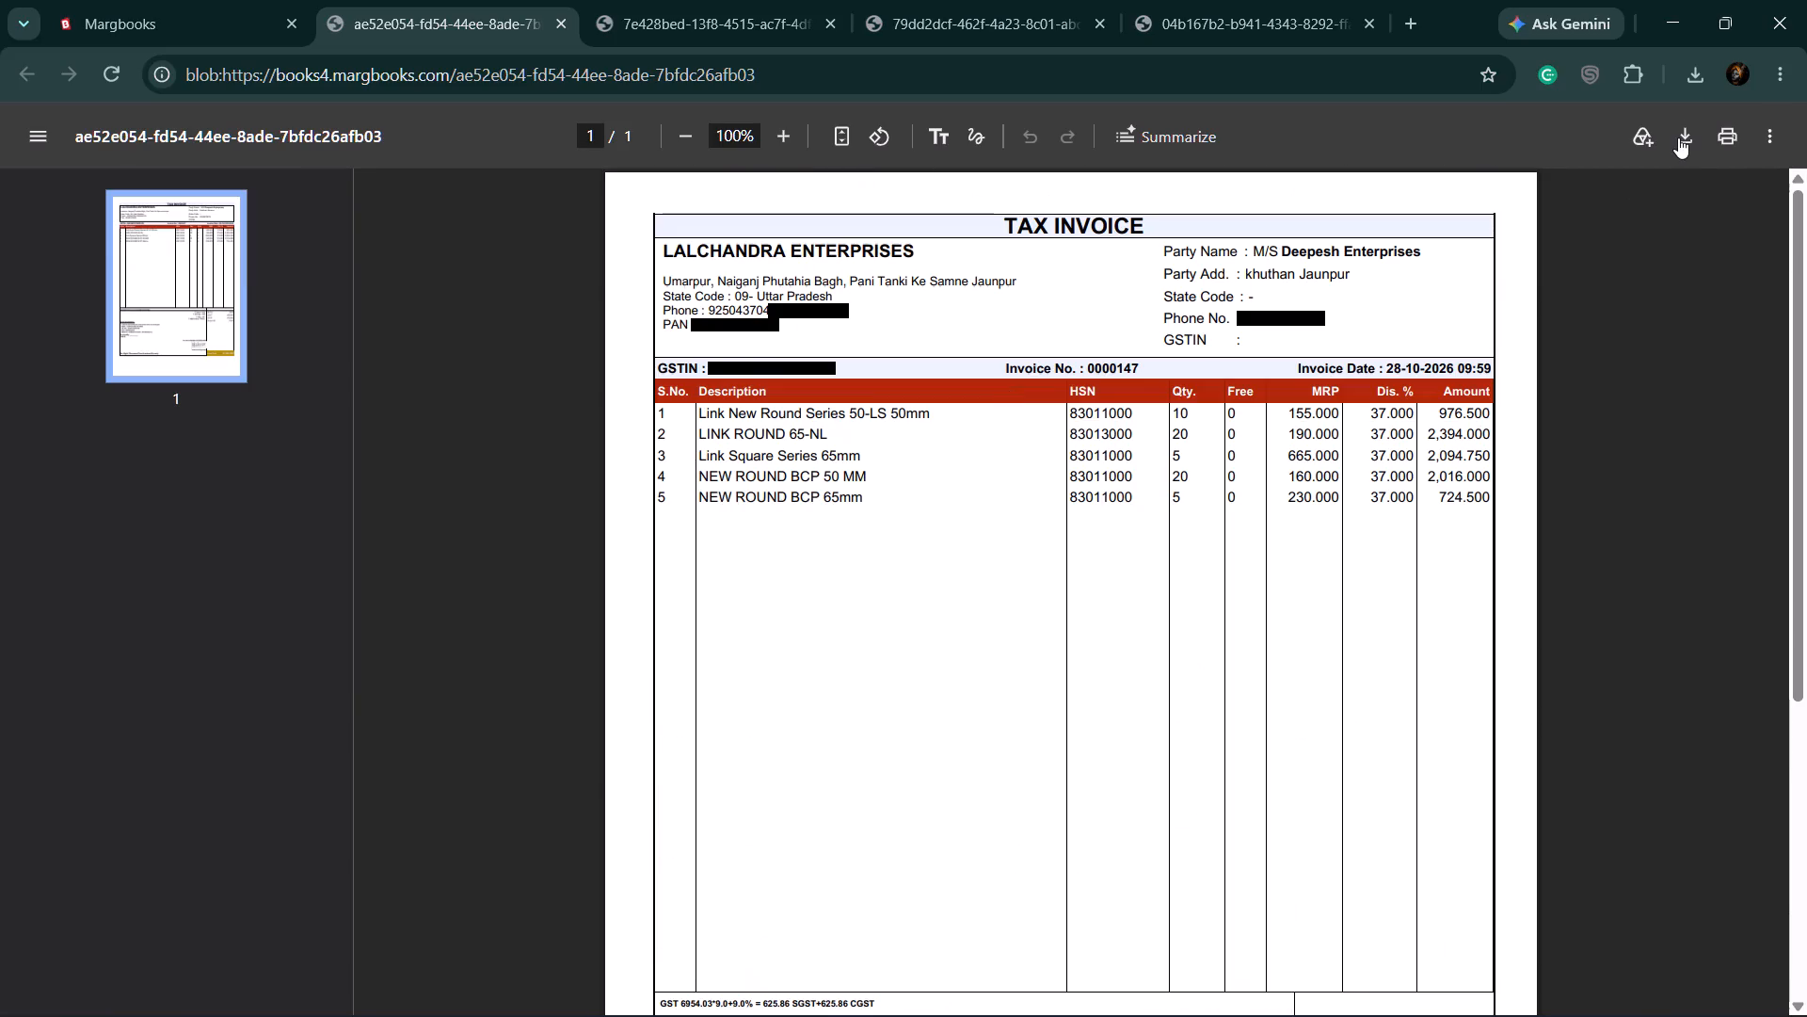
Save the invoice PDF as 147_deepesh in the DUKAN BILL folder, then return to Margbooks and close the print dialog.
click(1678, 137)
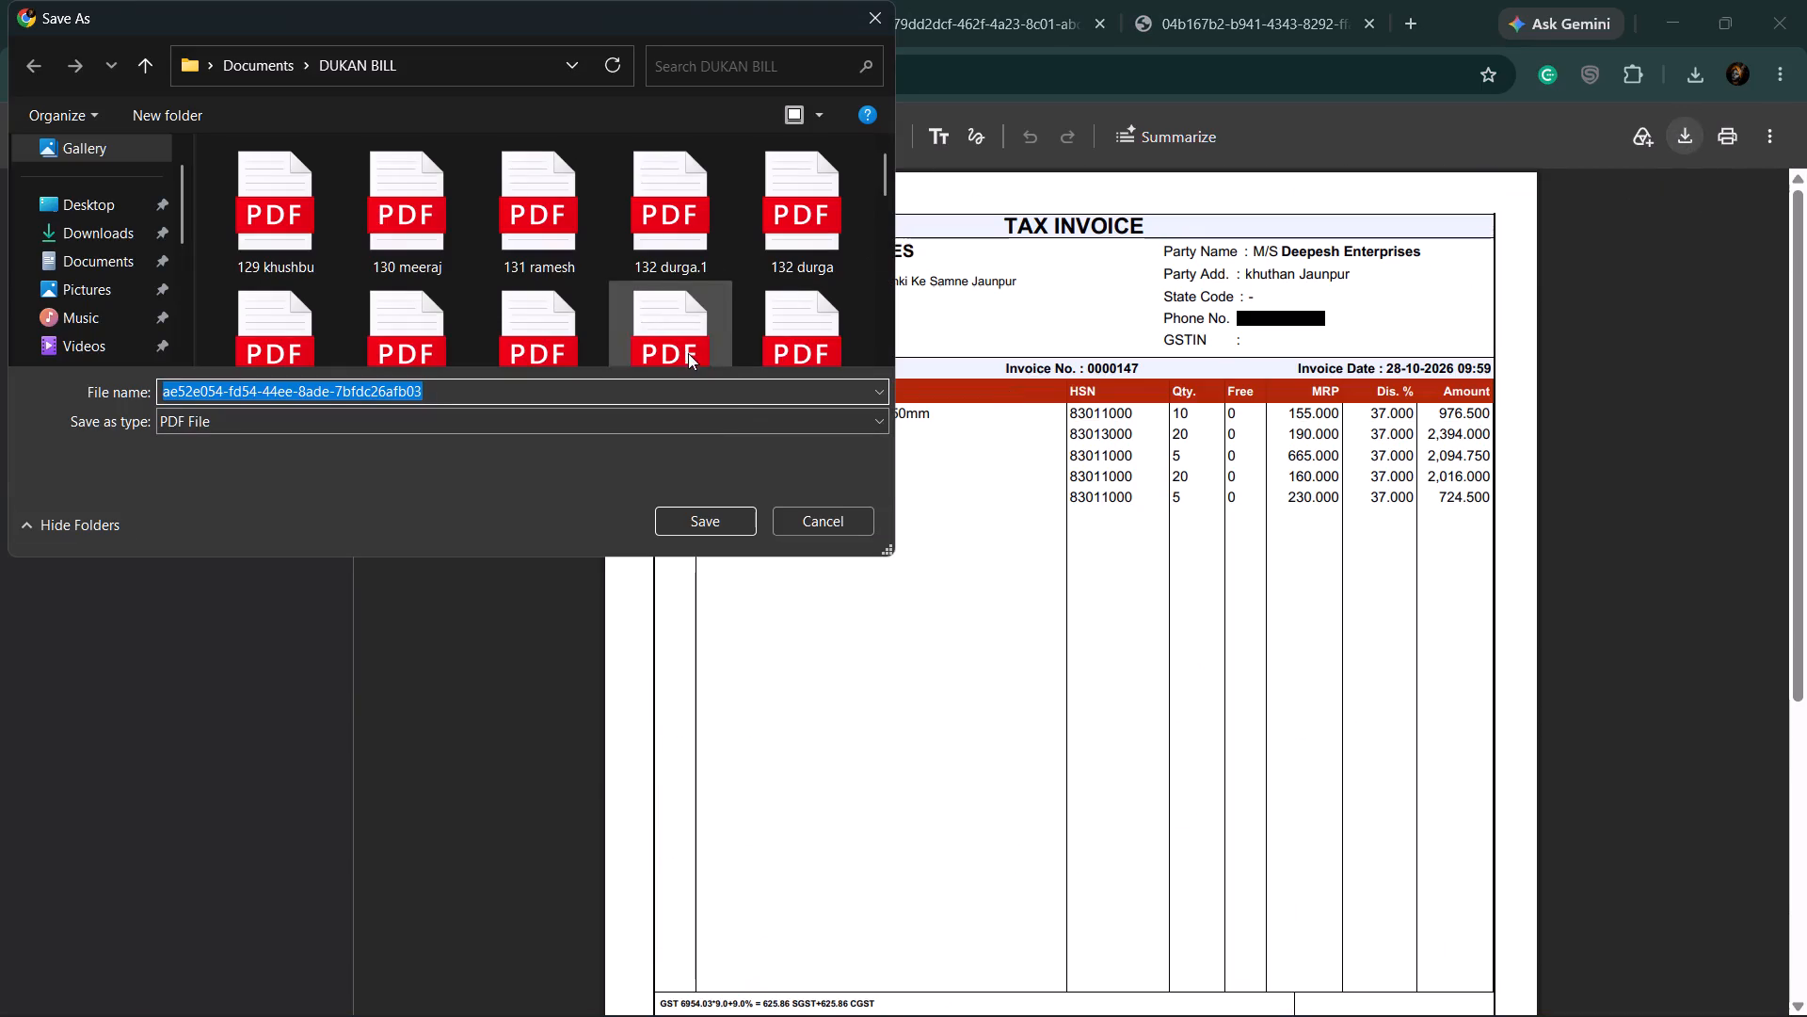
key(BackSpace)
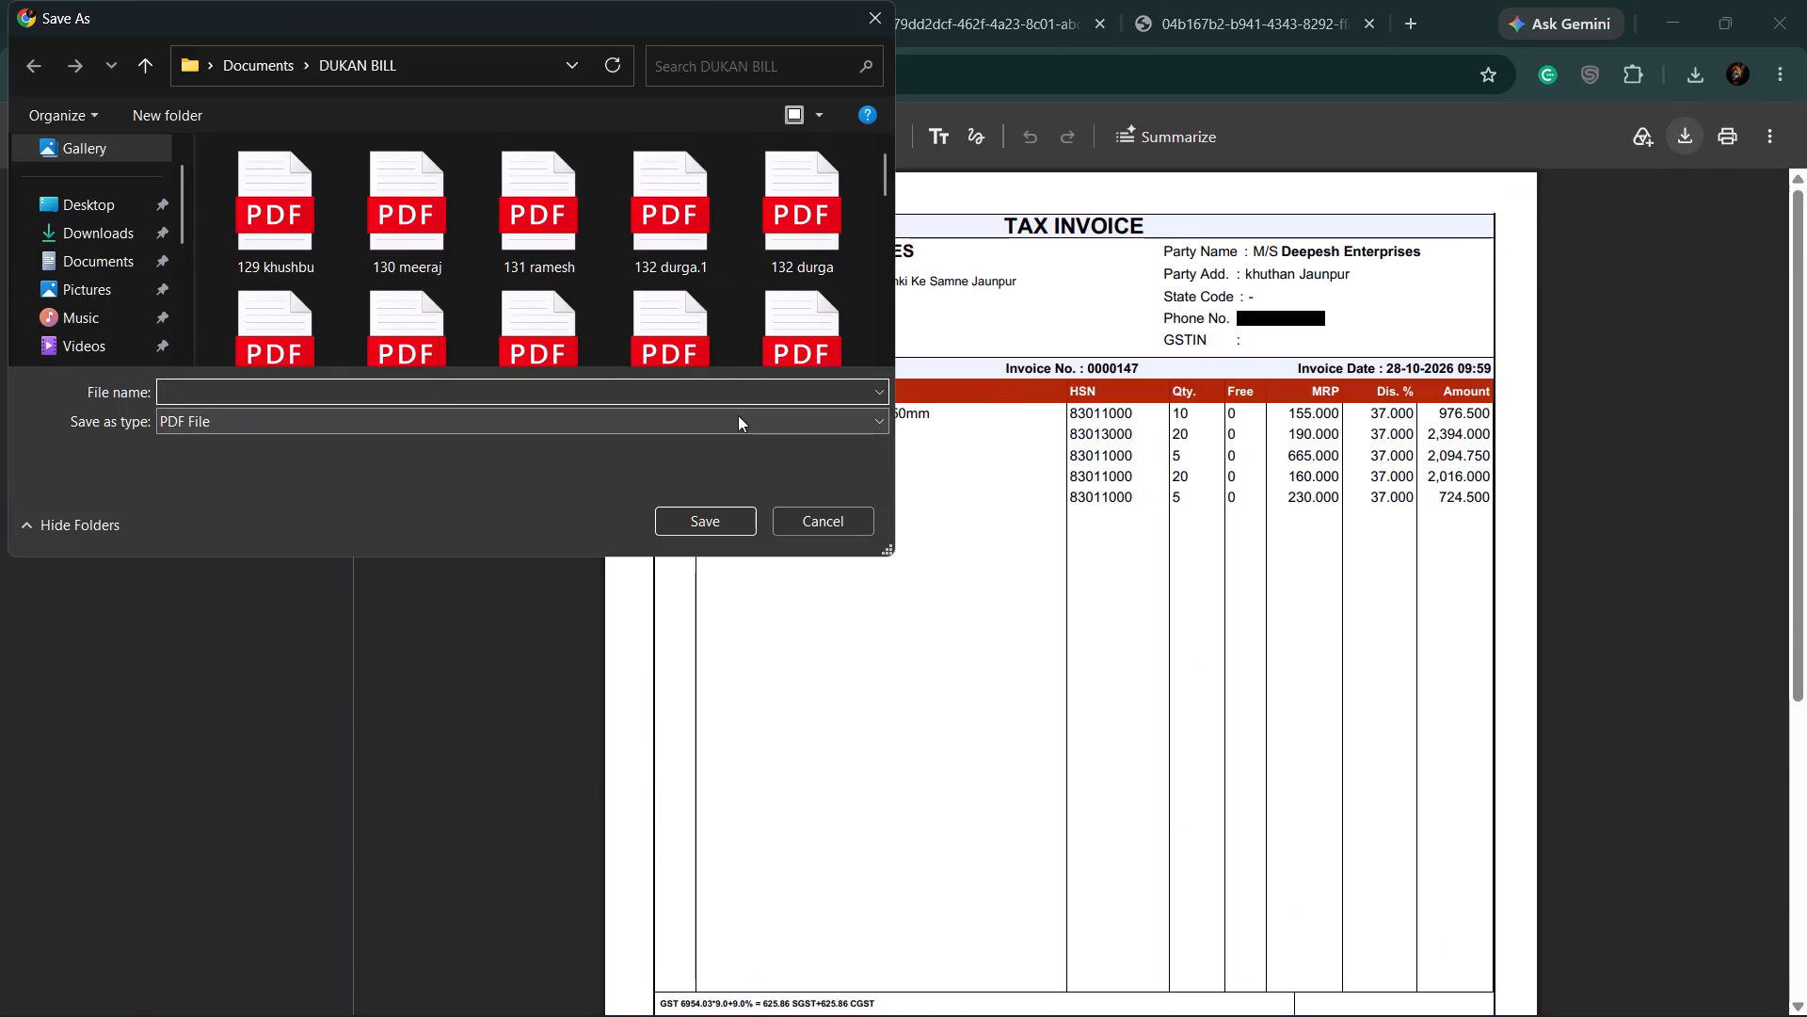
text(147)
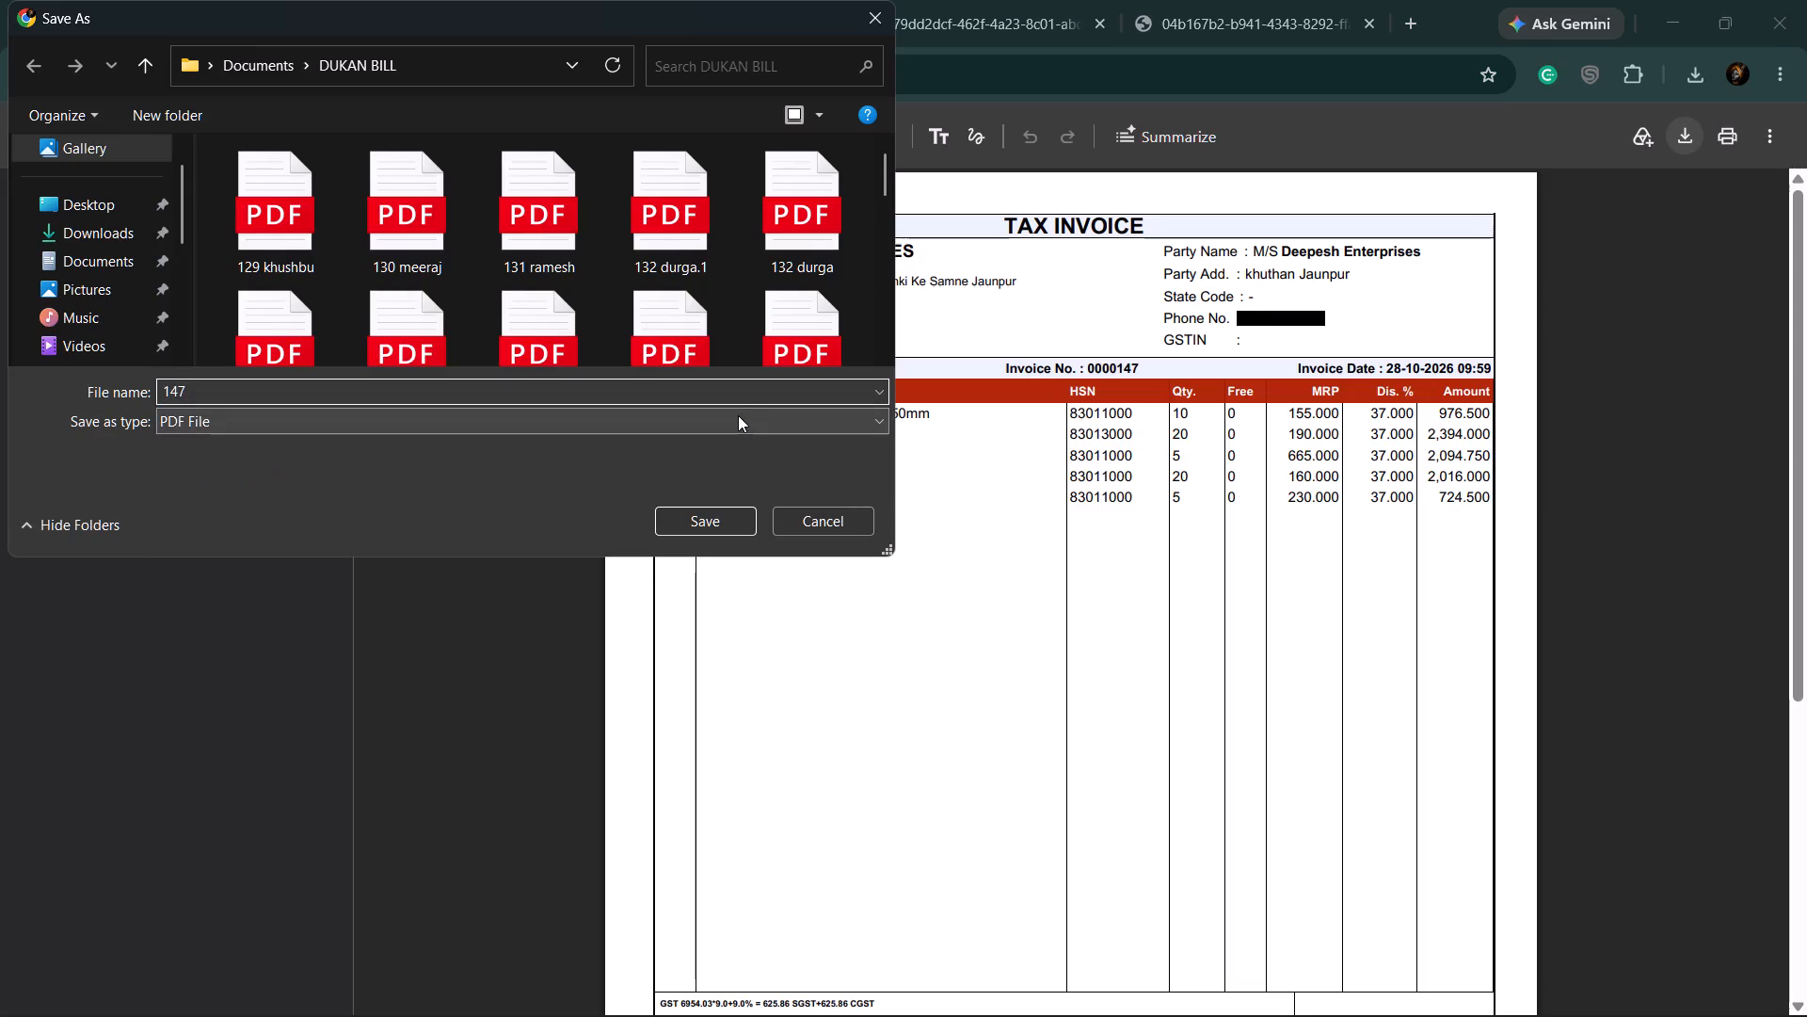
key(shift+underscore)
text(deepesh)
key(Return)
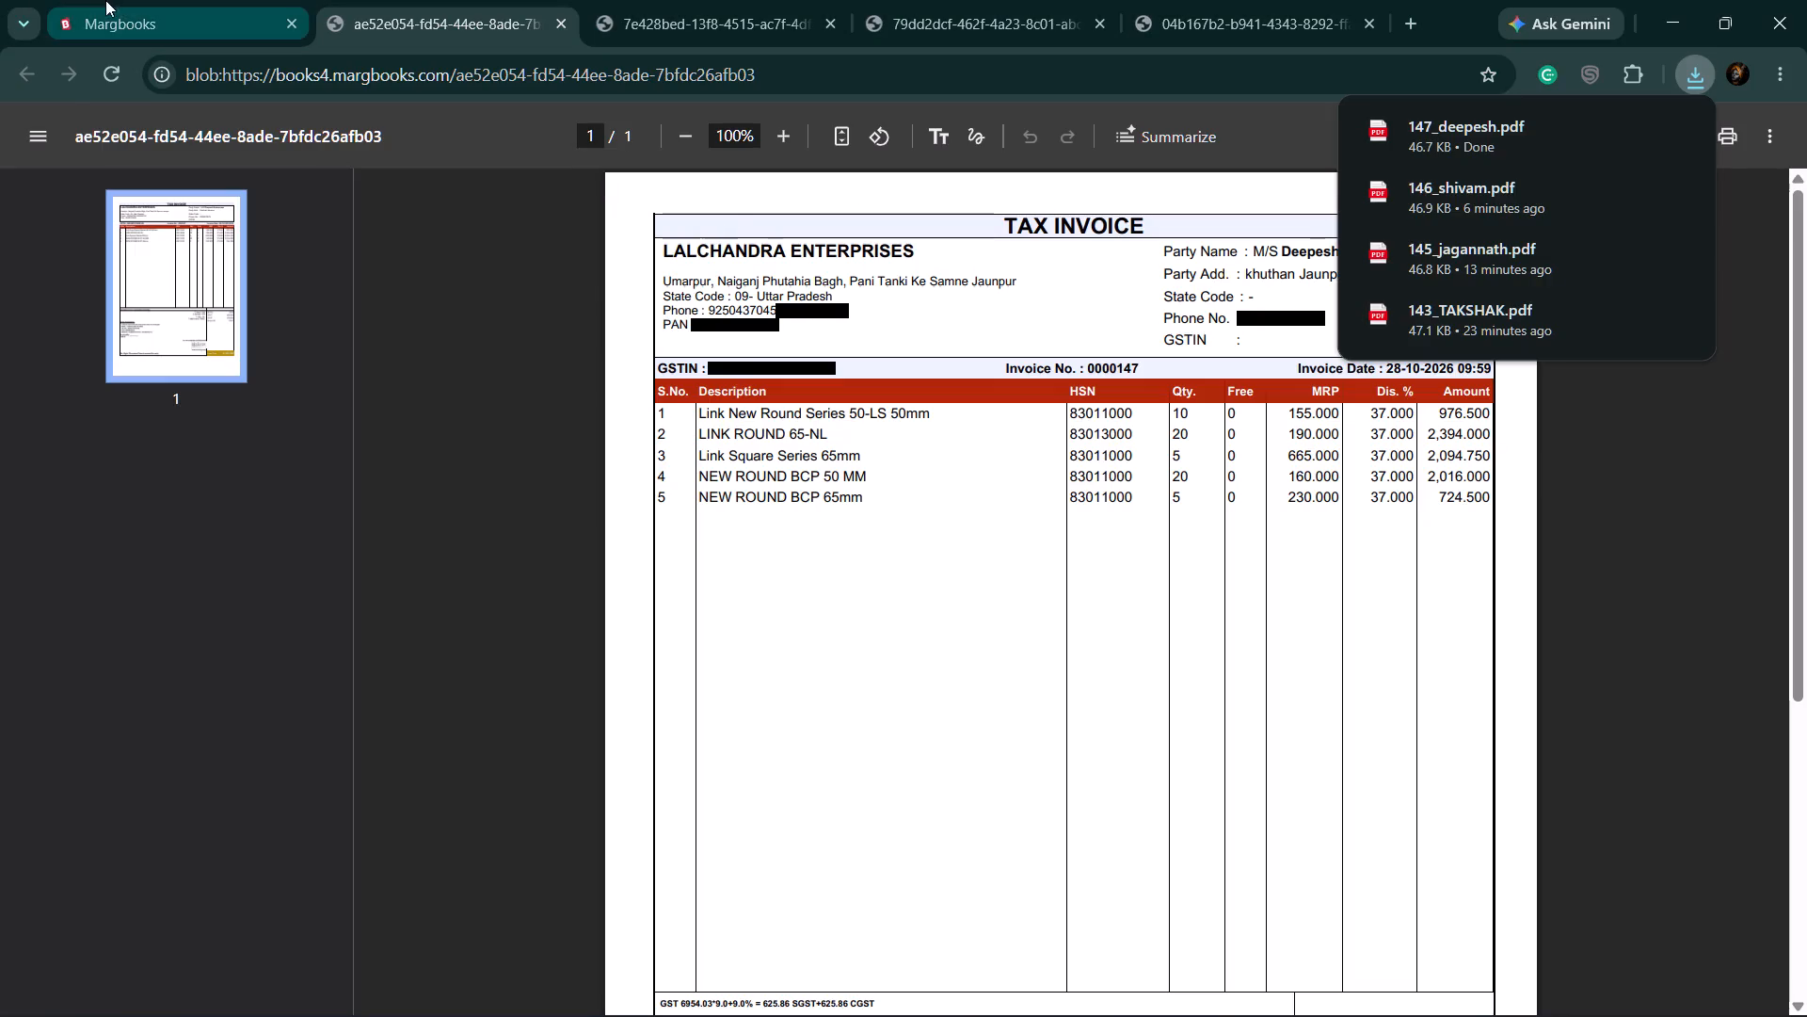
click(128, 0)
click(925, 287)
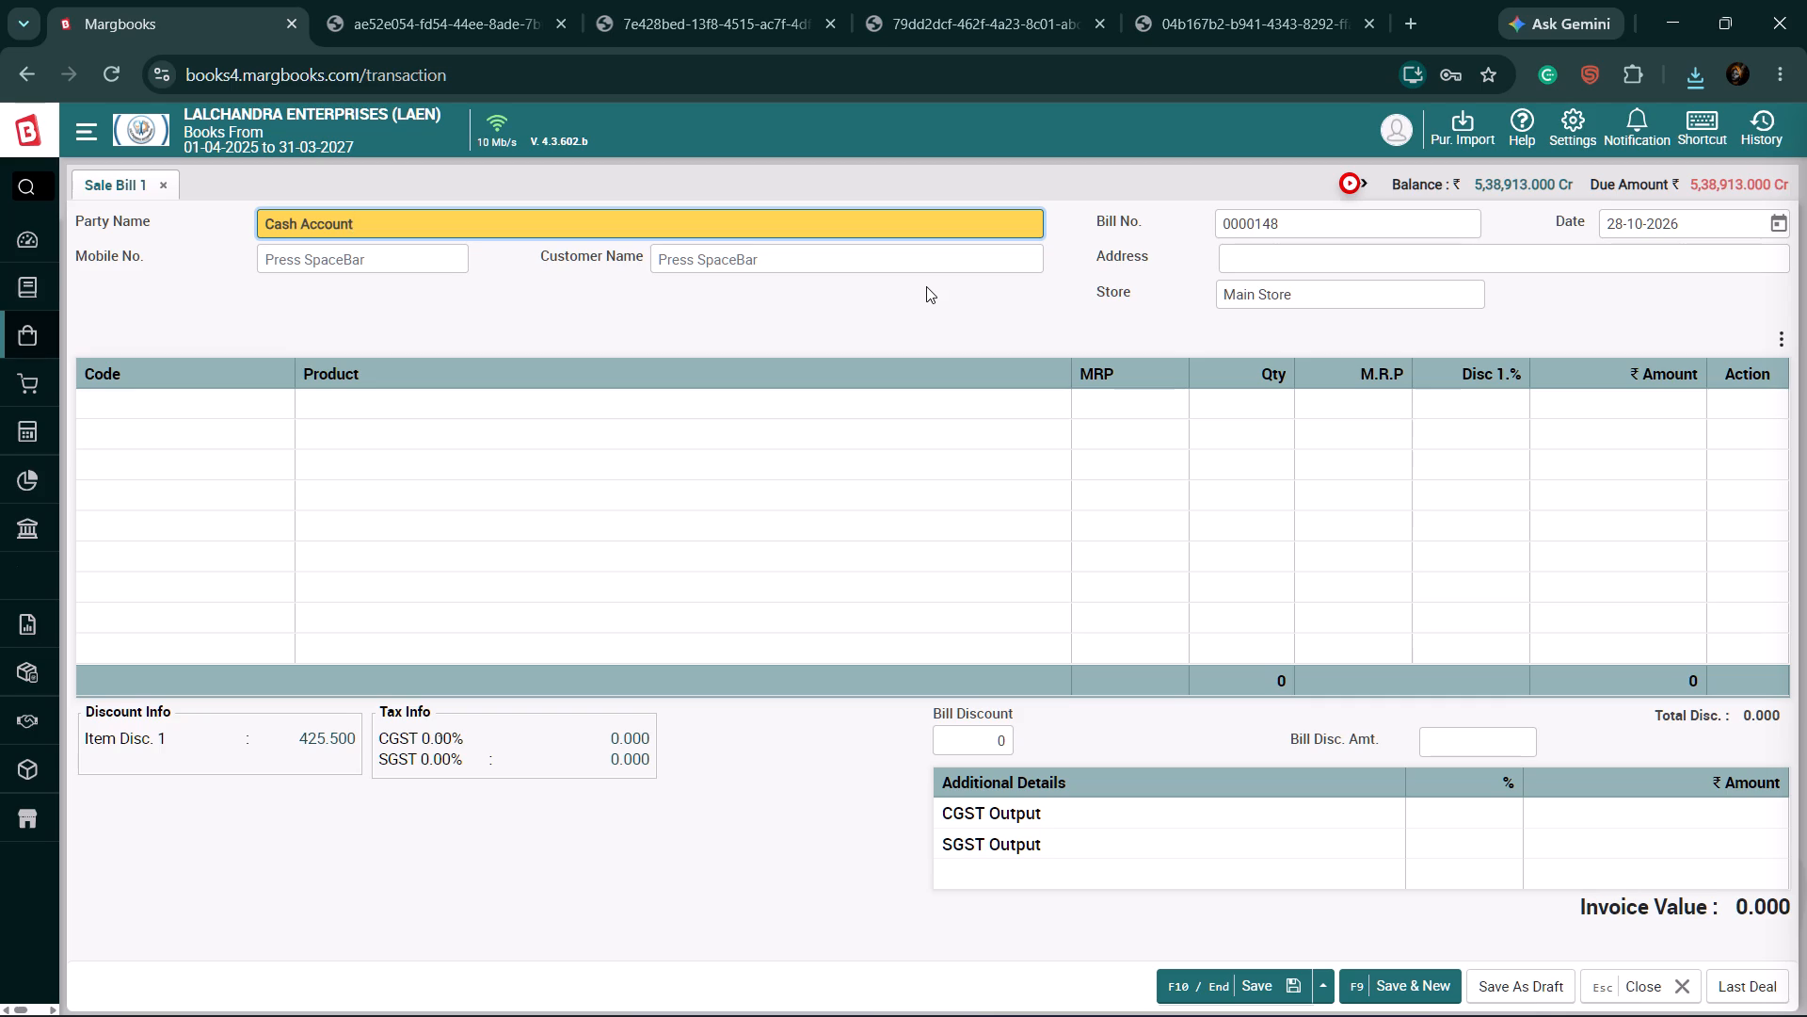
Find the PARAS ELECTRIC ledger by searching the parties for "paras" and copy its mobile number, leaving the ledger unmodified.
key(space)
text(paras)
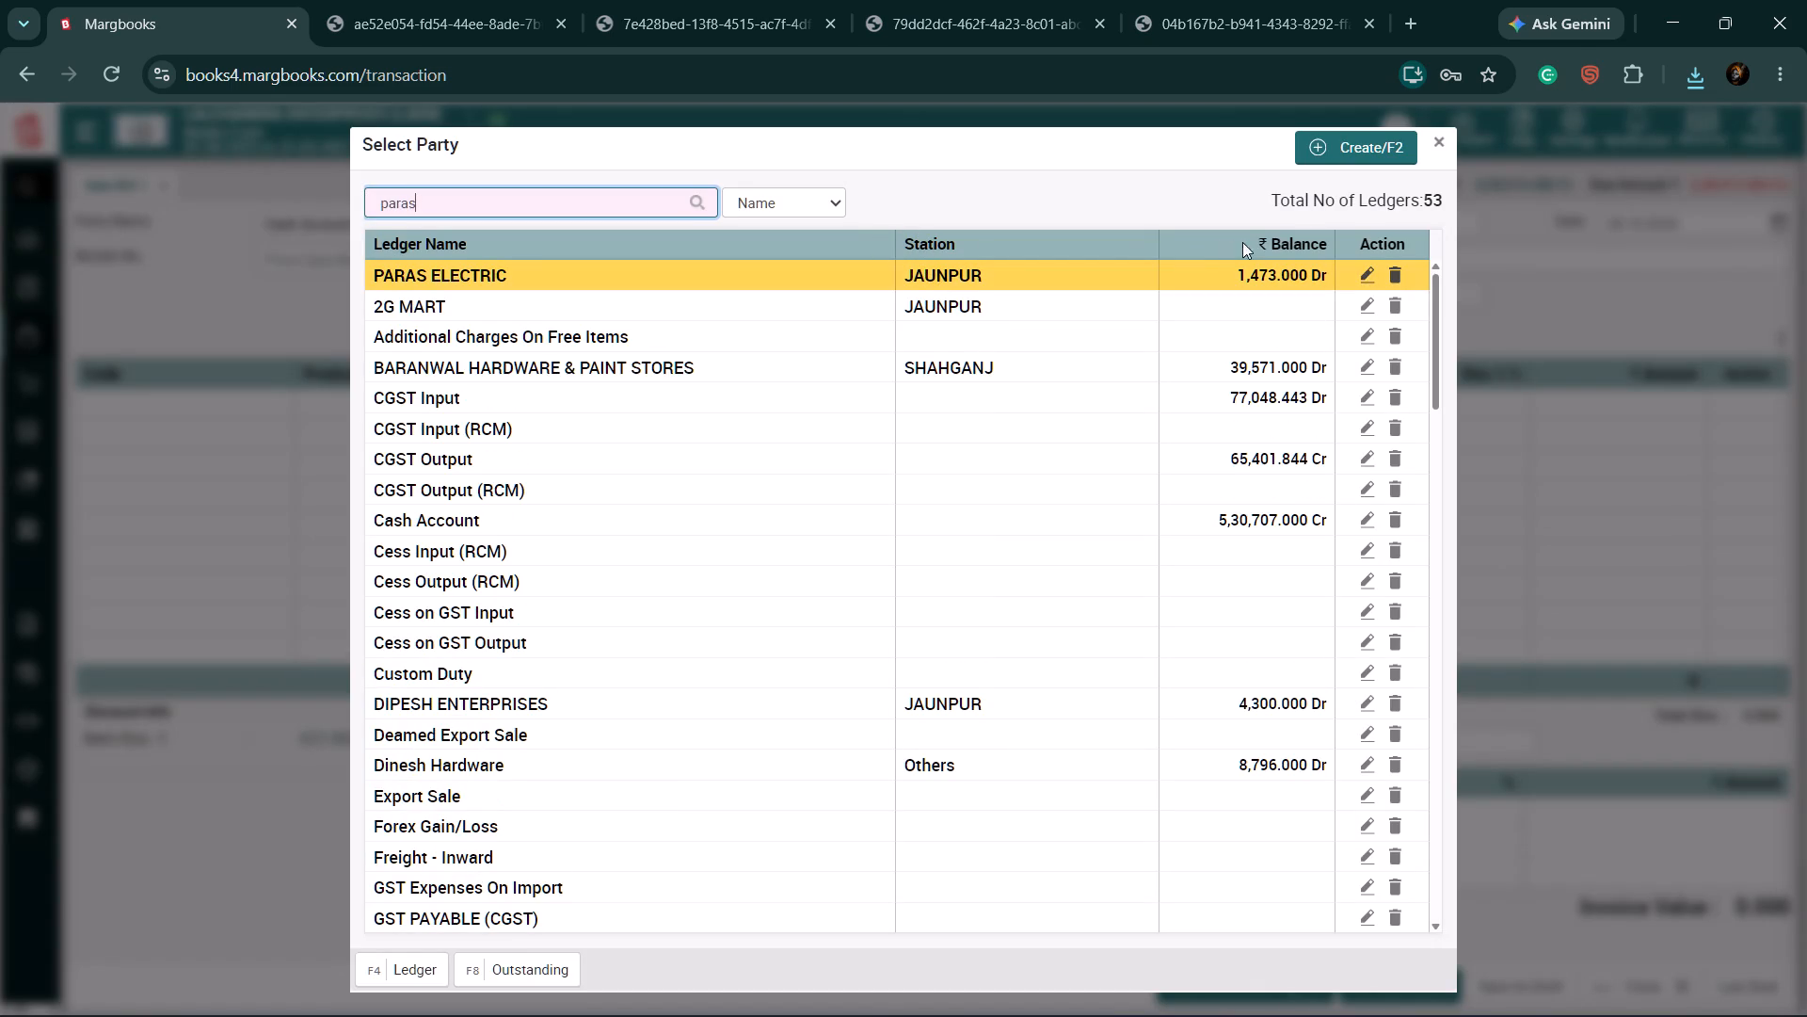
click(1369, 276)
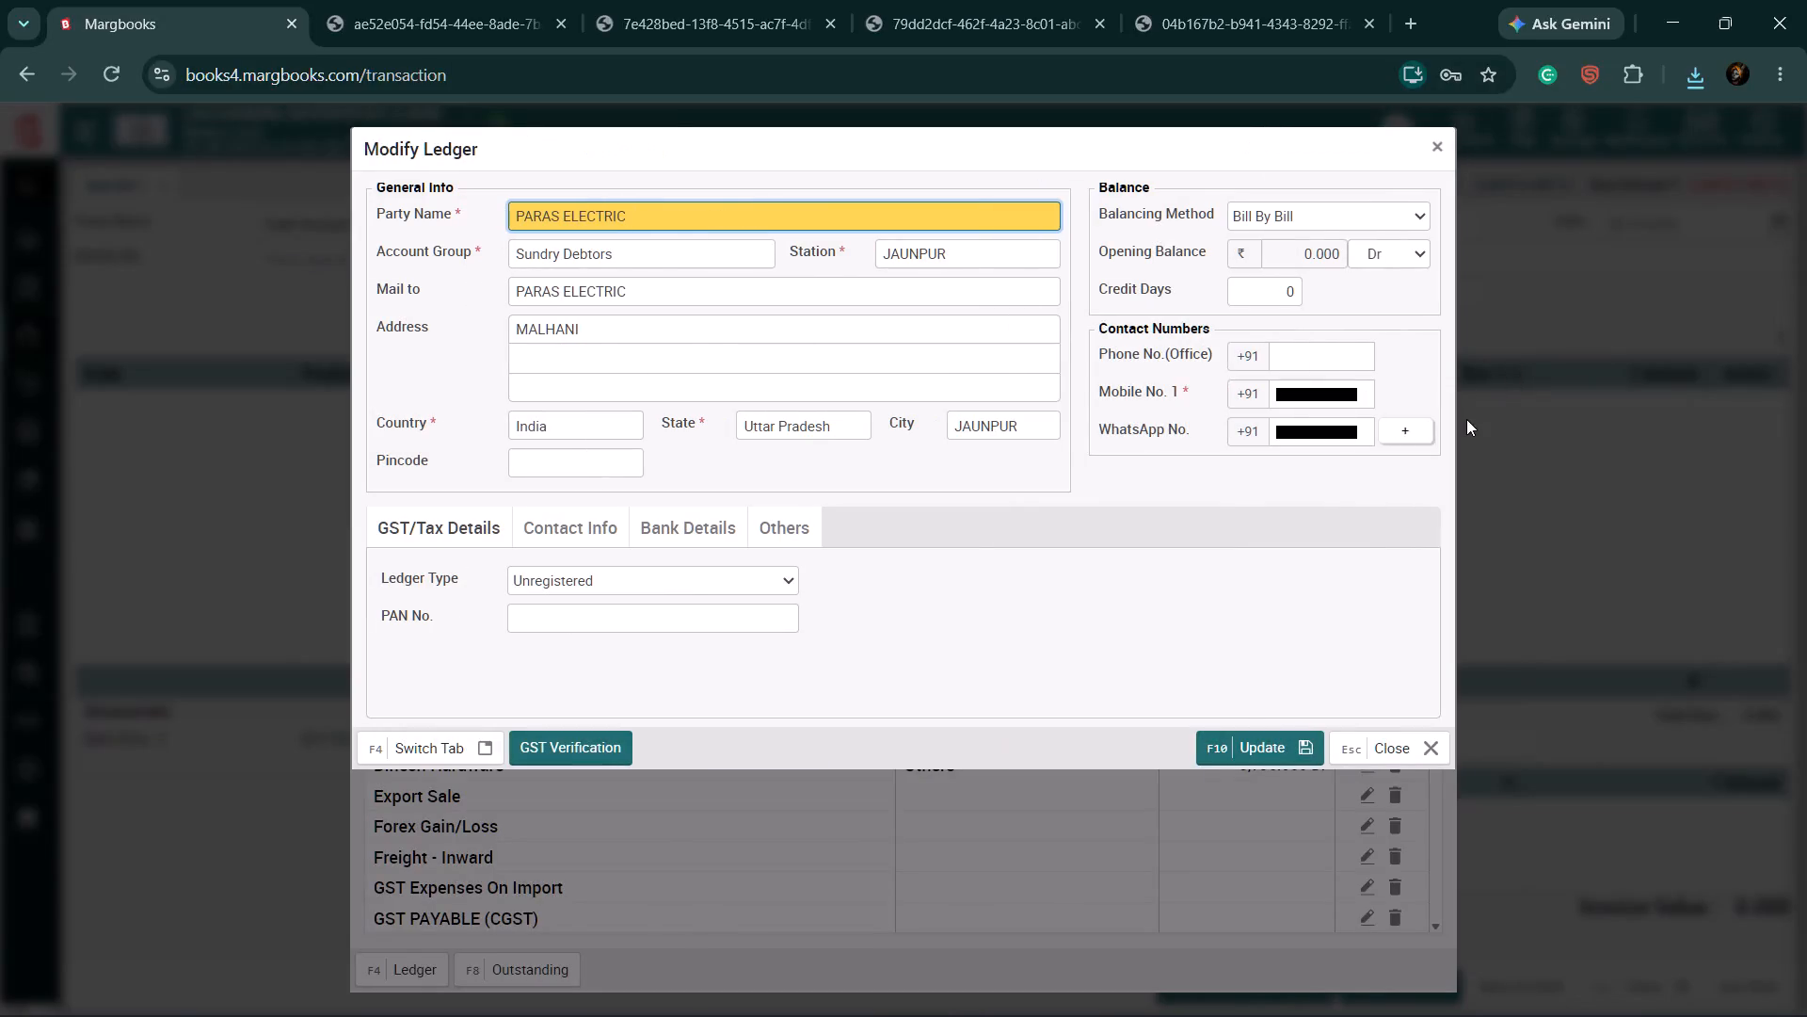
click(1333, 391)
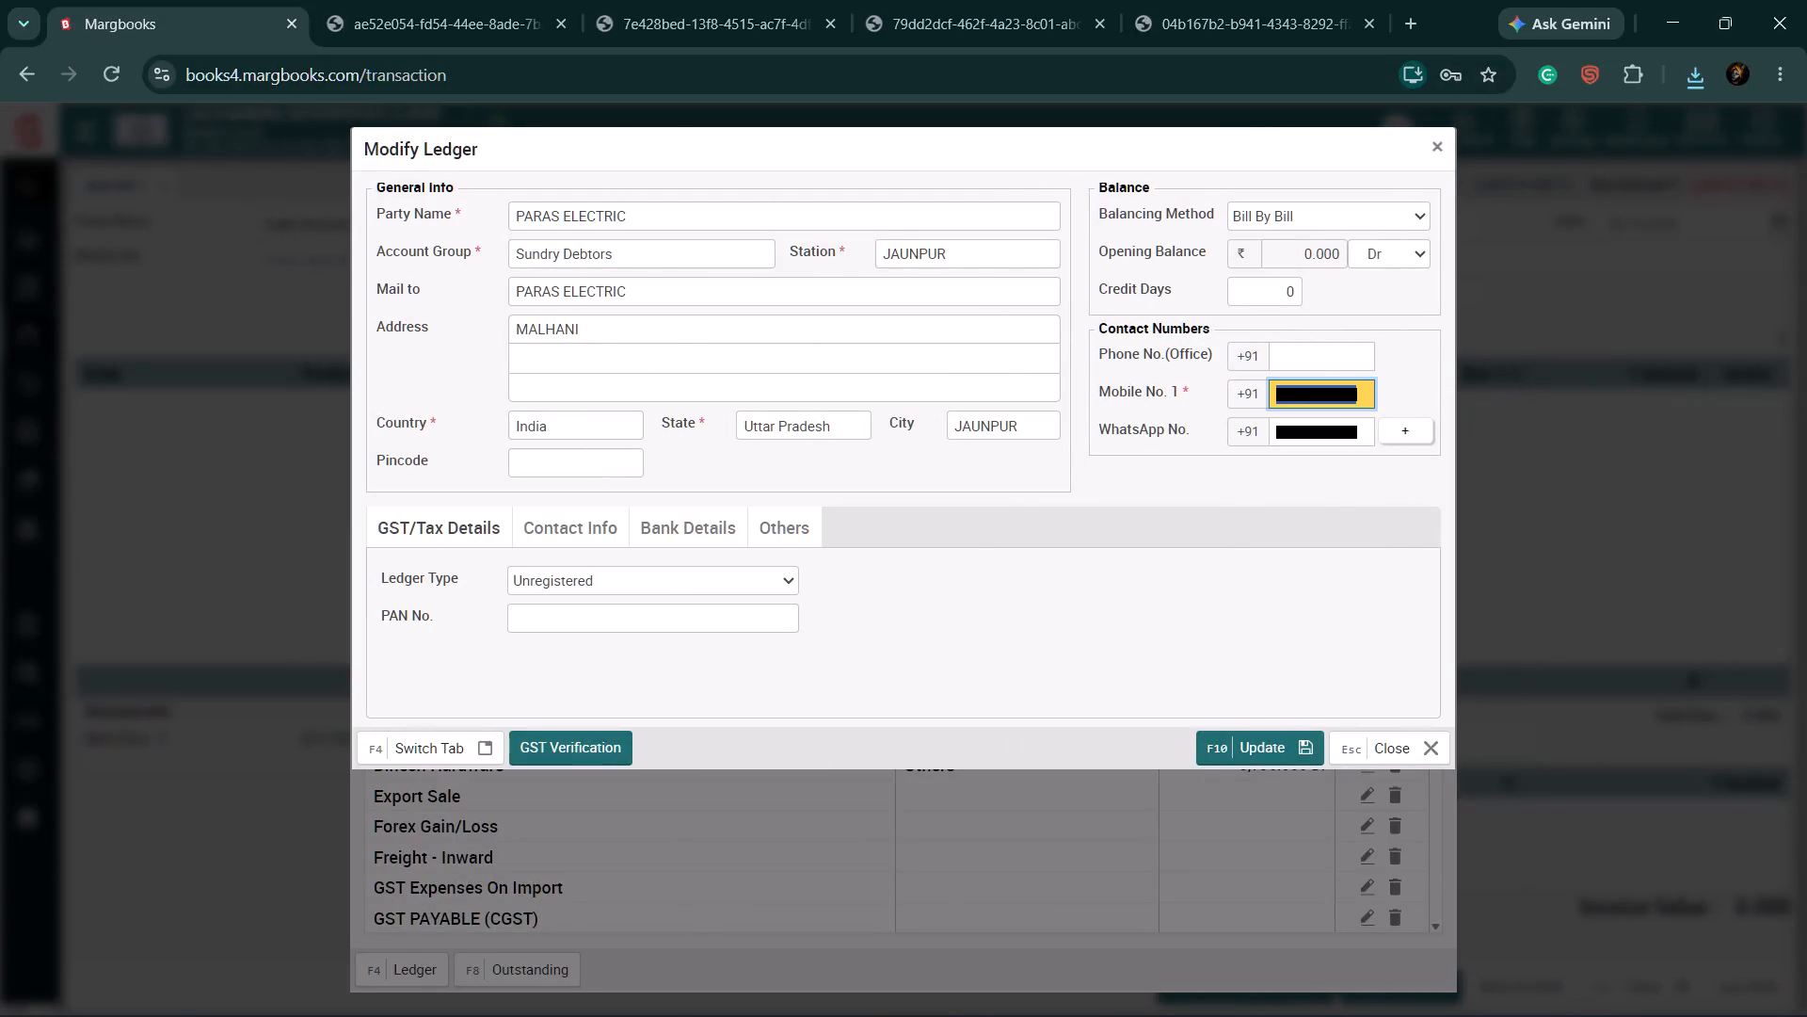
key(ctrl+c)
click(1438, 146)
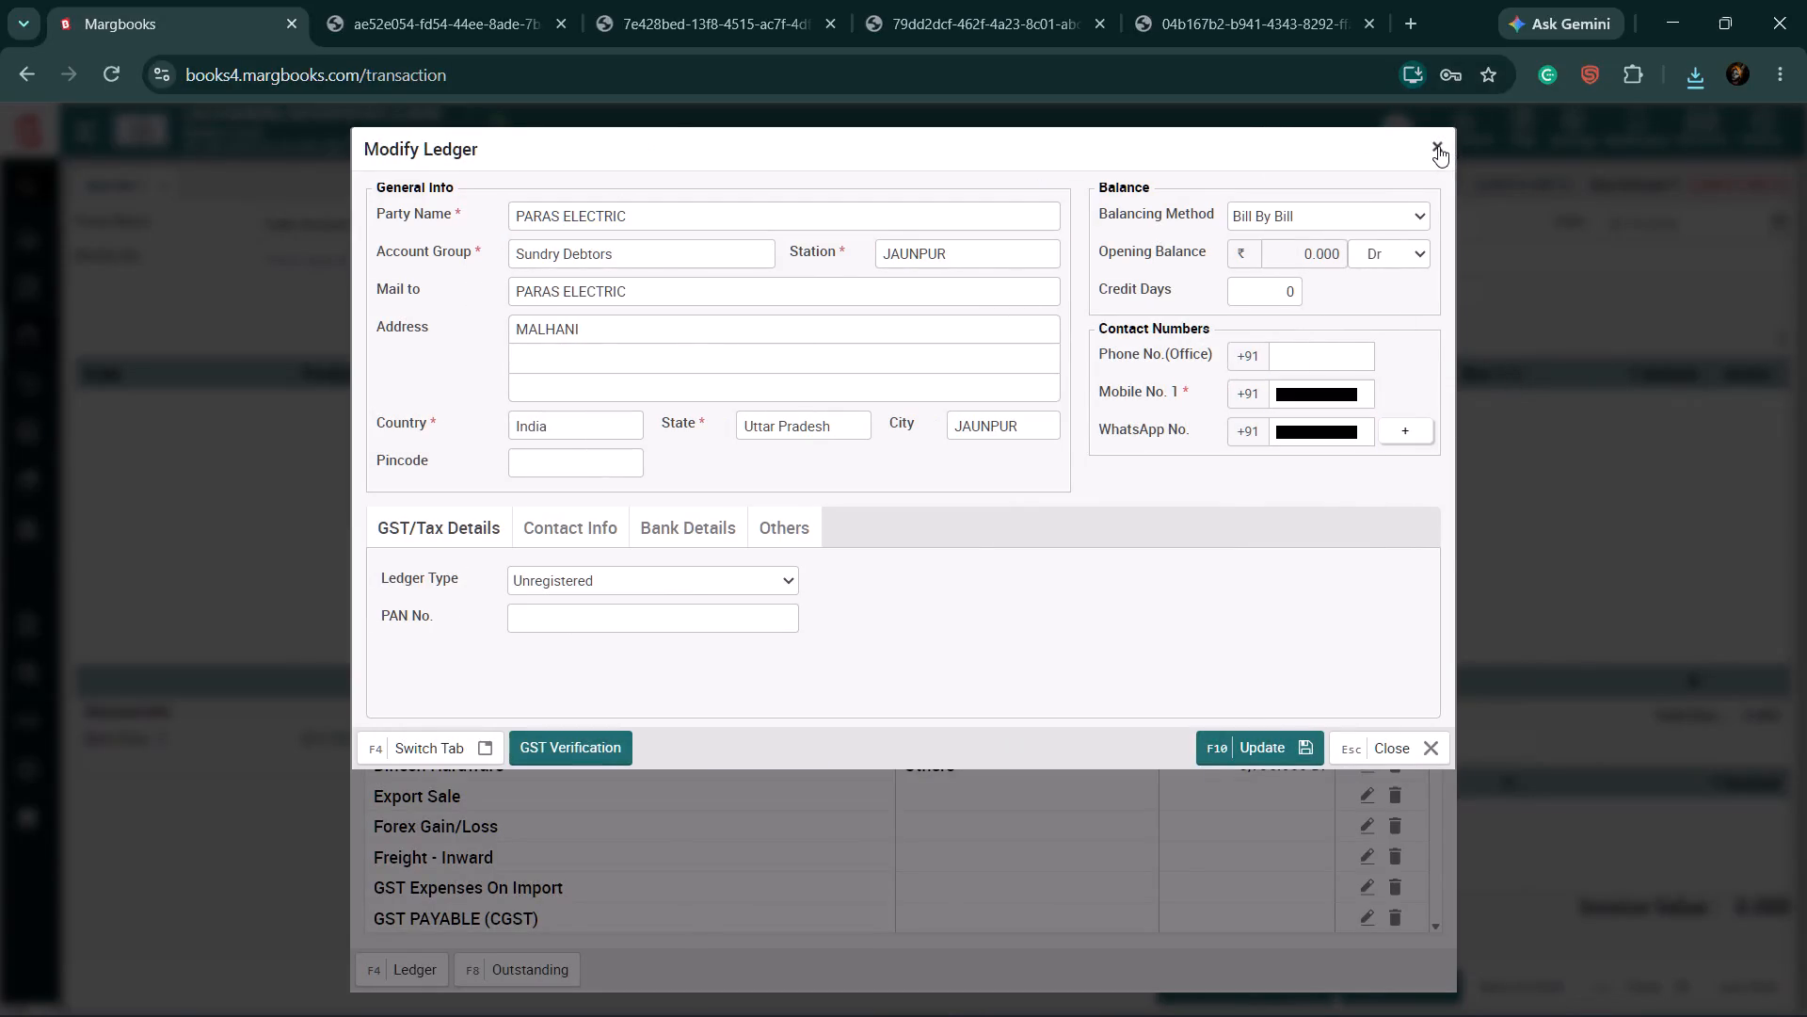
click(1436, 144)
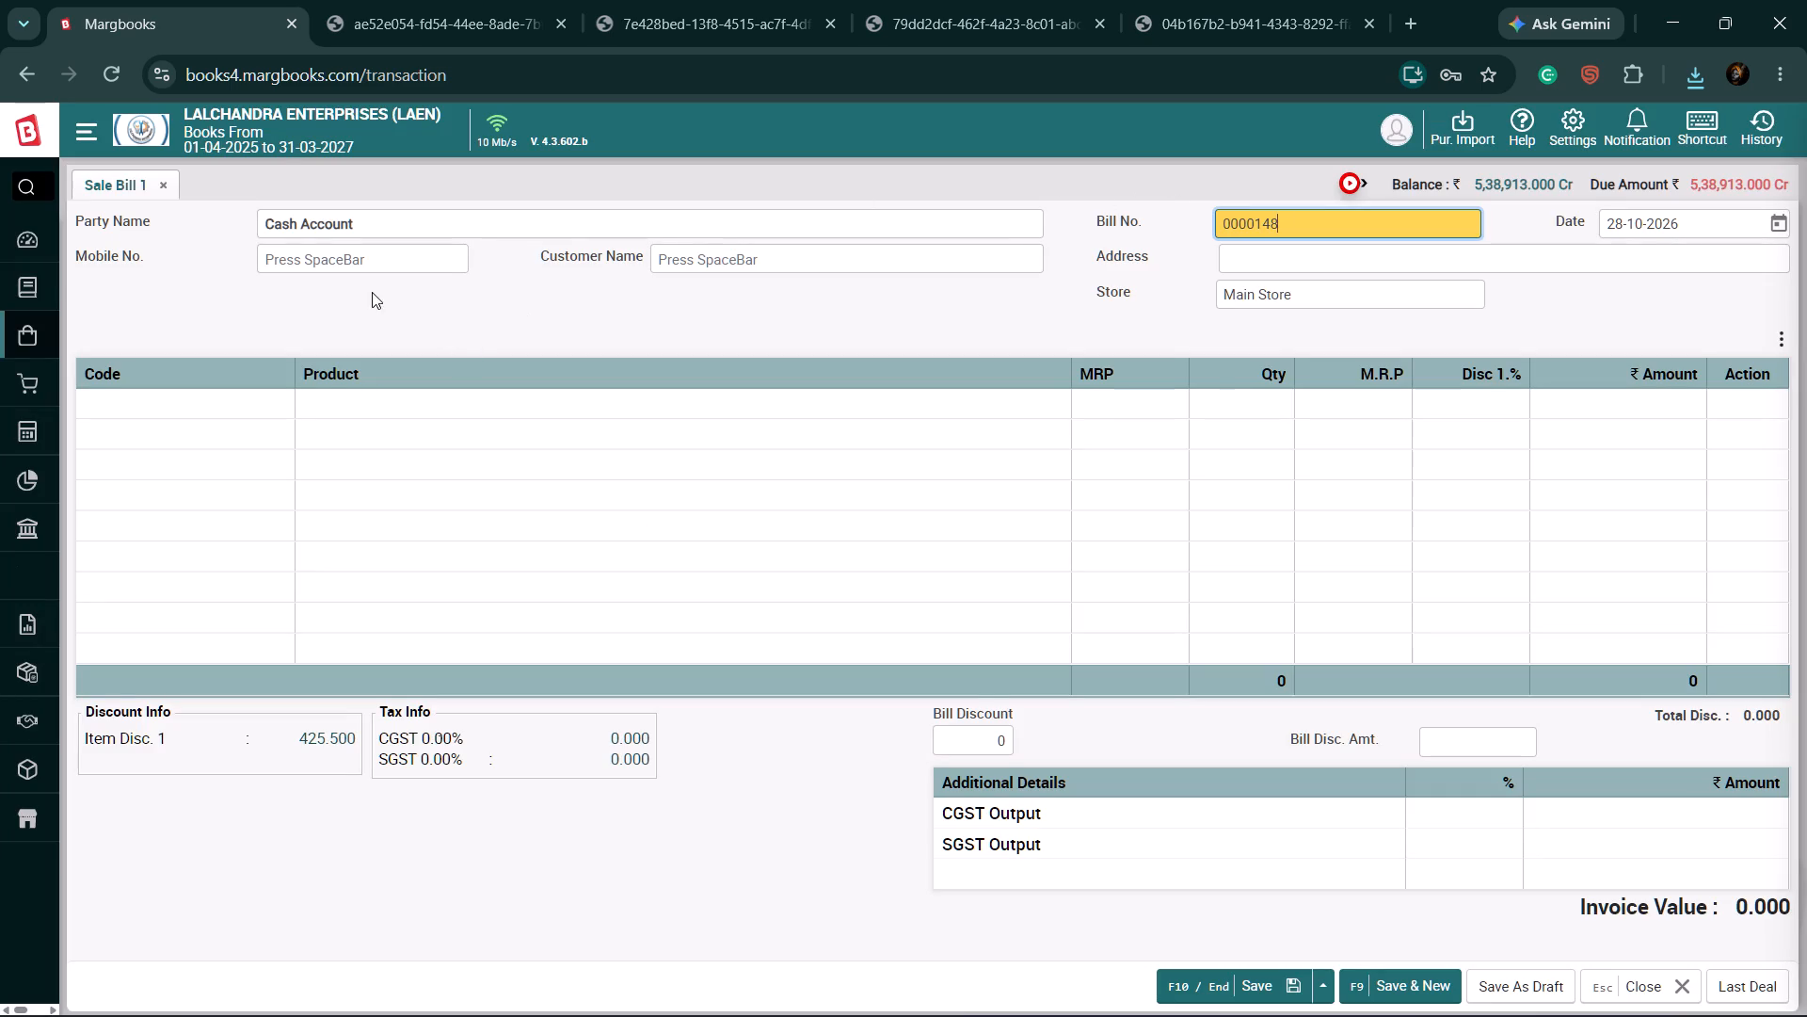
Start a new customer record with the copied mobile number and the name "Parash Electronic".
click(348, 265)
key(space)
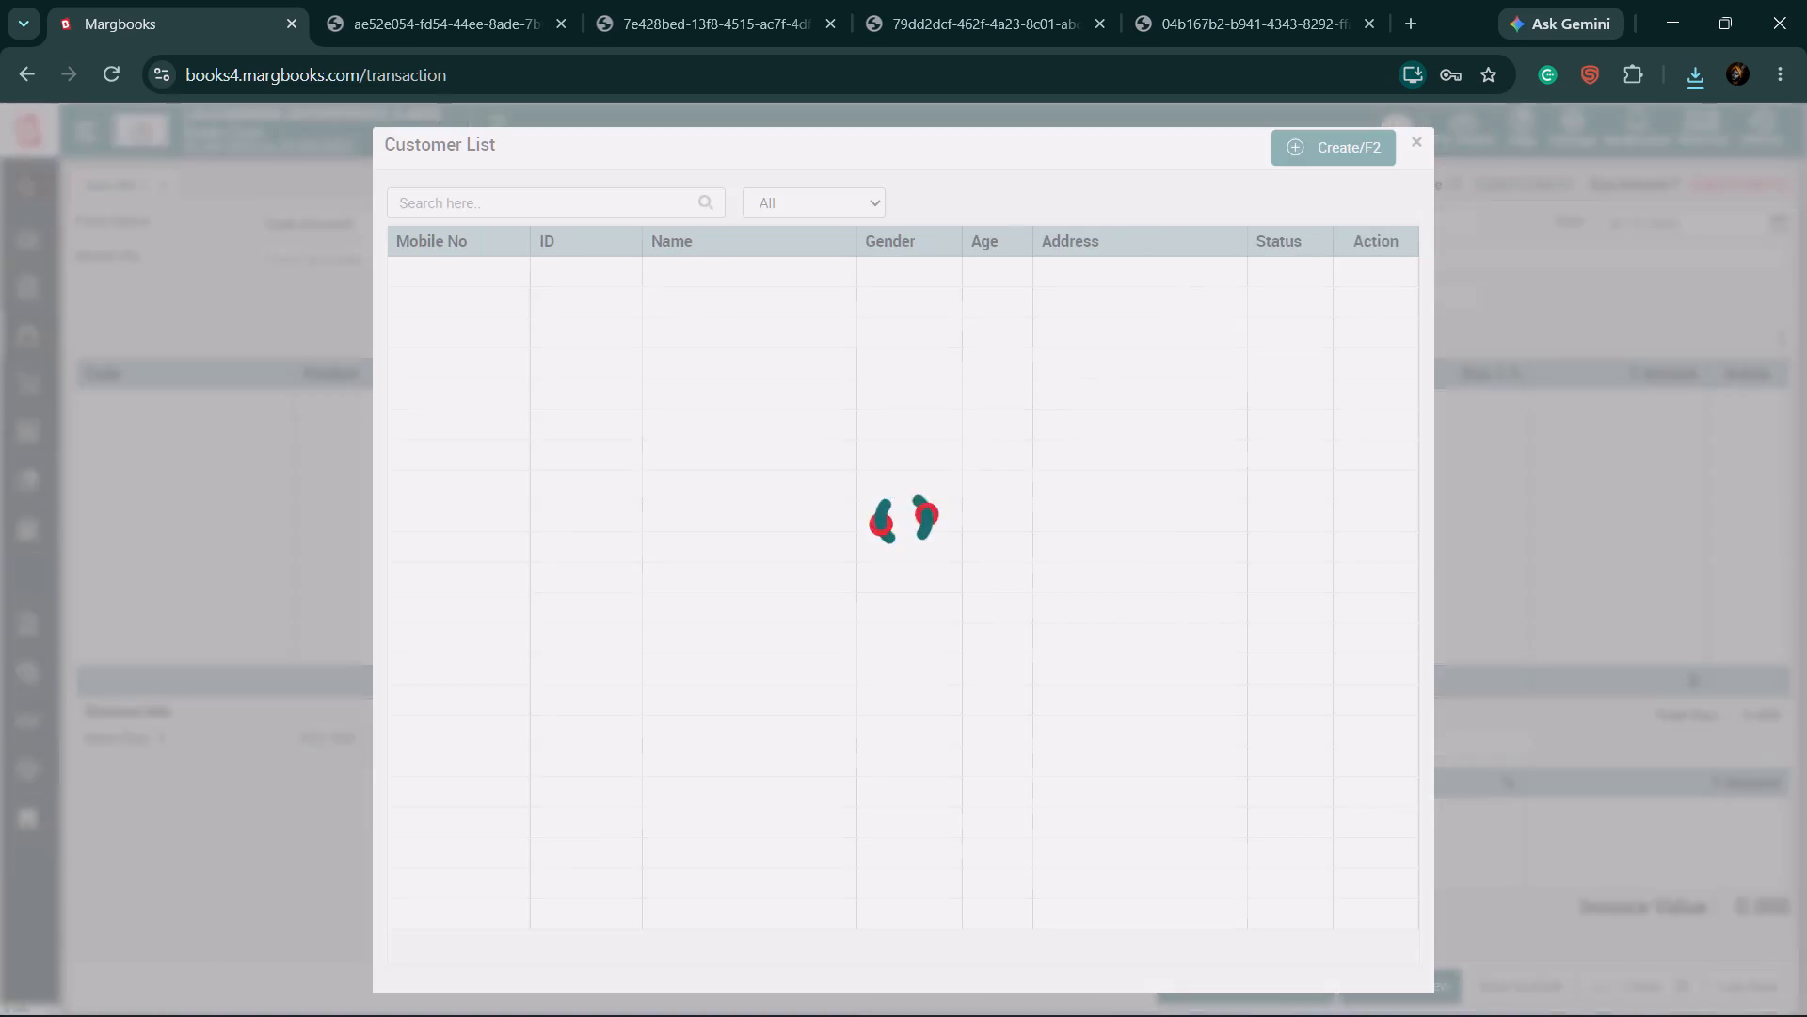
scroll(348, 257, up, 1)
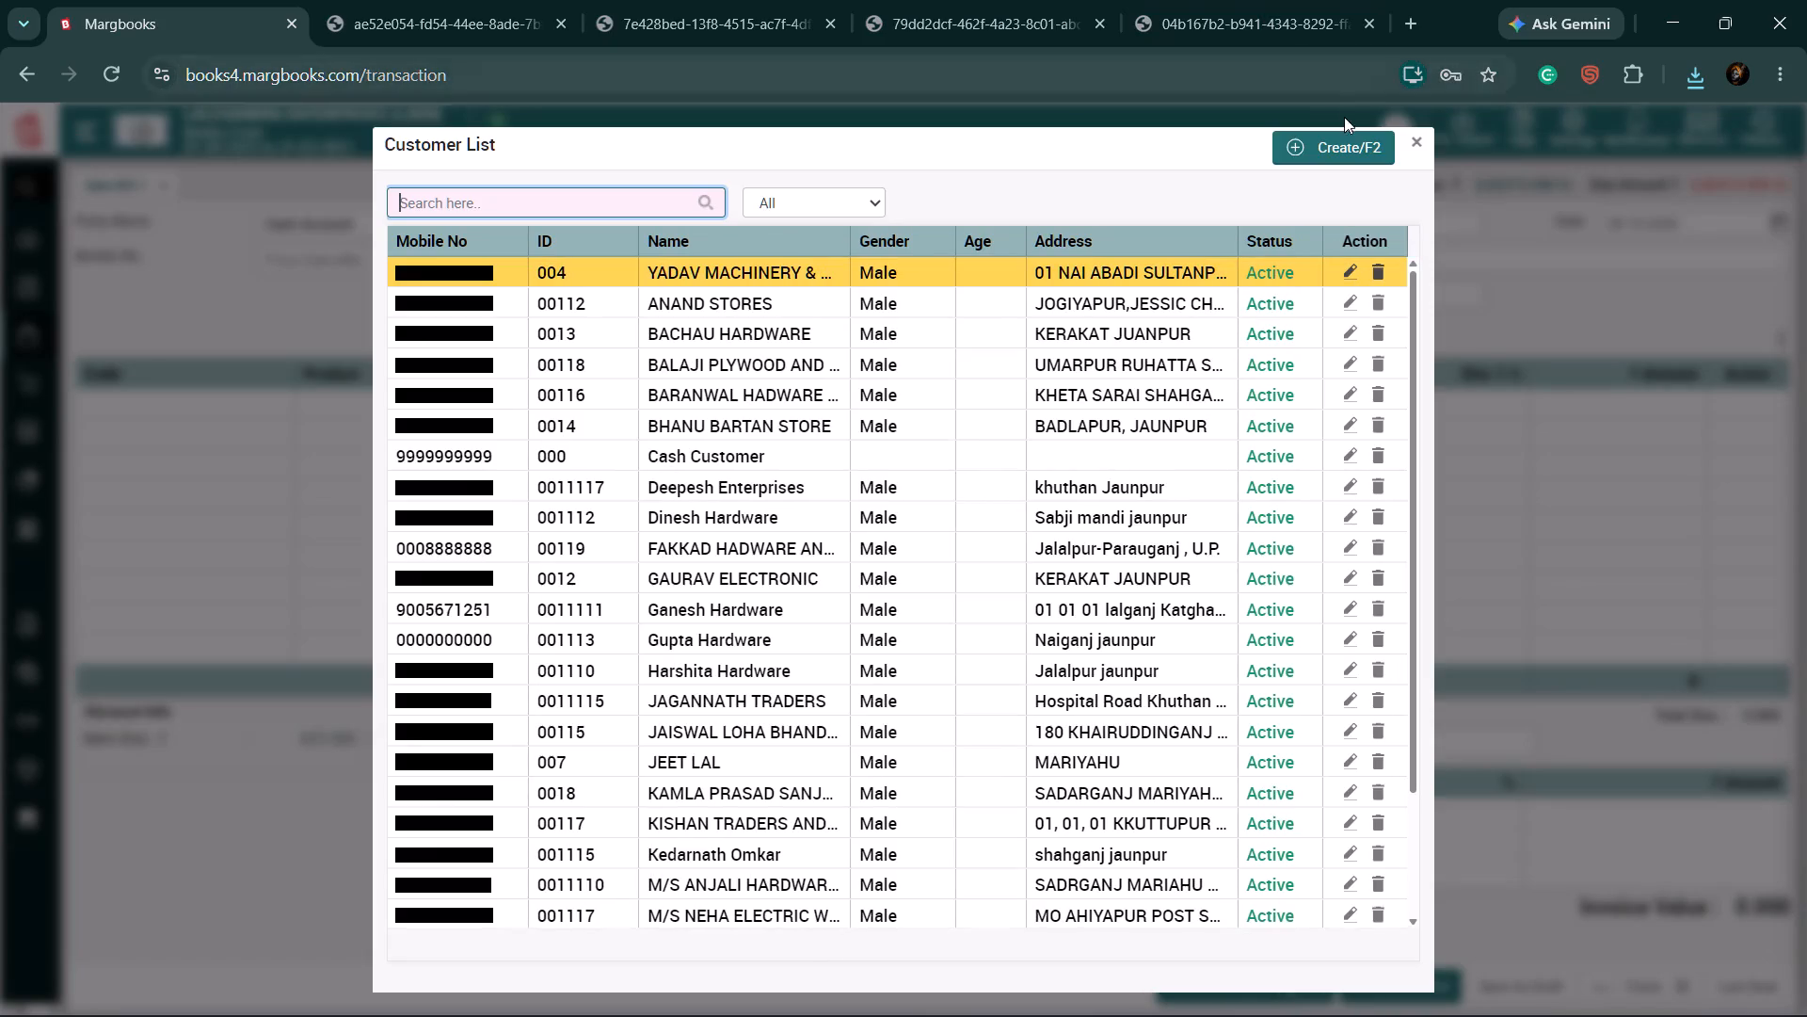
click(1340, 140)
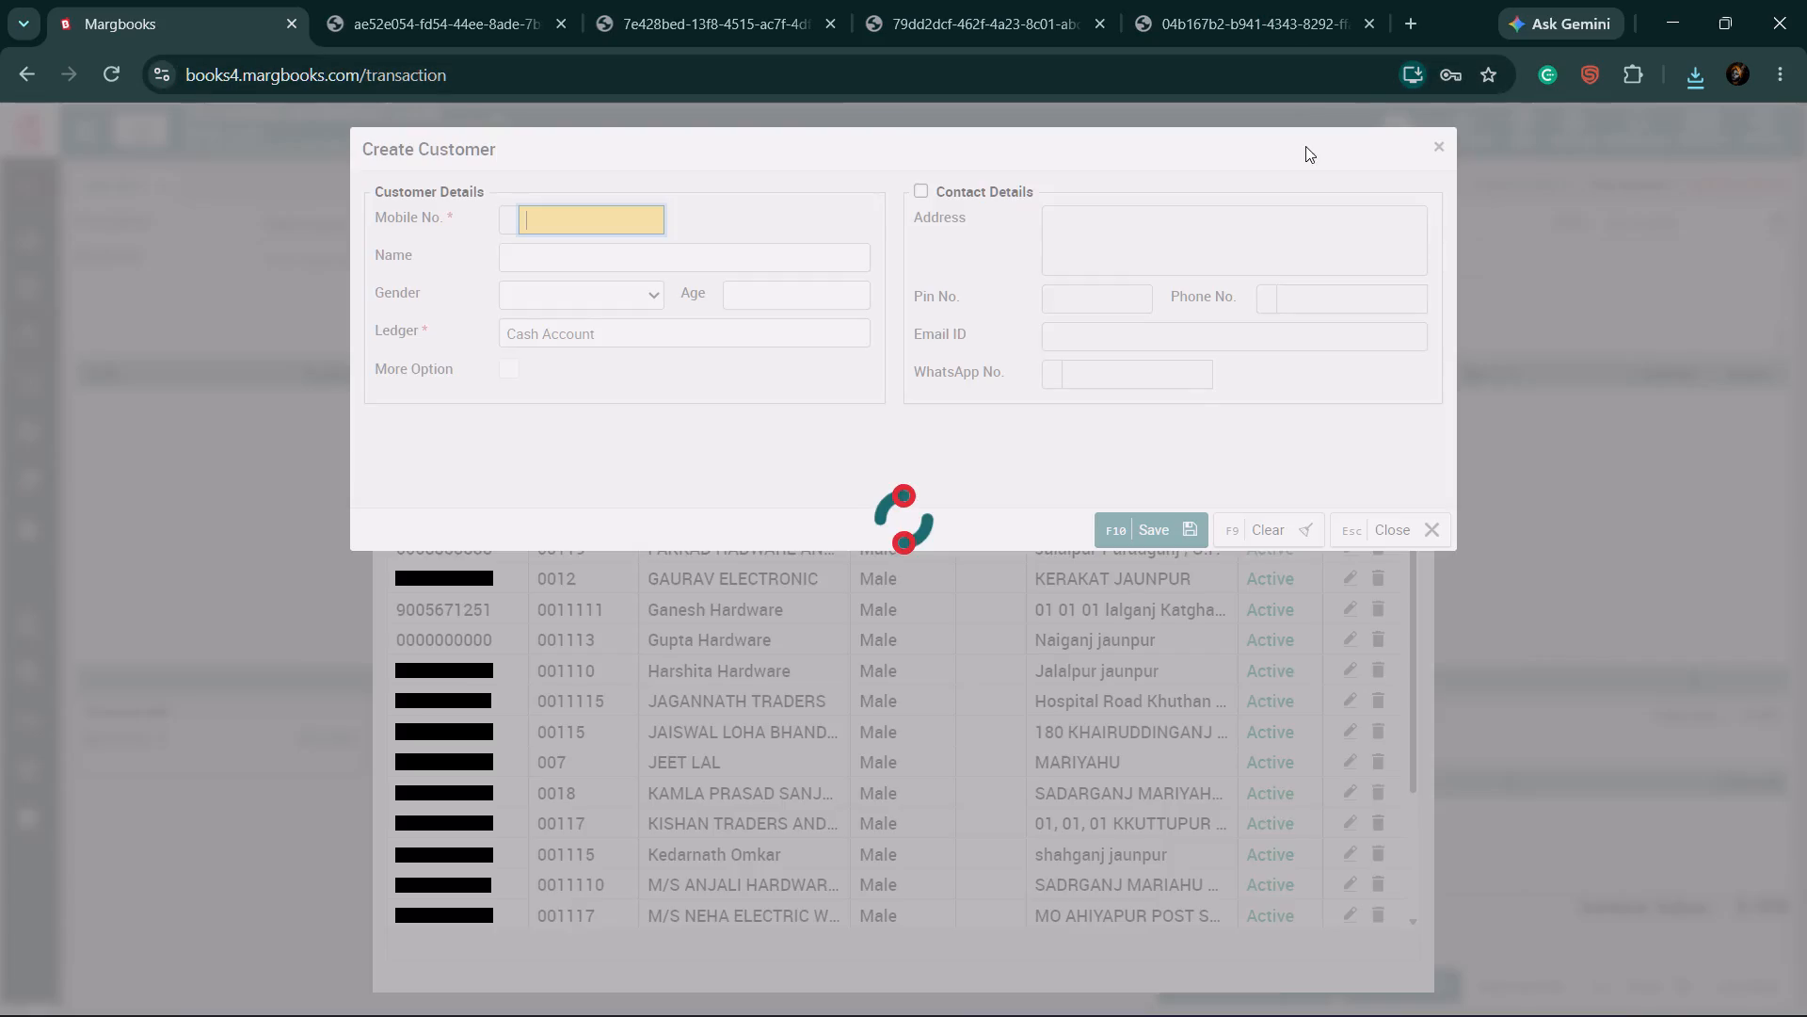
key(ctrl+v)
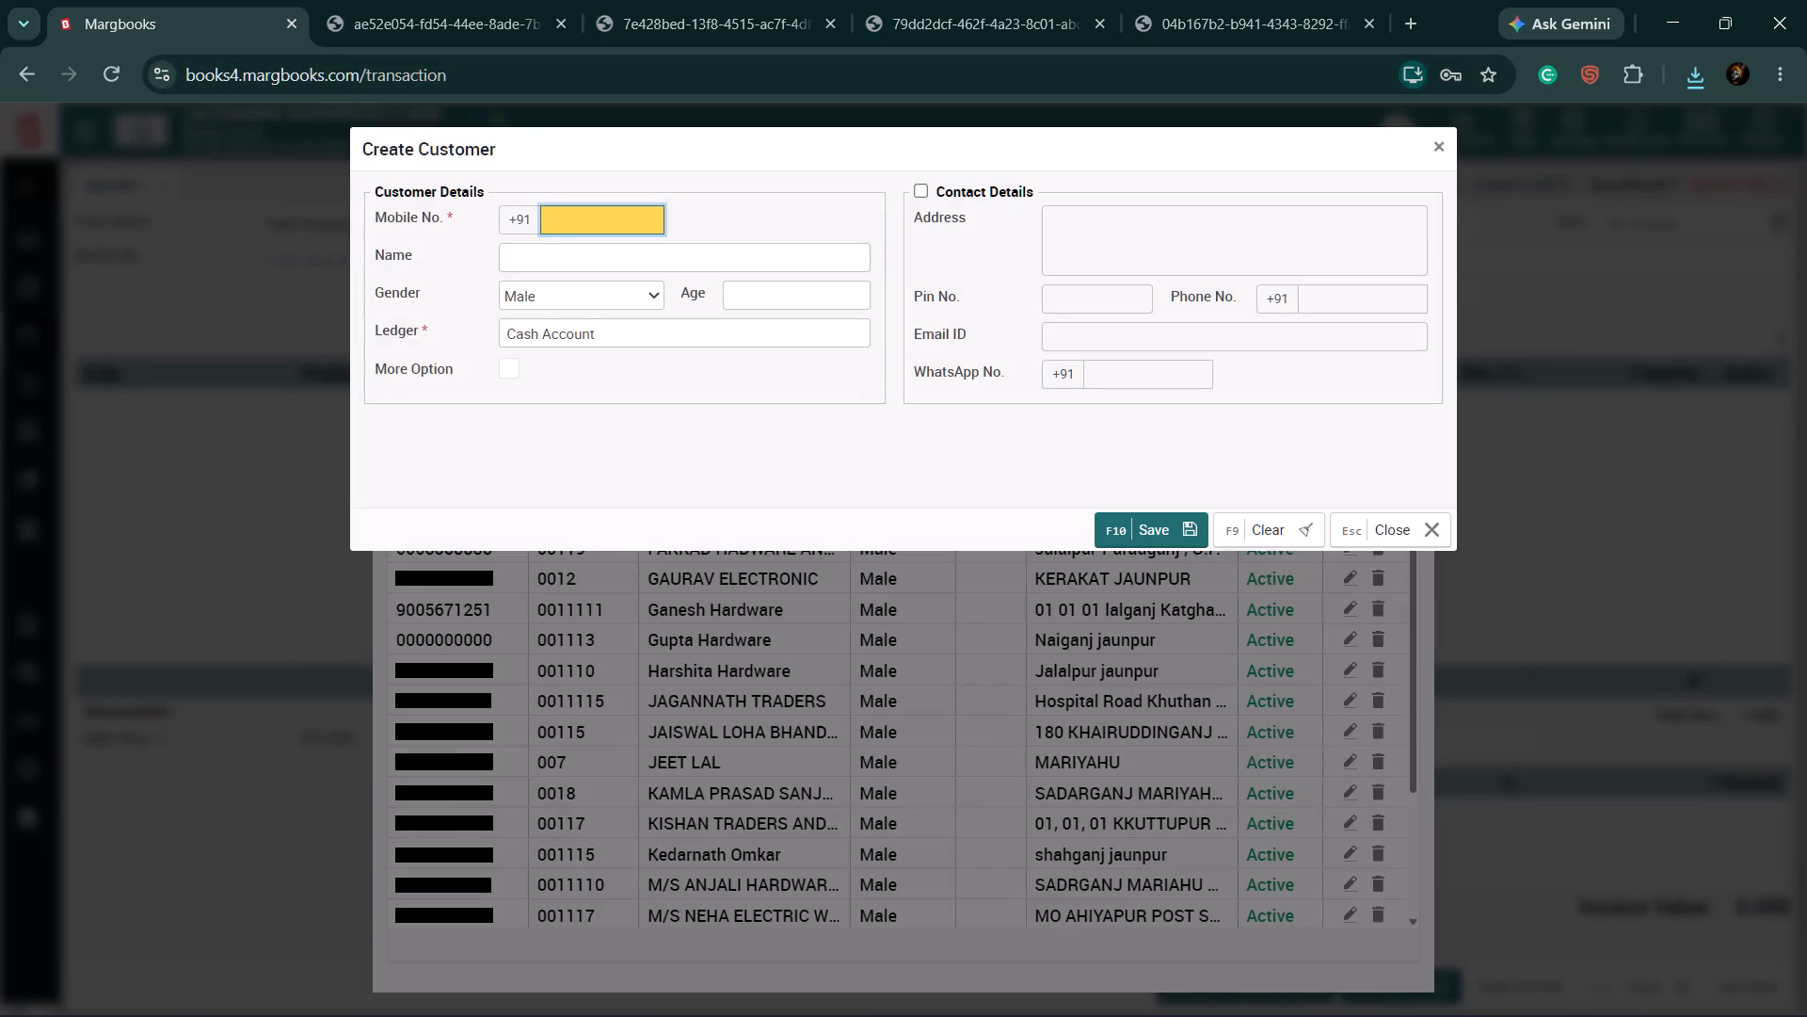
click(649, 263)
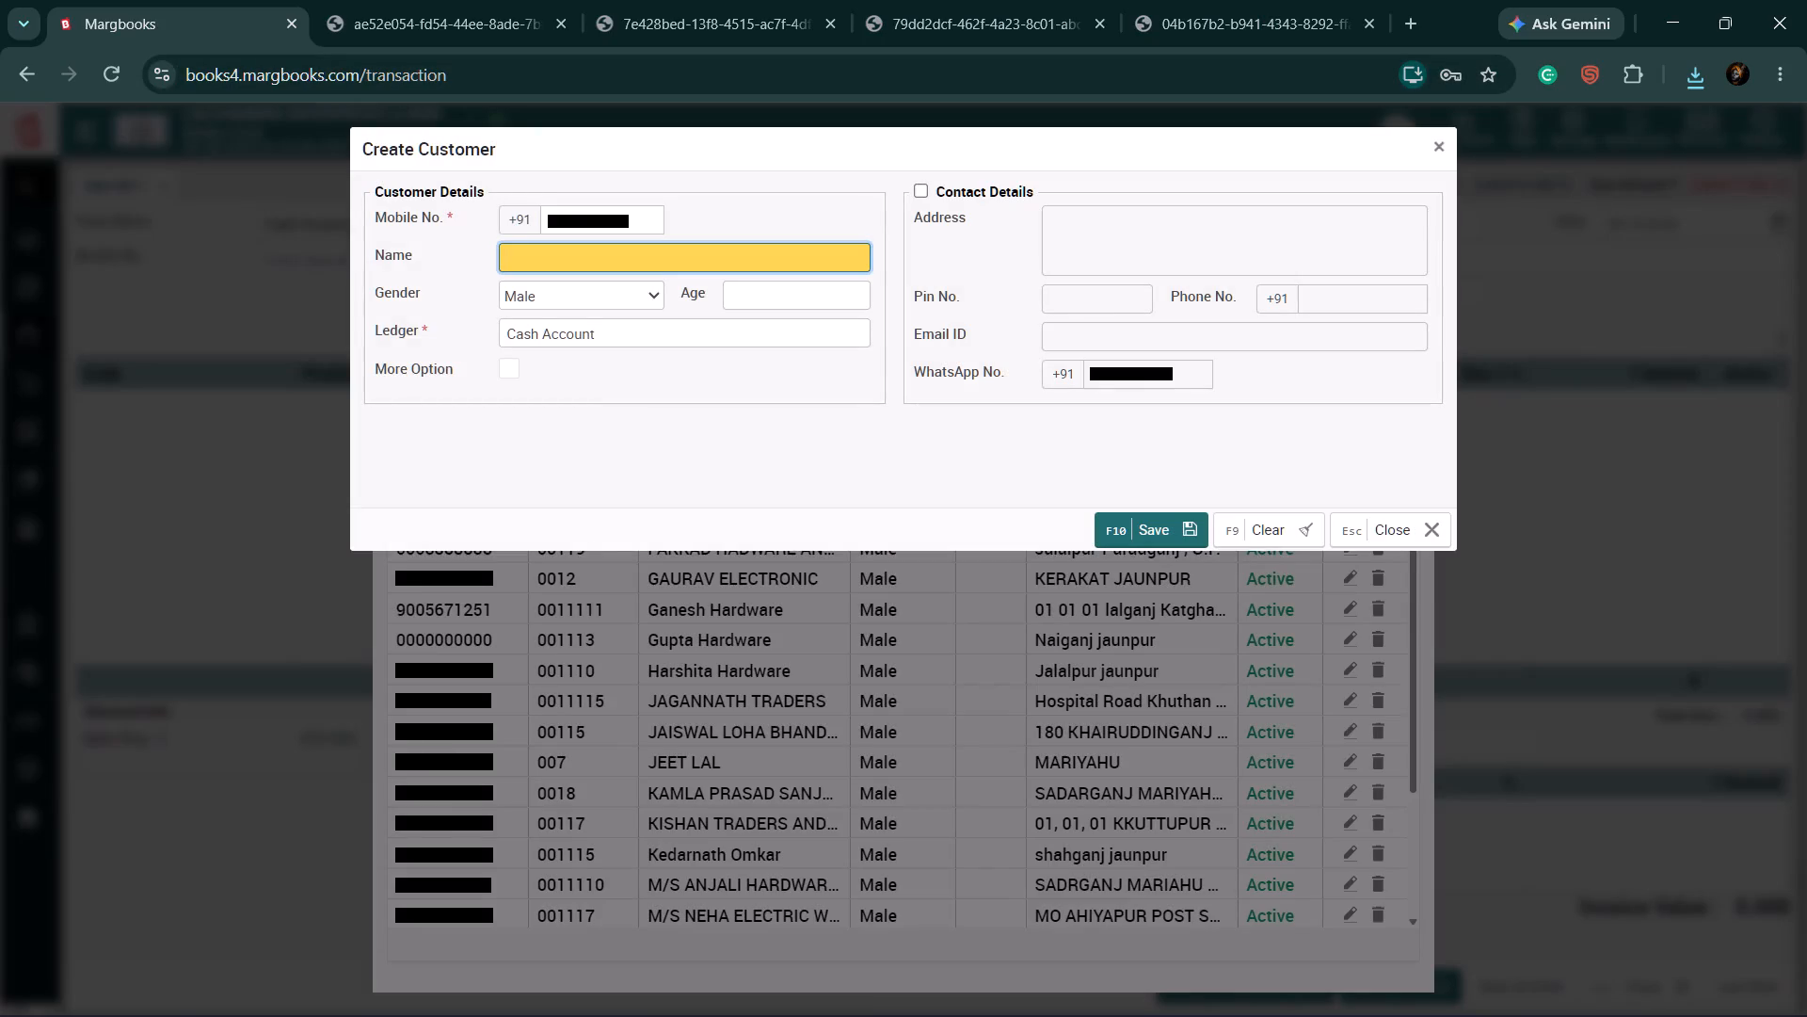
text(paras)
text(h)
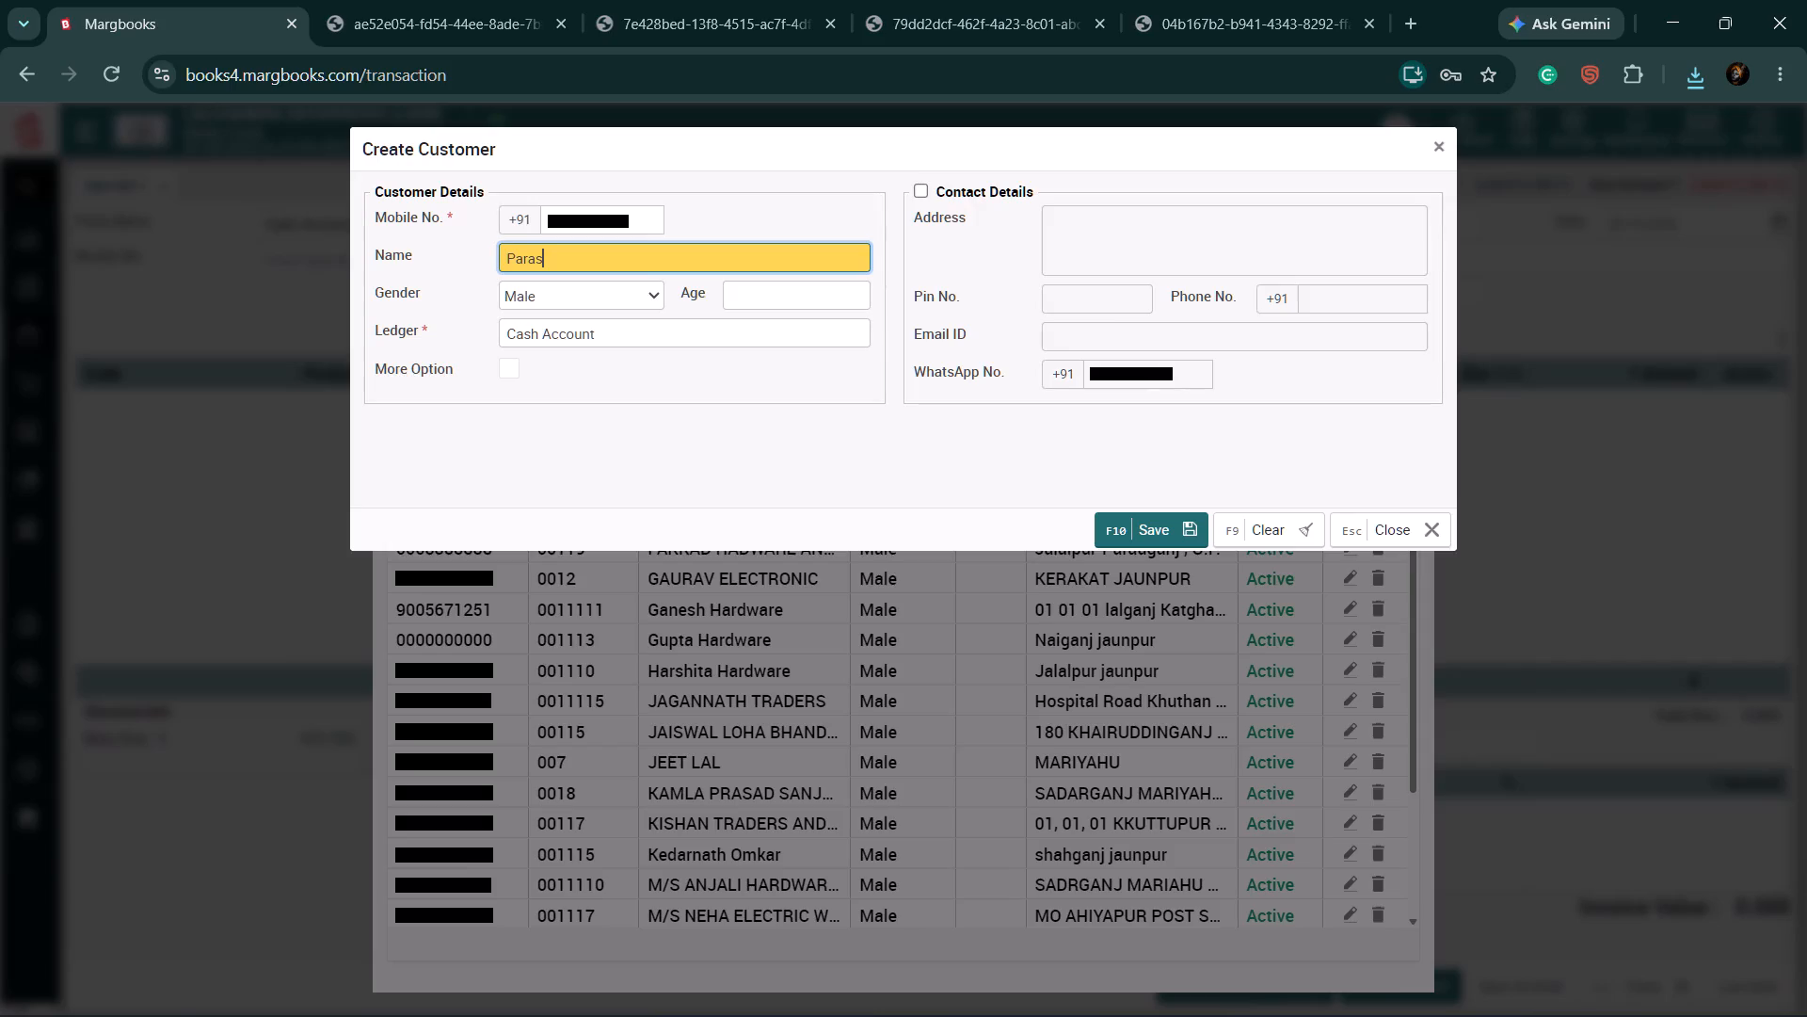
key(space)
text(electronic)
click(923, 192)
click(1083, 240)
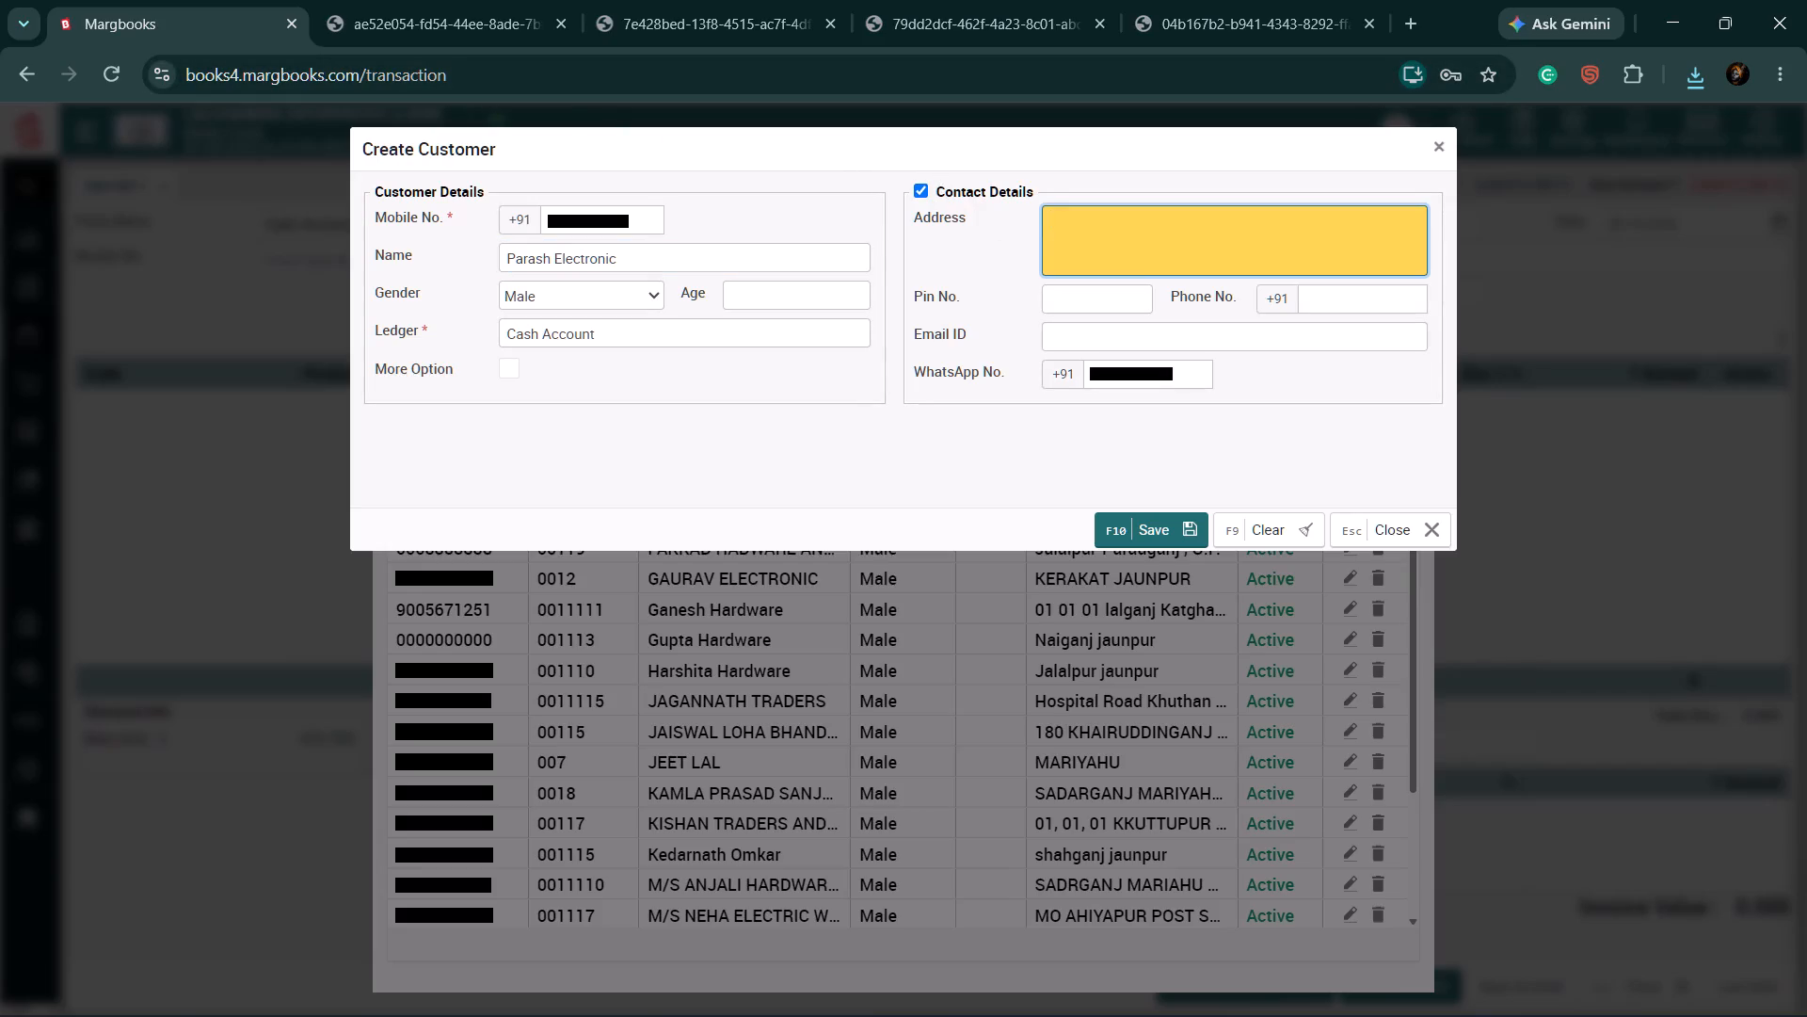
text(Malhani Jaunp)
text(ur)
click(1126, 523)
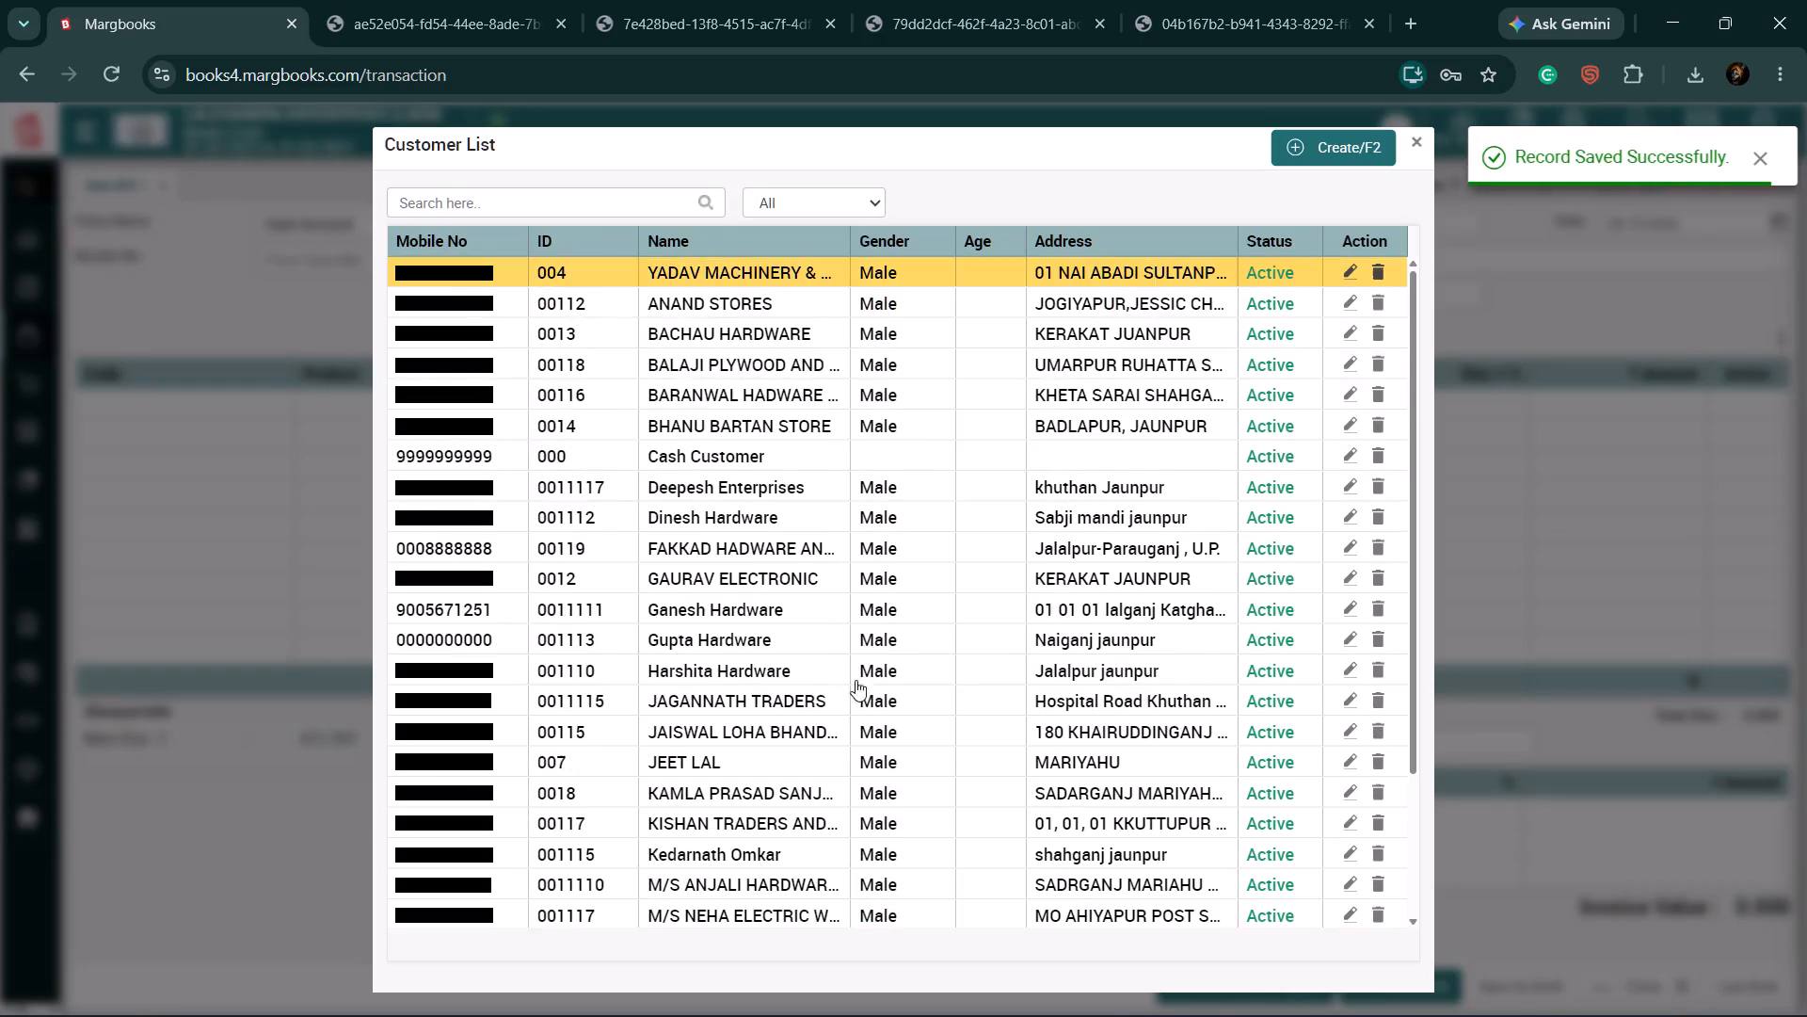
Search the customer list for "para" and choose Parash Electronic as the customer for bill 0000148.
text(para)
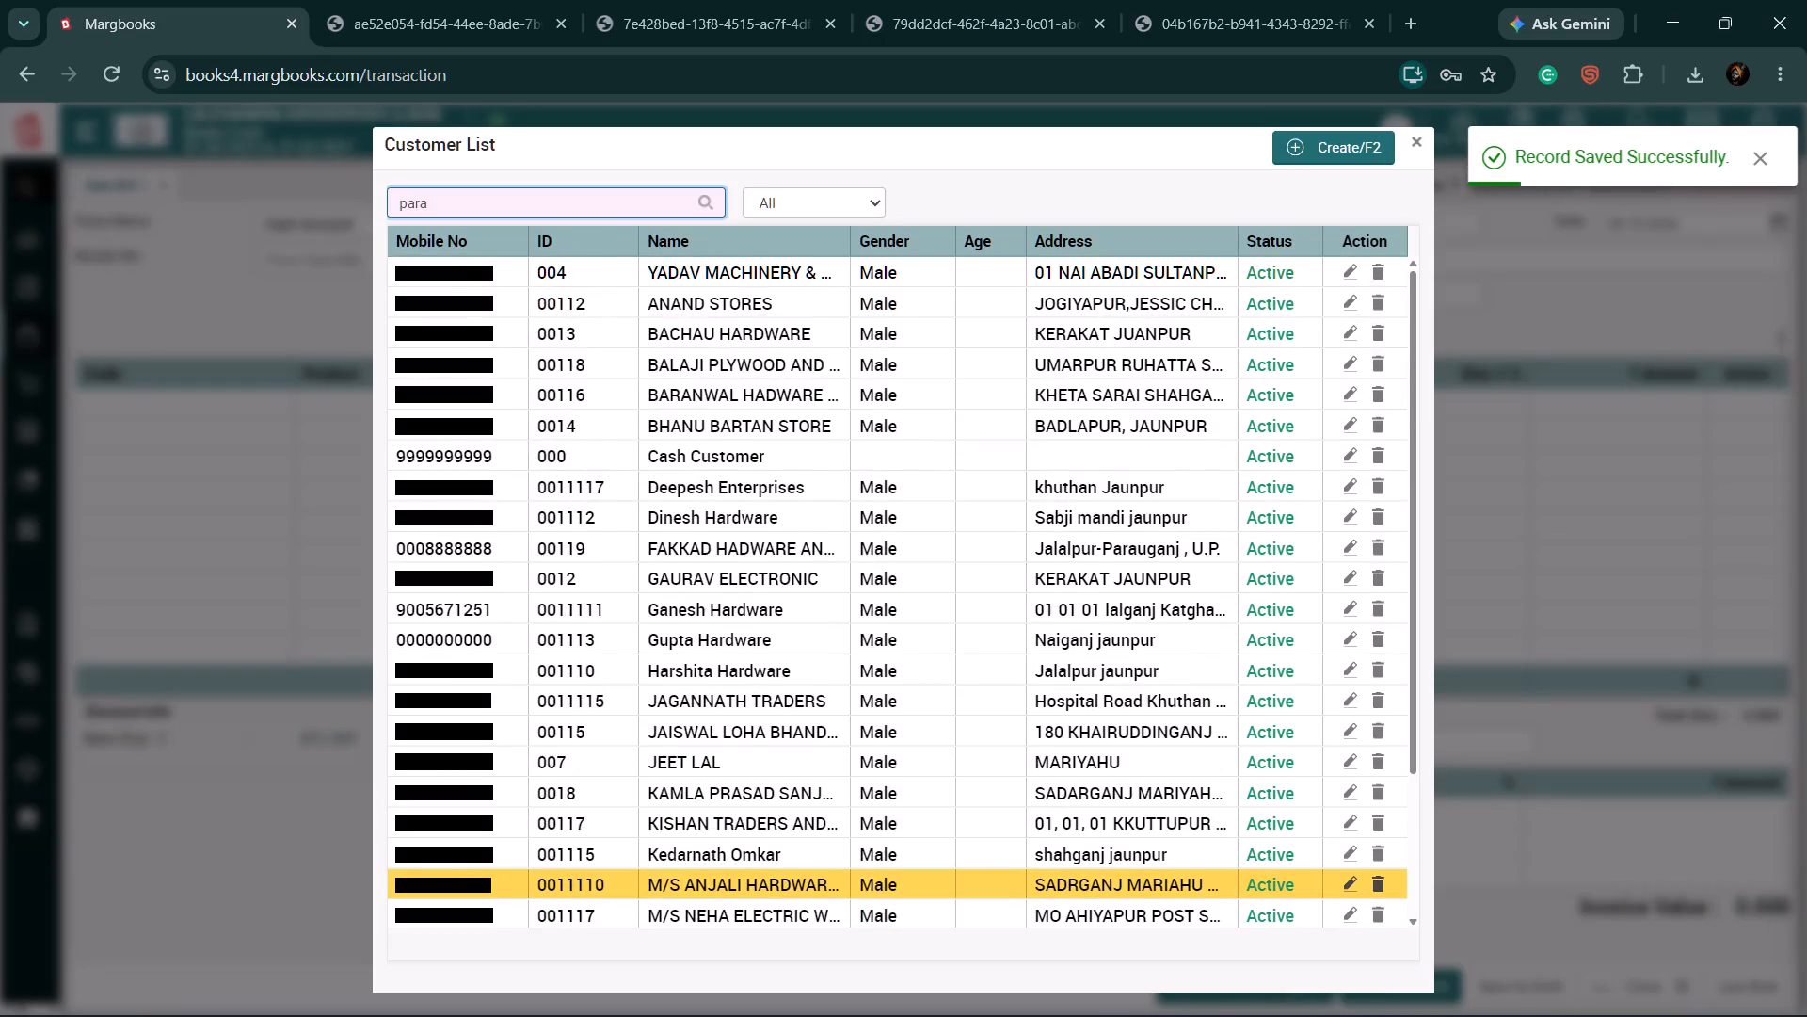
click(798, 273)
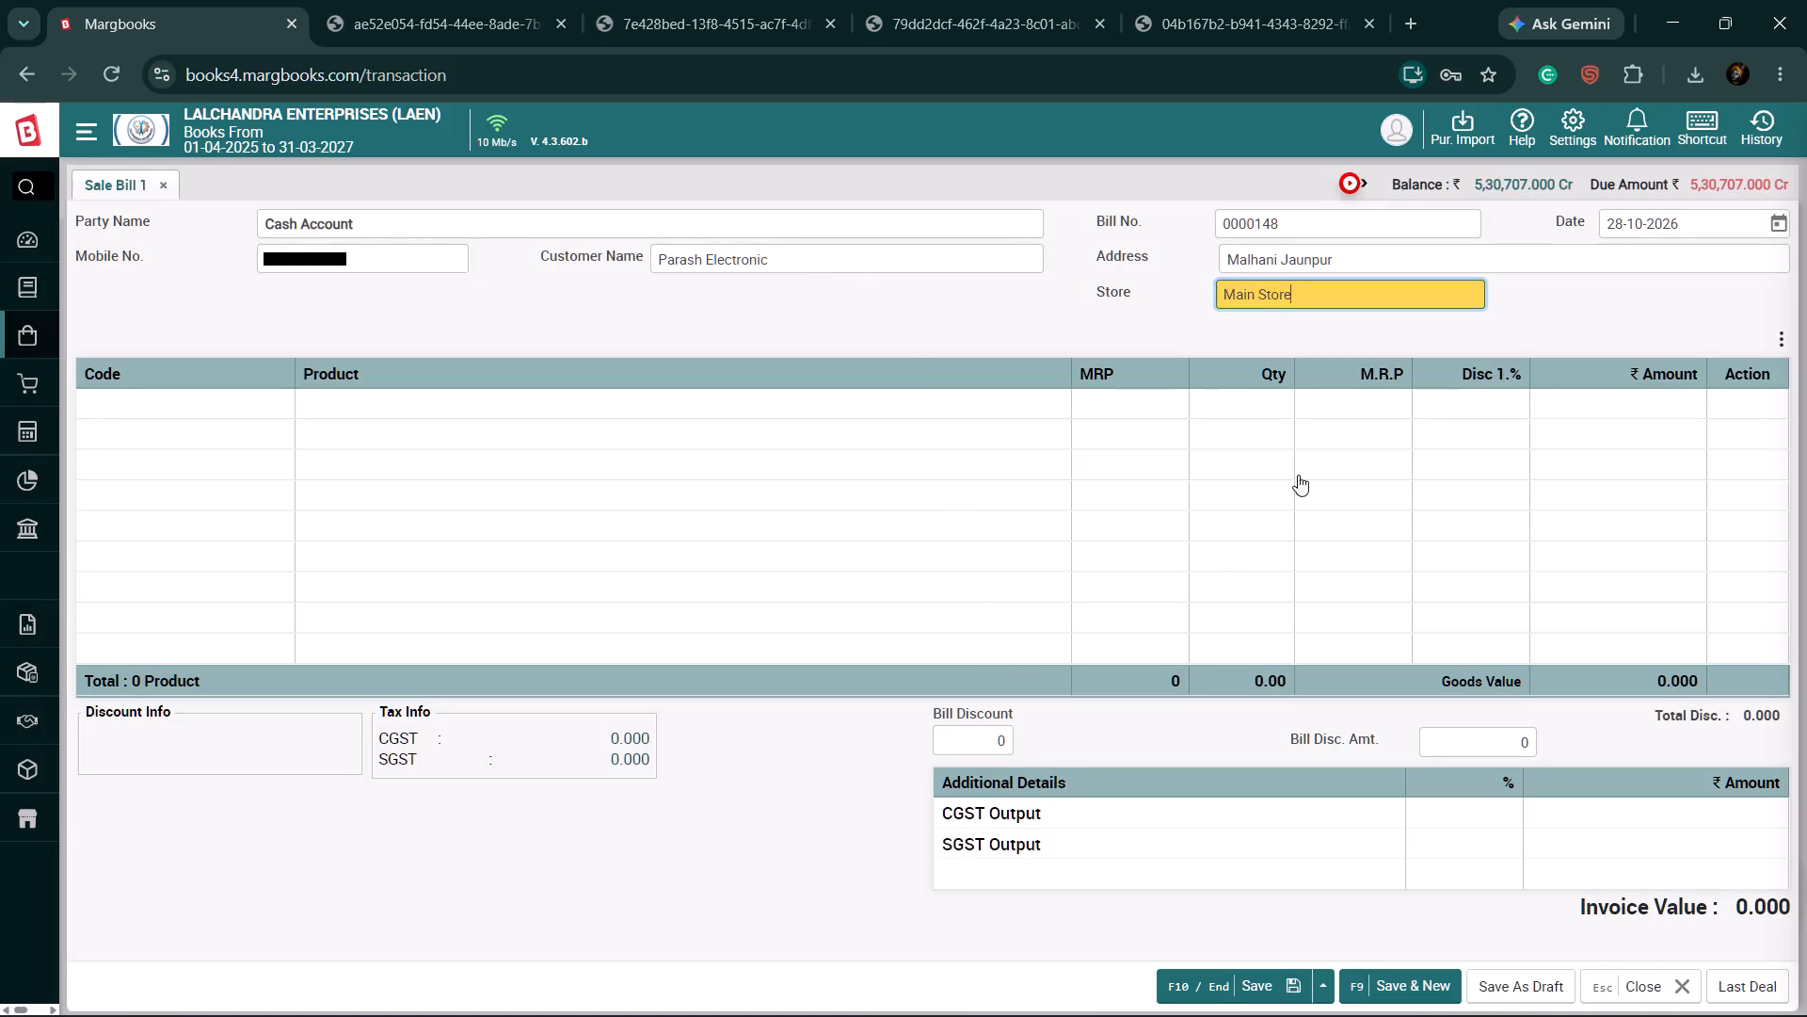
Add Combination plier Acetate 200 to bill 0000148 with quantity 5 and a 36% discount, searching the items for "plier".
click(462, 409)
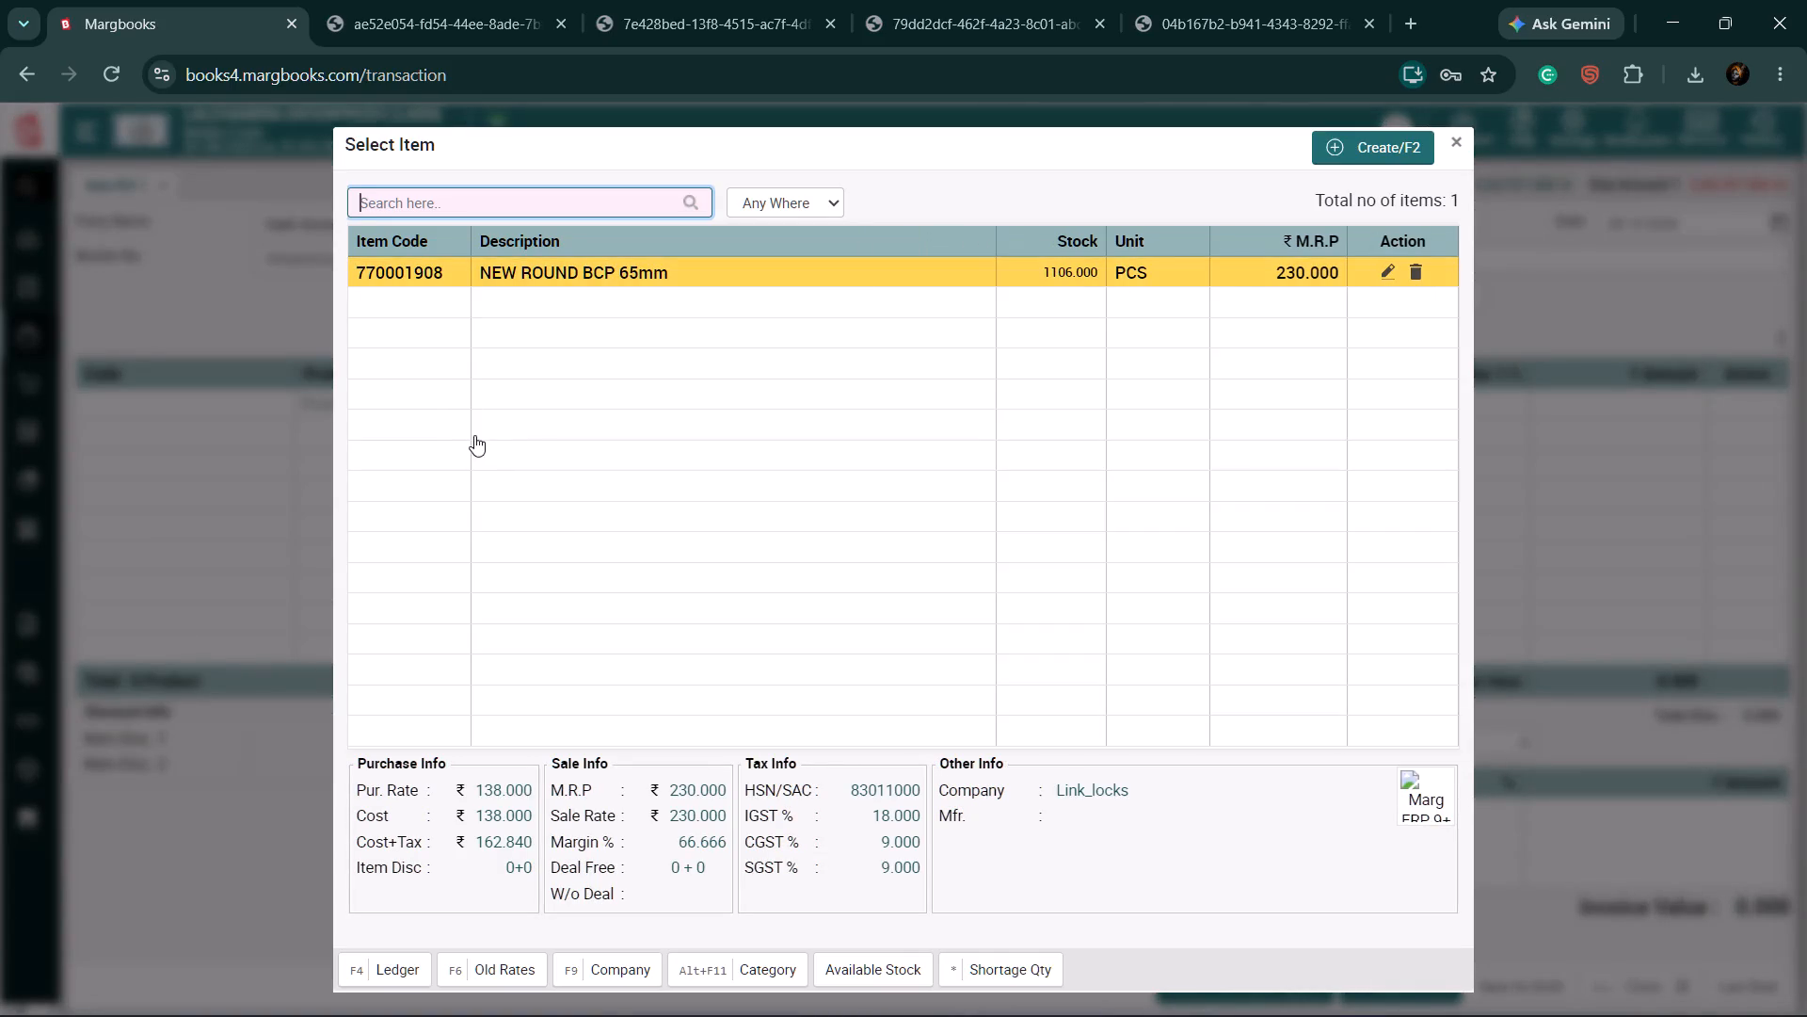
text(plier)
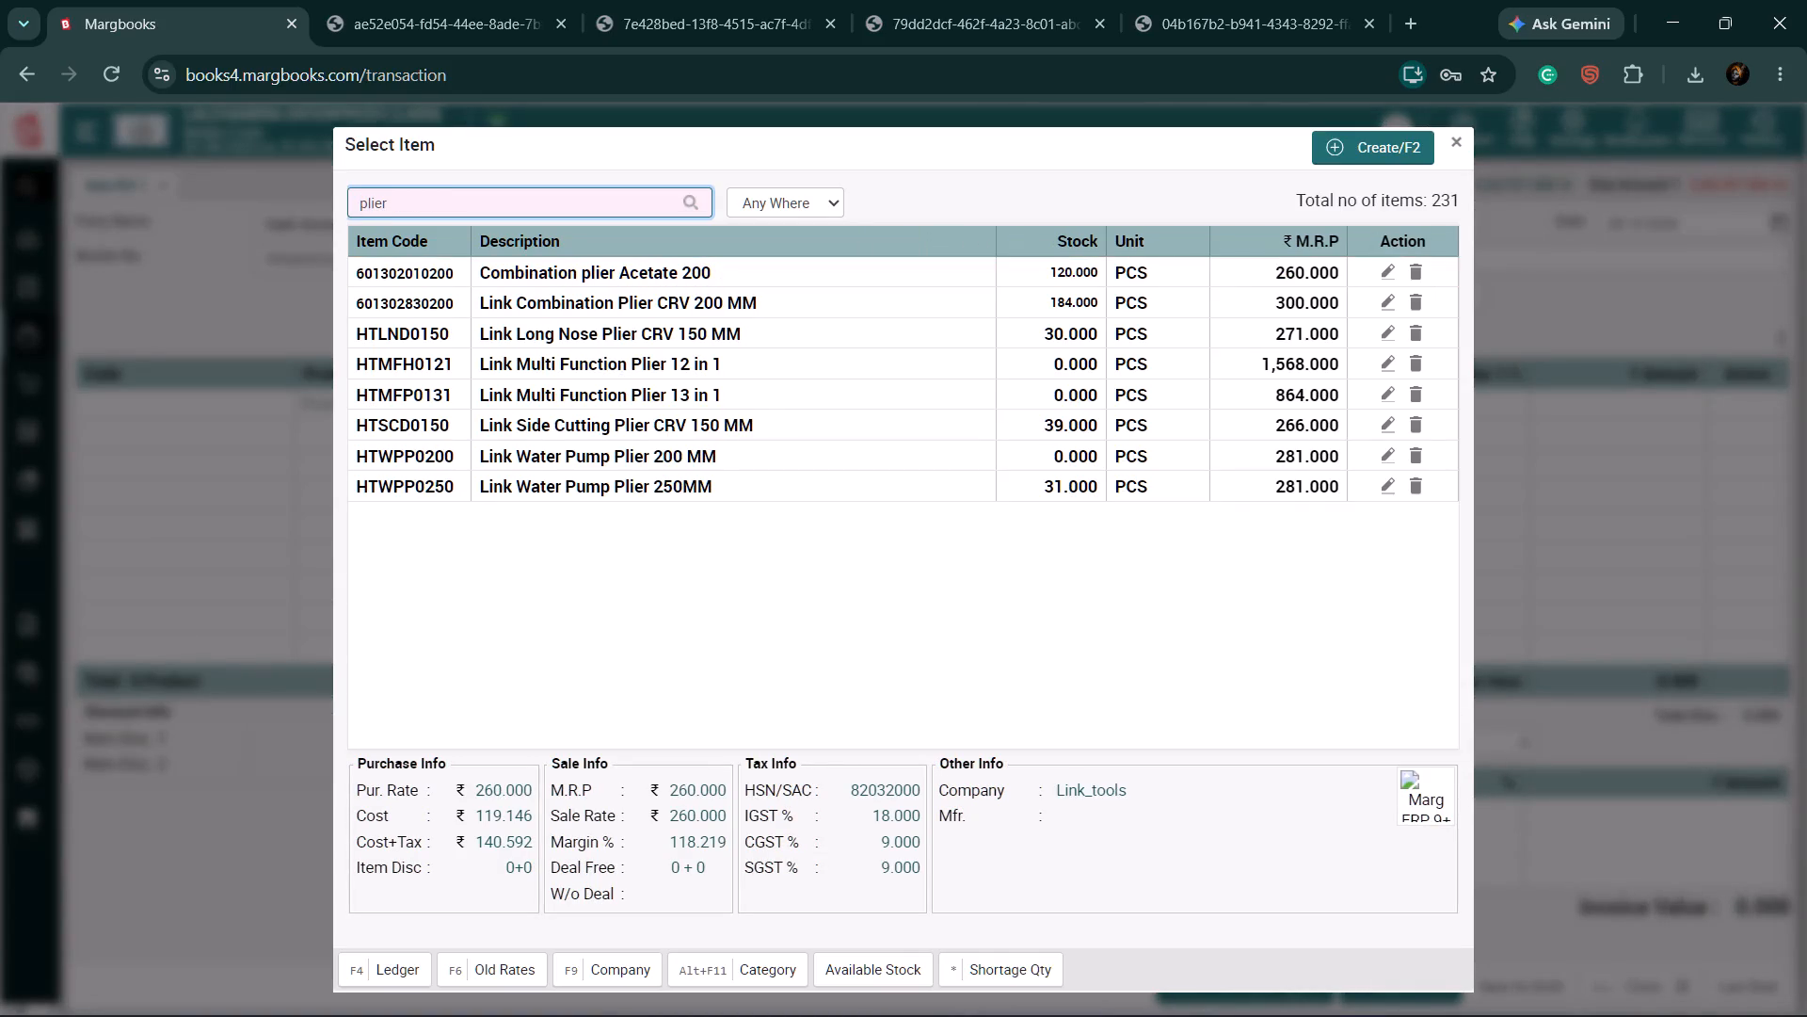
key(Return)
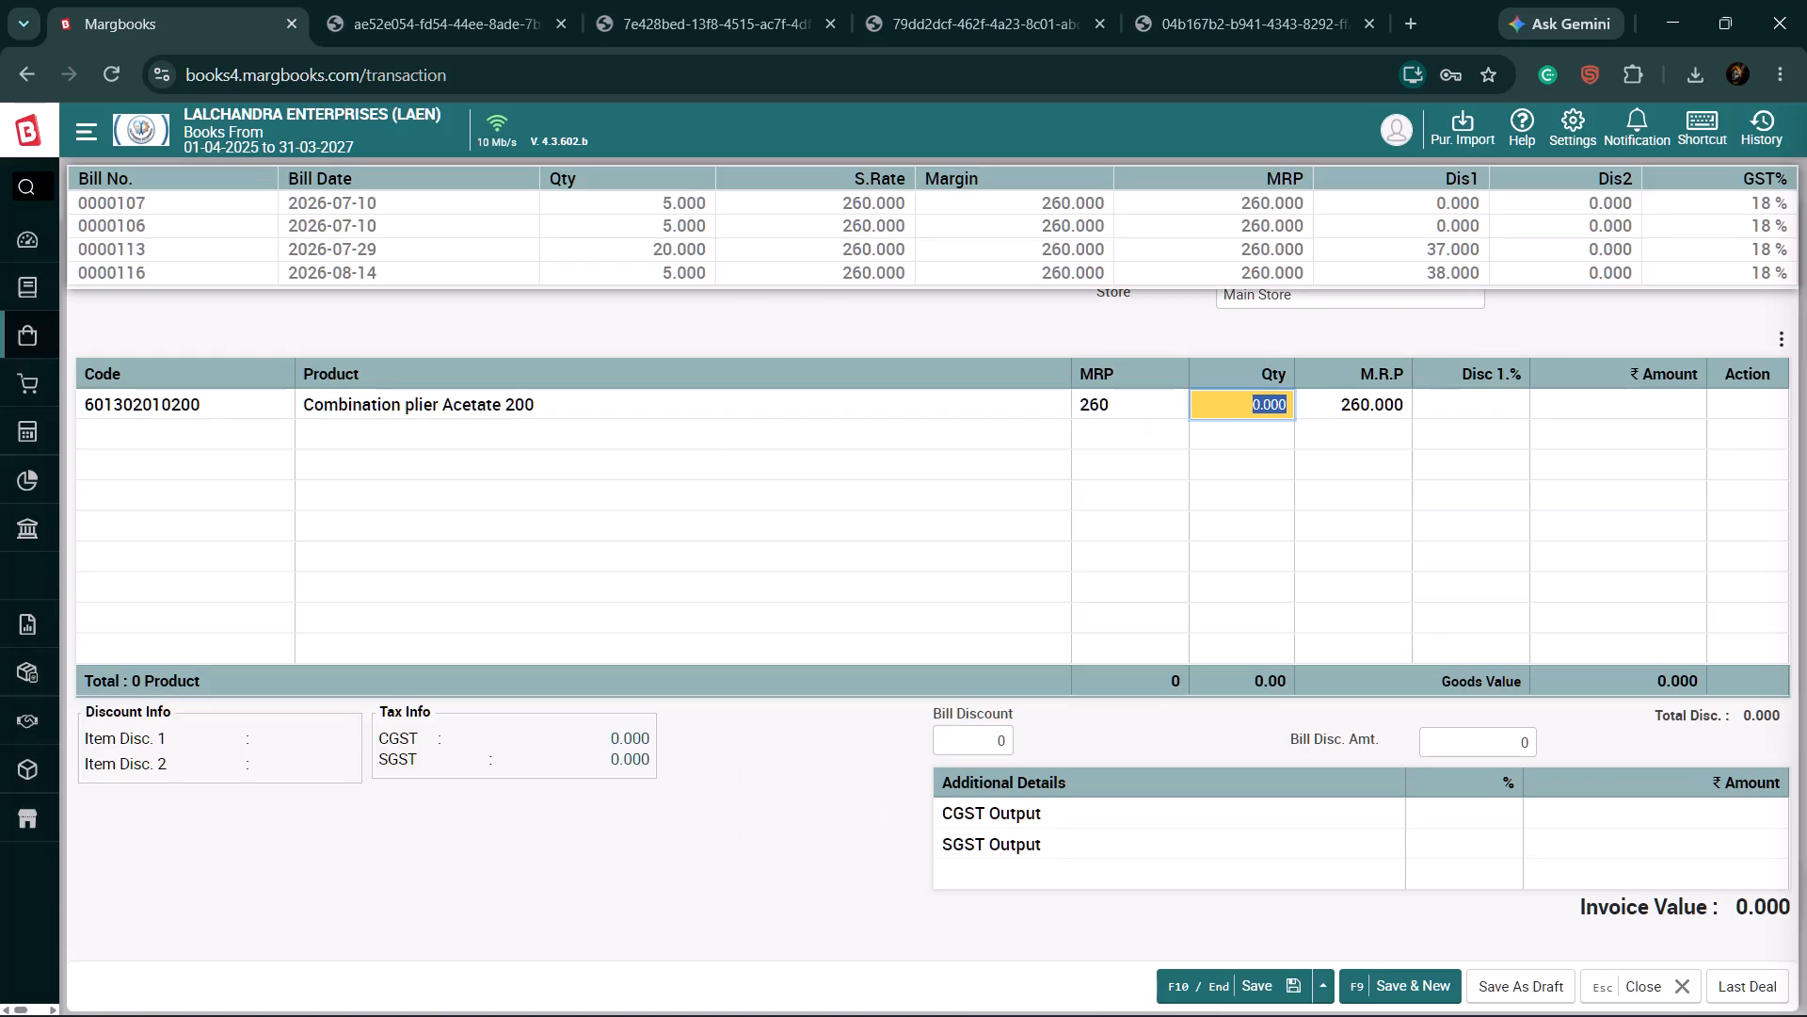
key(5)
key(Return)
key(Return)
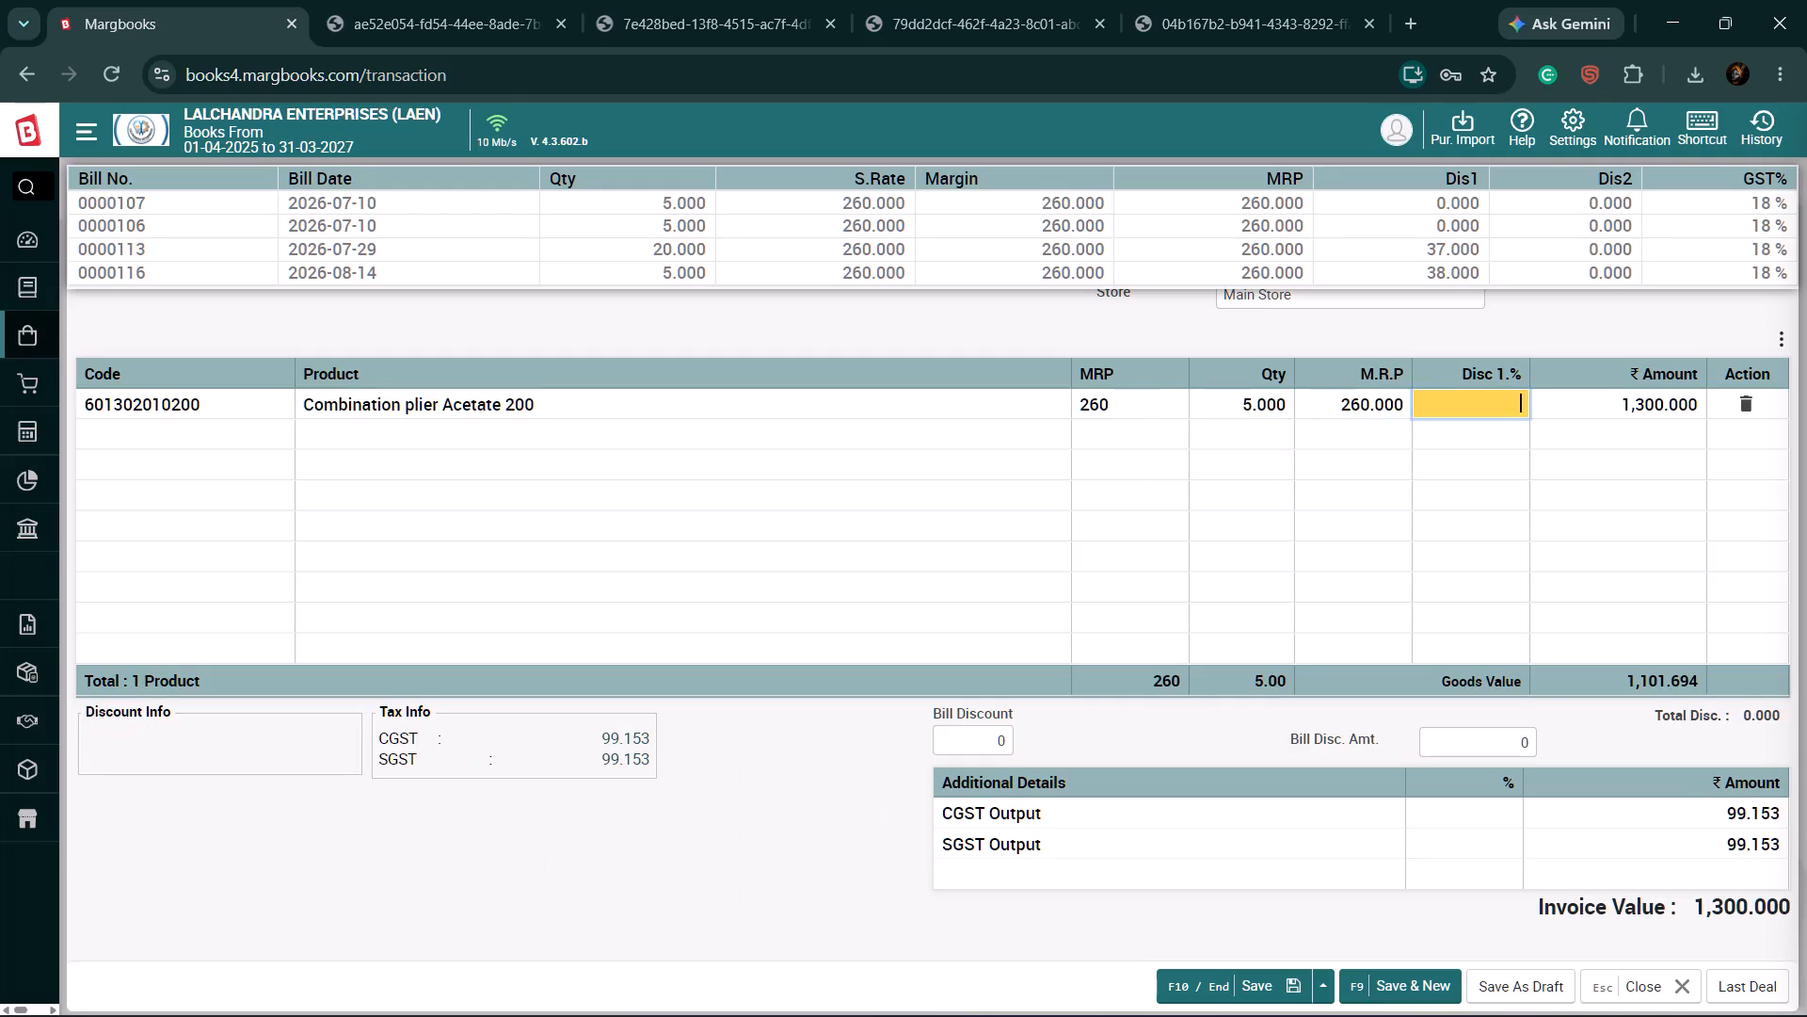
text(36)
key(Return)
key(Return)
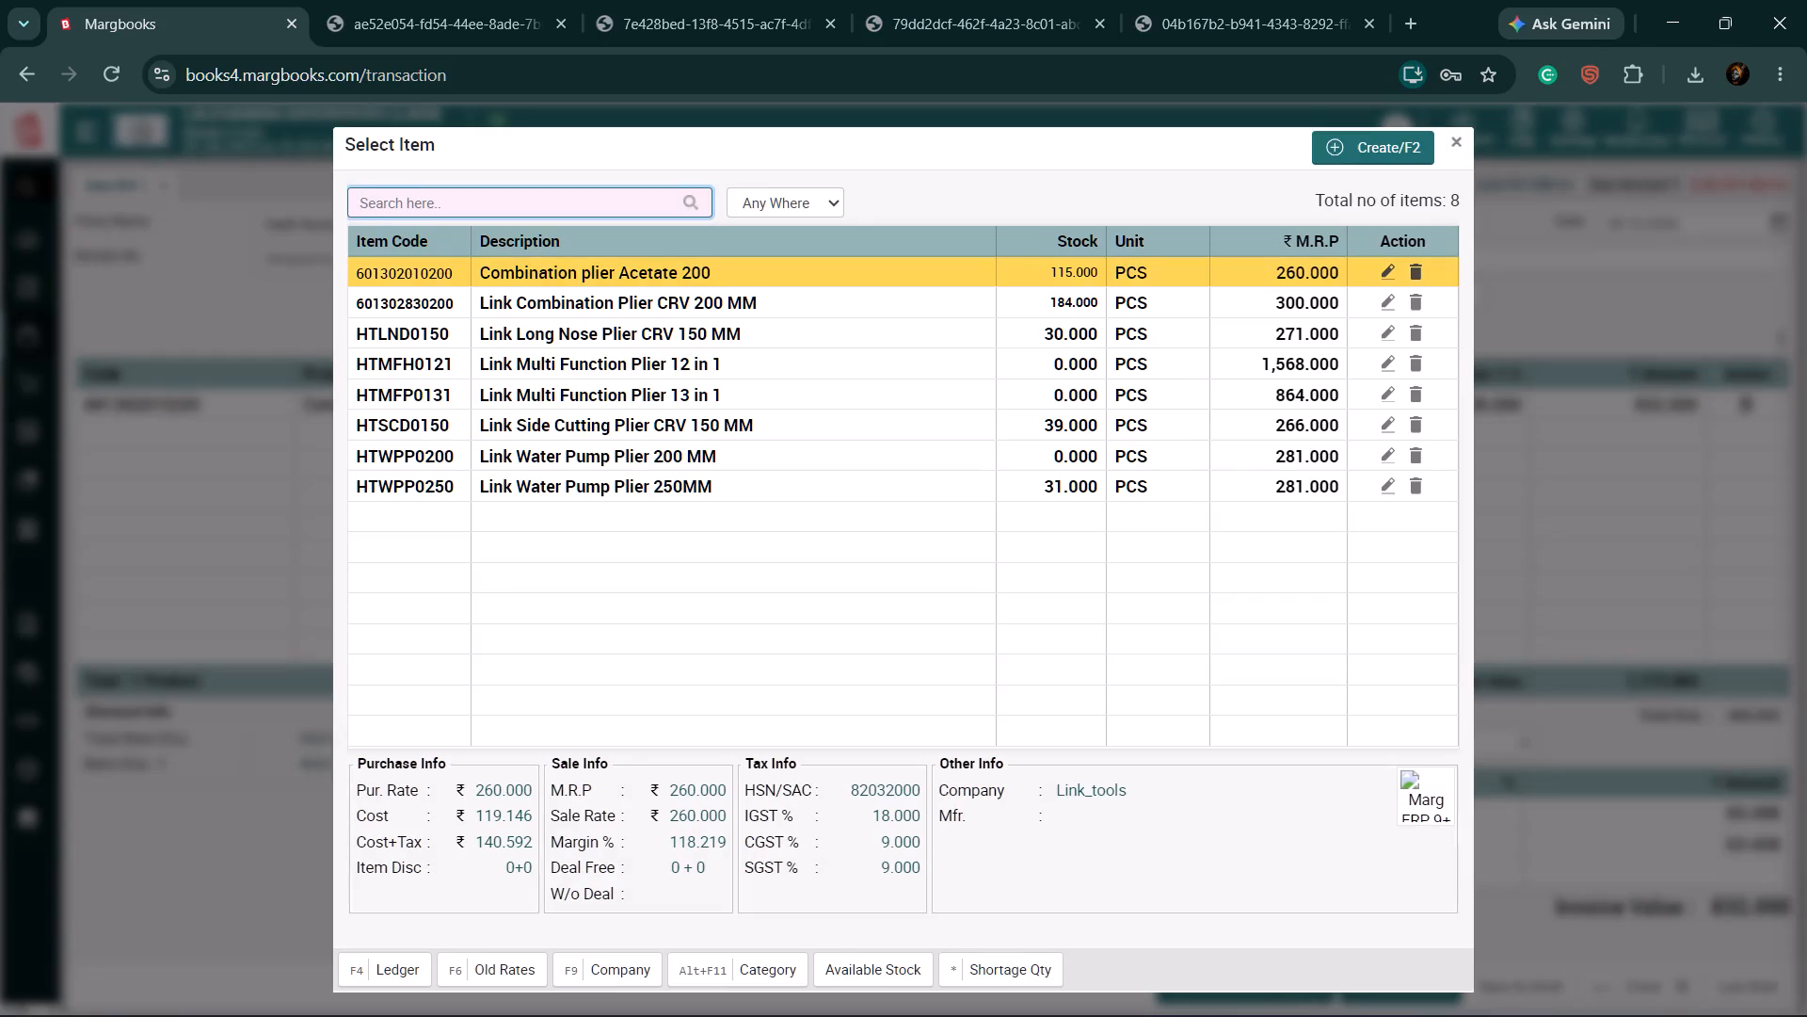
Add Link Long Nose Plier CRV 150 MM with quantity 2 and a 36% discount, searching the items for "nose".
text(niose)
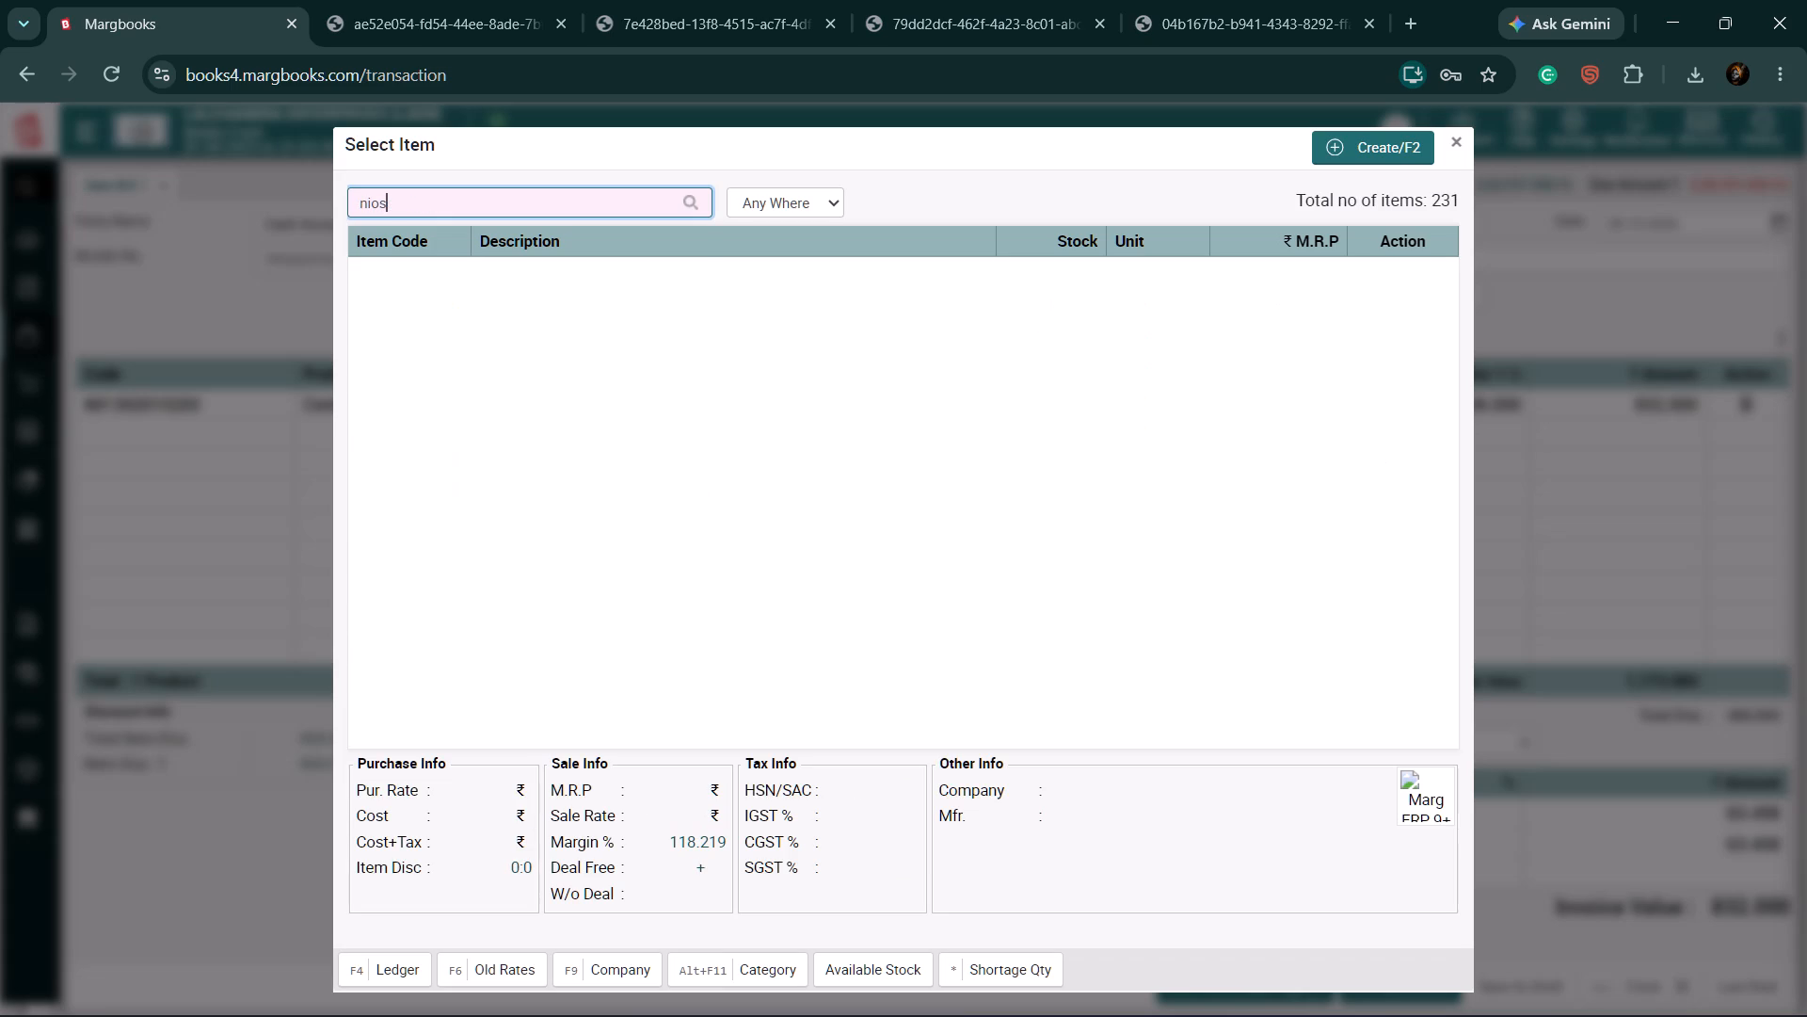
key(BackSpace)
text(nose)
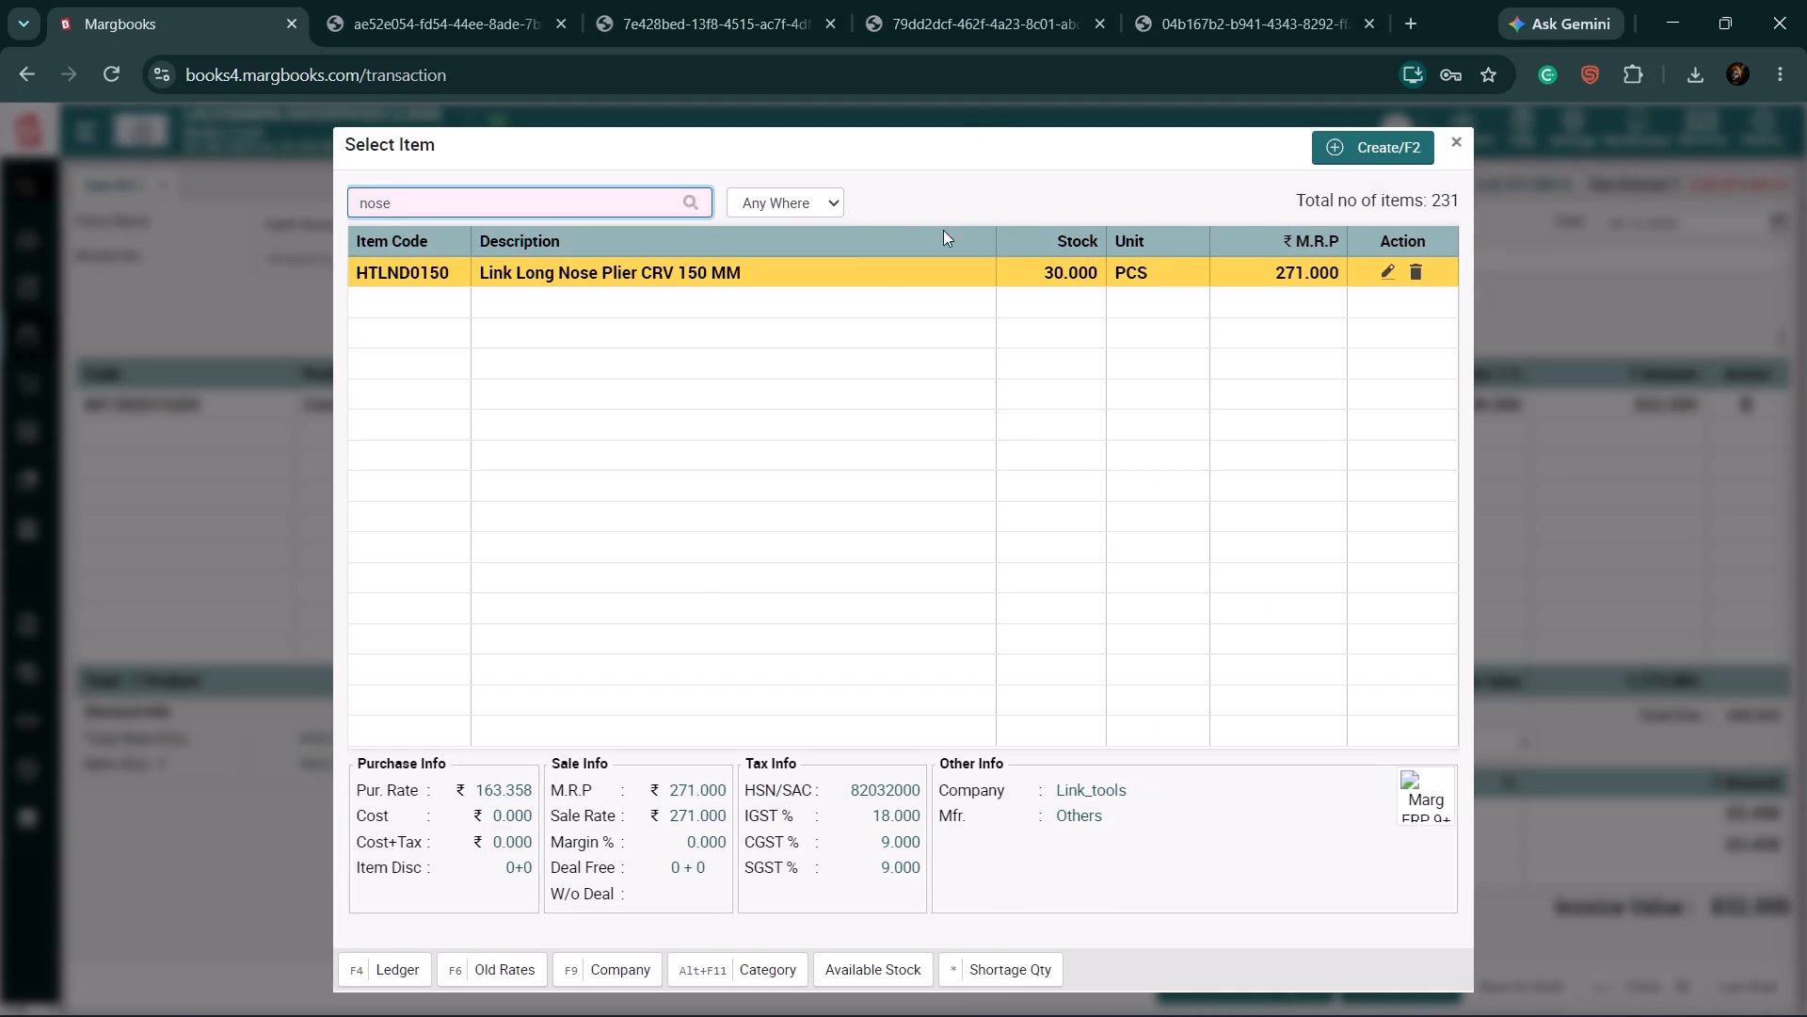
click(852, 271)
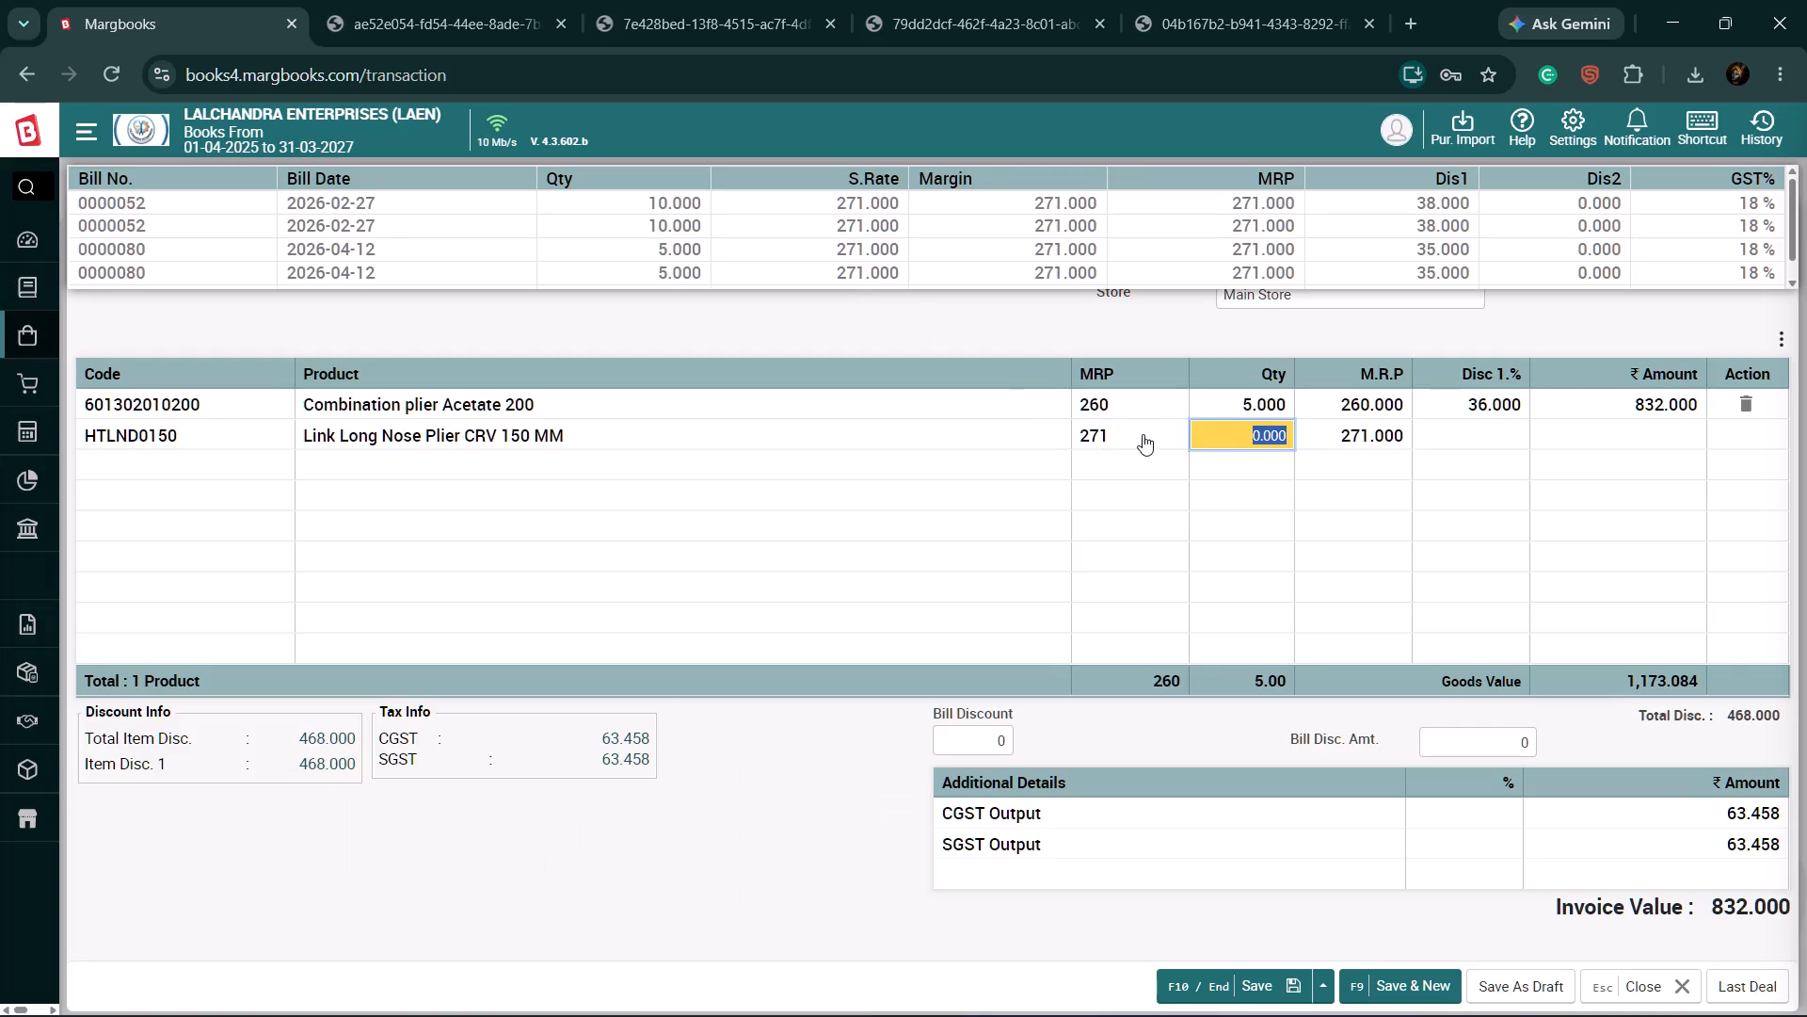
key(2)
key(Return)
key(Return)
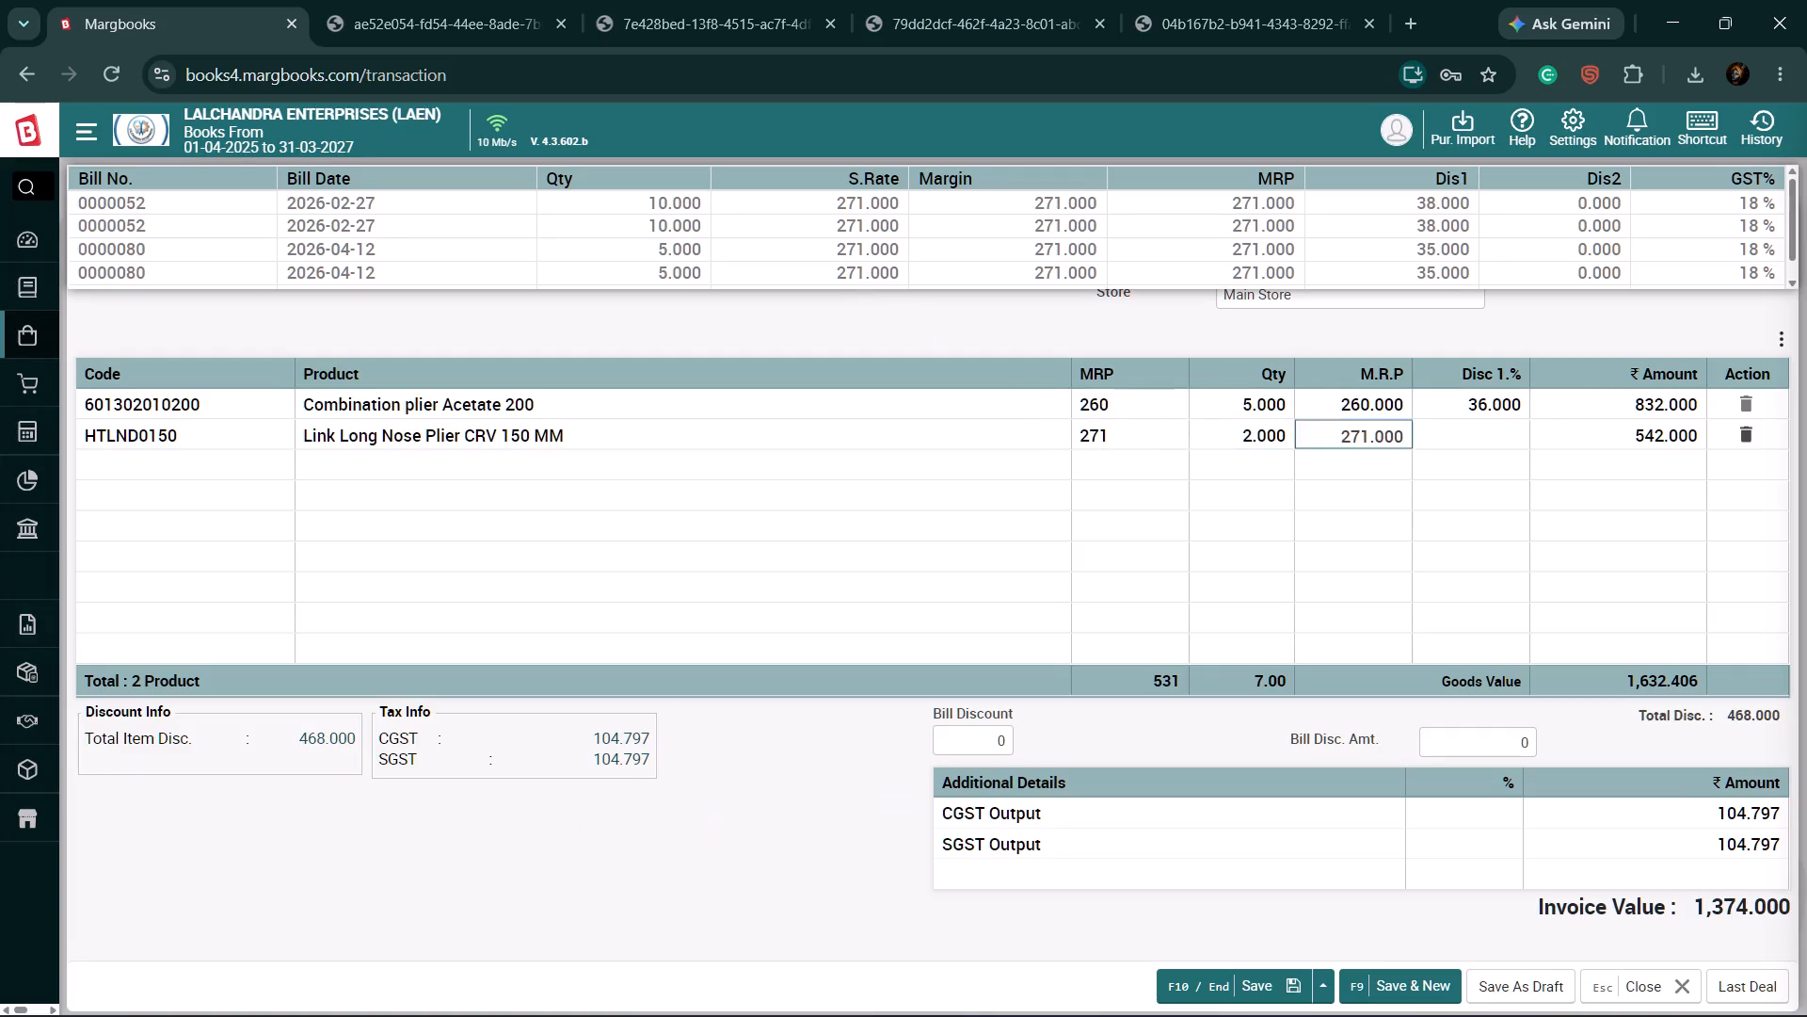
text(36)
key(Return)
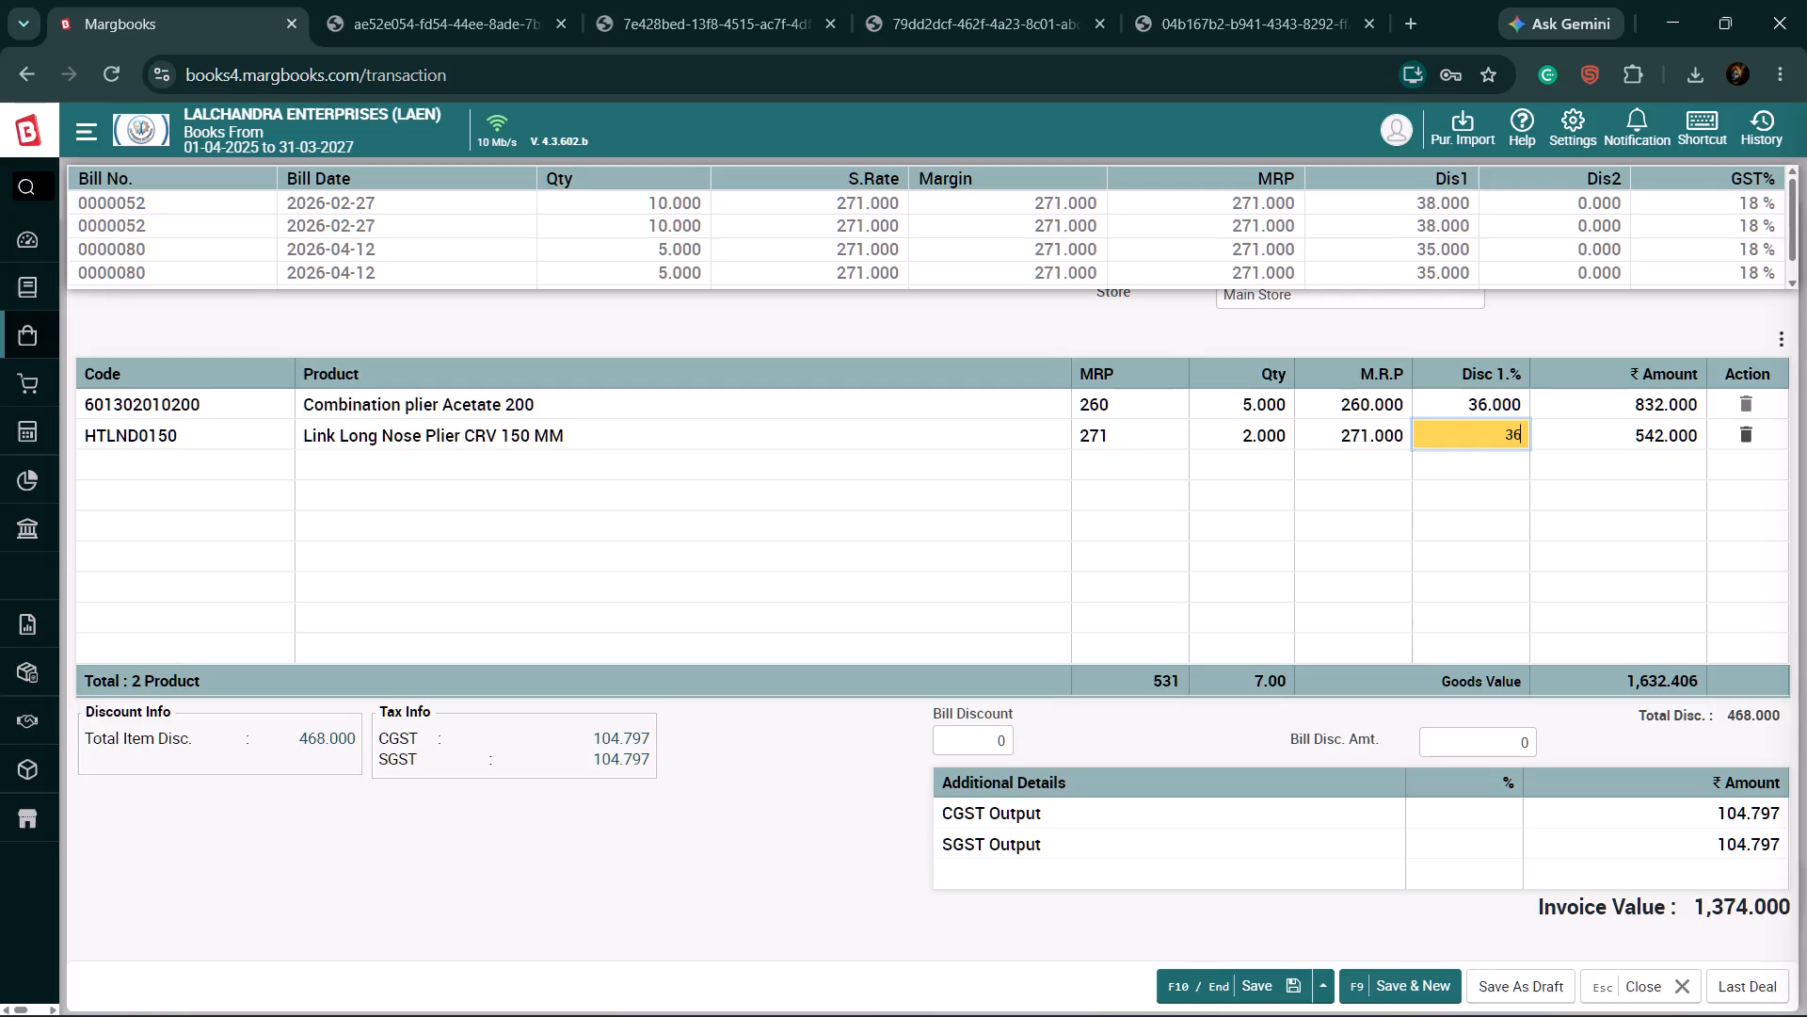
key(Return)
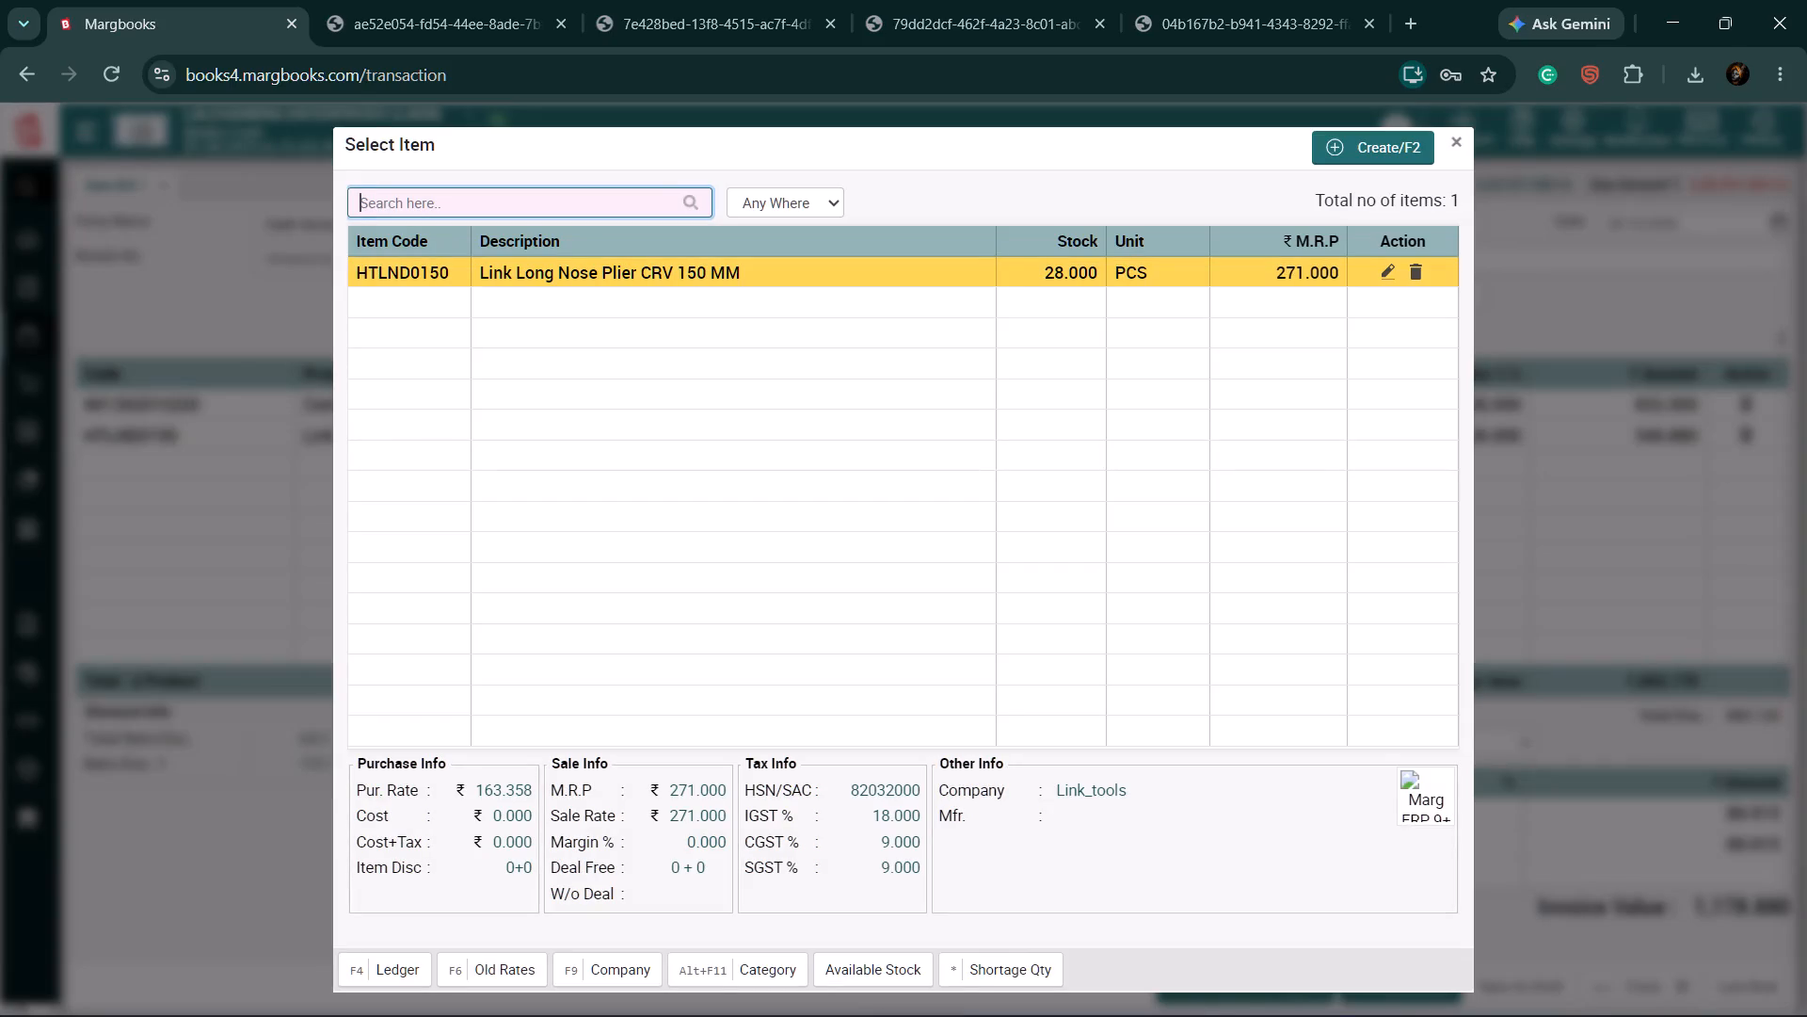
Add Link Wire Stripper 125 MM with quantity 10 and a 36% discount, searching the items for "strip".
text(cutter)
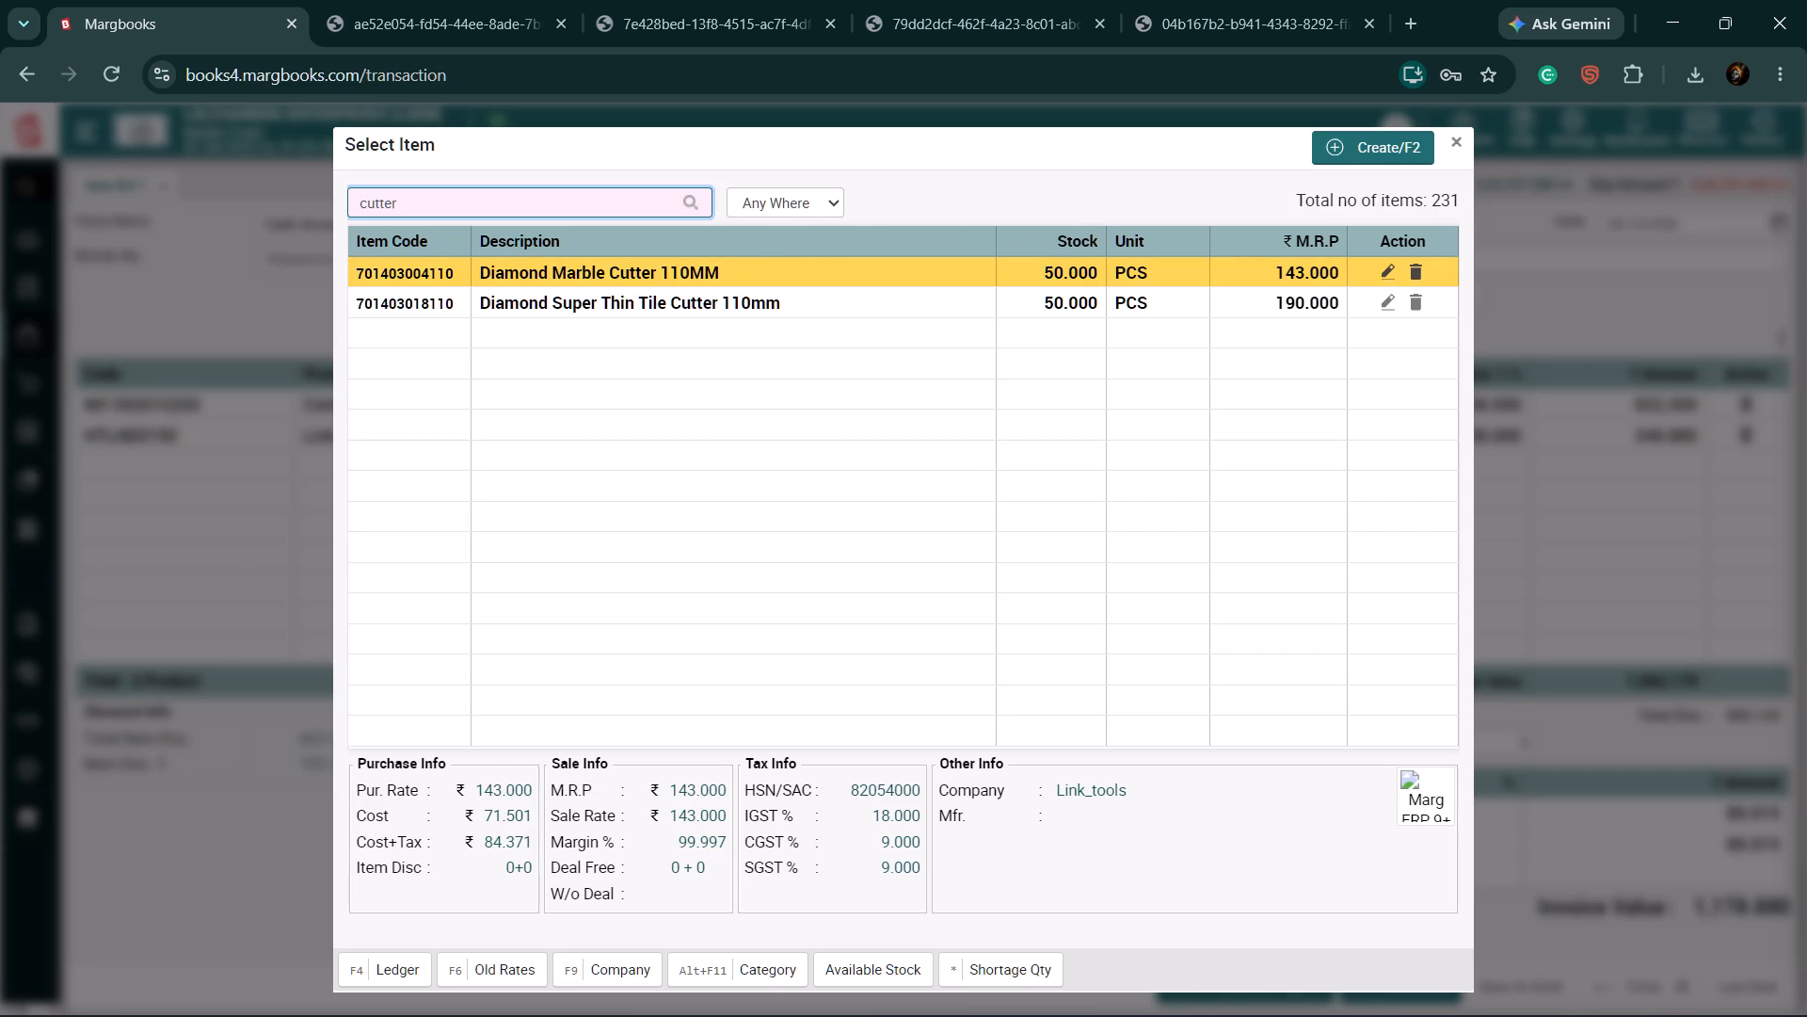
key(BackSpace)
text(str)
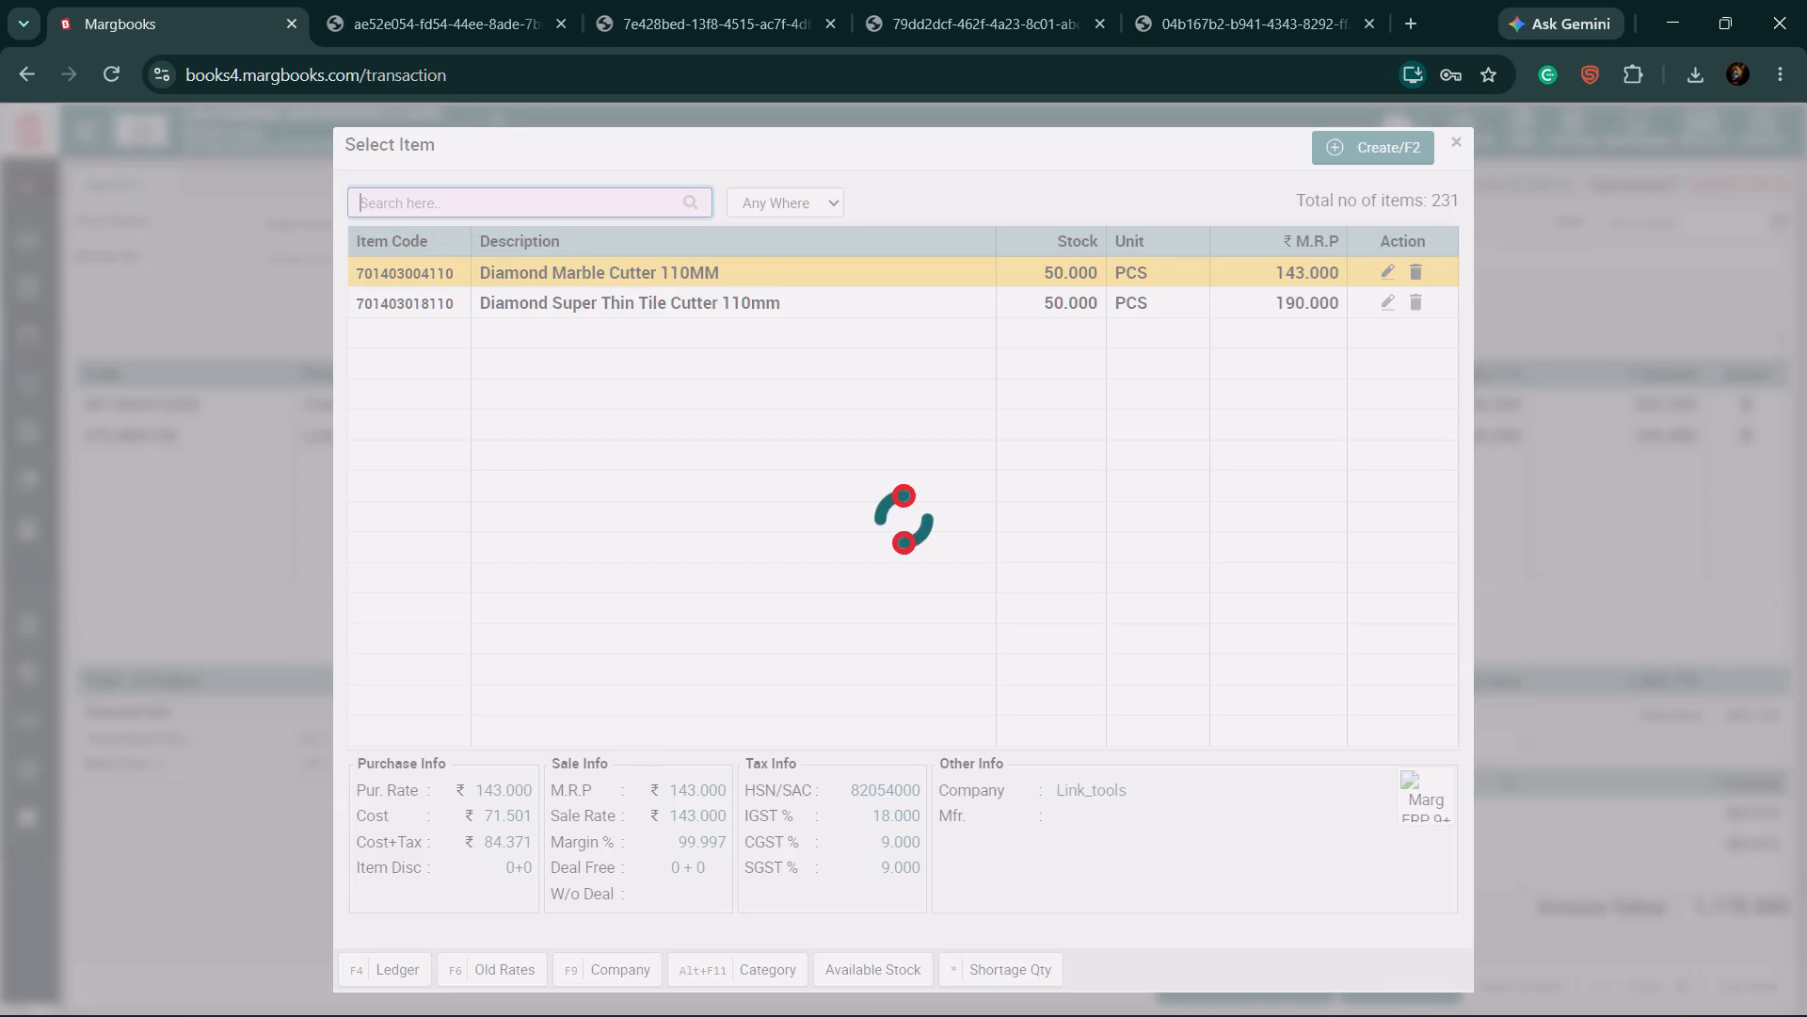
text(ip)
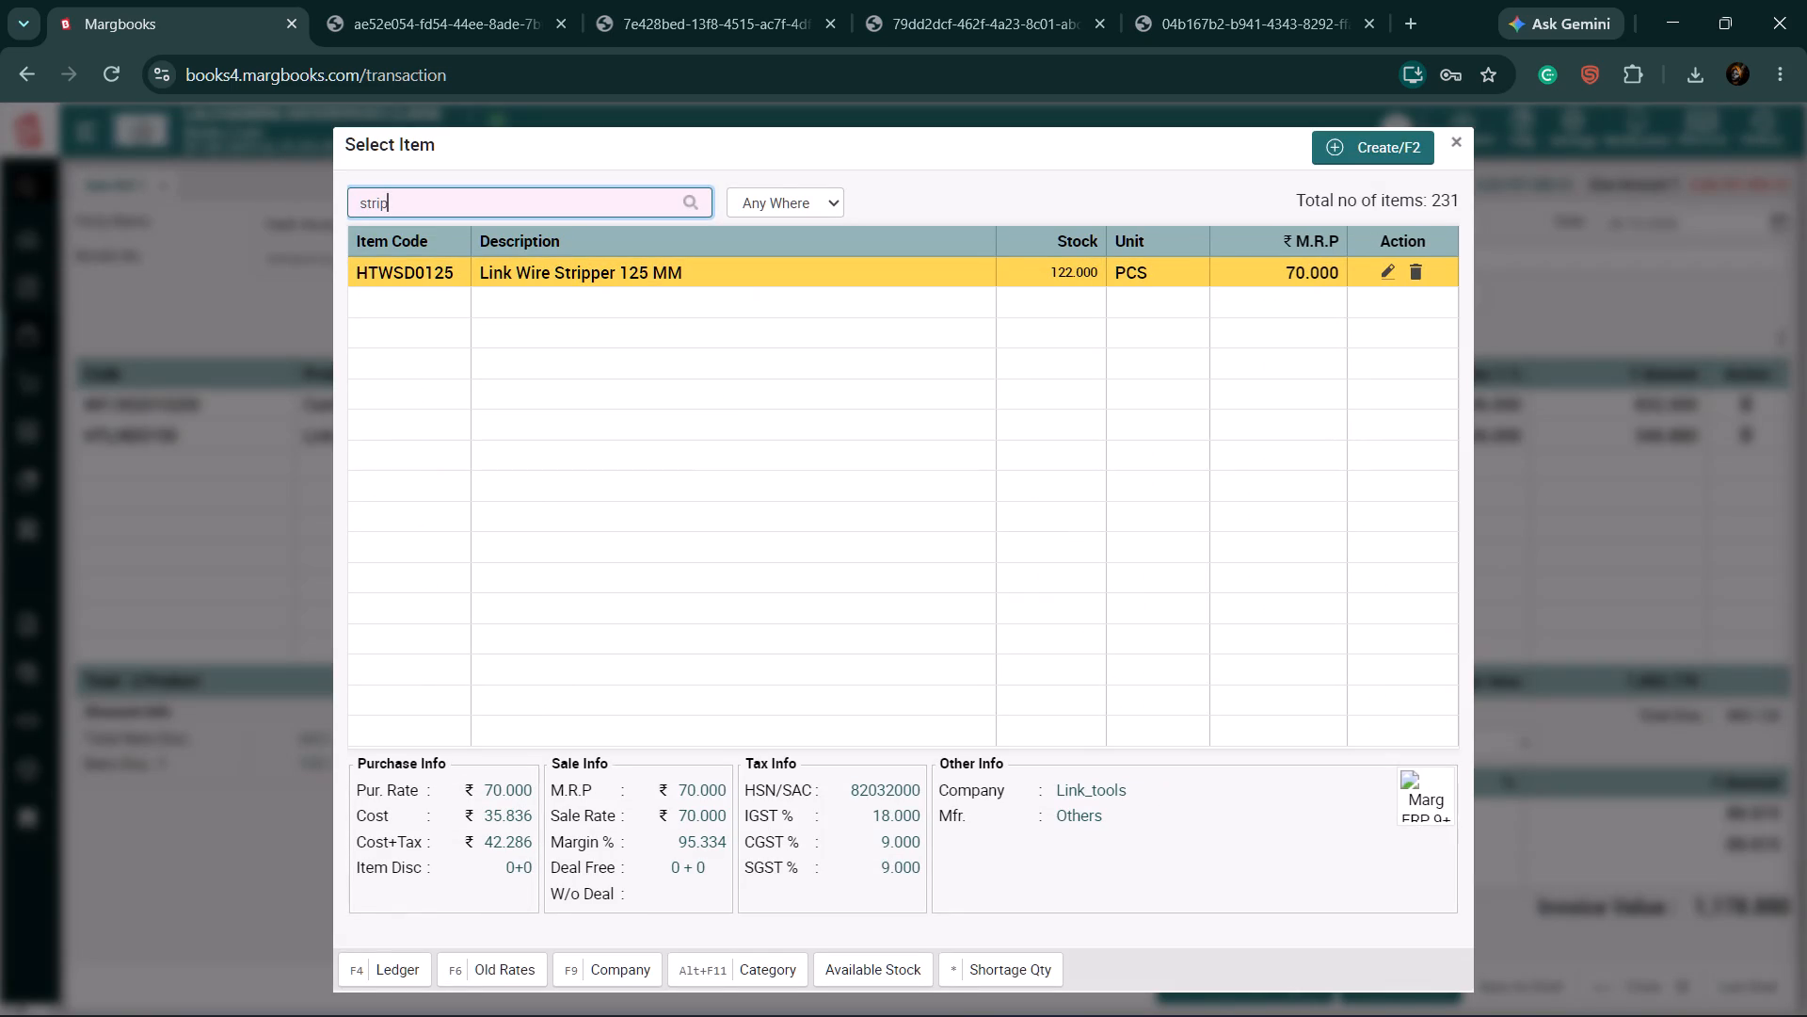
key(Return)
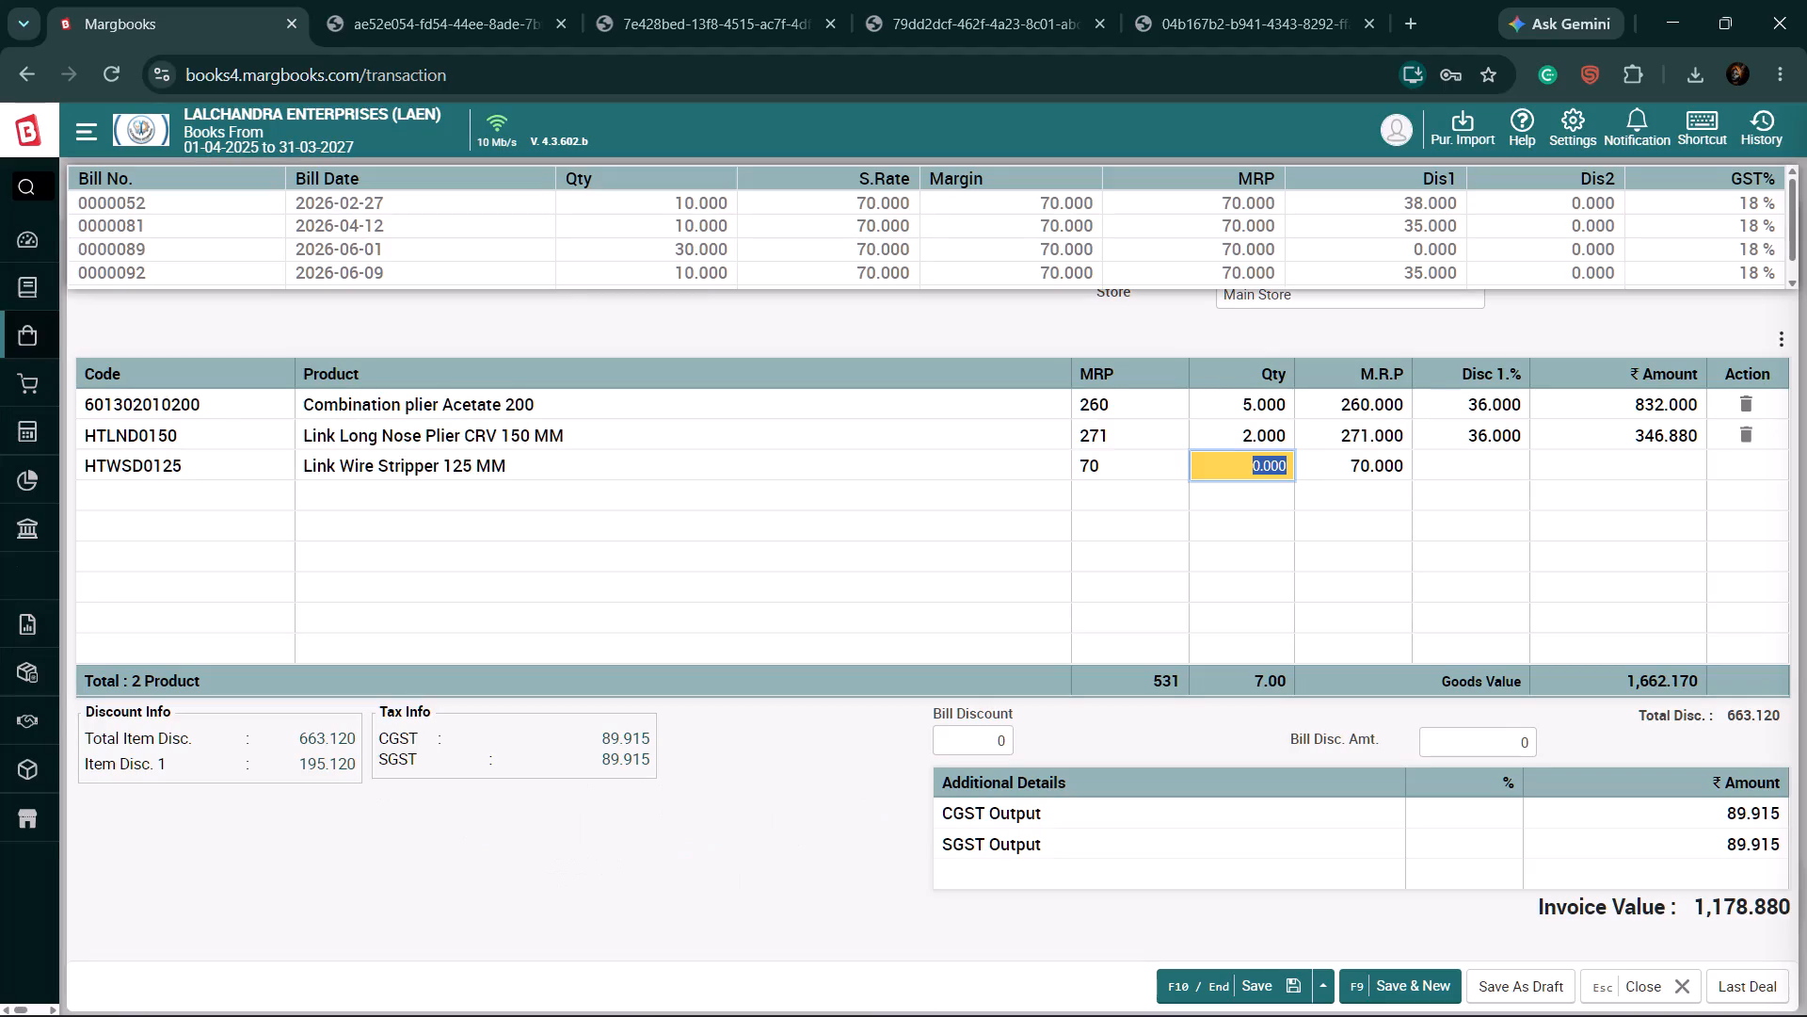
text(10)
key(Return)
key(Return)
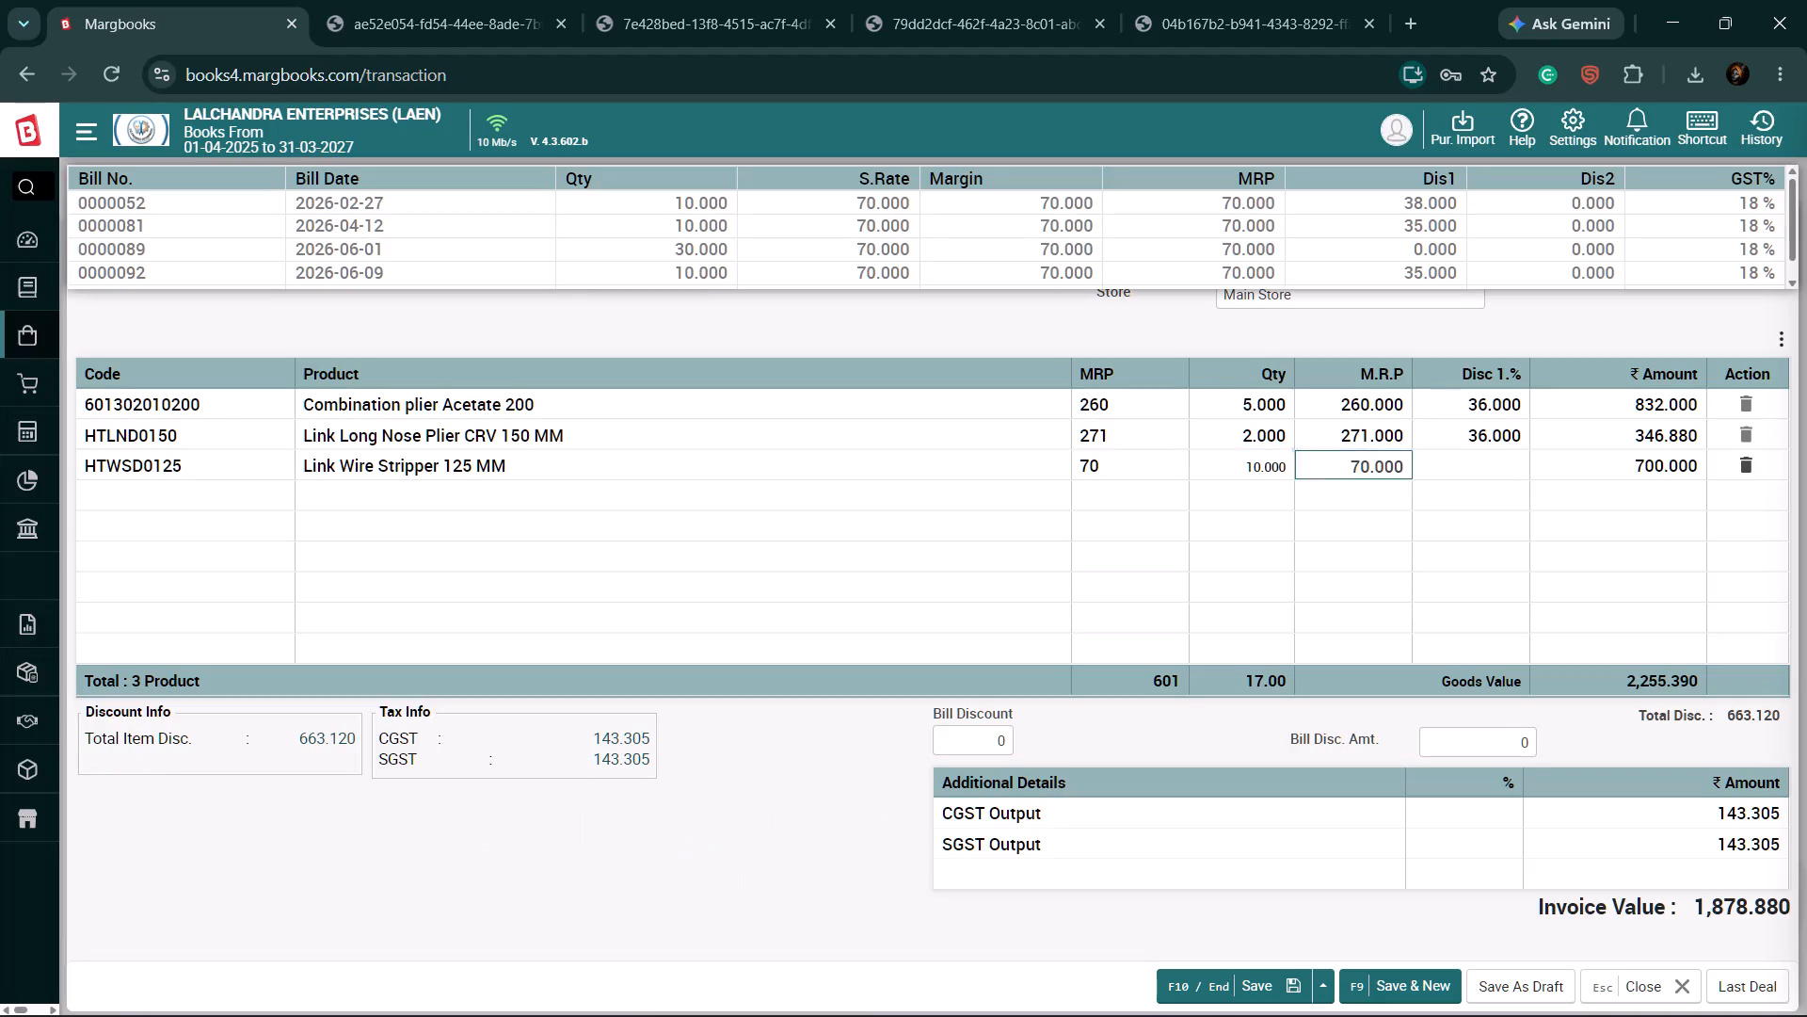
text(36)
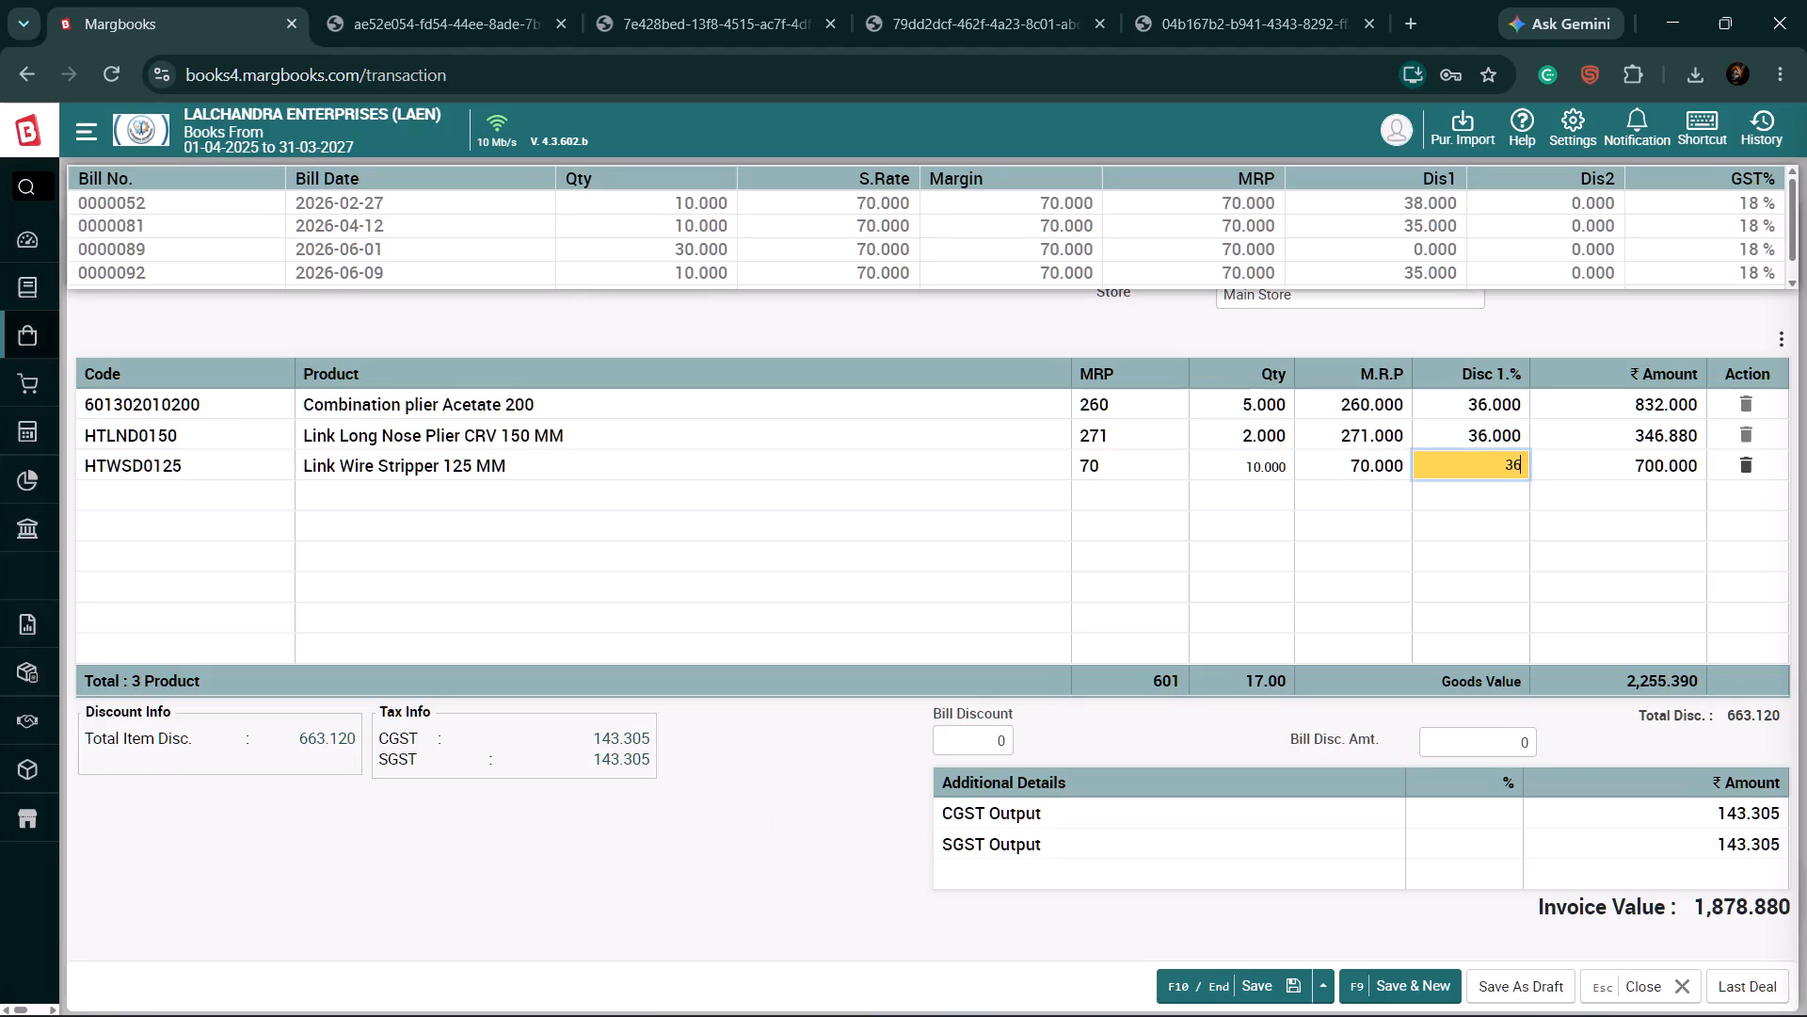
key(Return)
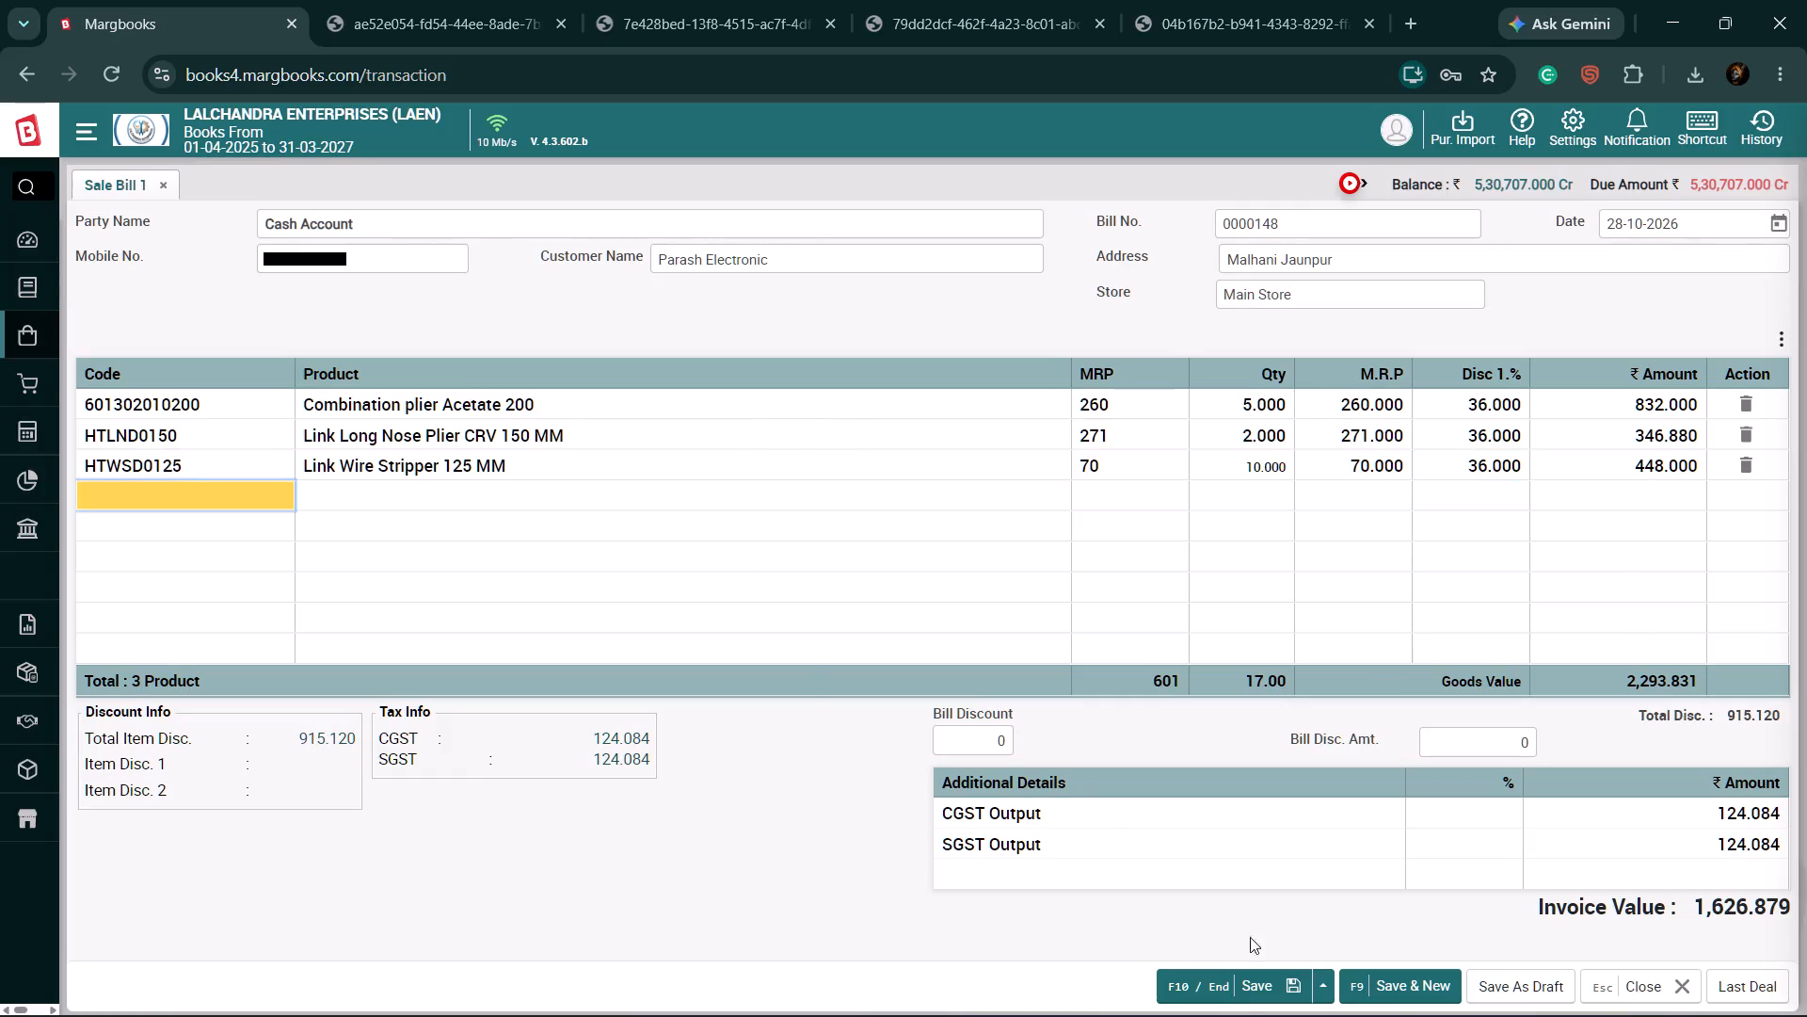
Save bill 0000148 with Cash Account as the mode of payment.
click(1241, 995)
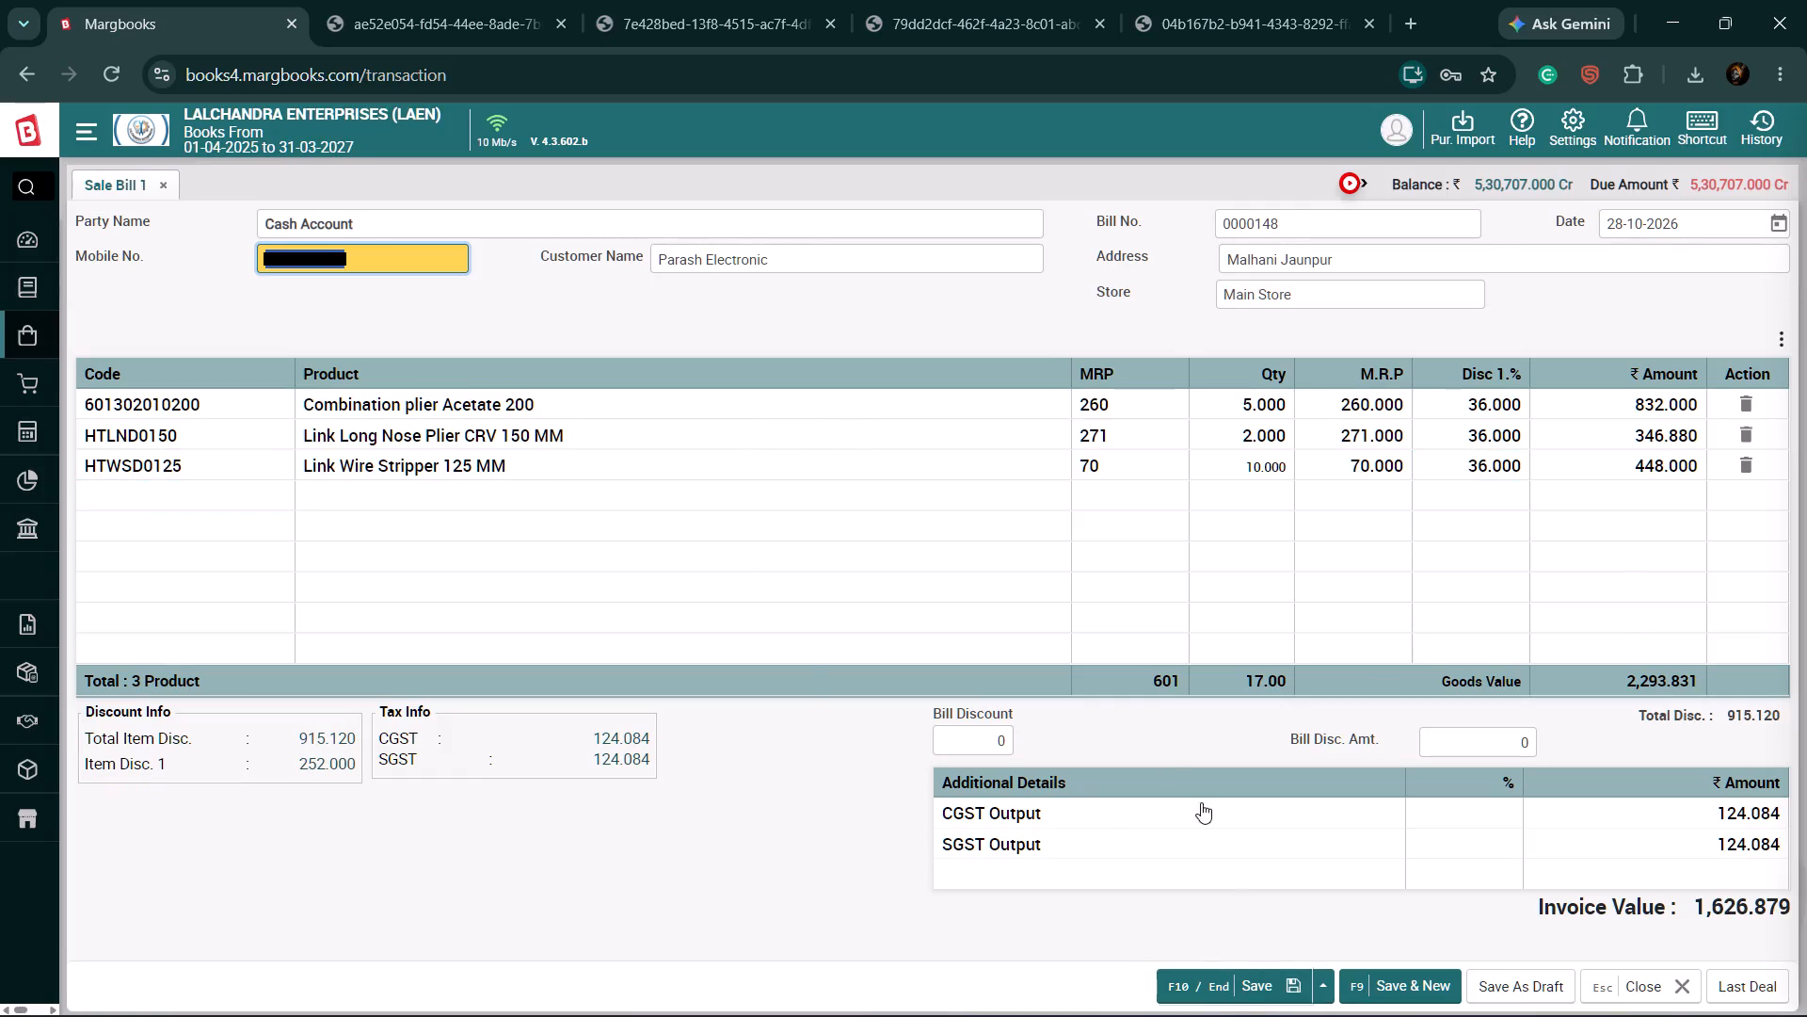
click(1214, 976)
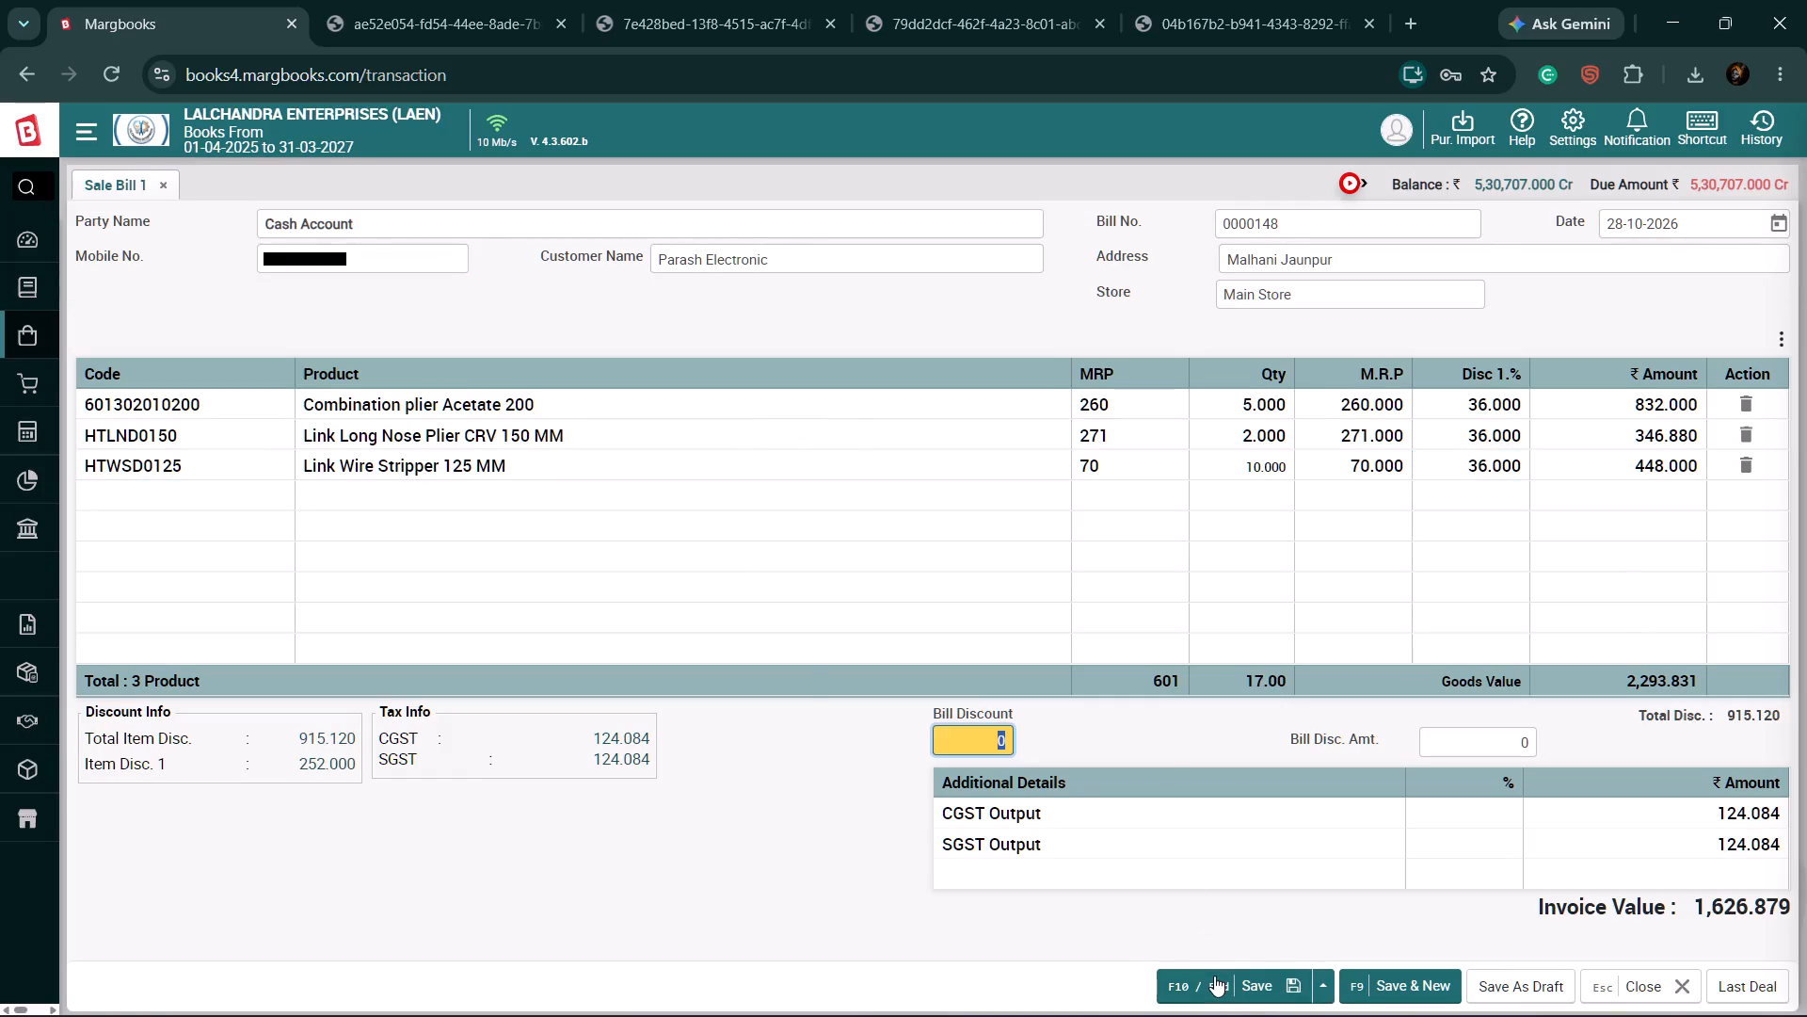
click(1214, 976)
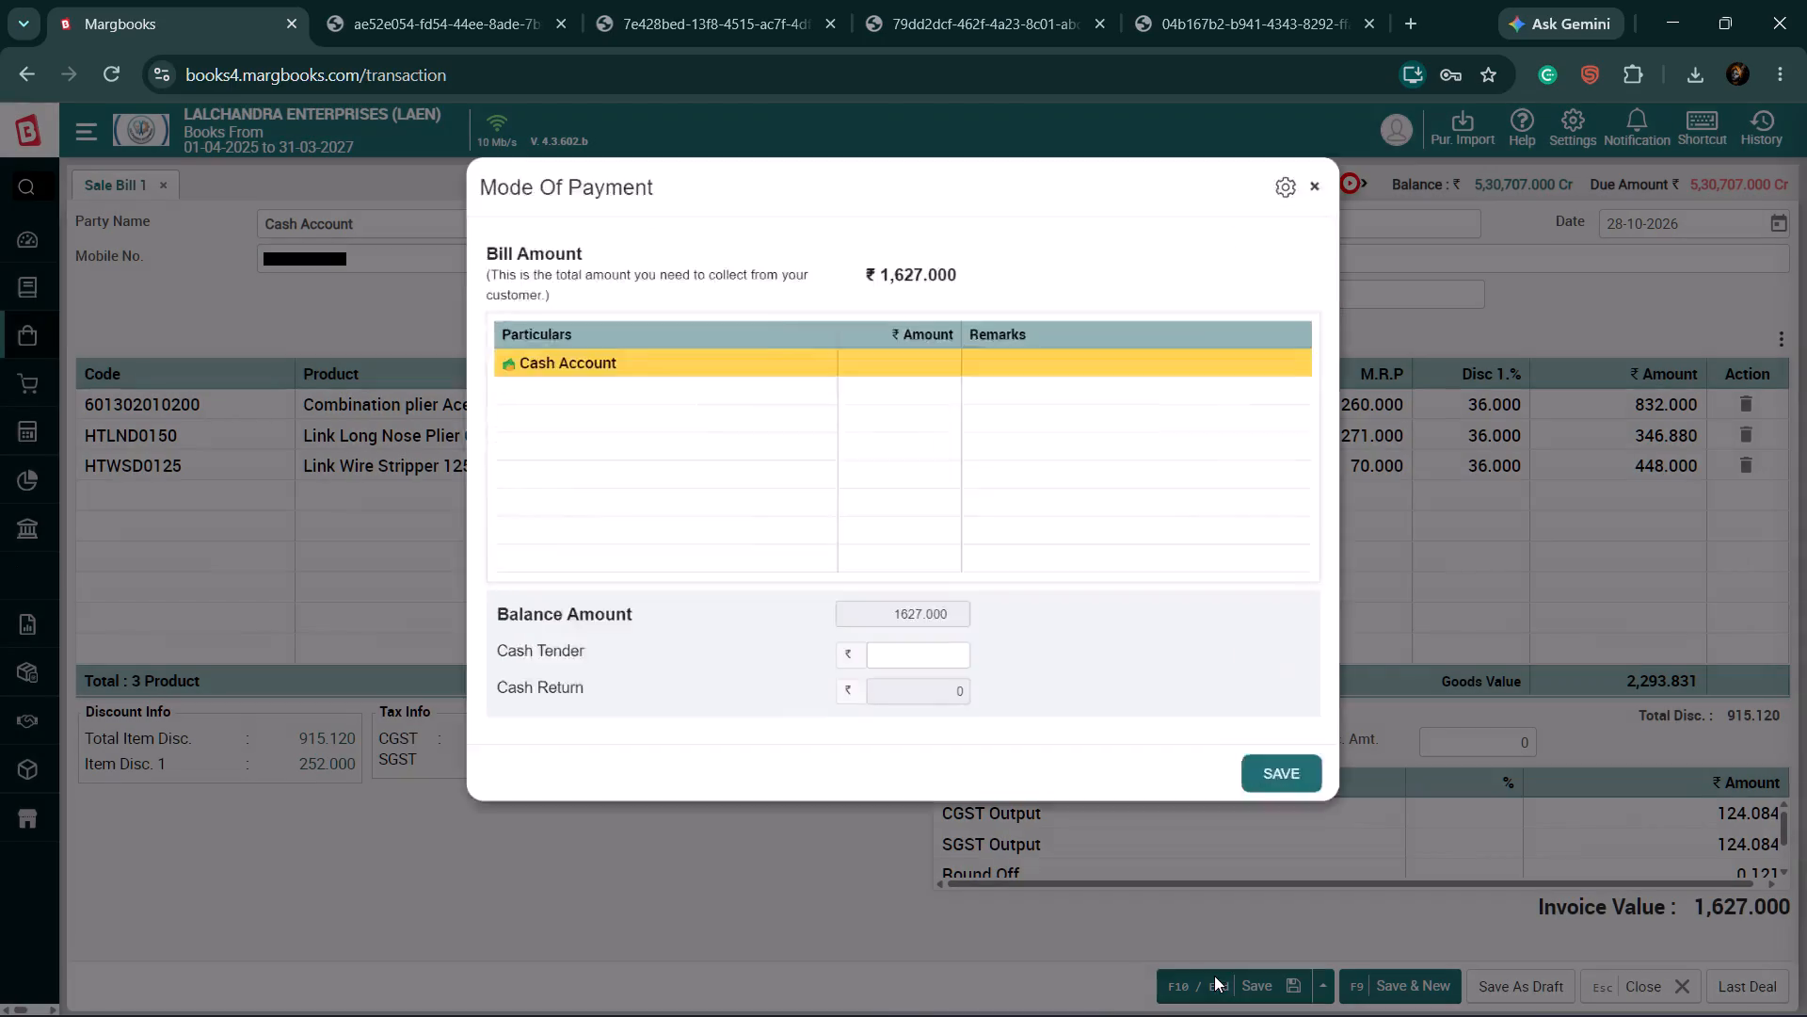
click(1322, 806)
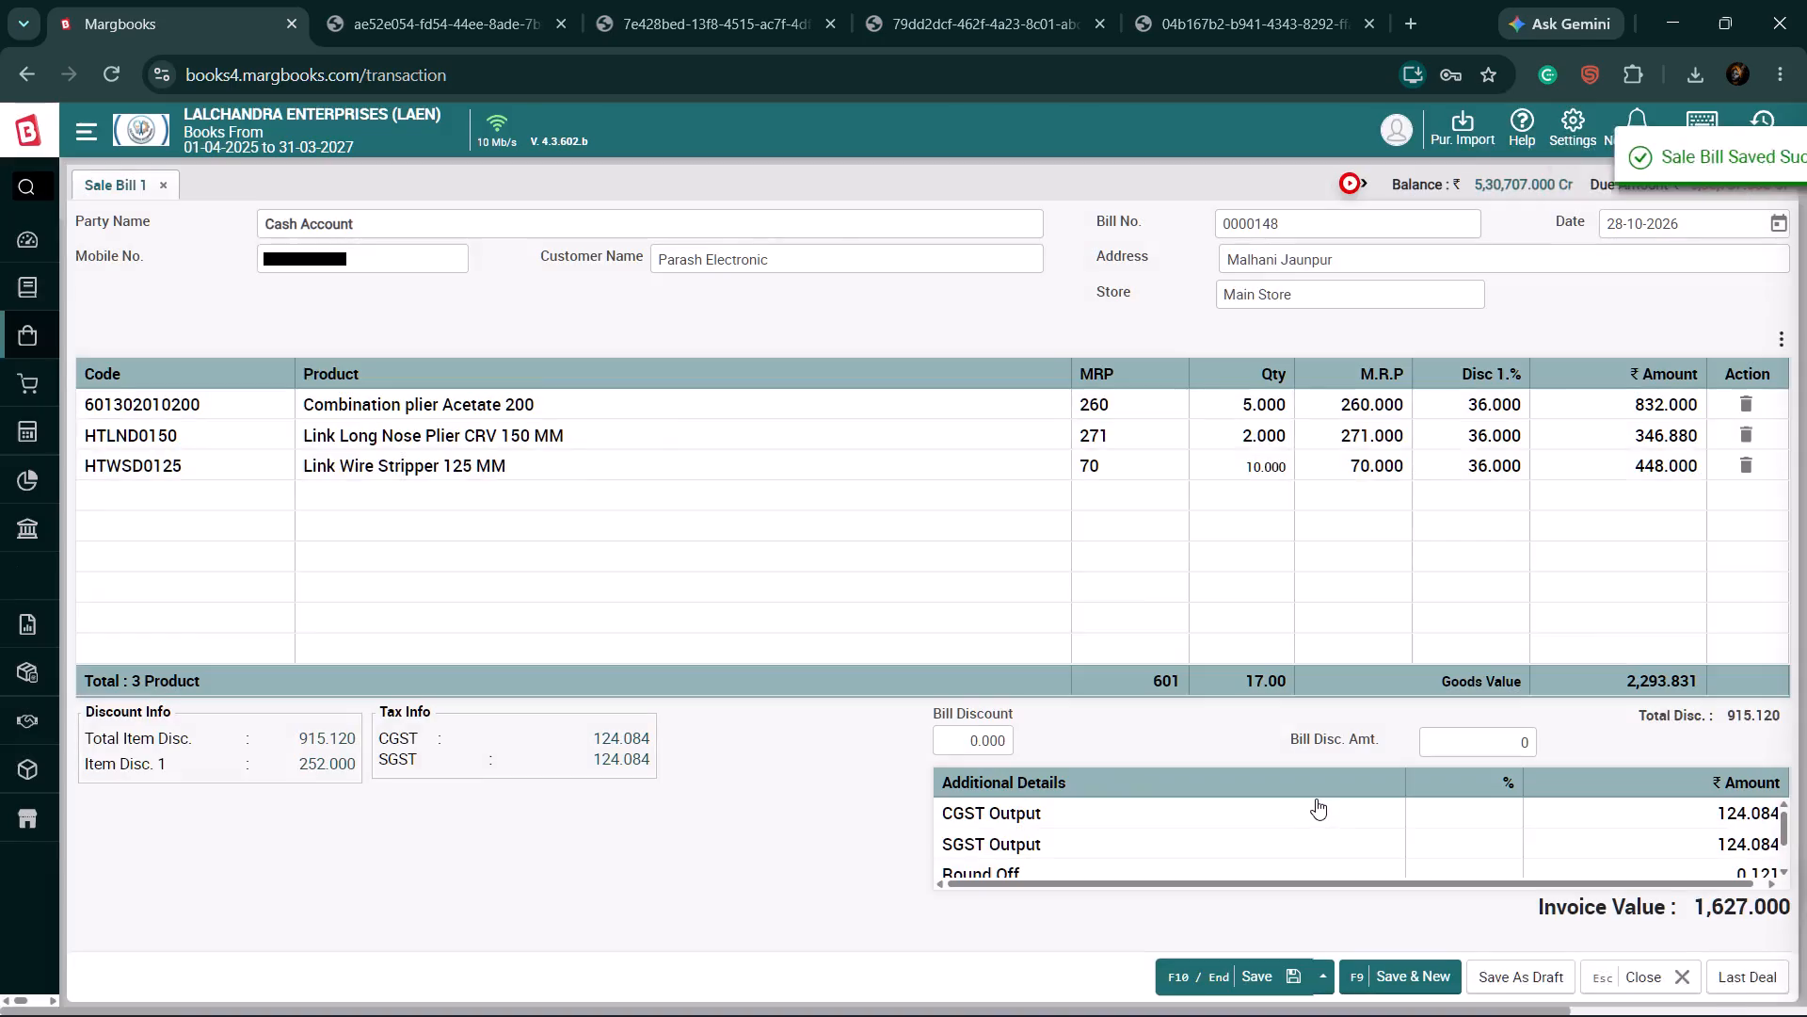
click(798, 294)
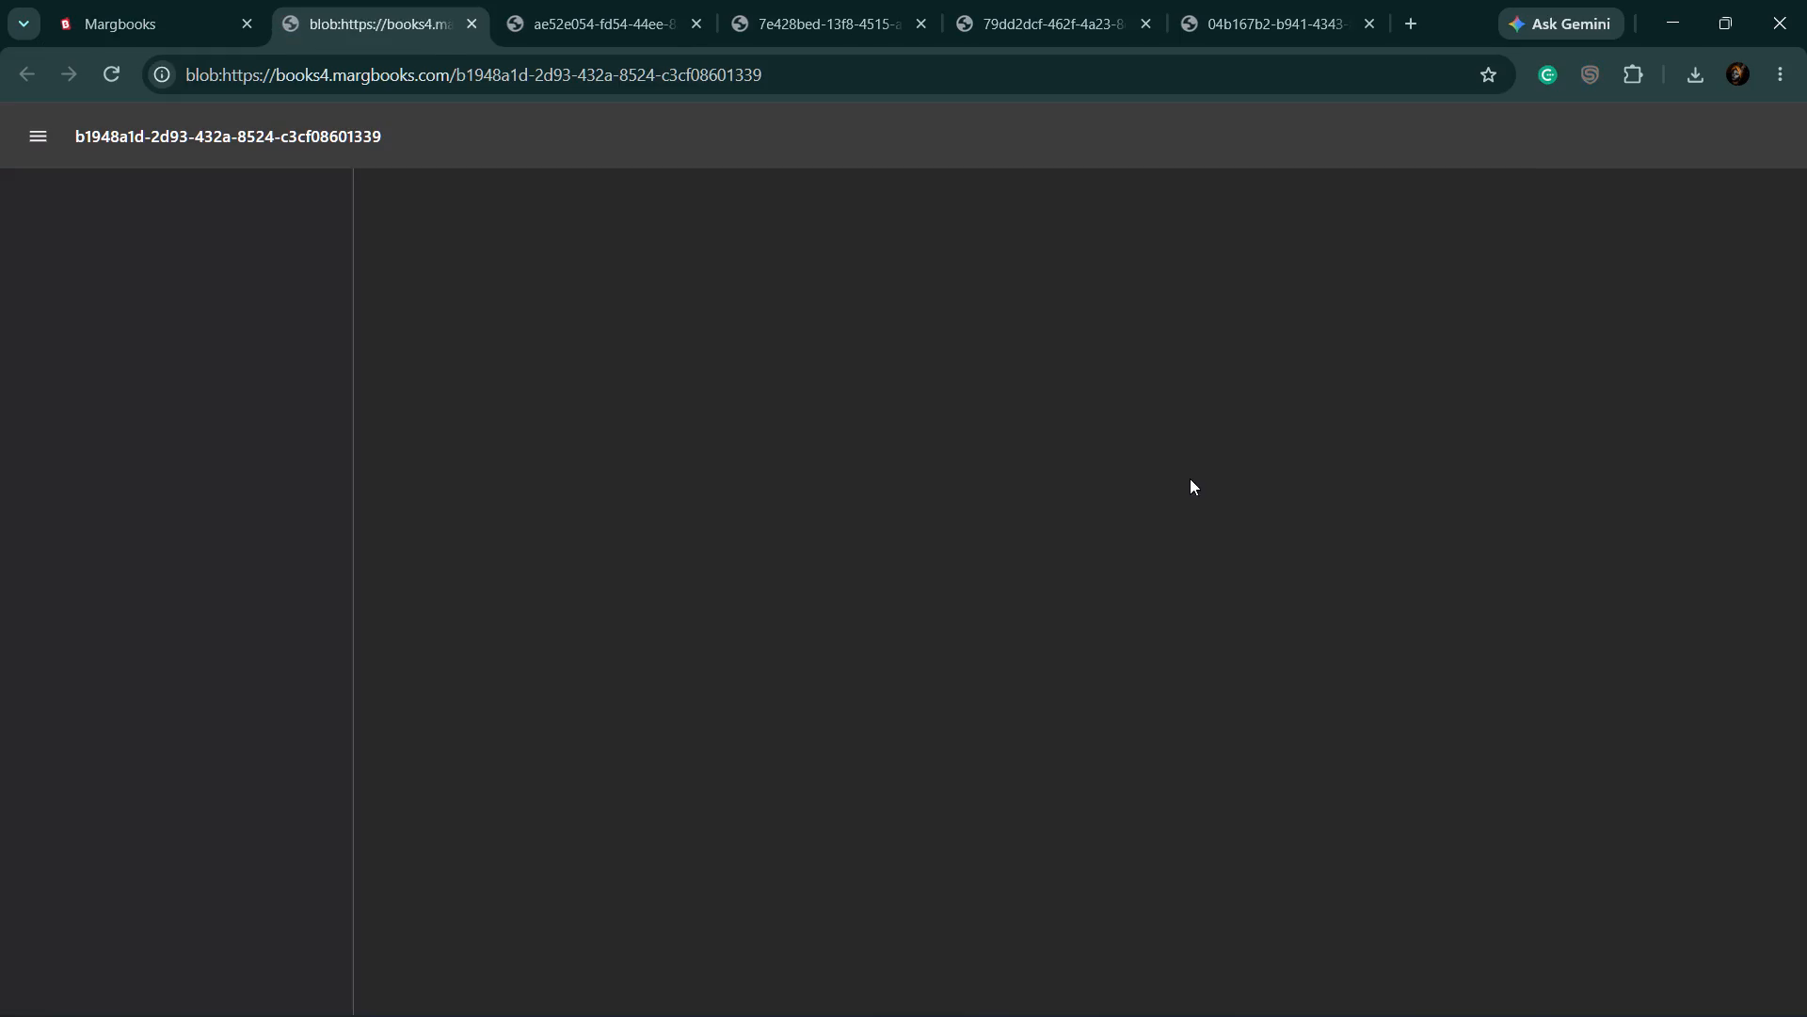
scroll(1190, 478, down, 5)
scroll(1190, 478, up, 5)
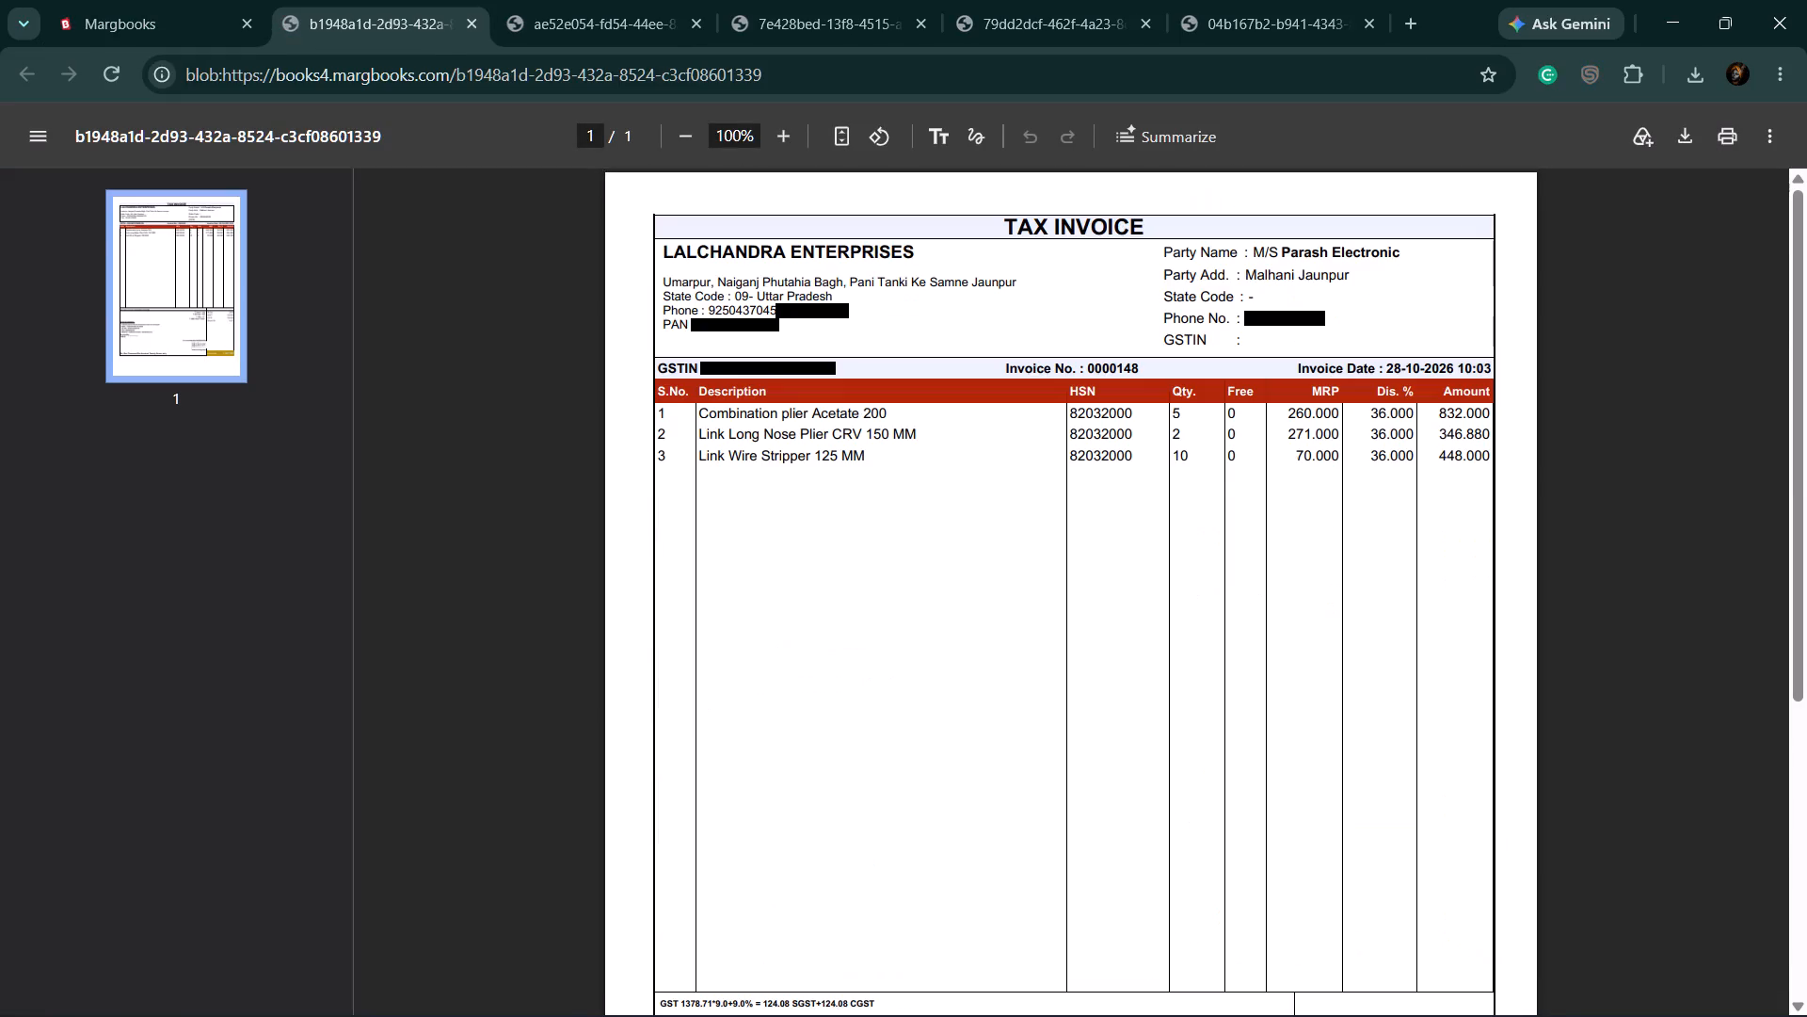
click(1683, 126)
key(BackSpace)
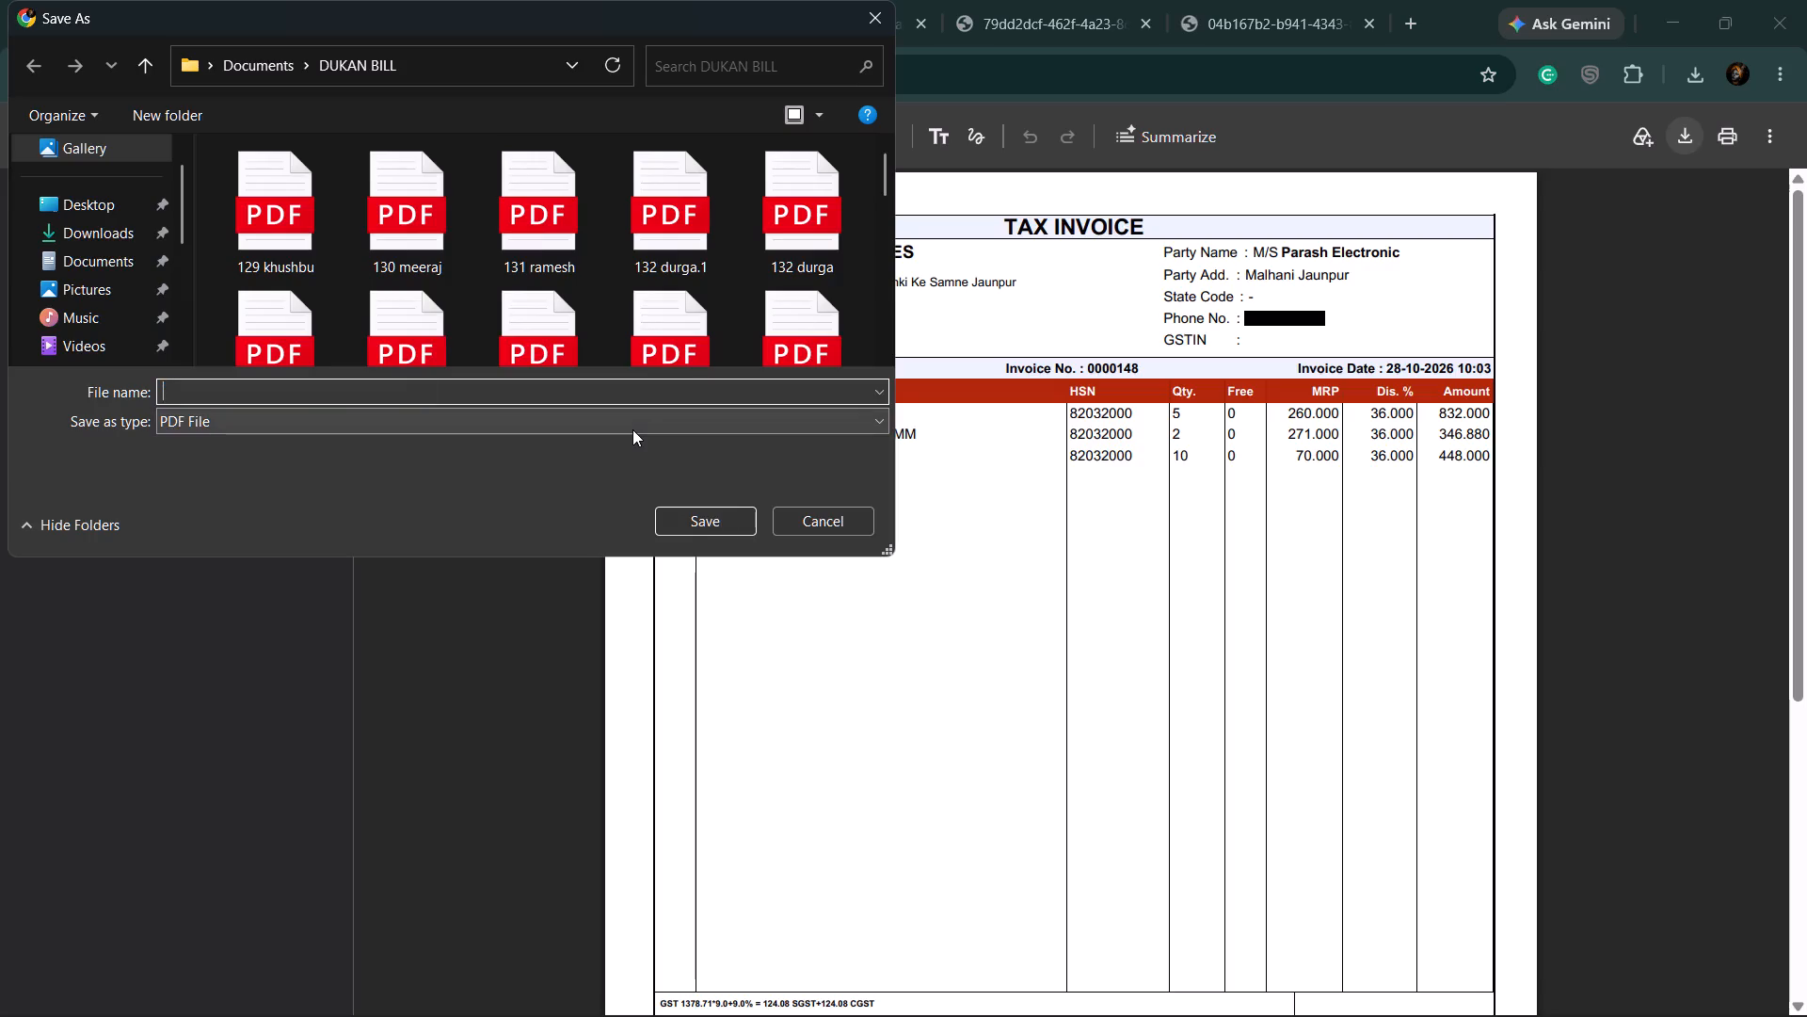
text(148)
key(shift+underscore)
text(patrash)
key(Left)
key(Left)
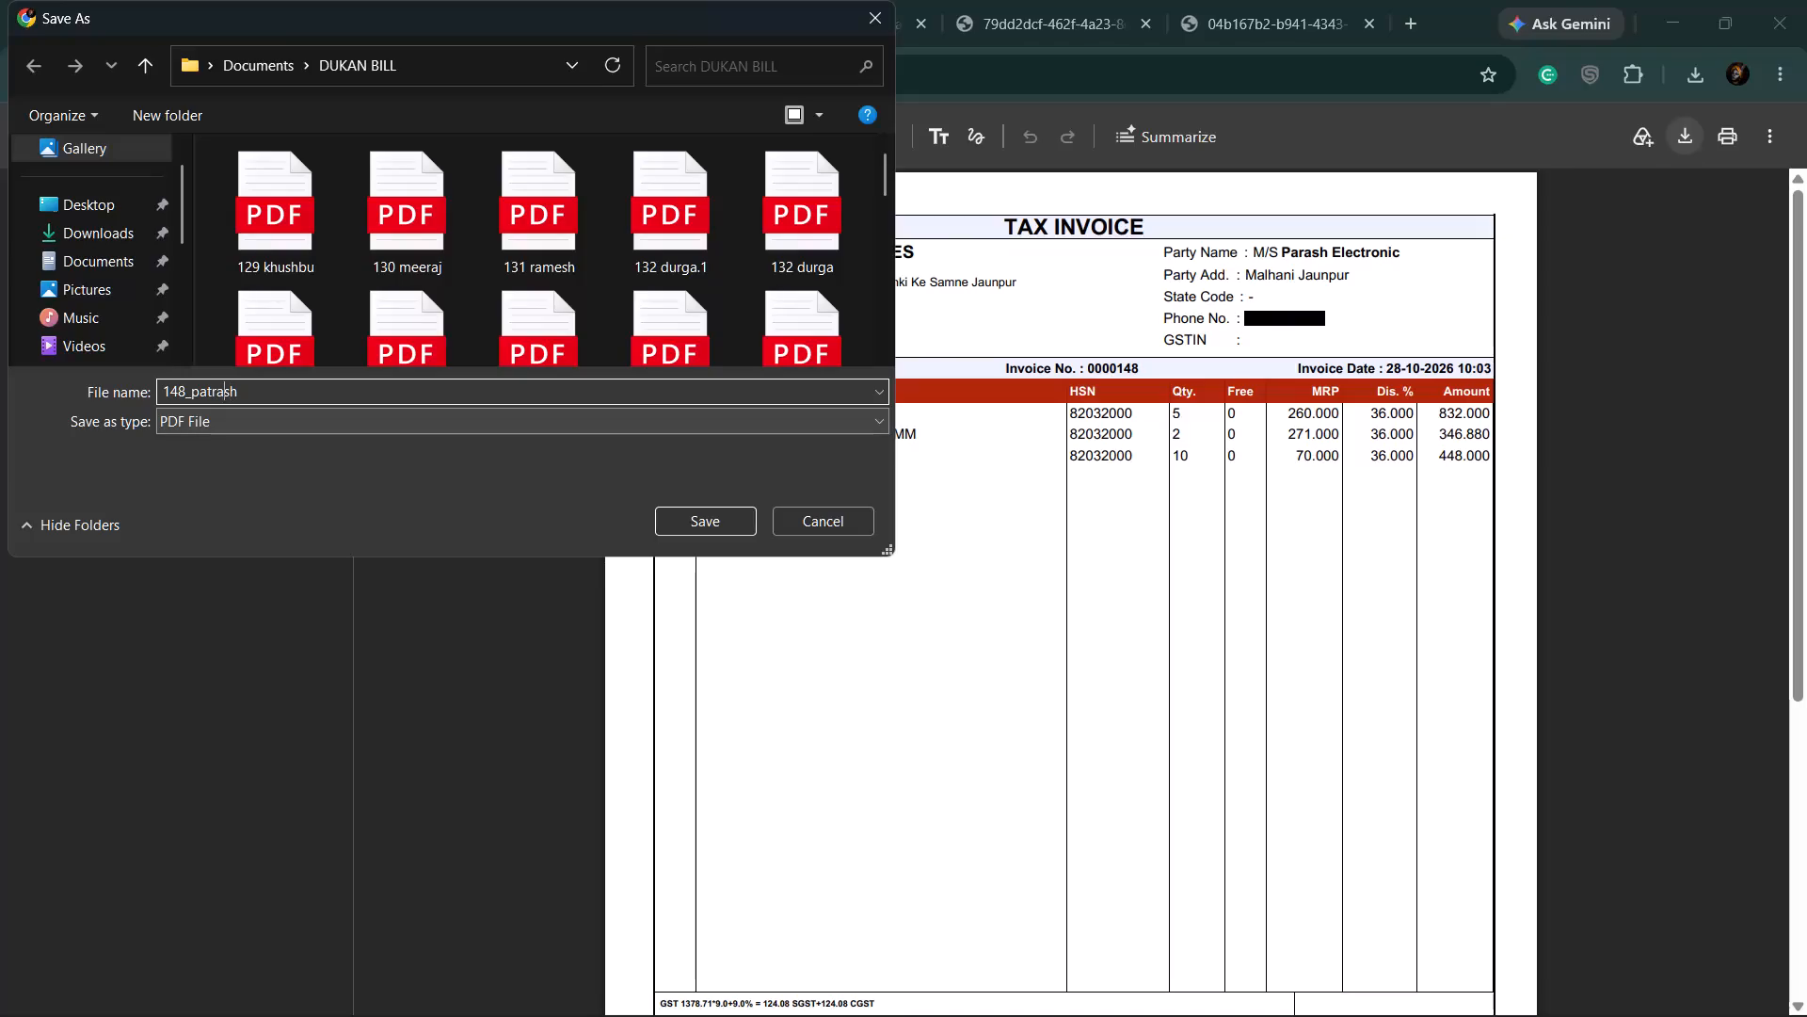
key(Left)
key(Left)
key(BackSpace)
key(Right)
key(Right)
key(Right)
key(Return)
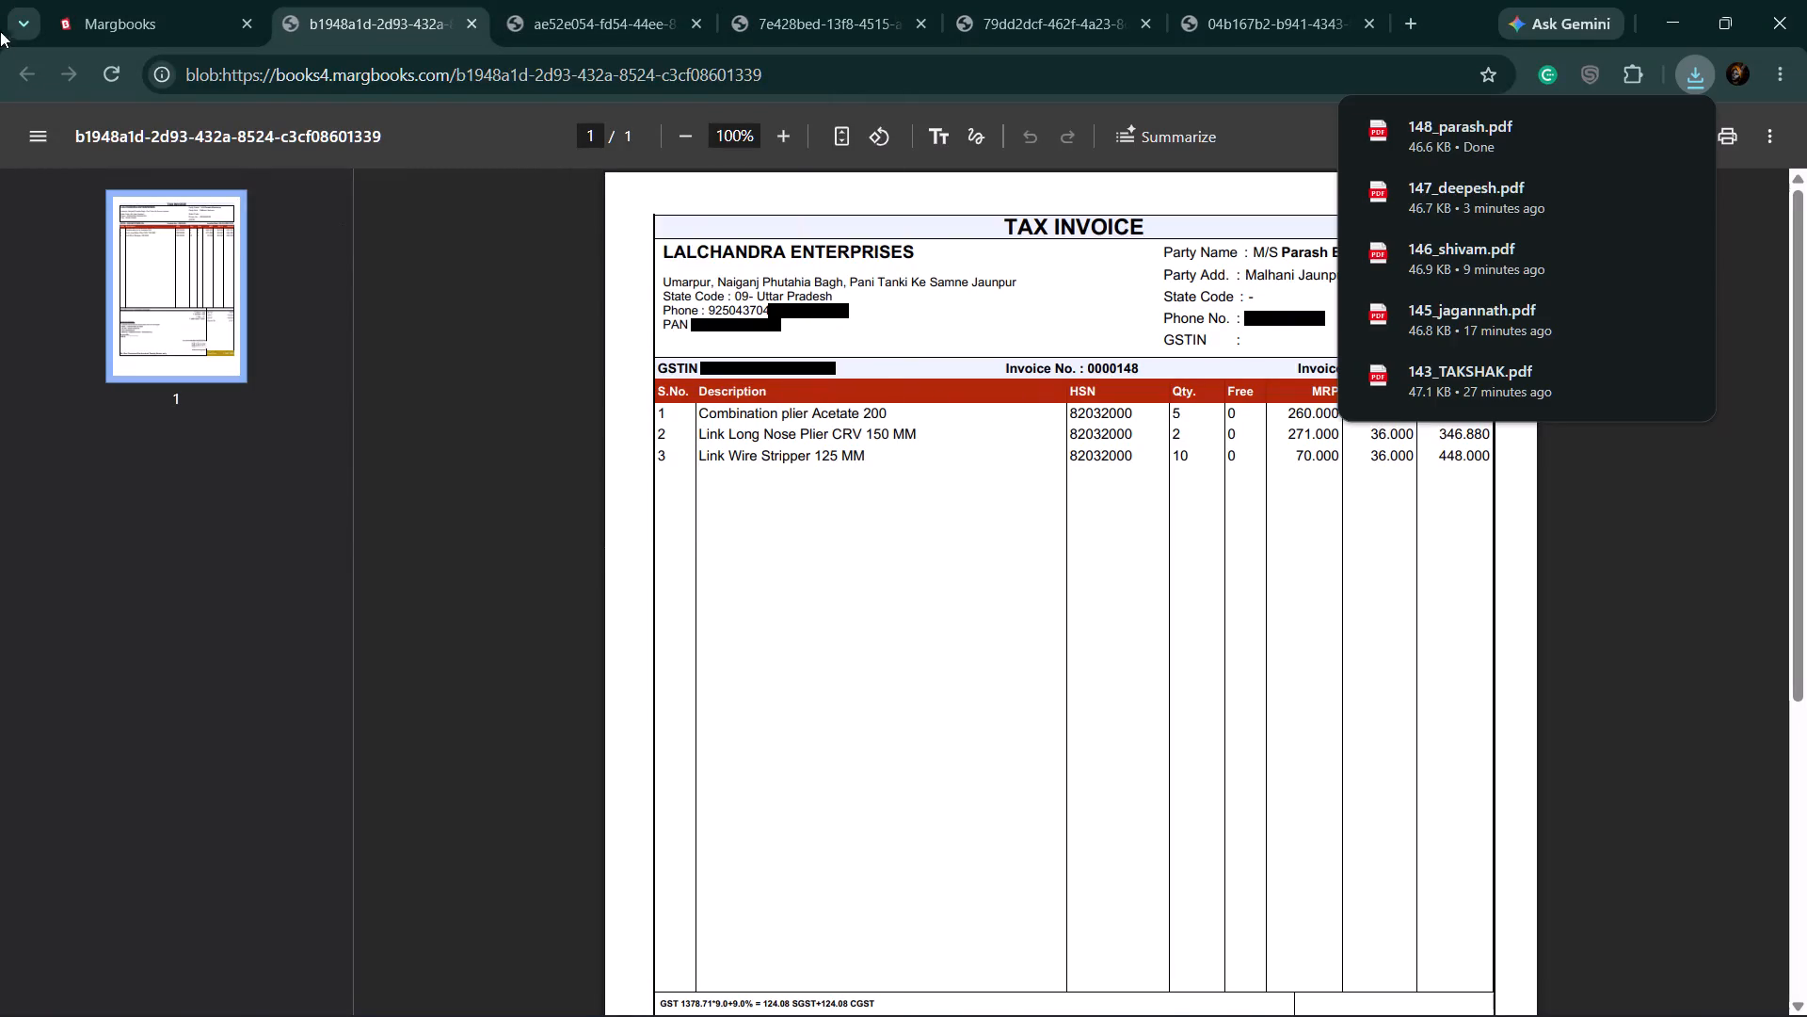
Return to the Margbooks sale bill page and close the print options for bill 0000148.
click(143, 0)
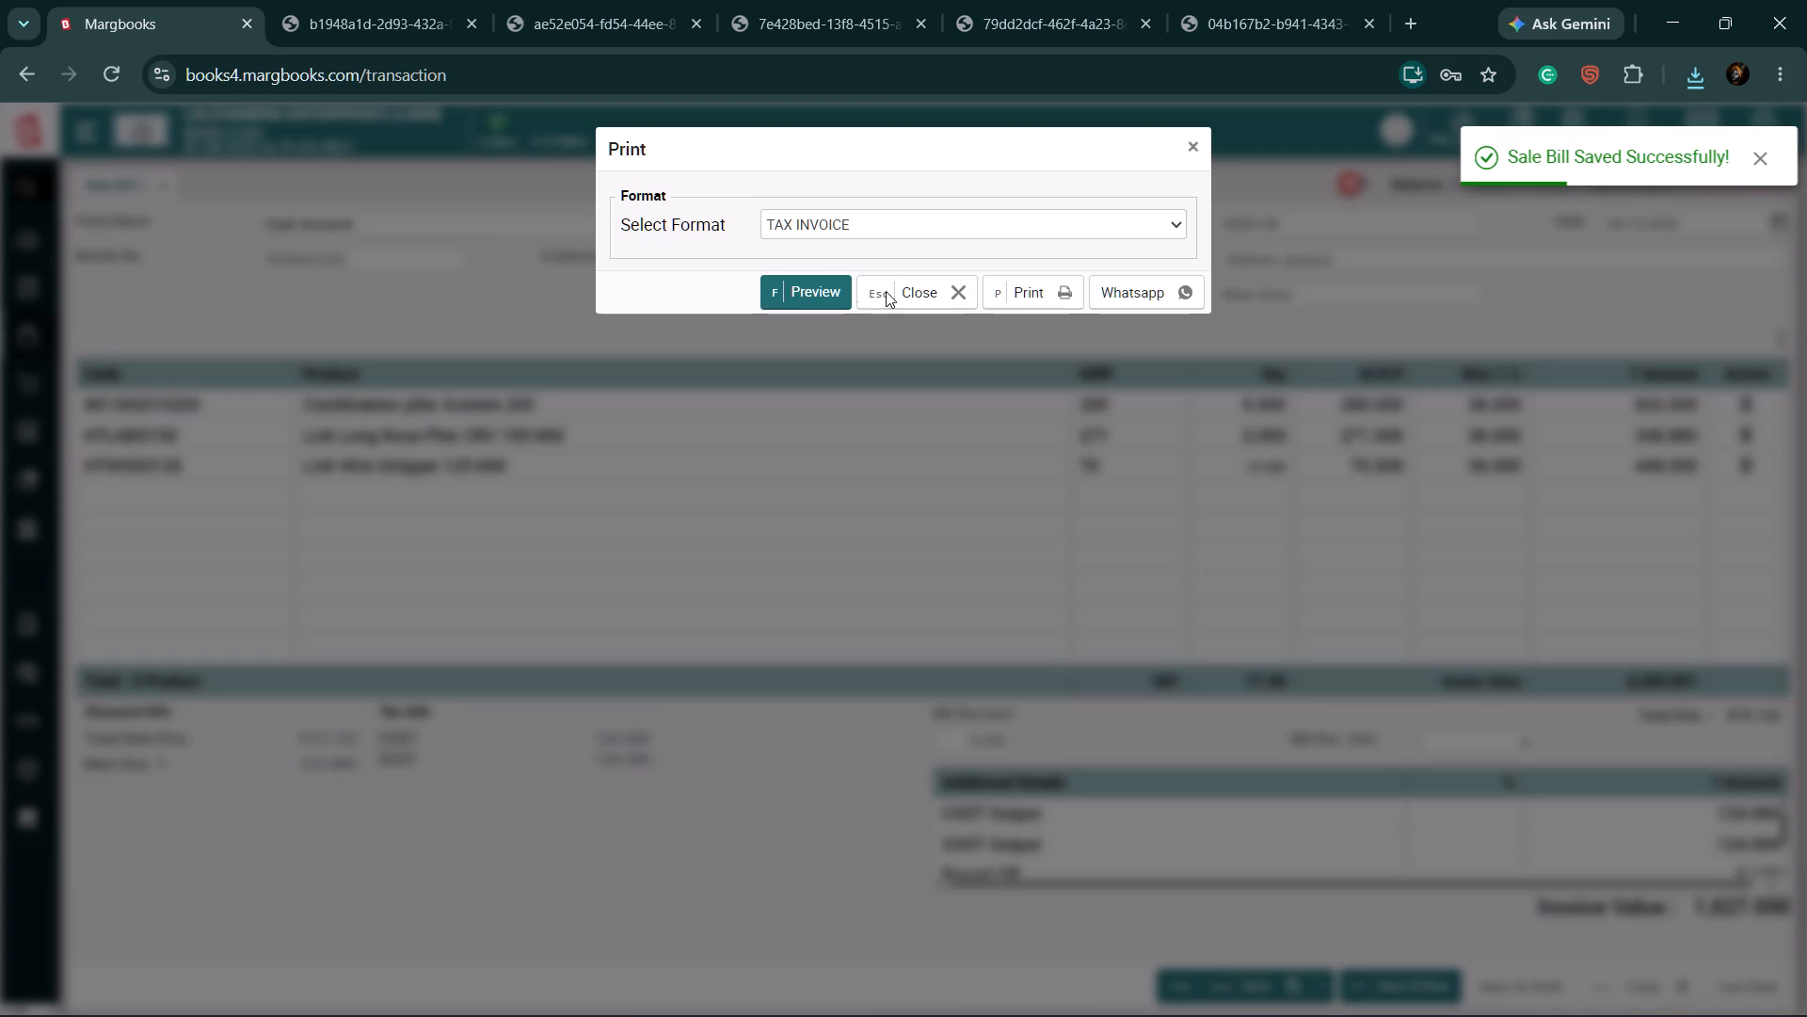
key(Escape)
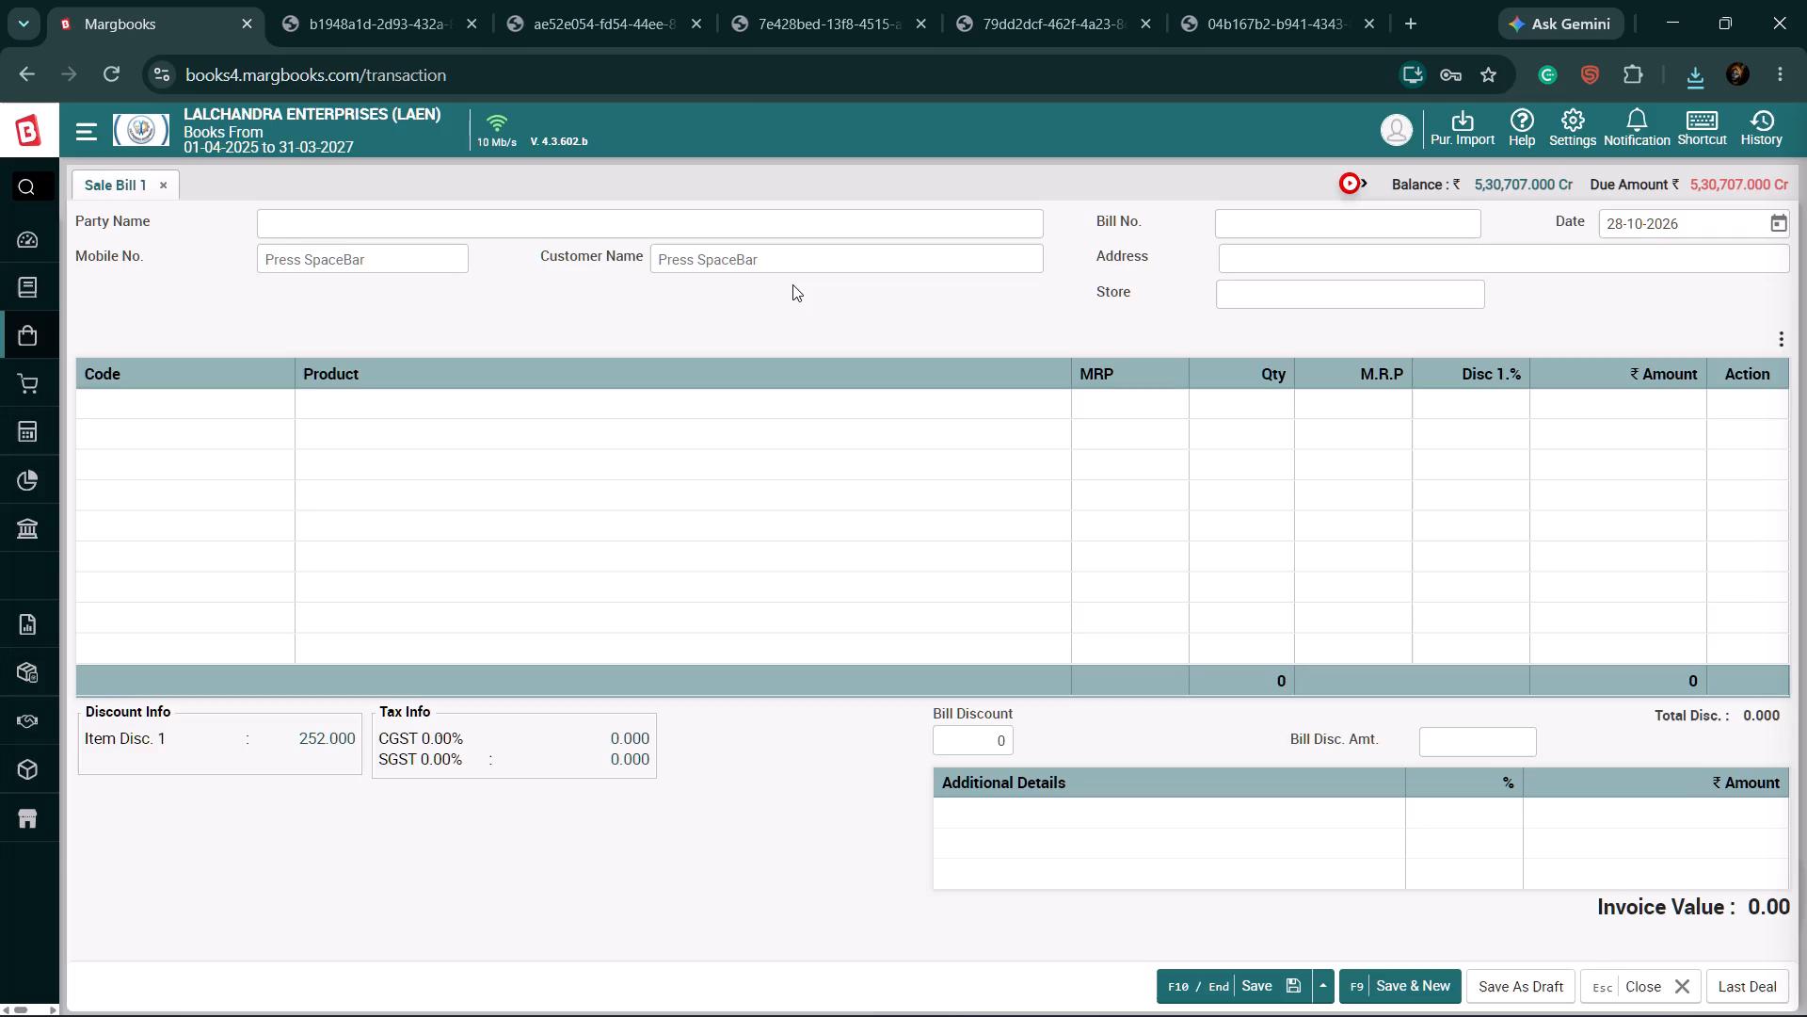
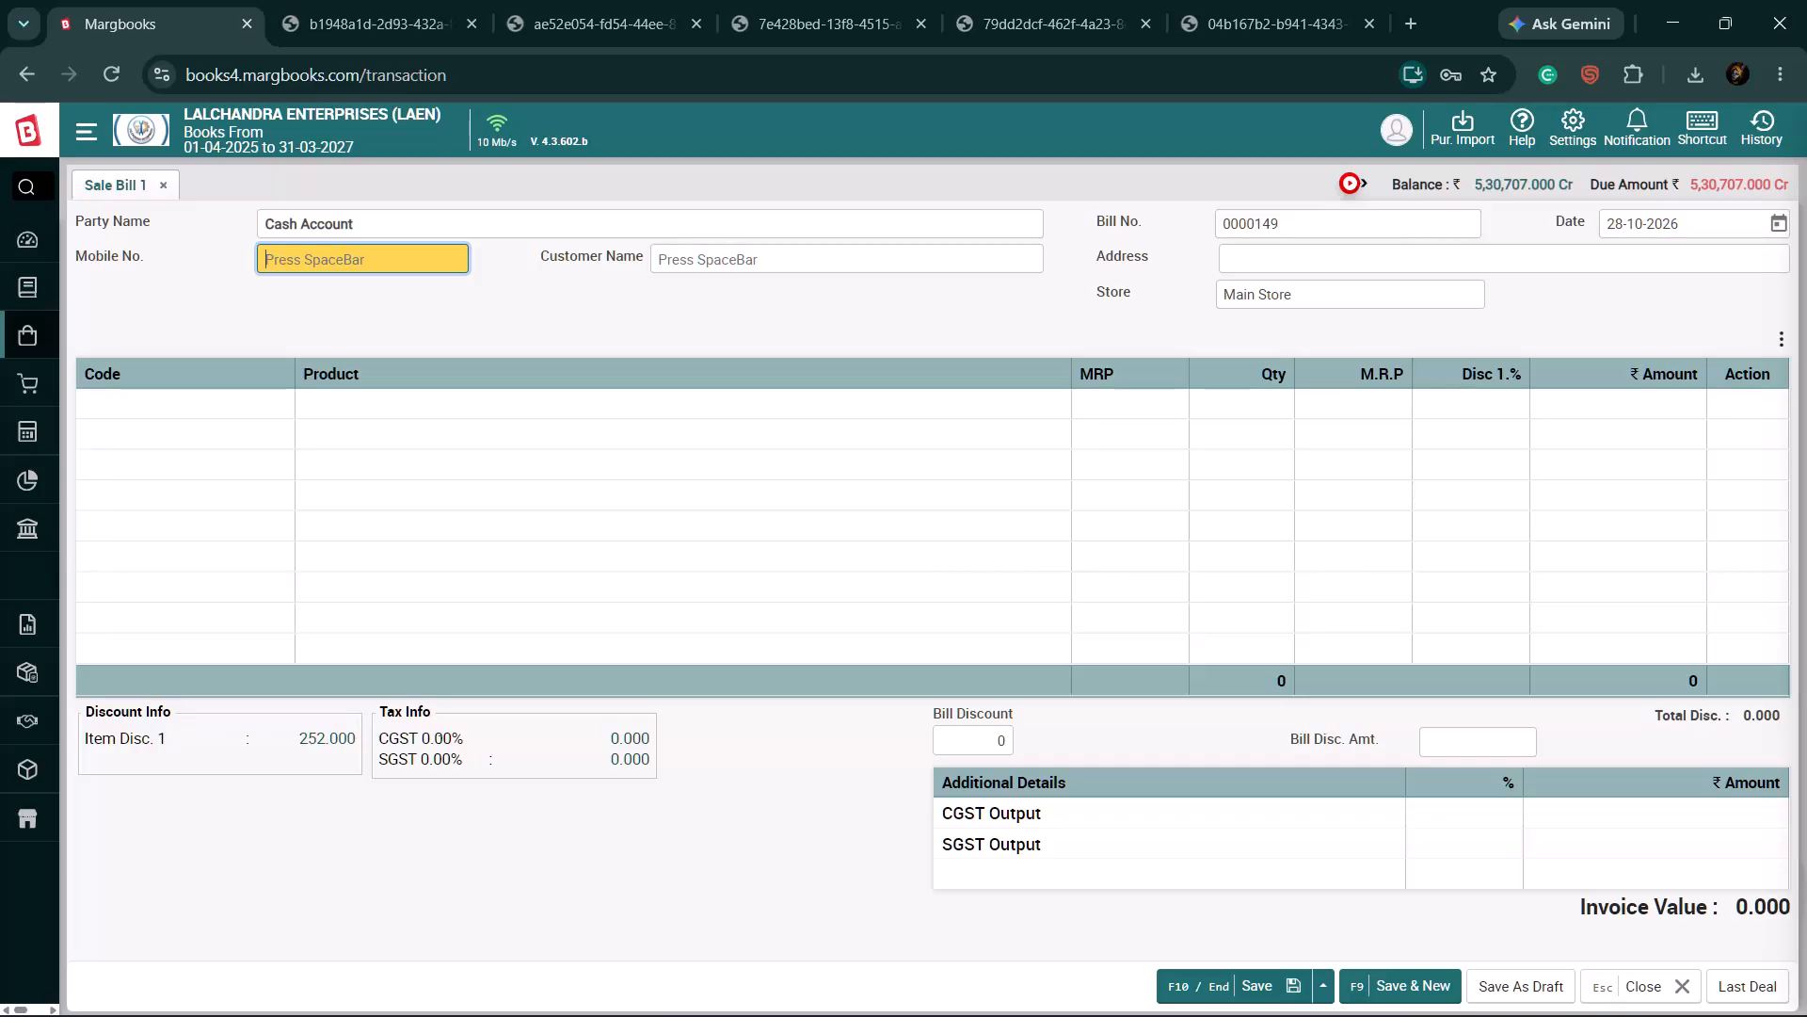
key(space)
text(basran)
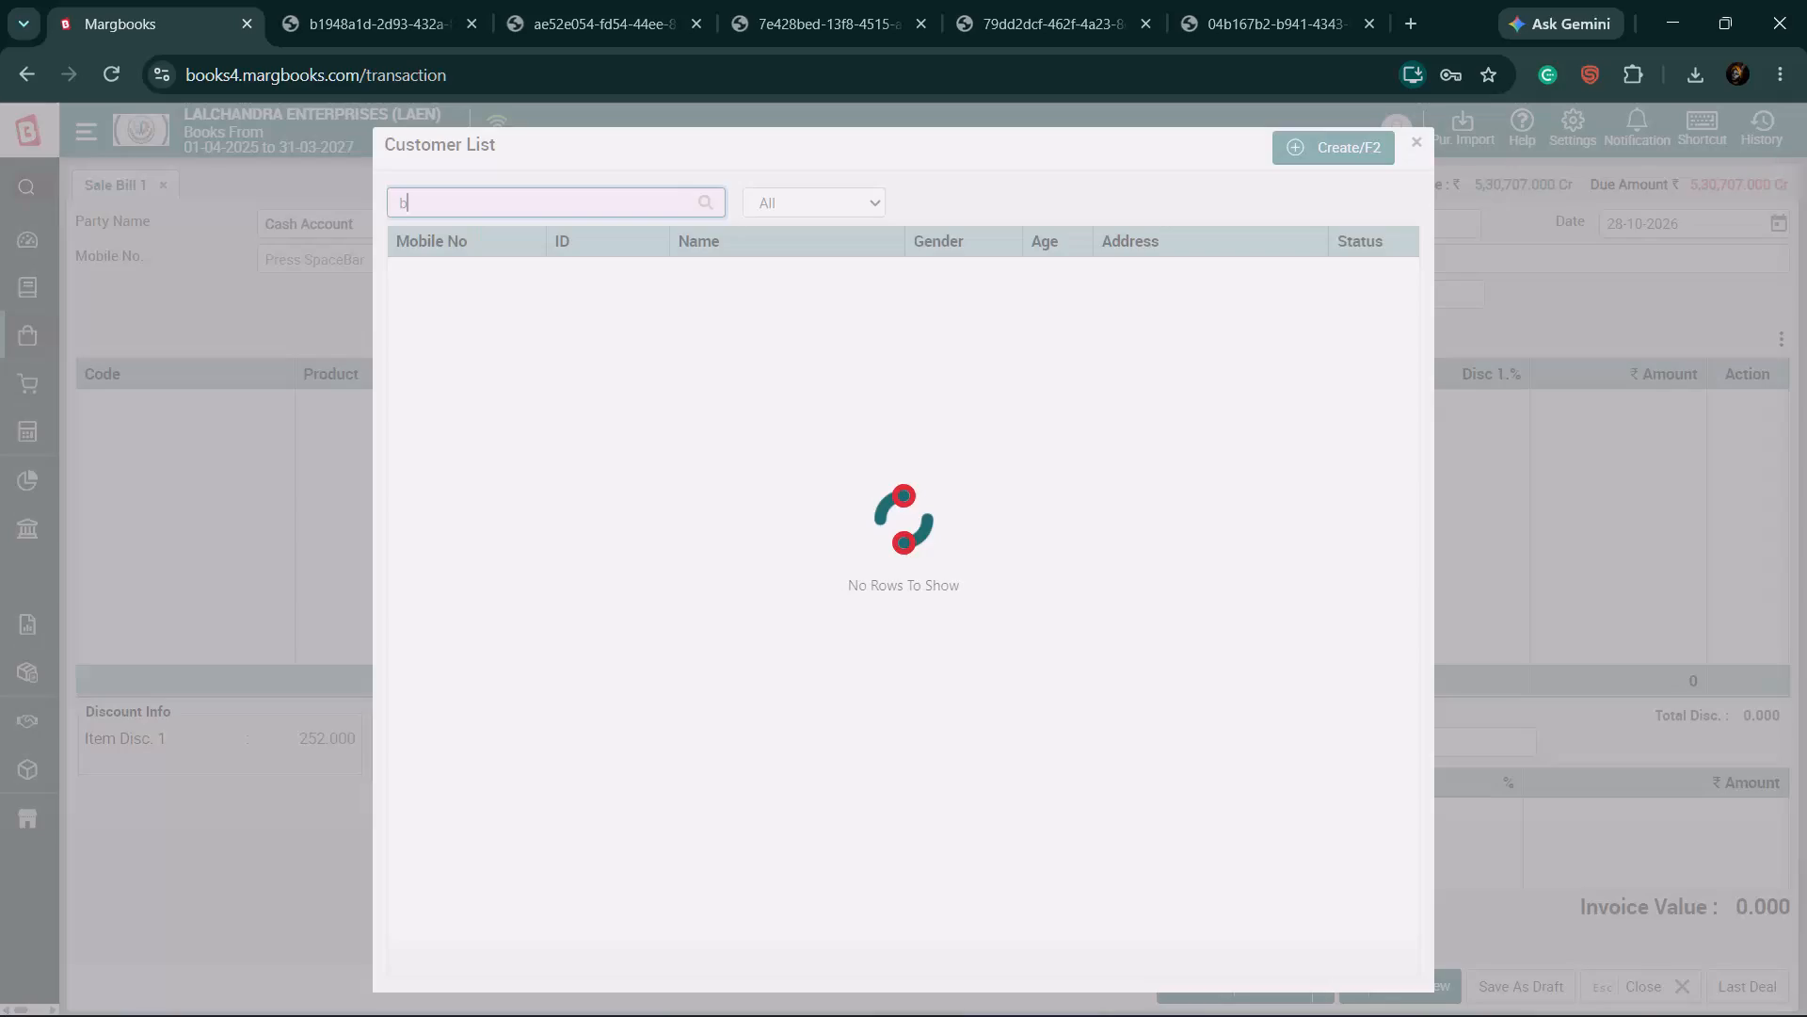
click(459, 199)
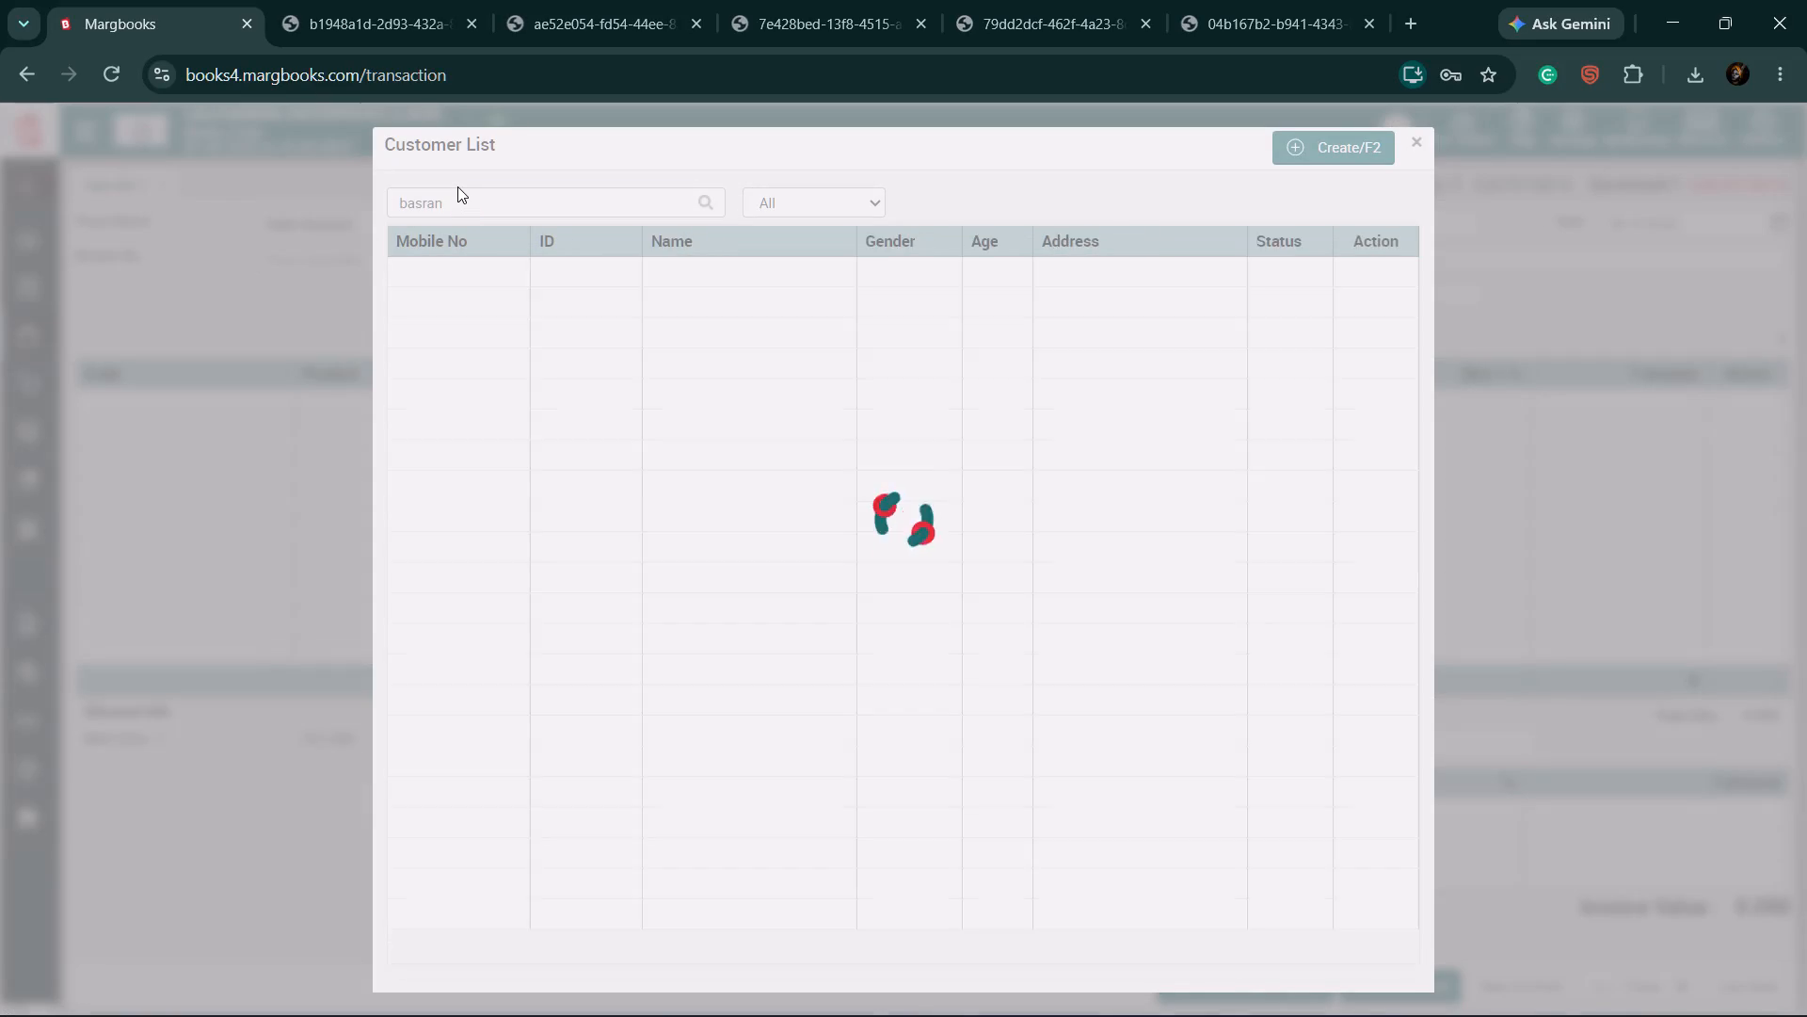
key(BackSpace)
key(BackSpace)
key(BackSpace)
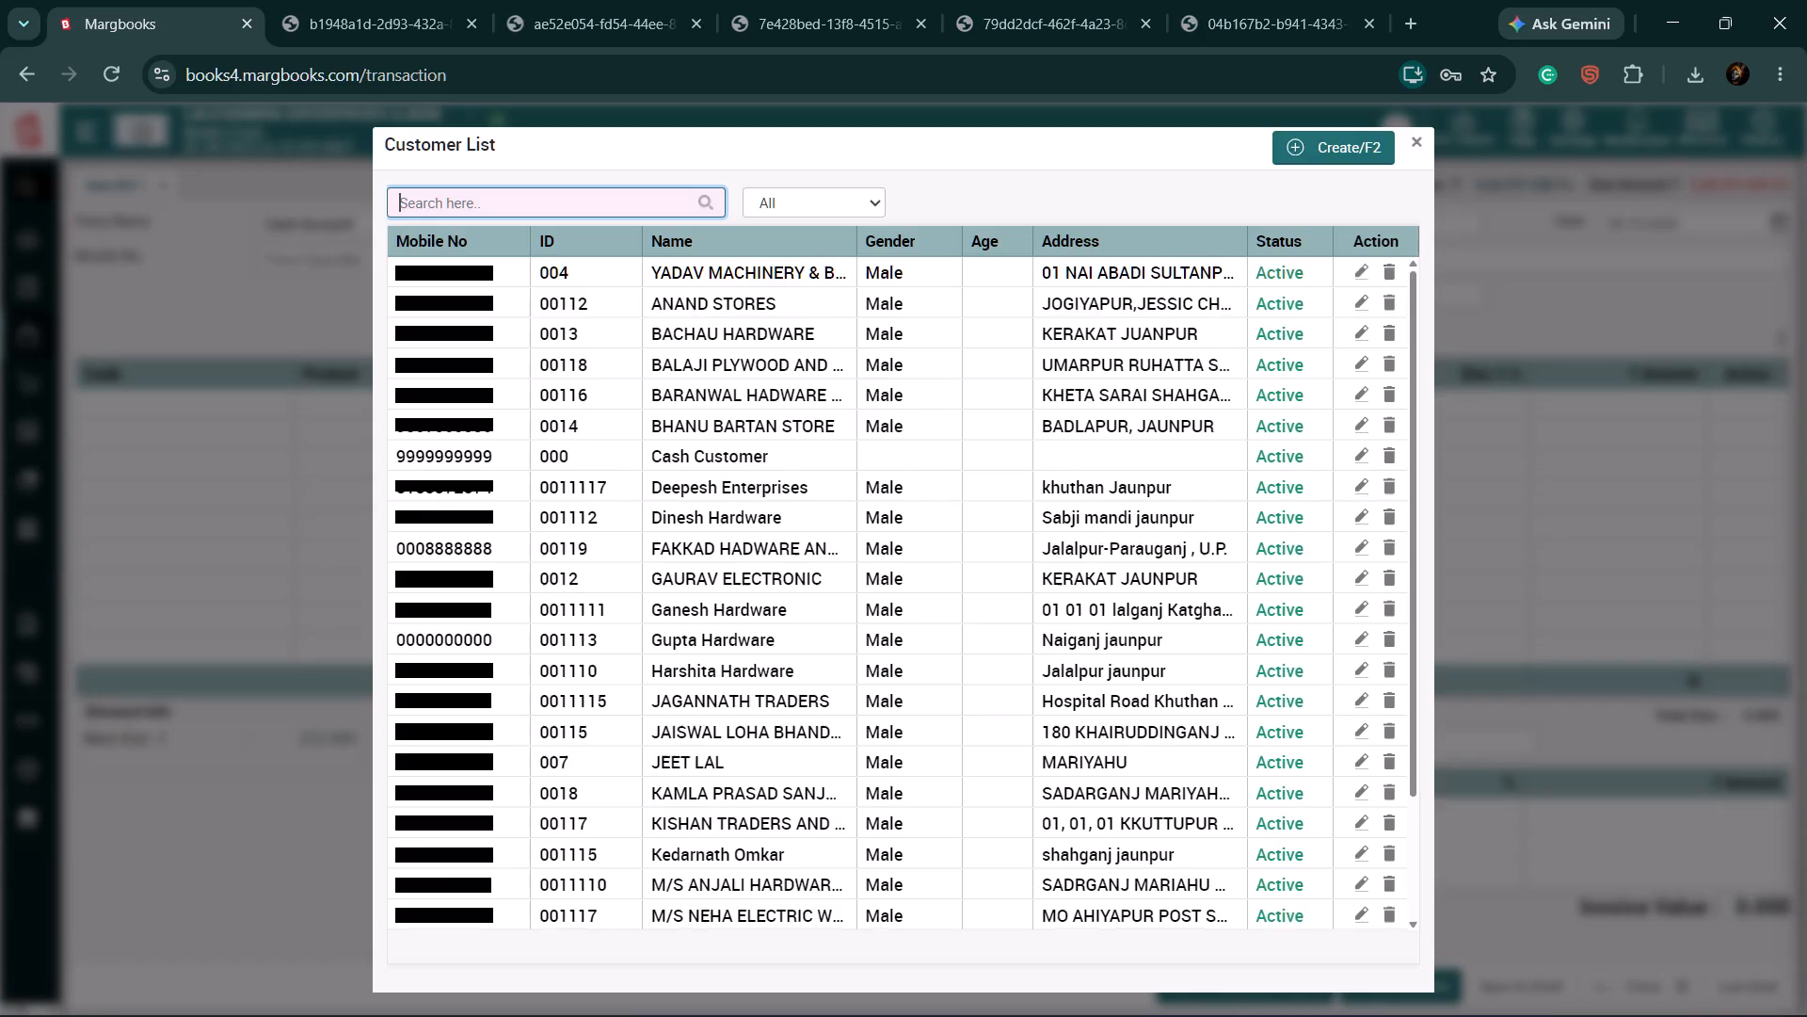
text(ba)
text(ranwal)
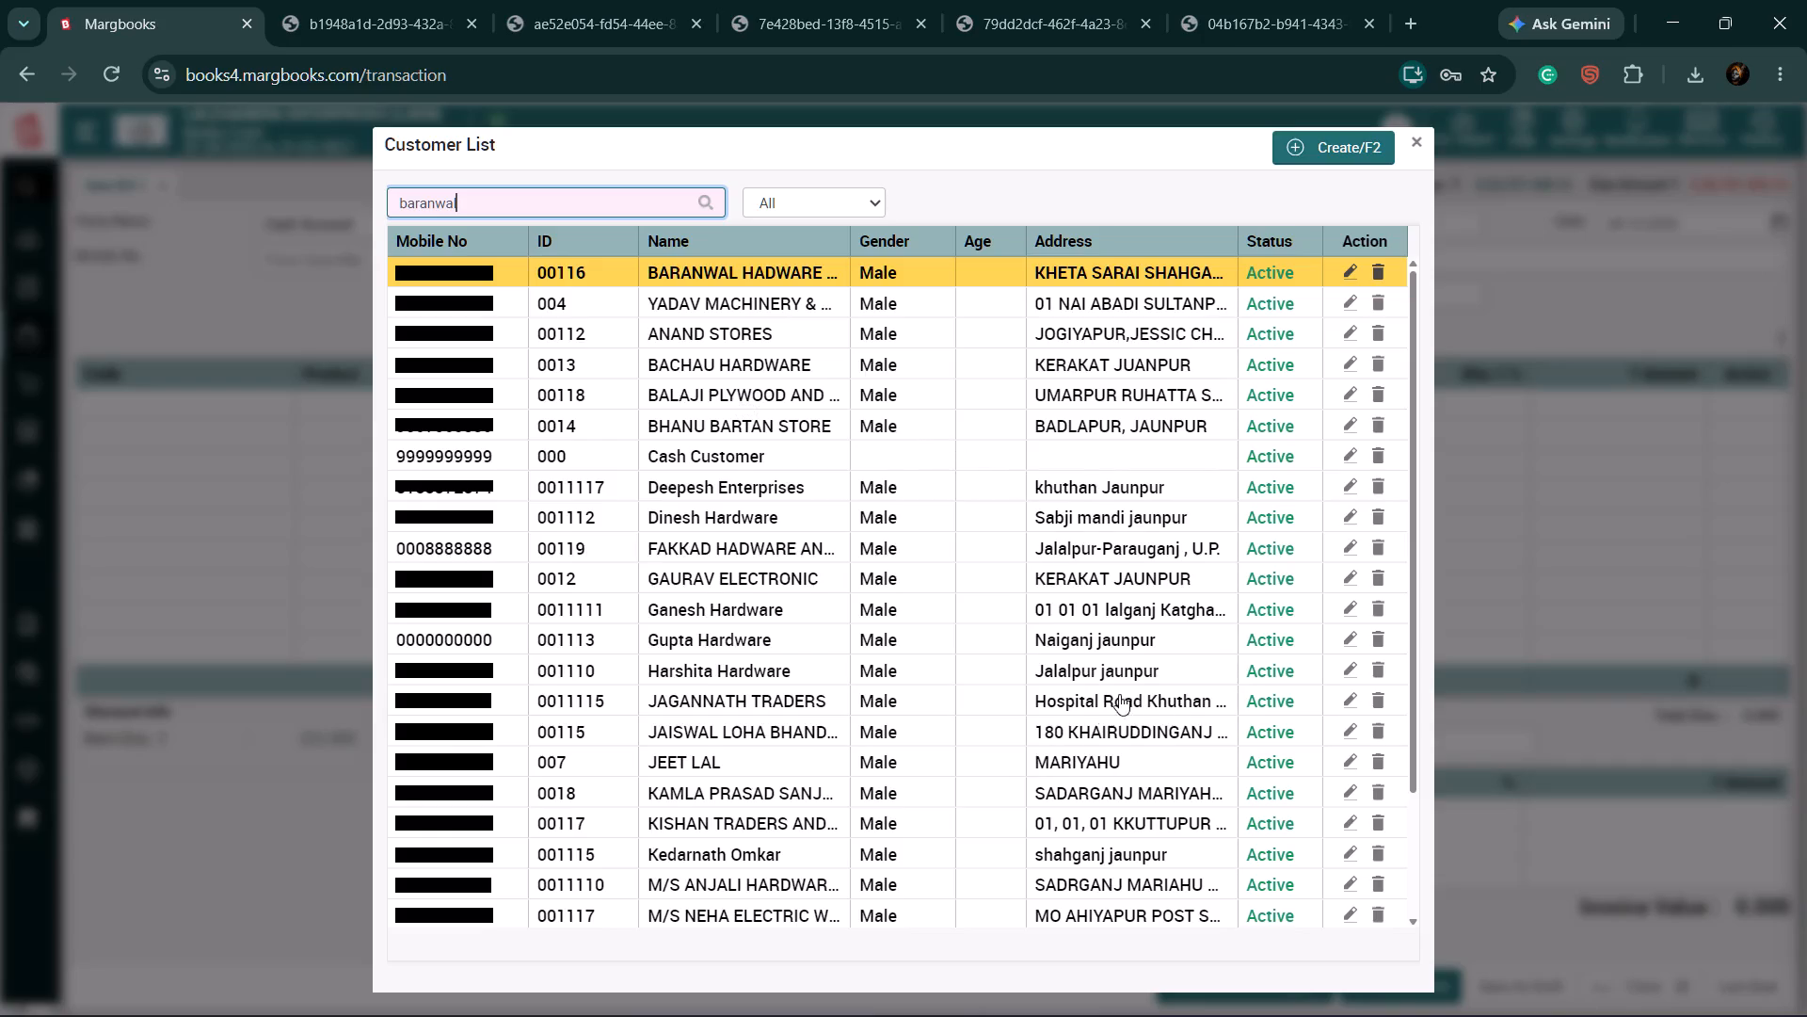
Look through the customer list for a matching Baranwal customer and close the list without choosing one.
scroll(1097, 811, down, 1)
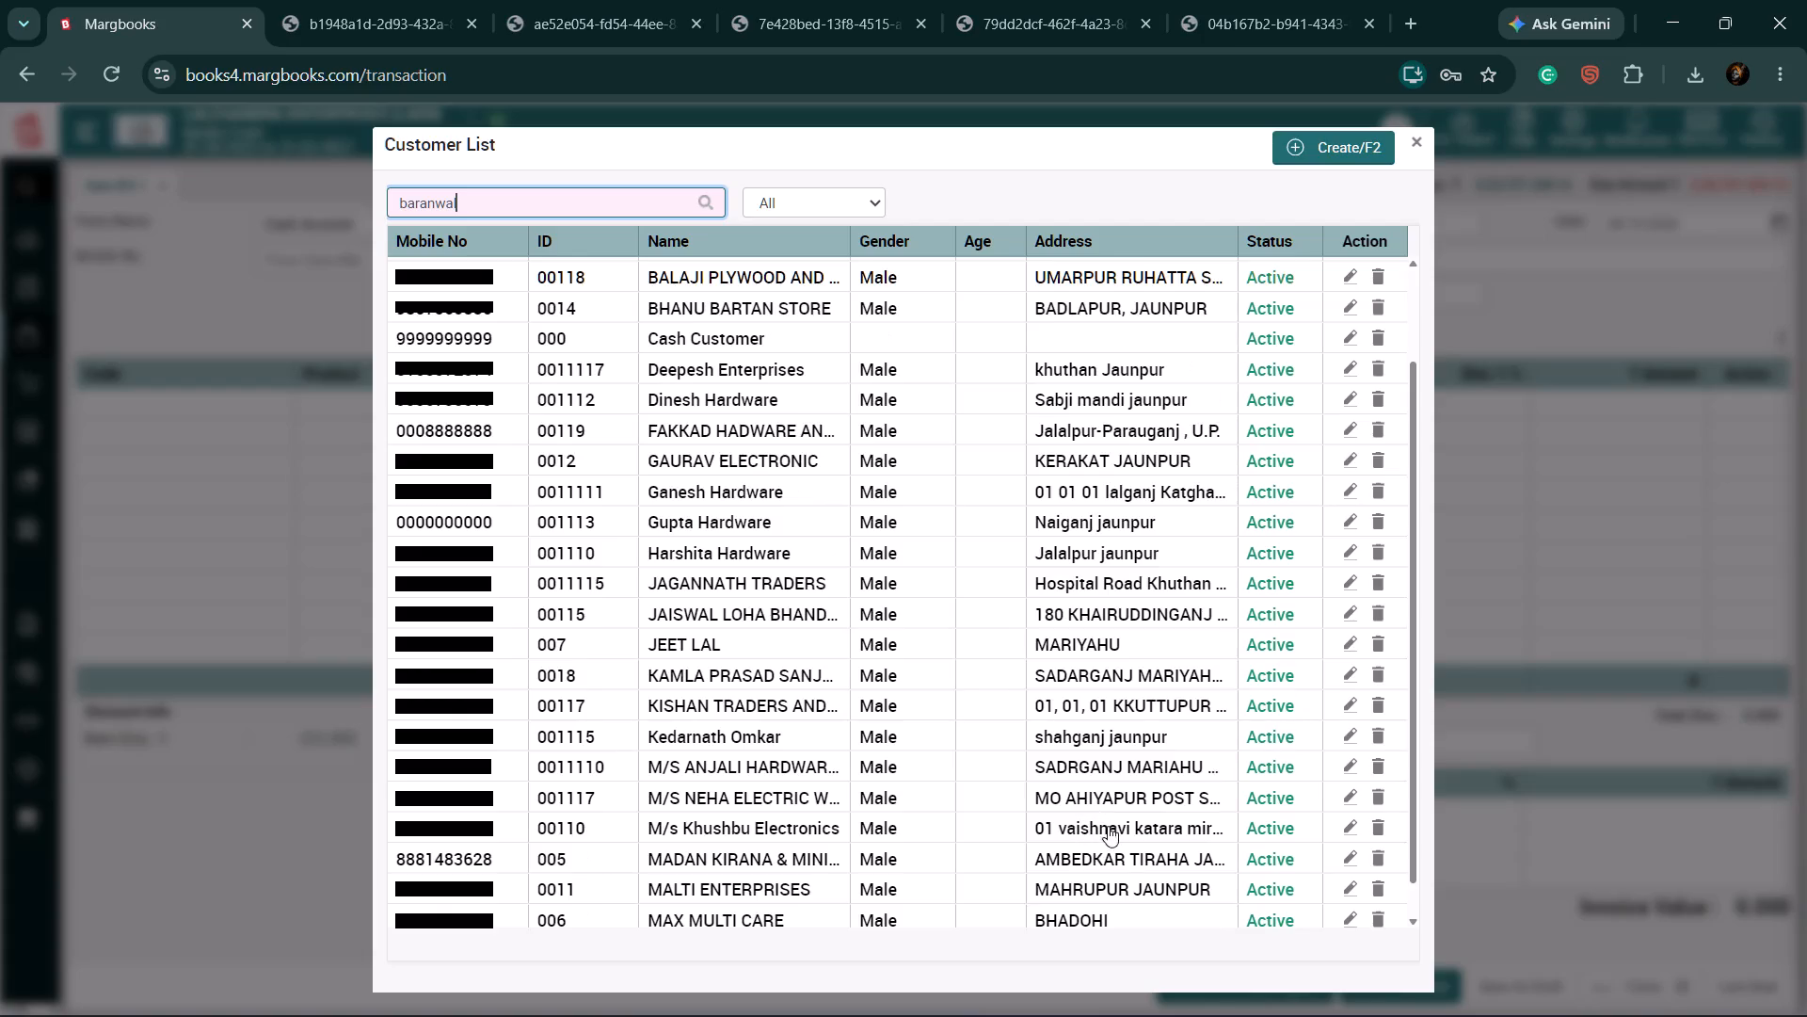
scroll(1087, 879, down, 1)
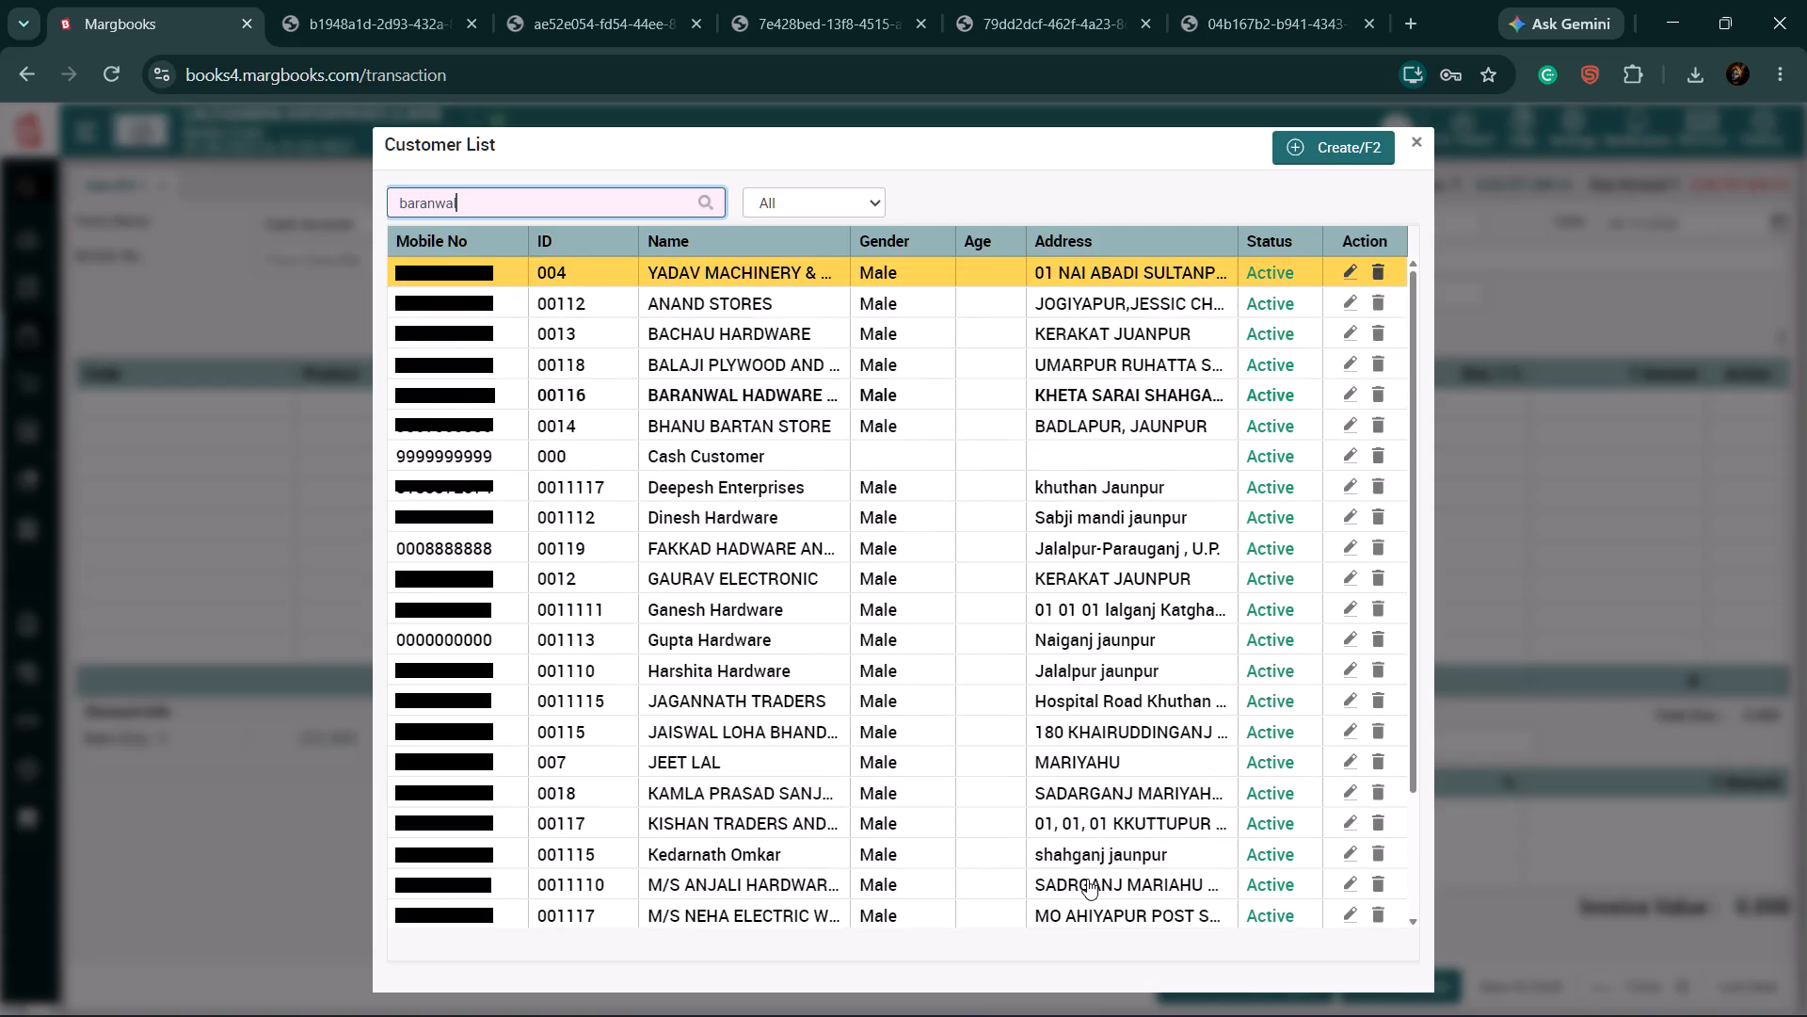
scroll(1087, 879, down, 2)
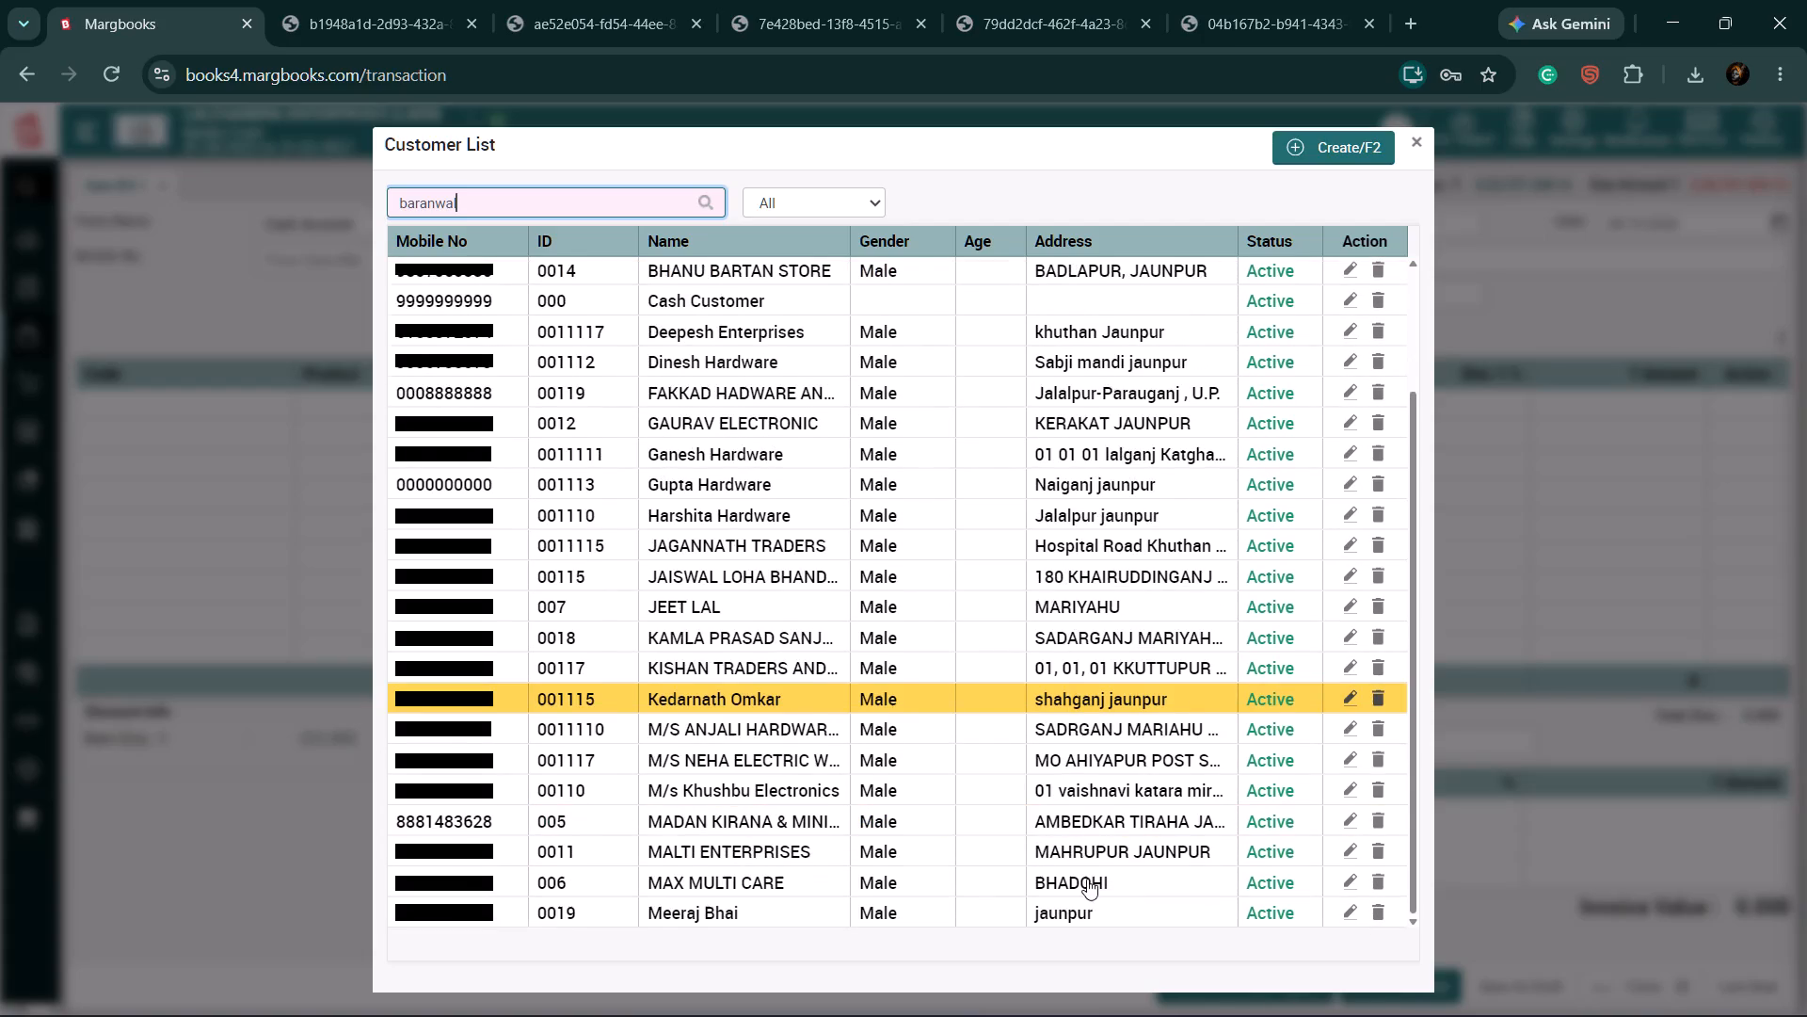
scroll(1087, 879, down, 2)
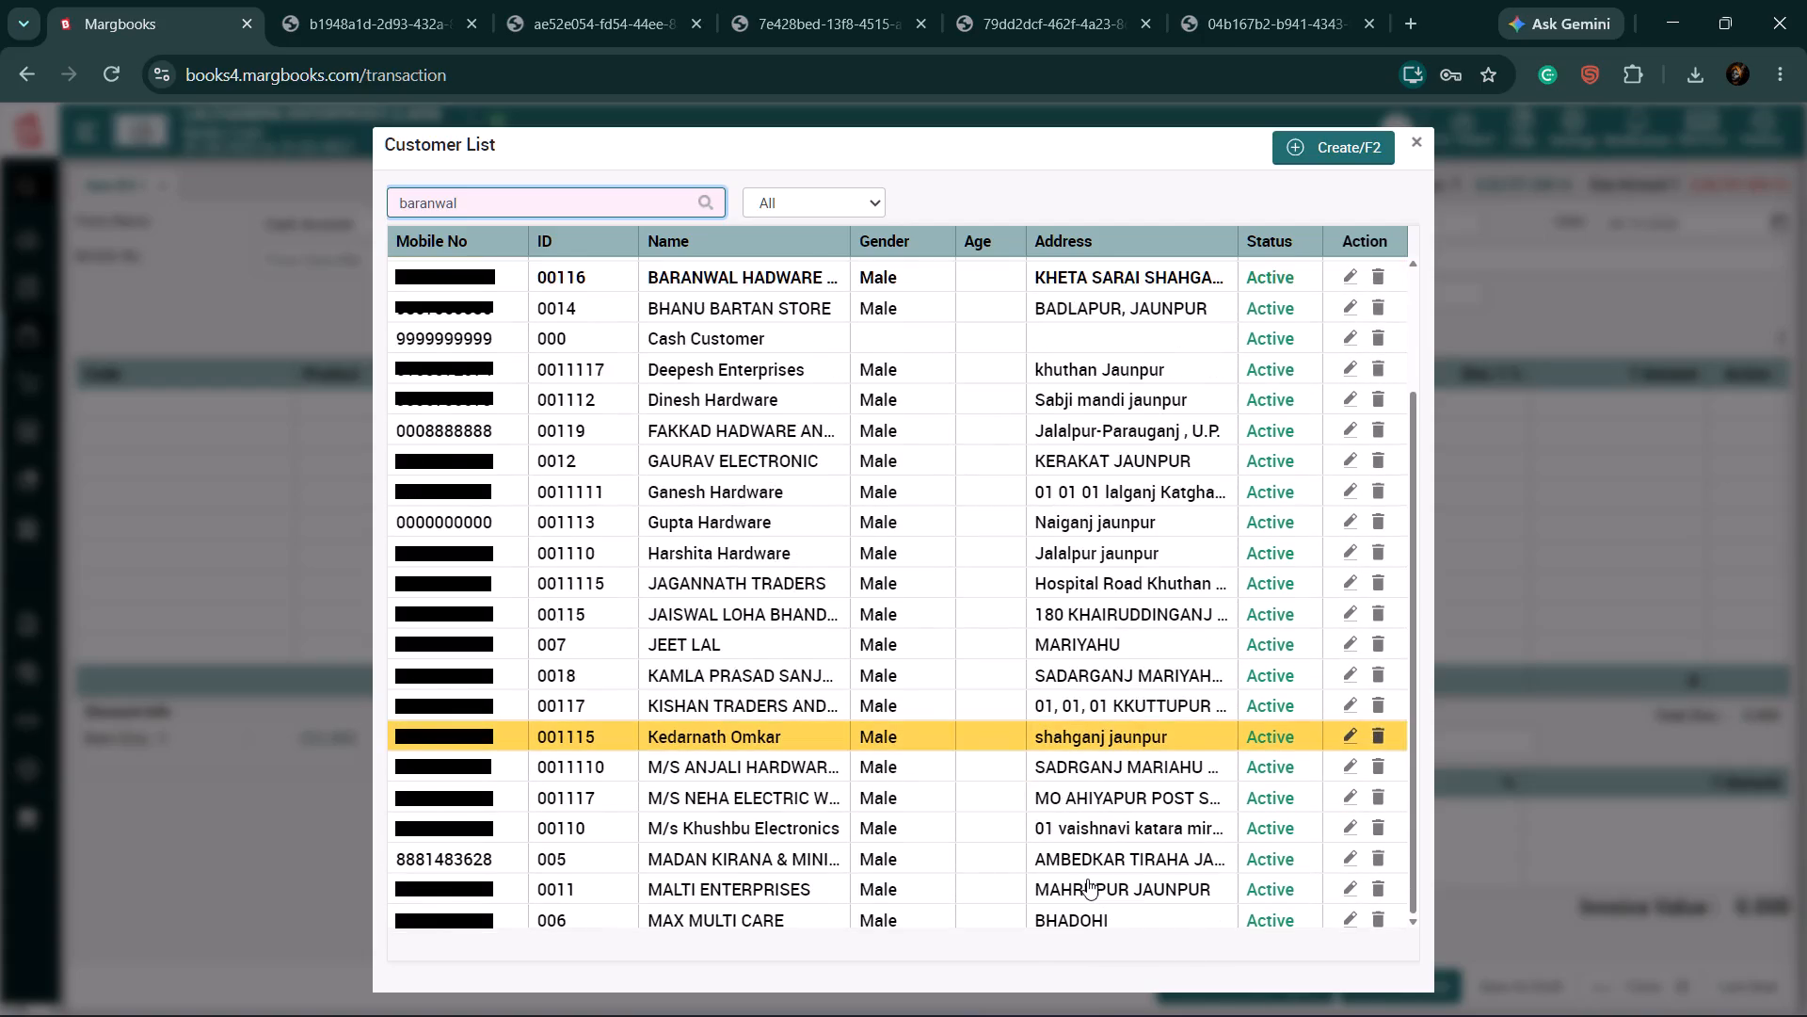
scroll(1087, 879, down, 12)
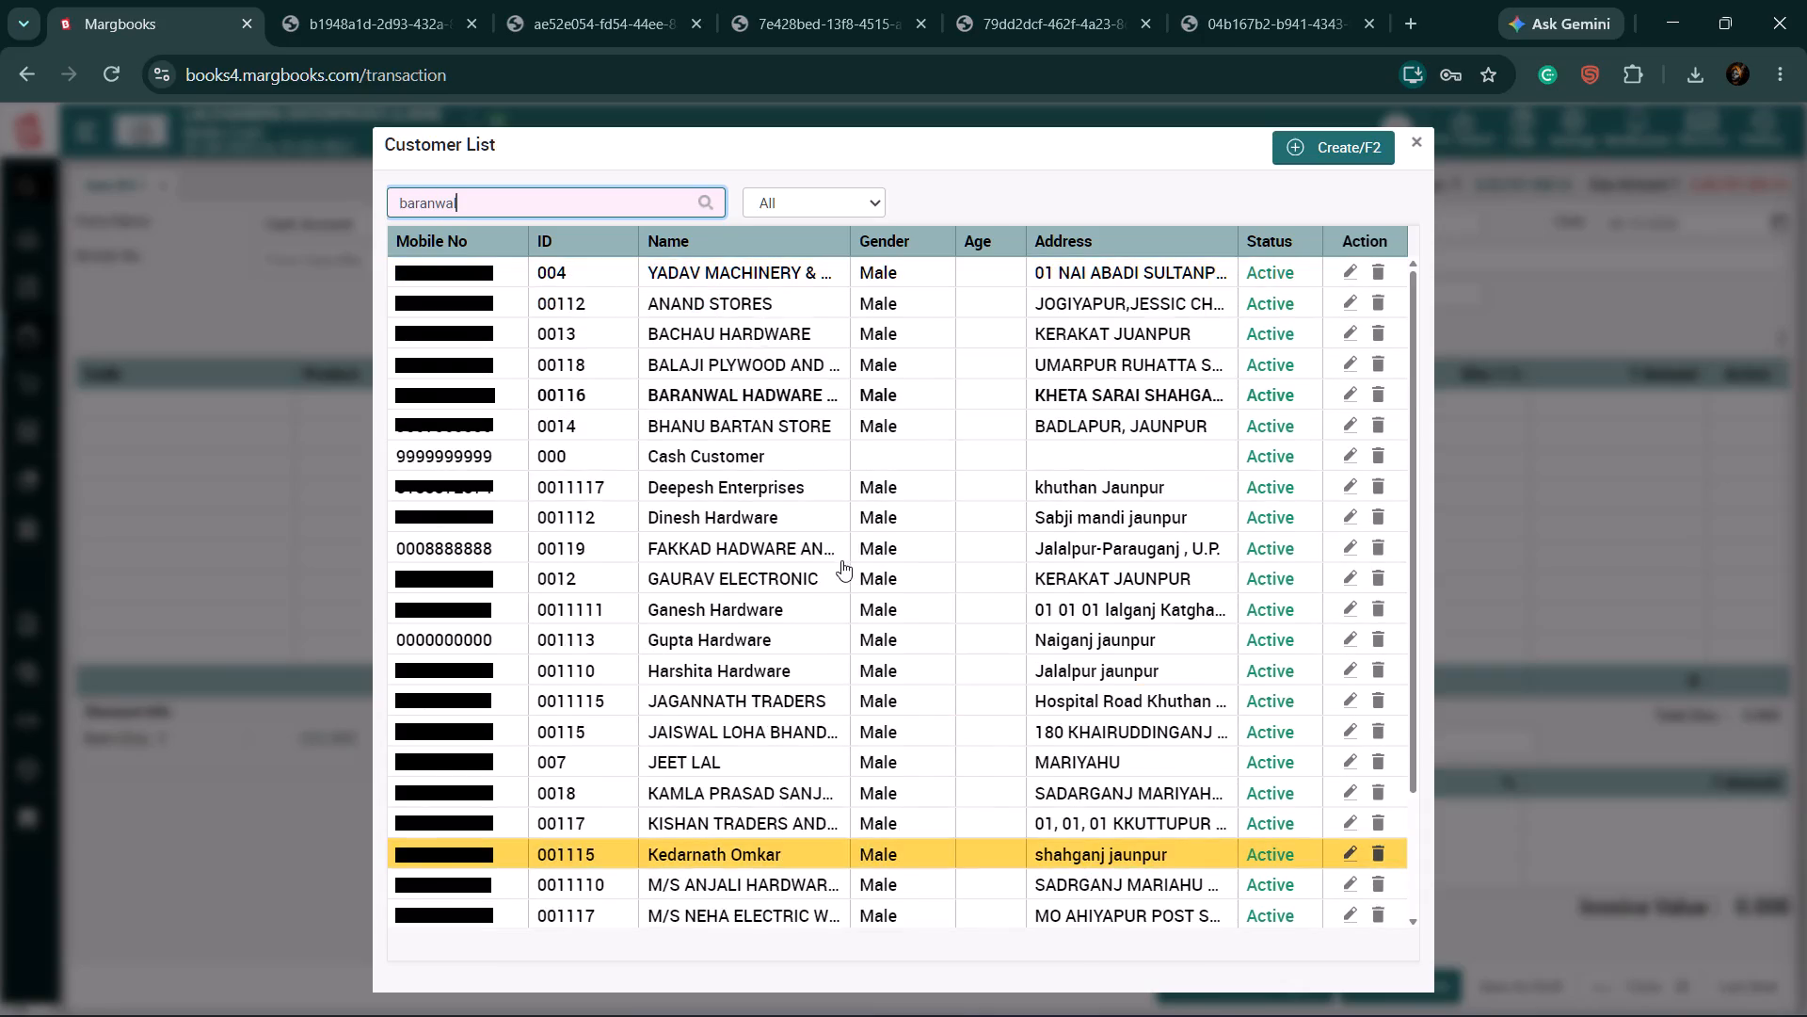
scroll(842, 560, down, 15)
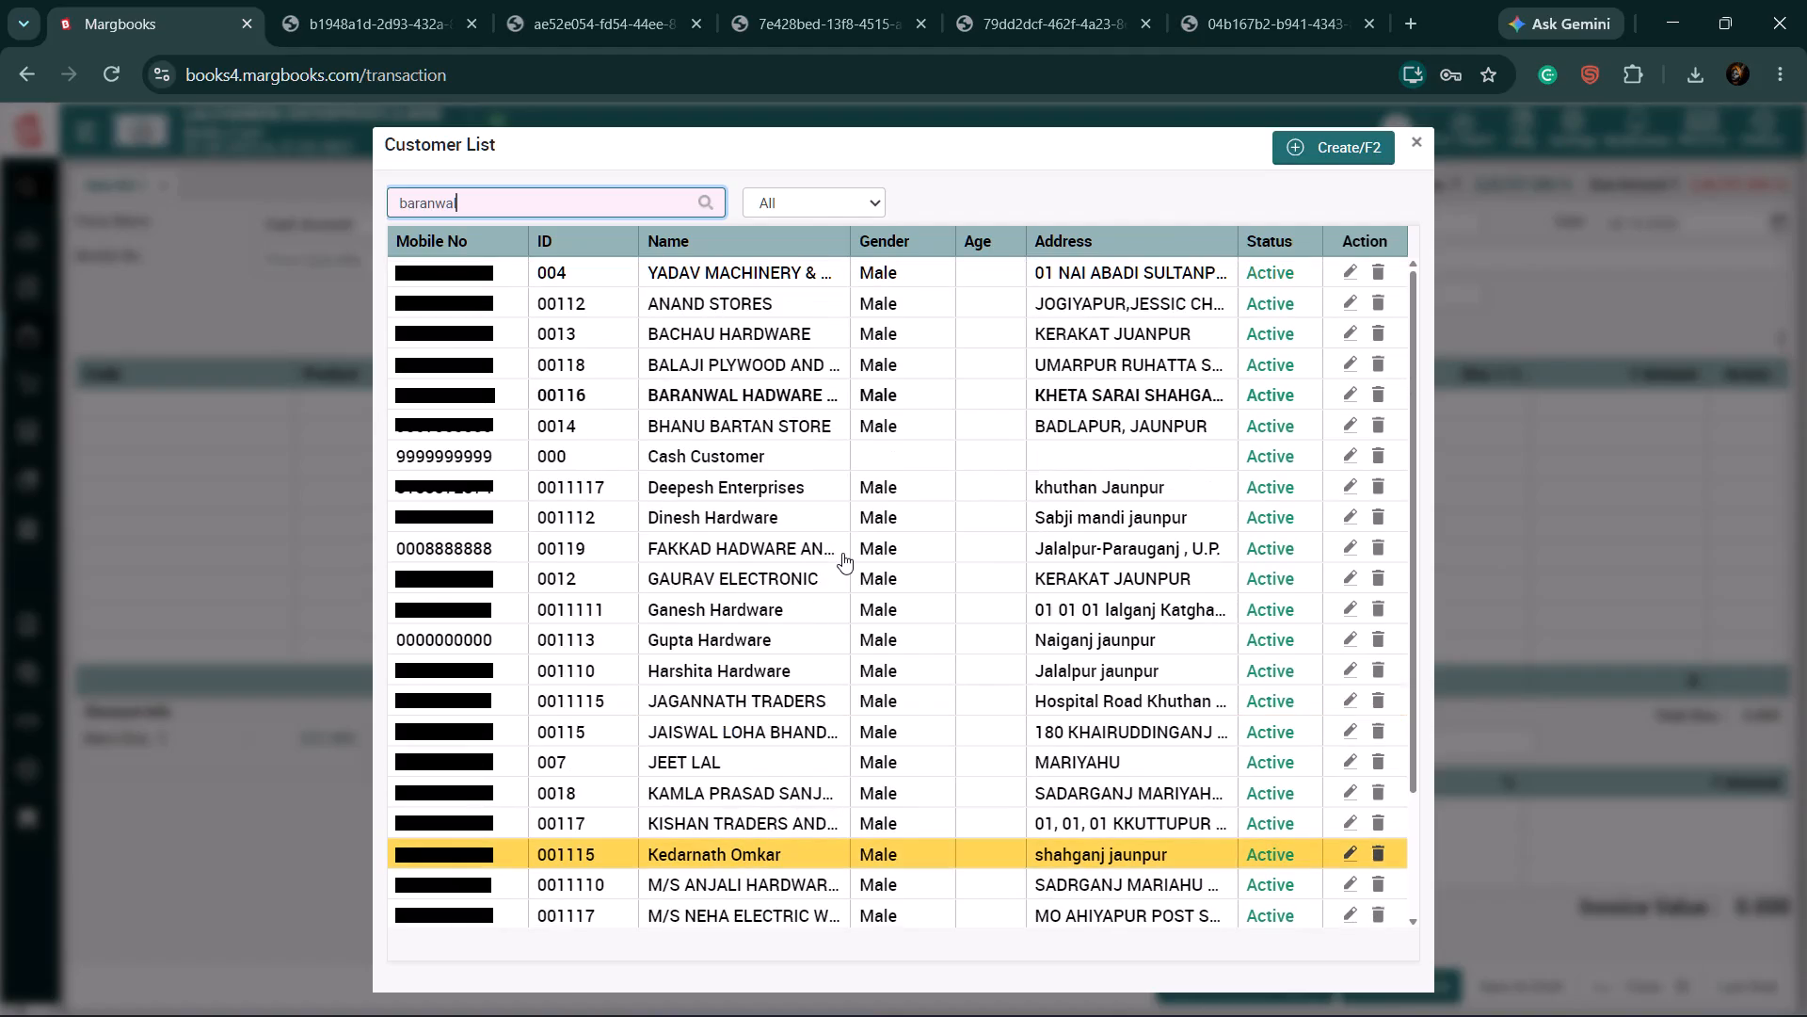
scroll(842, 553, down, 1)
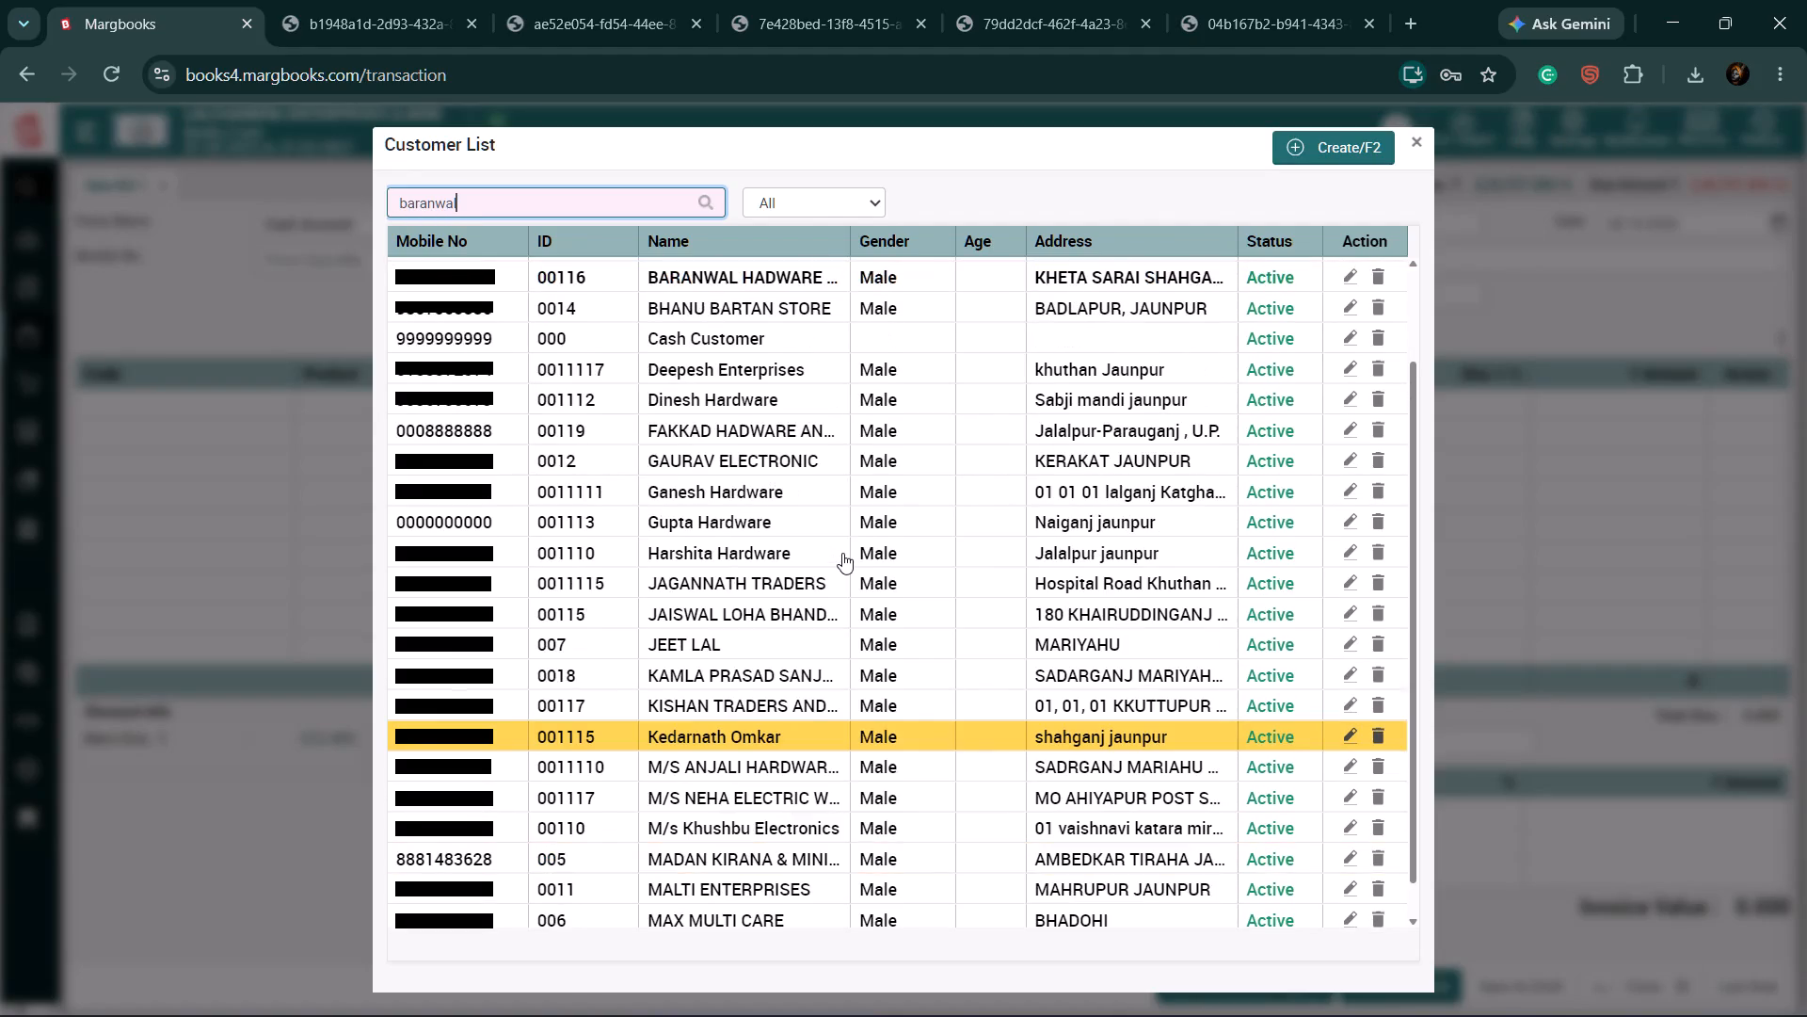
scroll(961, 679, down, 1)
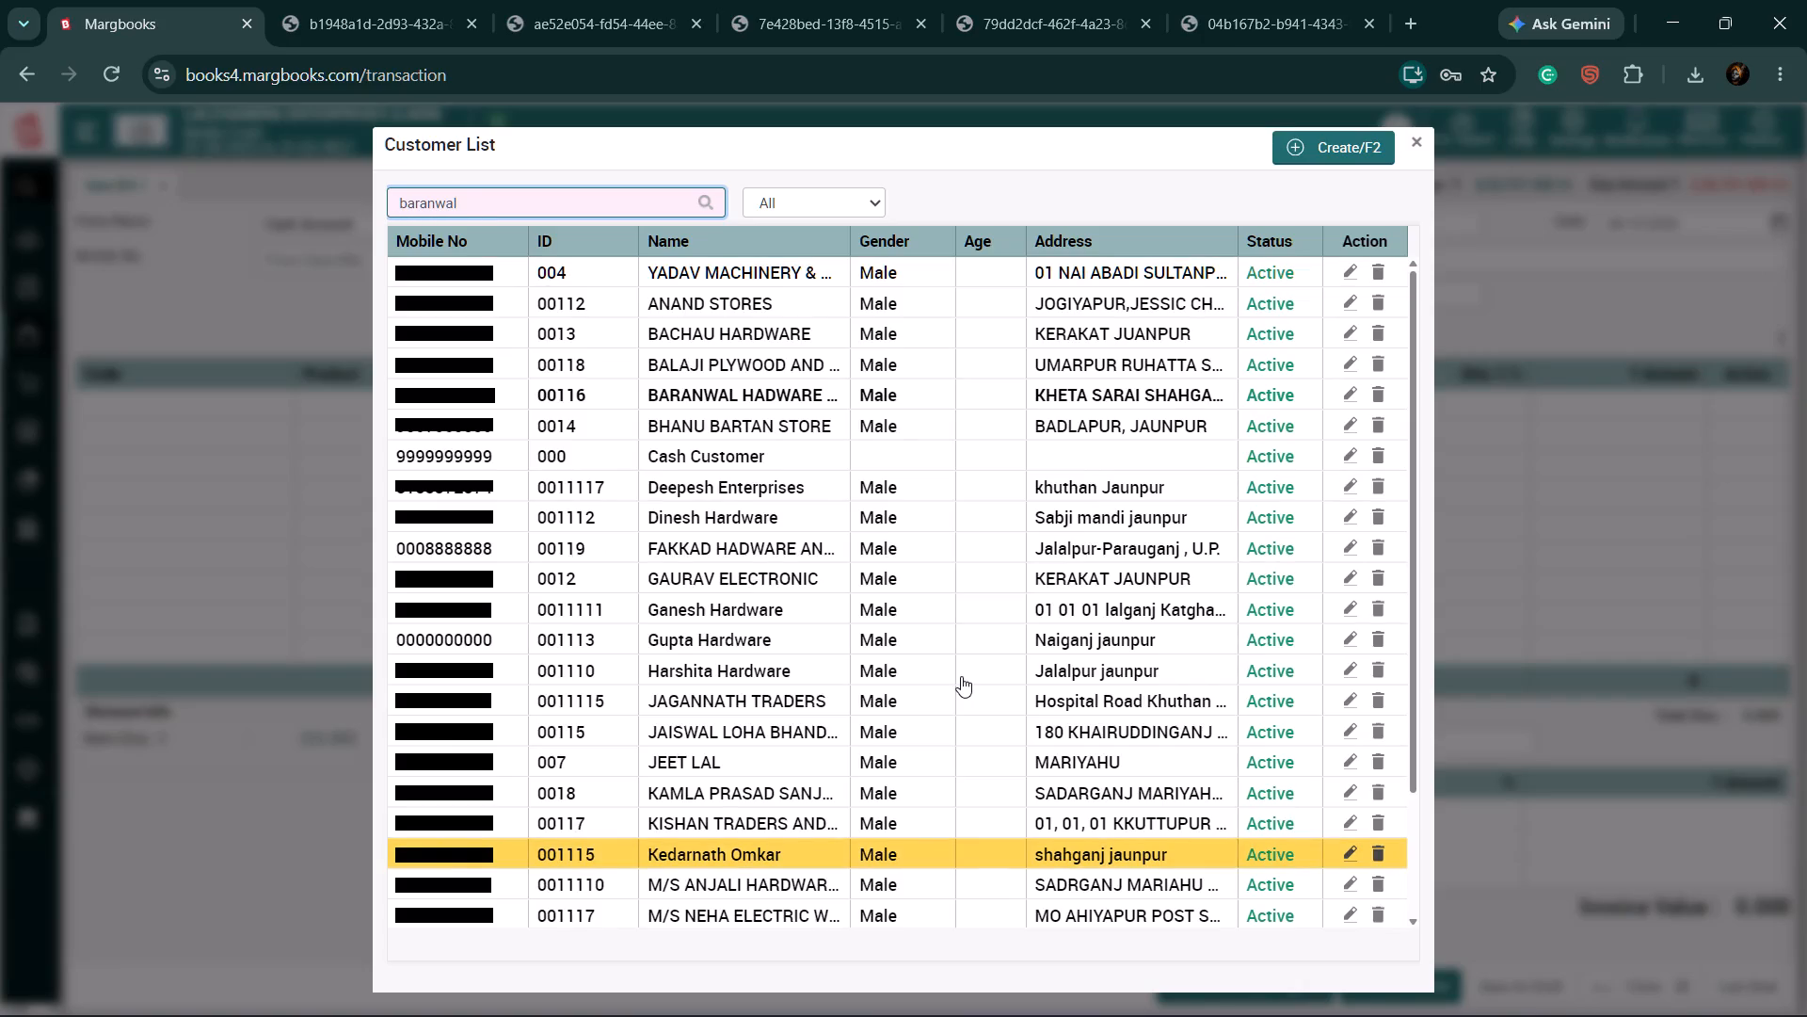
key(Down)
key(Down)
key(Down)
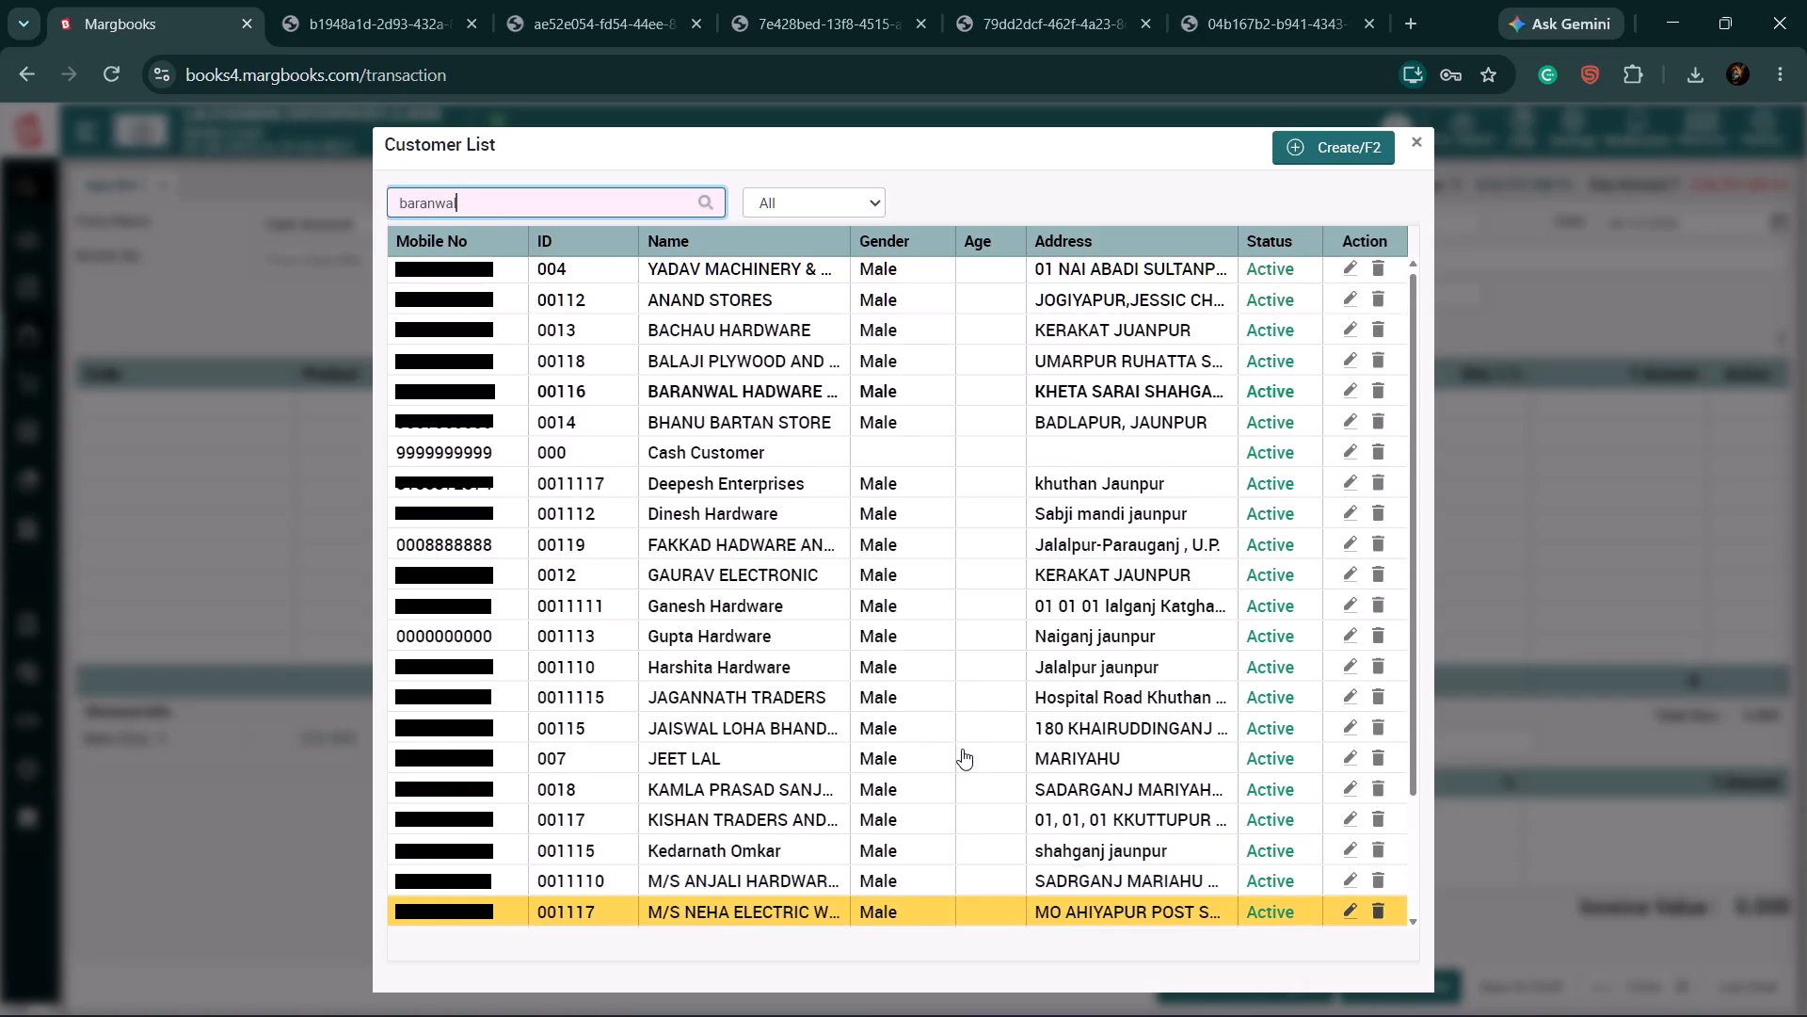
key(Down)
key(Down)
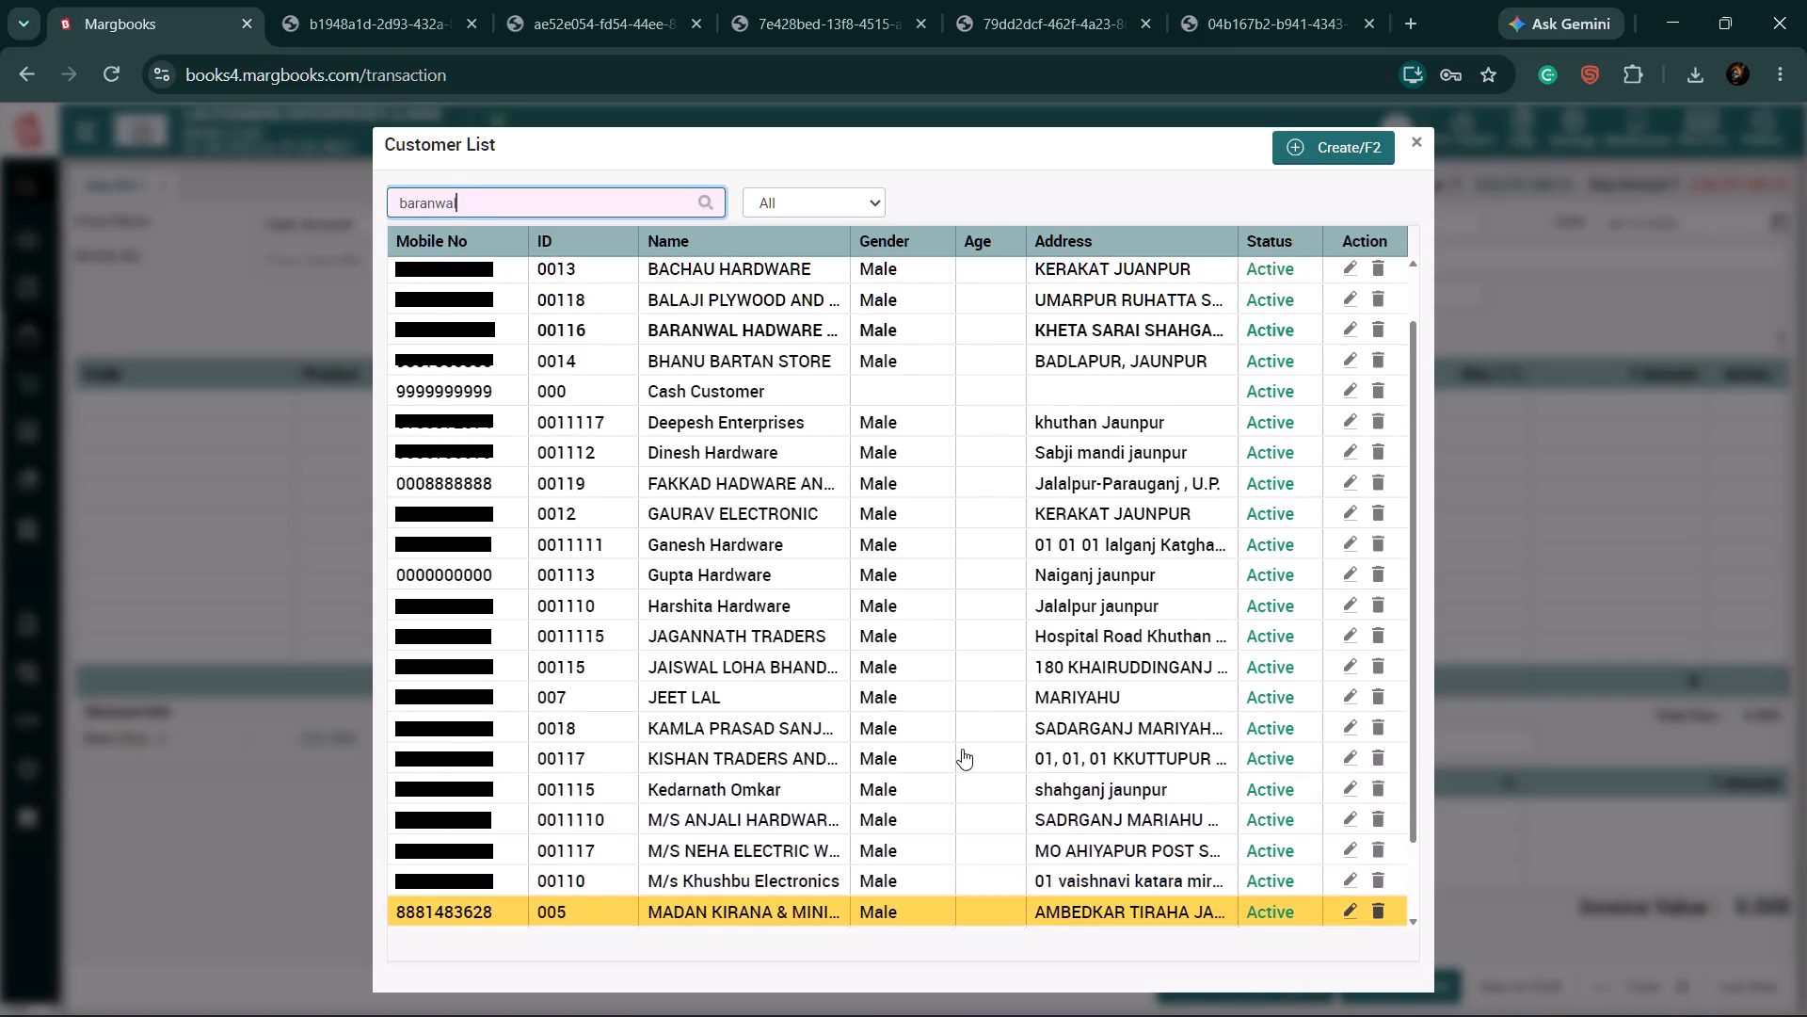
key(Down)
key(Down)
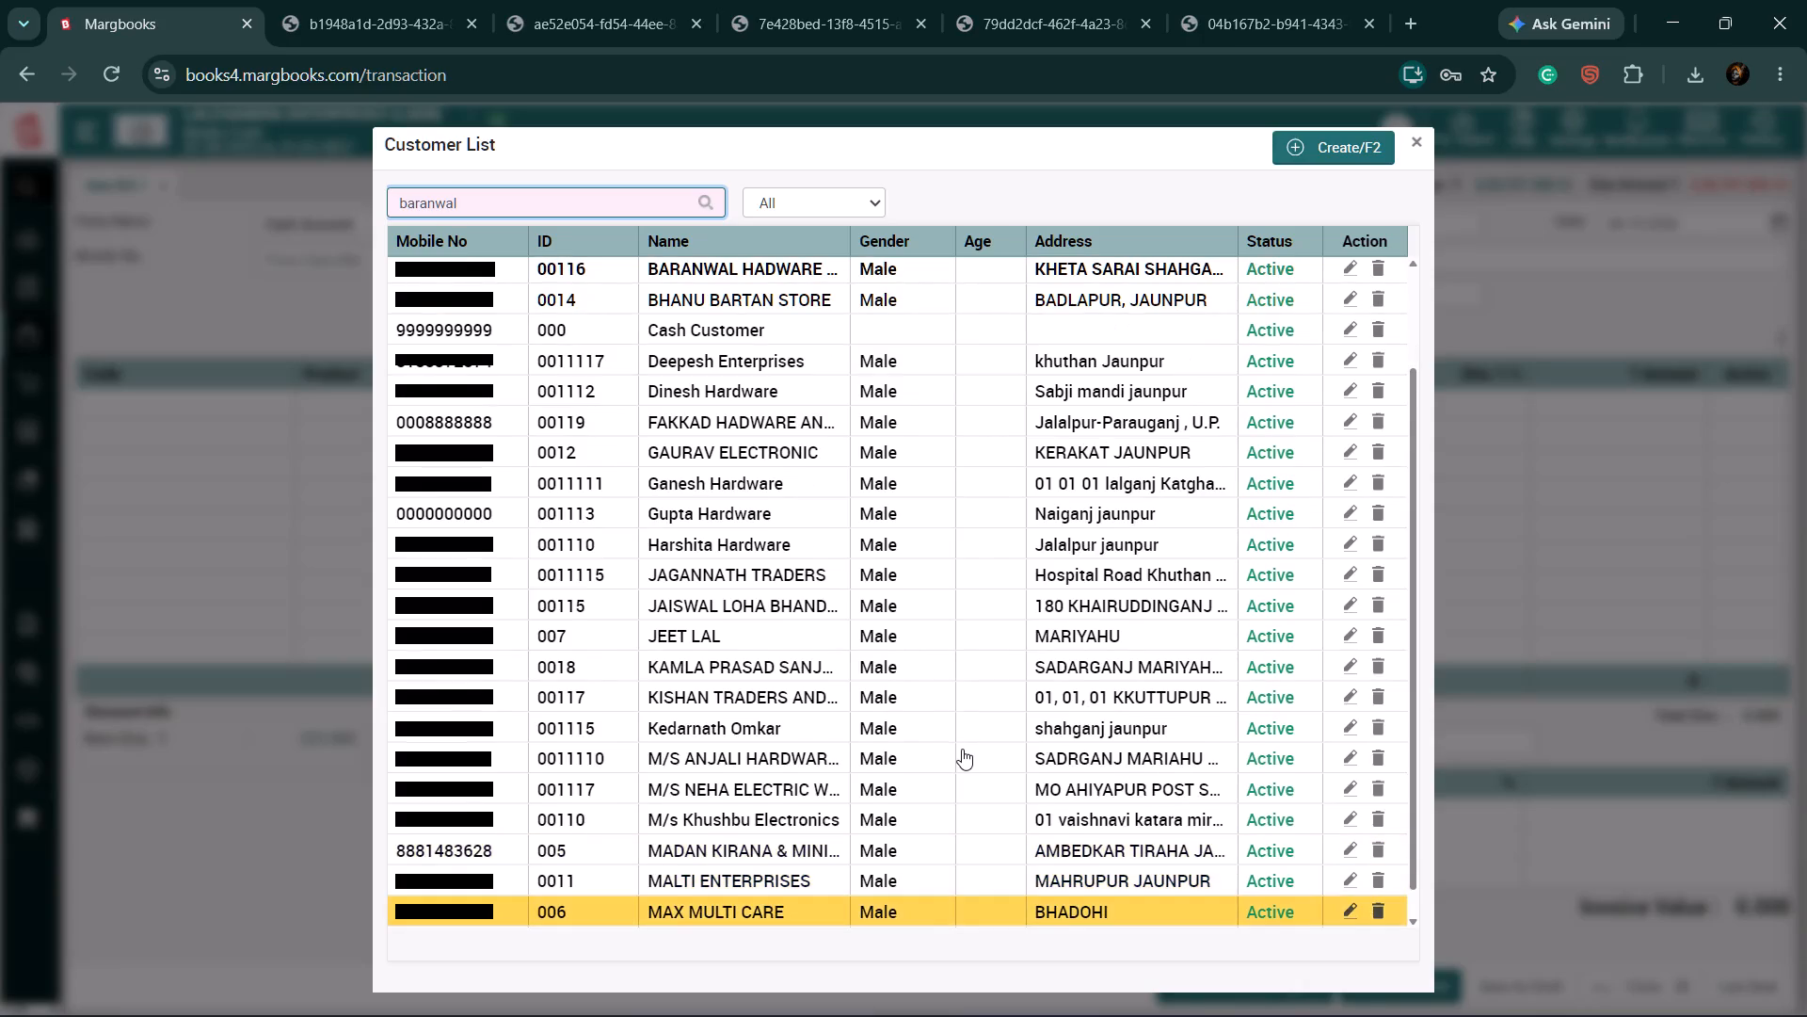
key(Down)
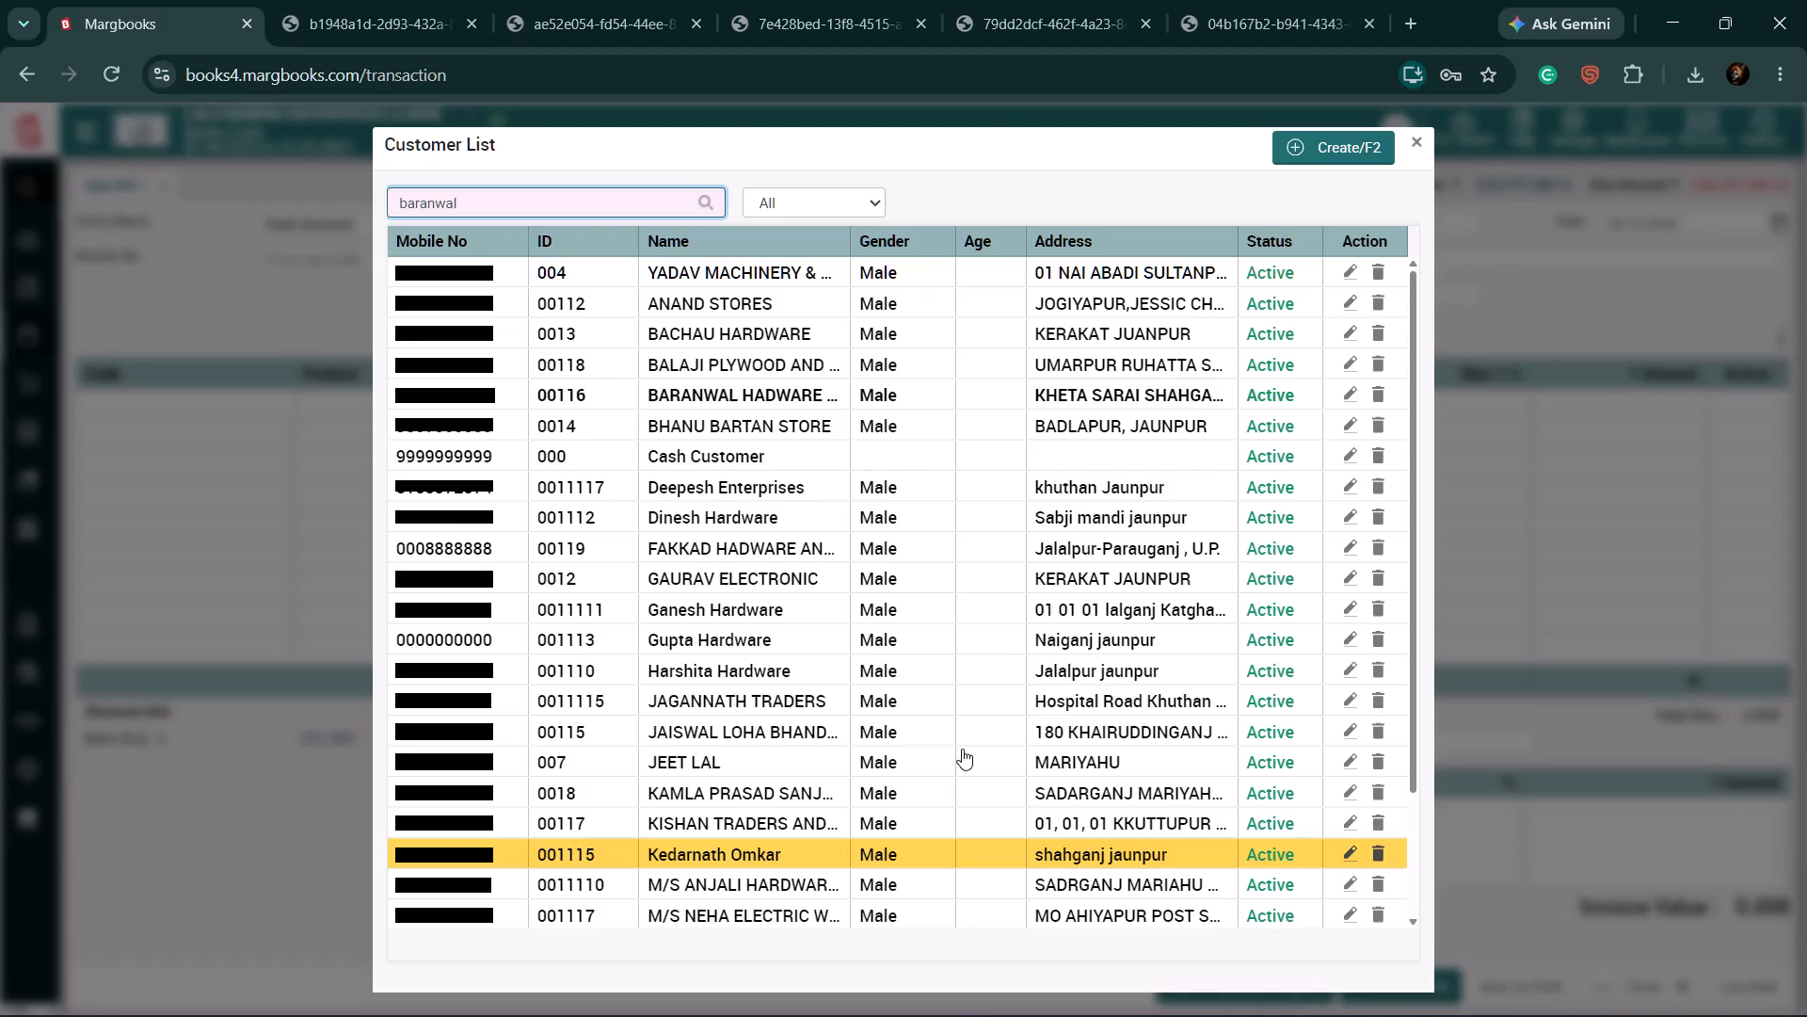
click(1412, 140)
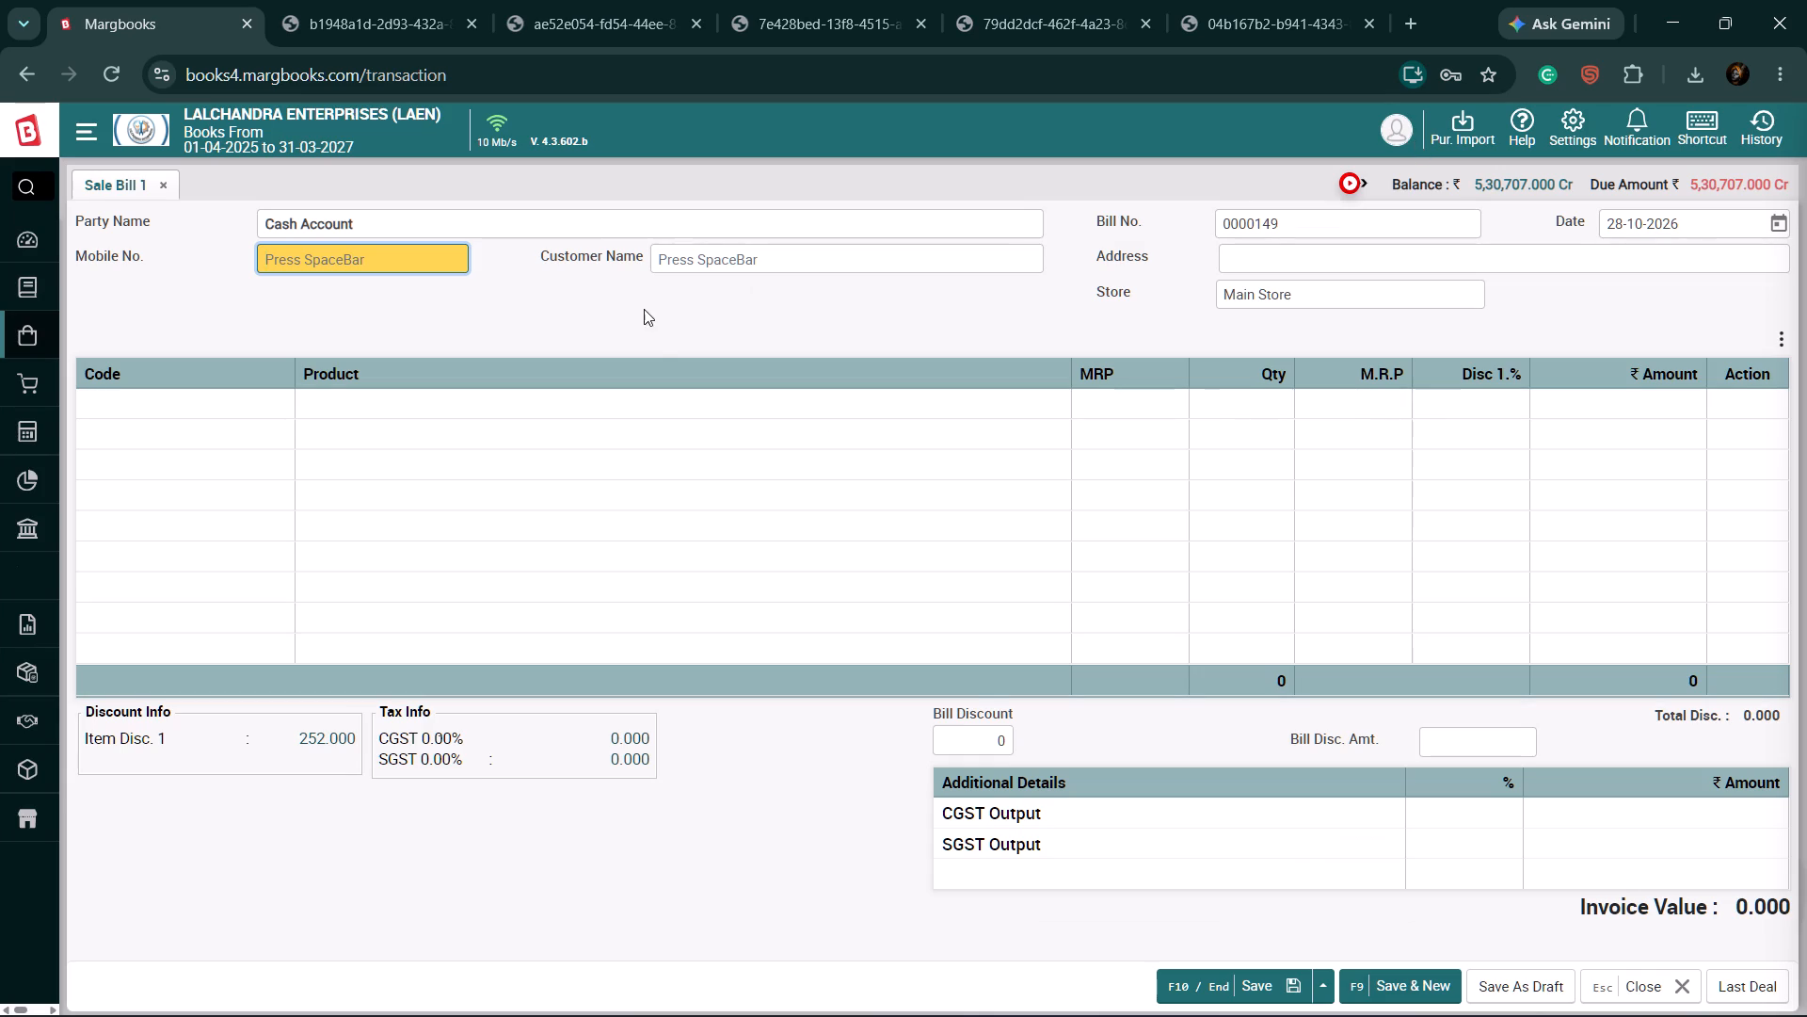
Search the party ledgers for "baranwal" and "bar", then close the list keeping Cash Account as the party.
click(408, 216)
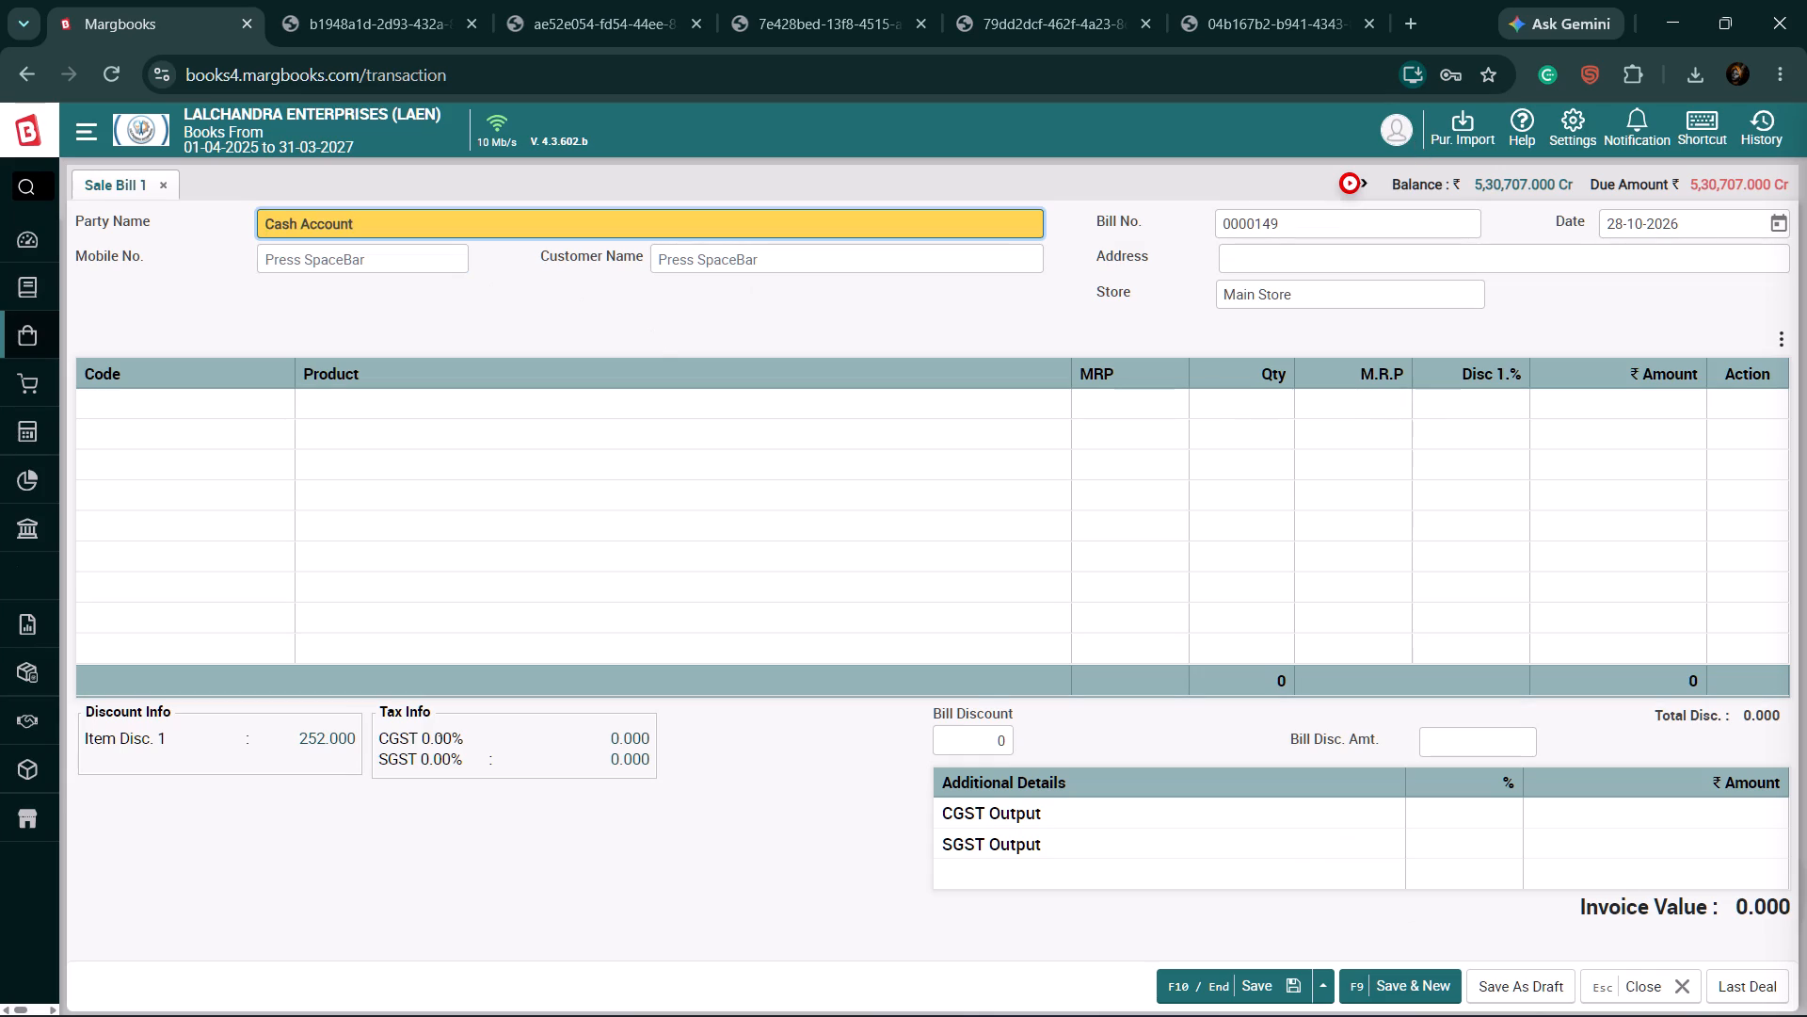
key(space)
text(baranwal)
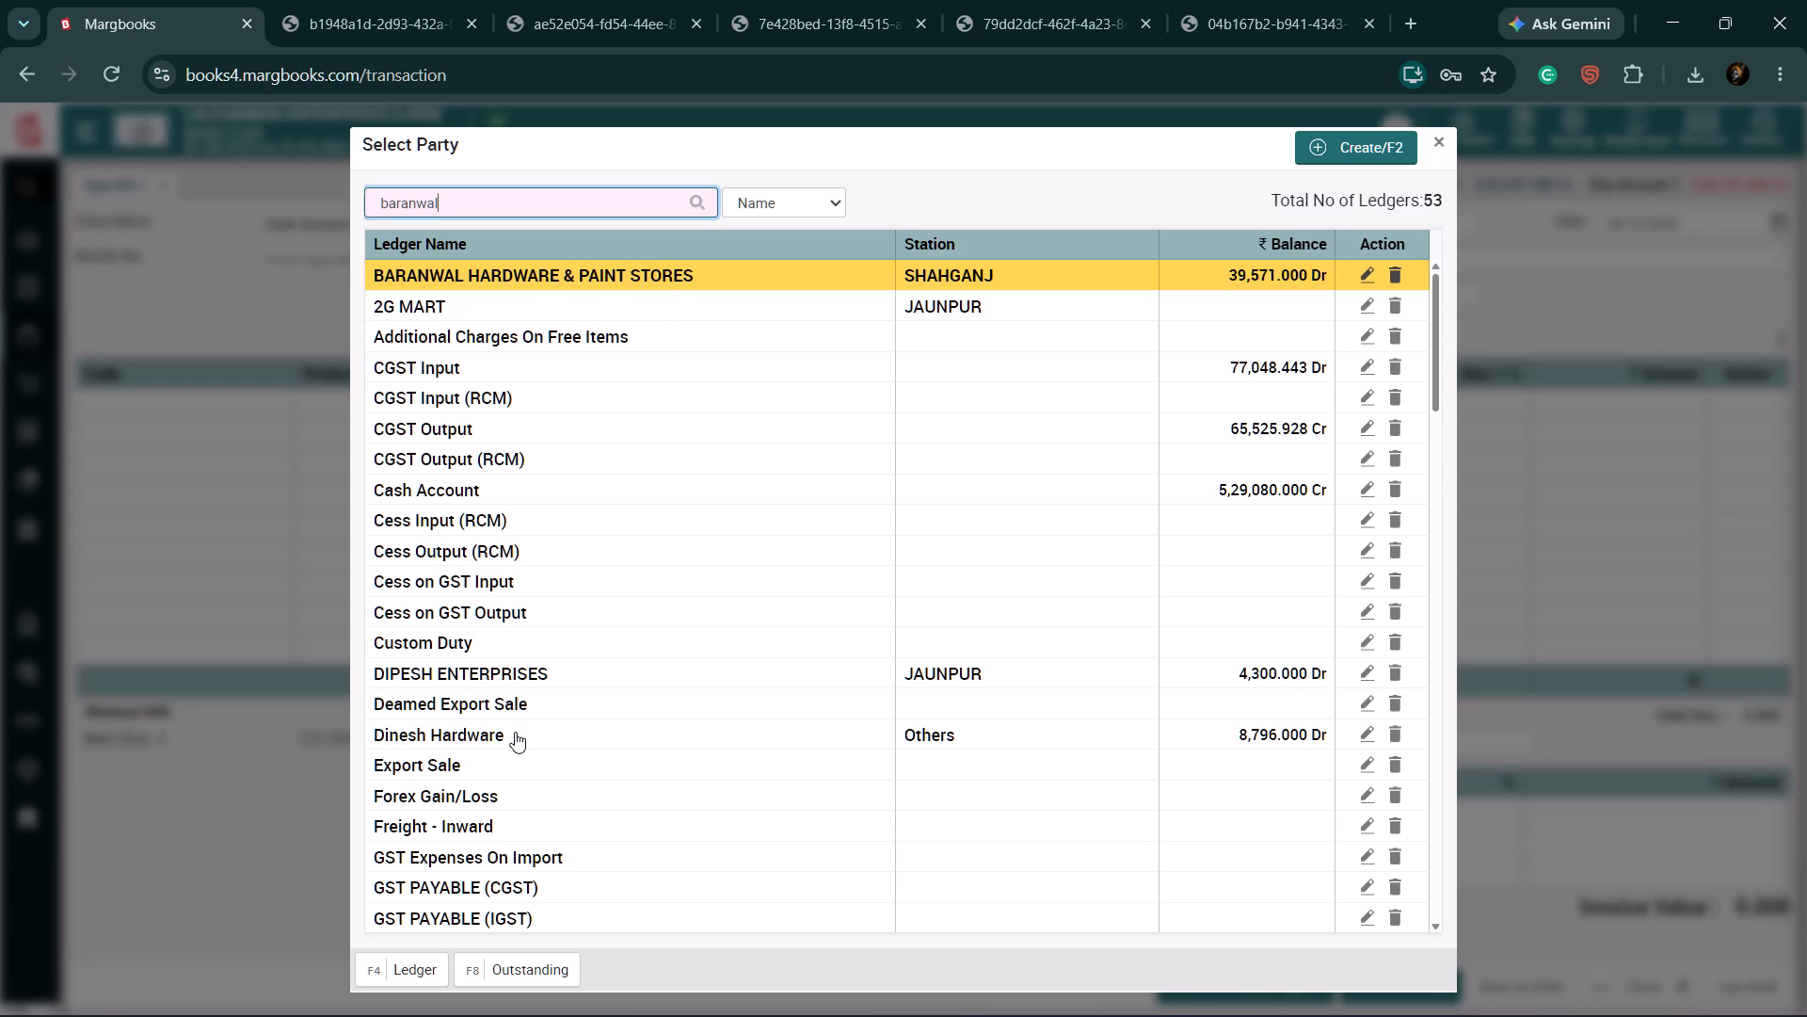
scroll(515, 735, down, 1)
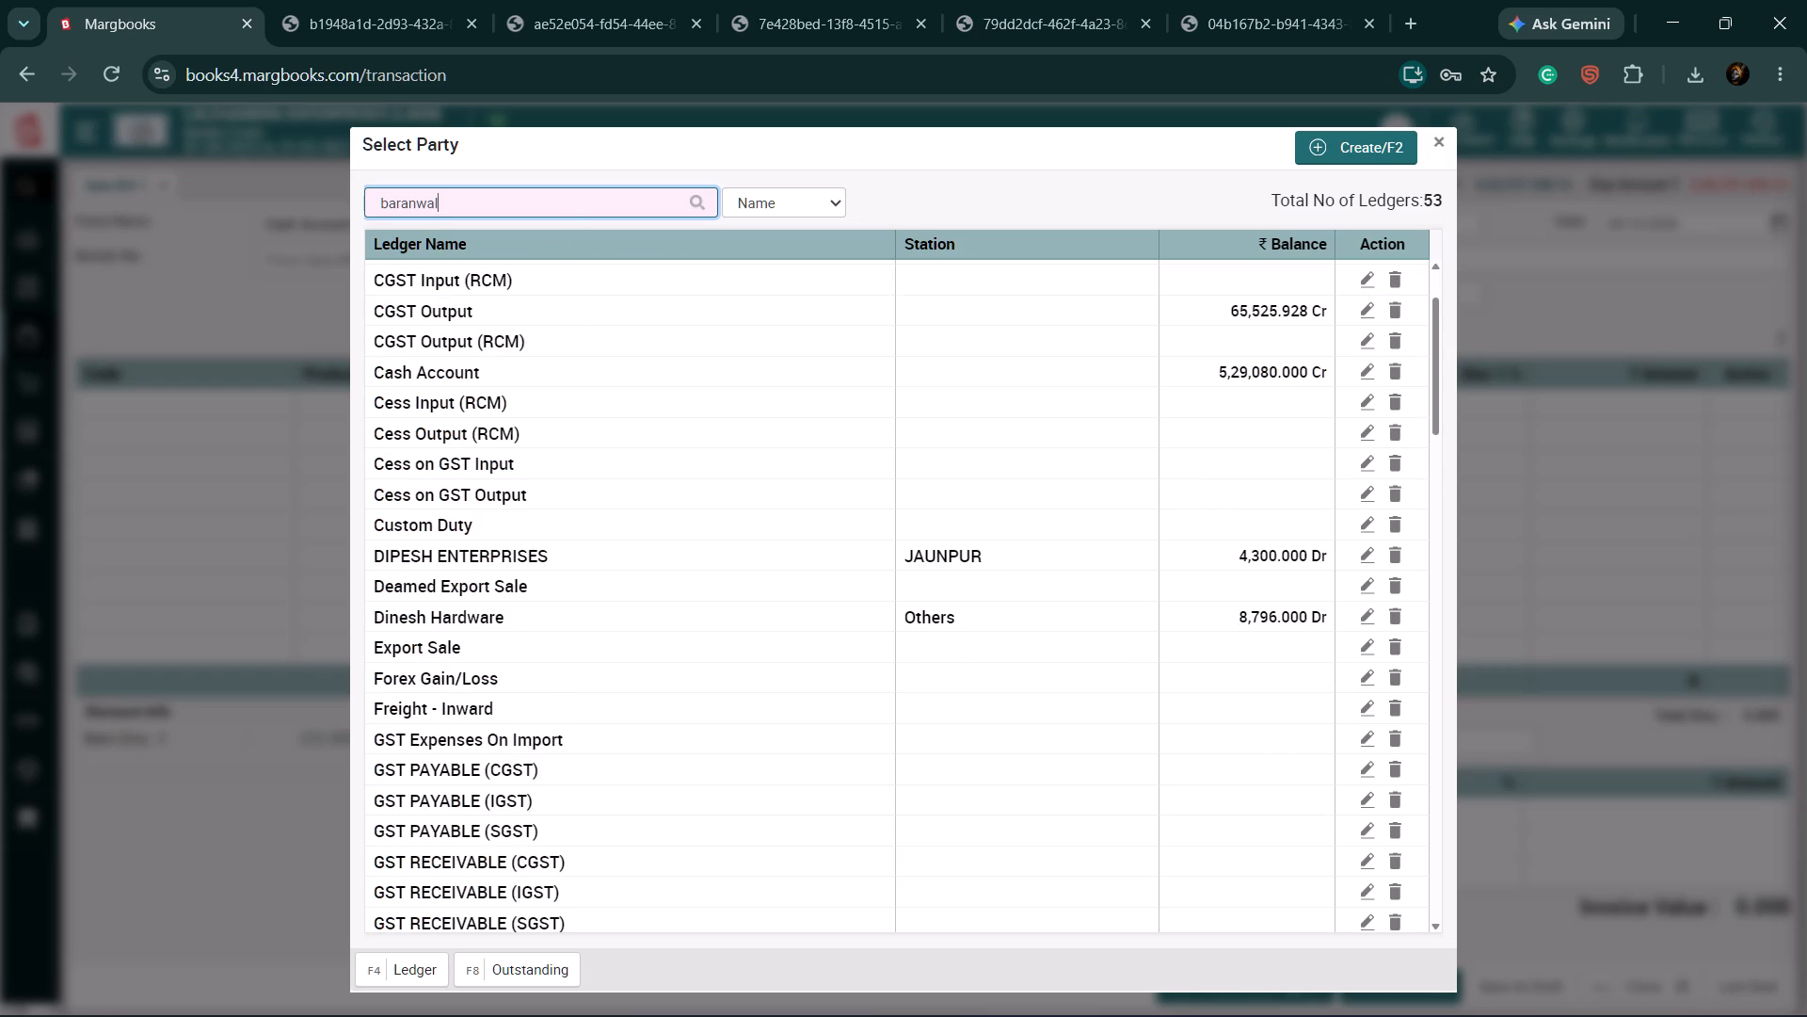
key(BackSpace)
text(ba)
key(r)
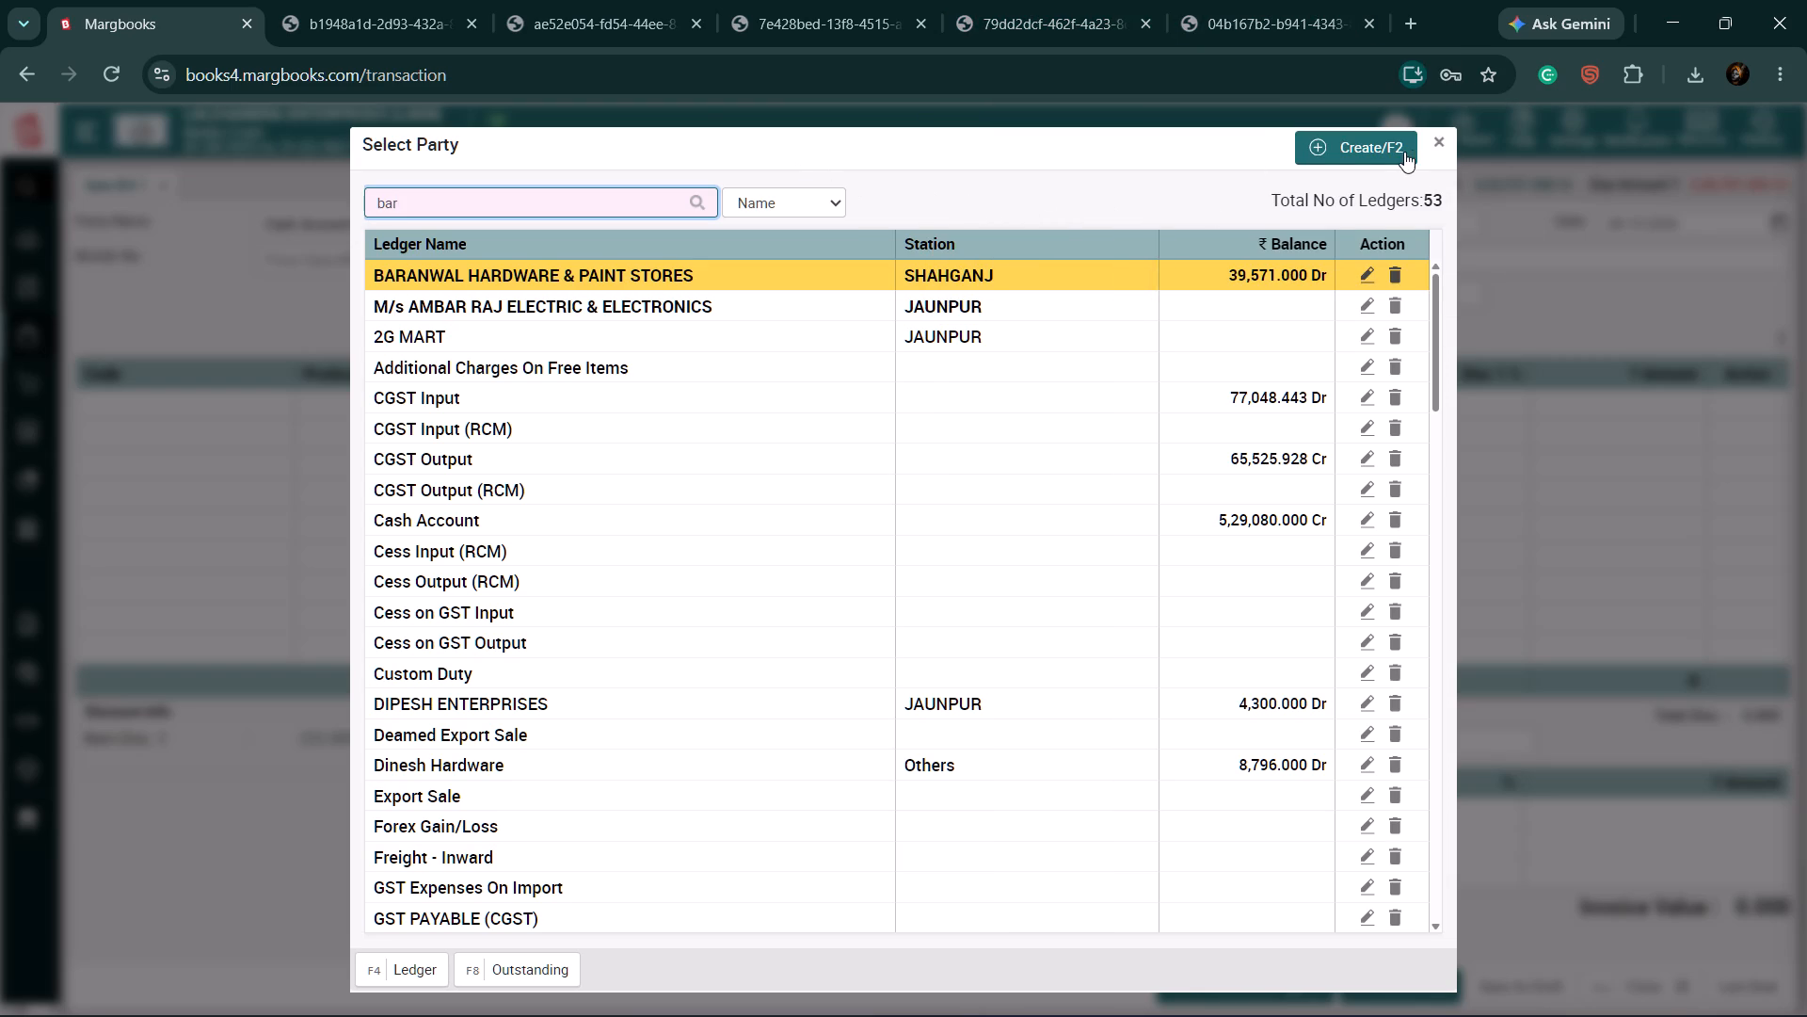
click(1434, 140)
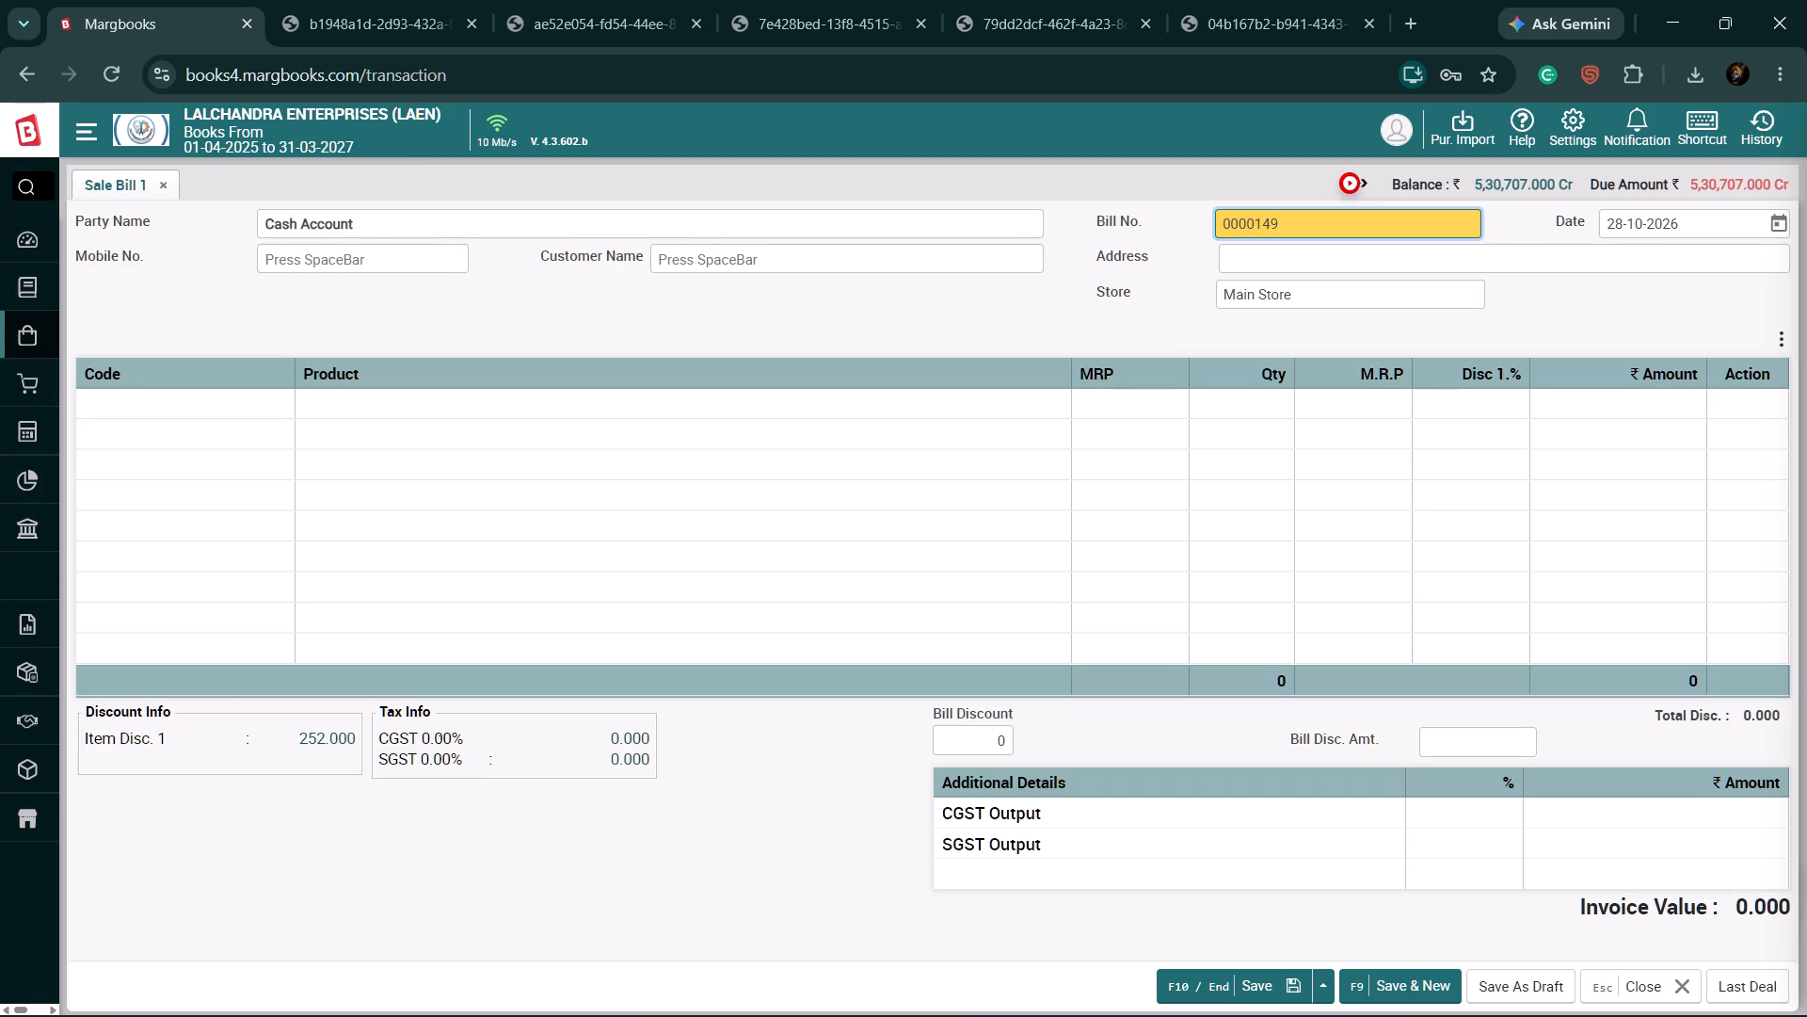
Search the customer list for "bar" and close it without choosing a customer.
click(358, 257)
key(space)
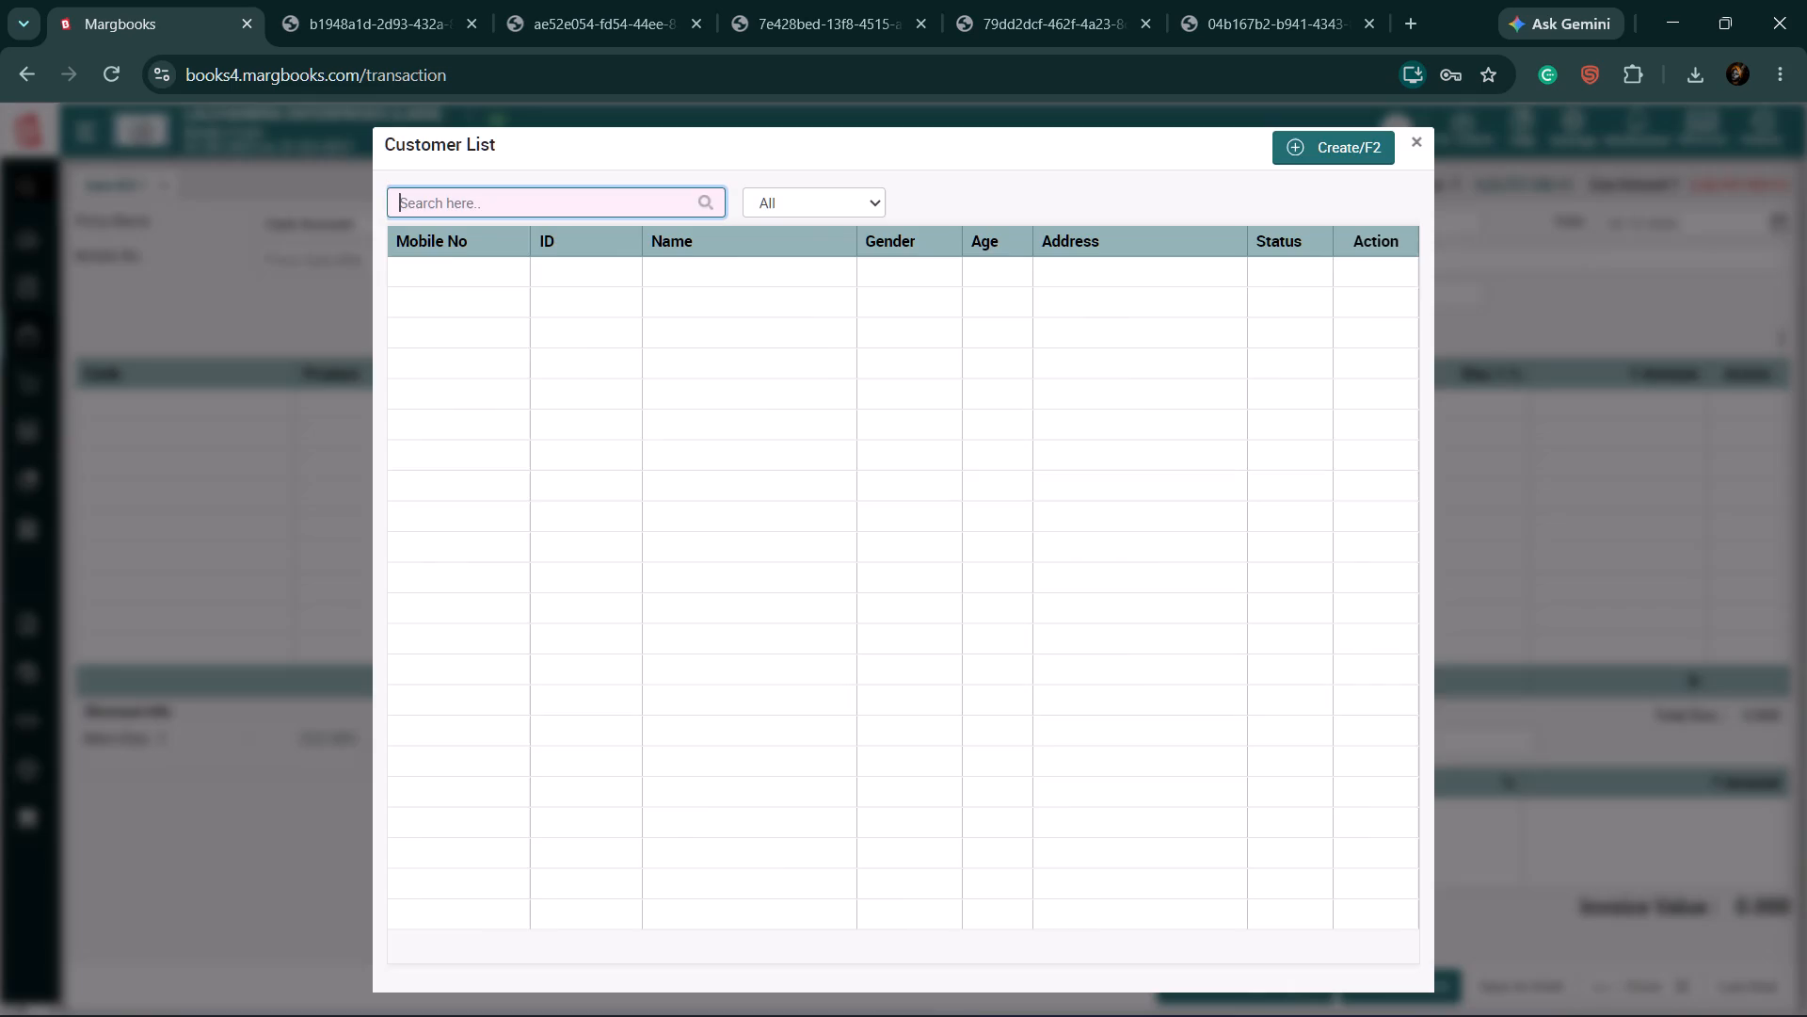
key(b)
text(ar)
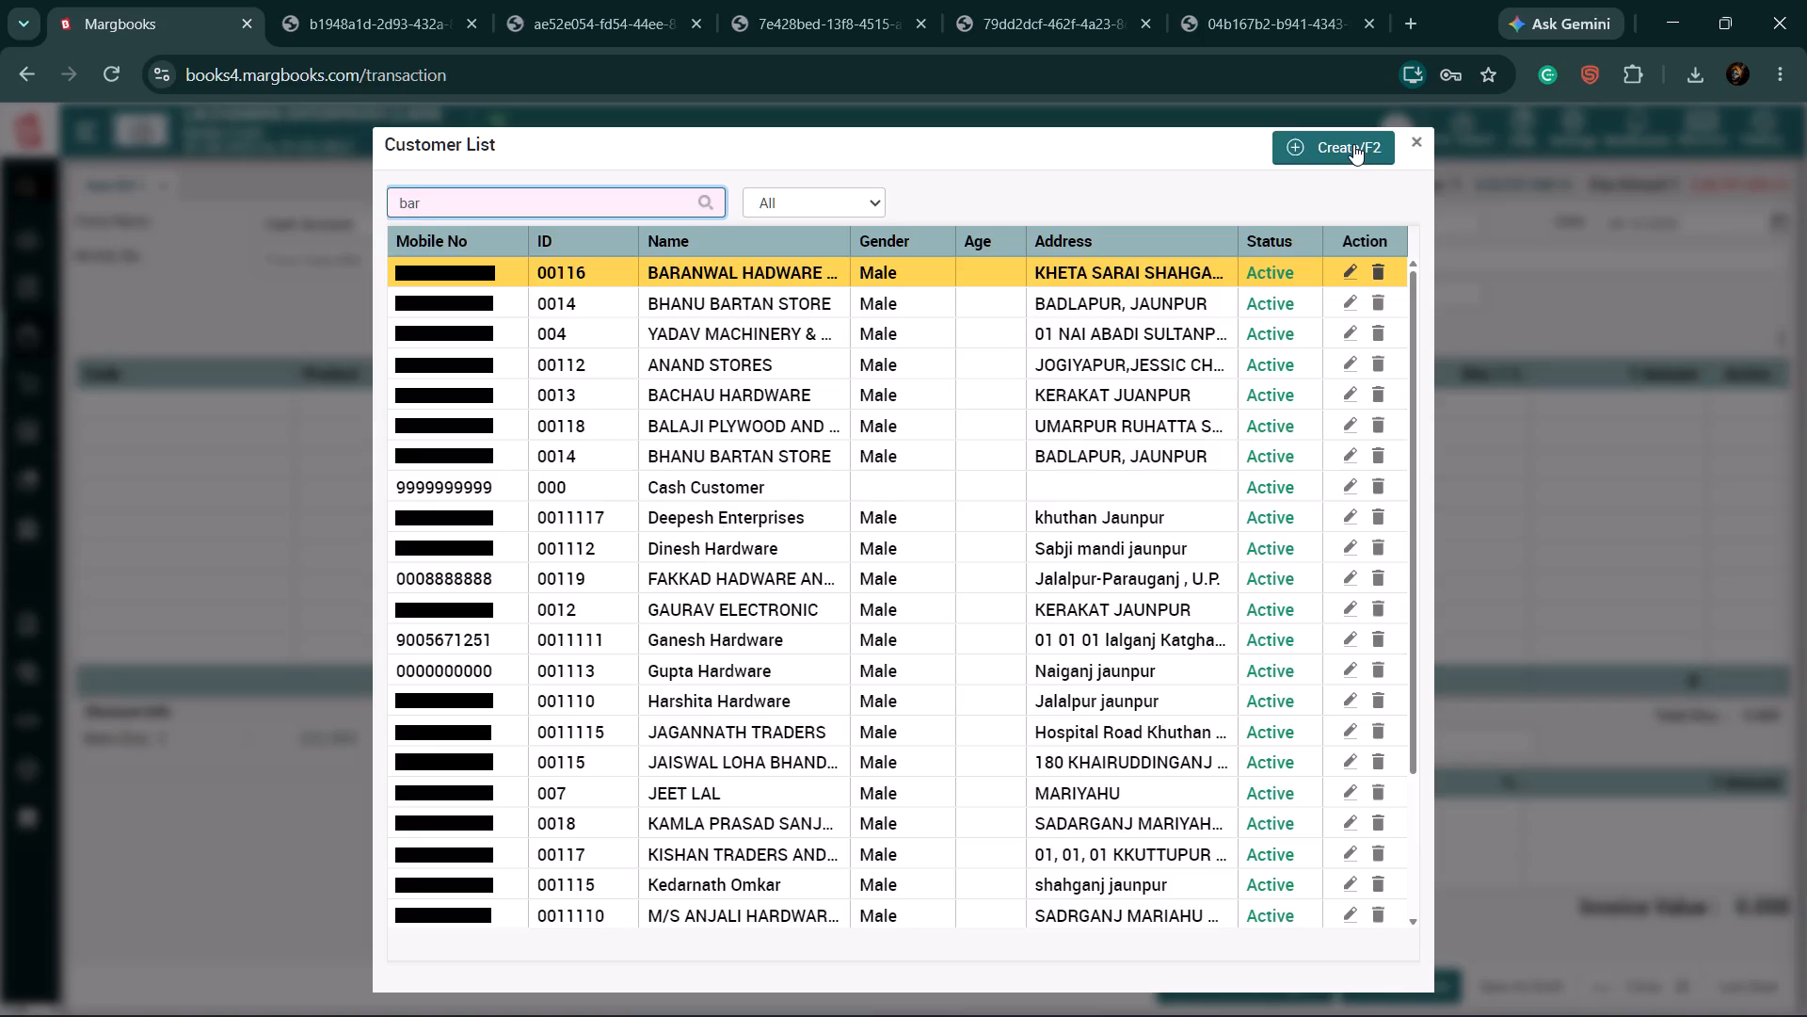
click(1422, 134)
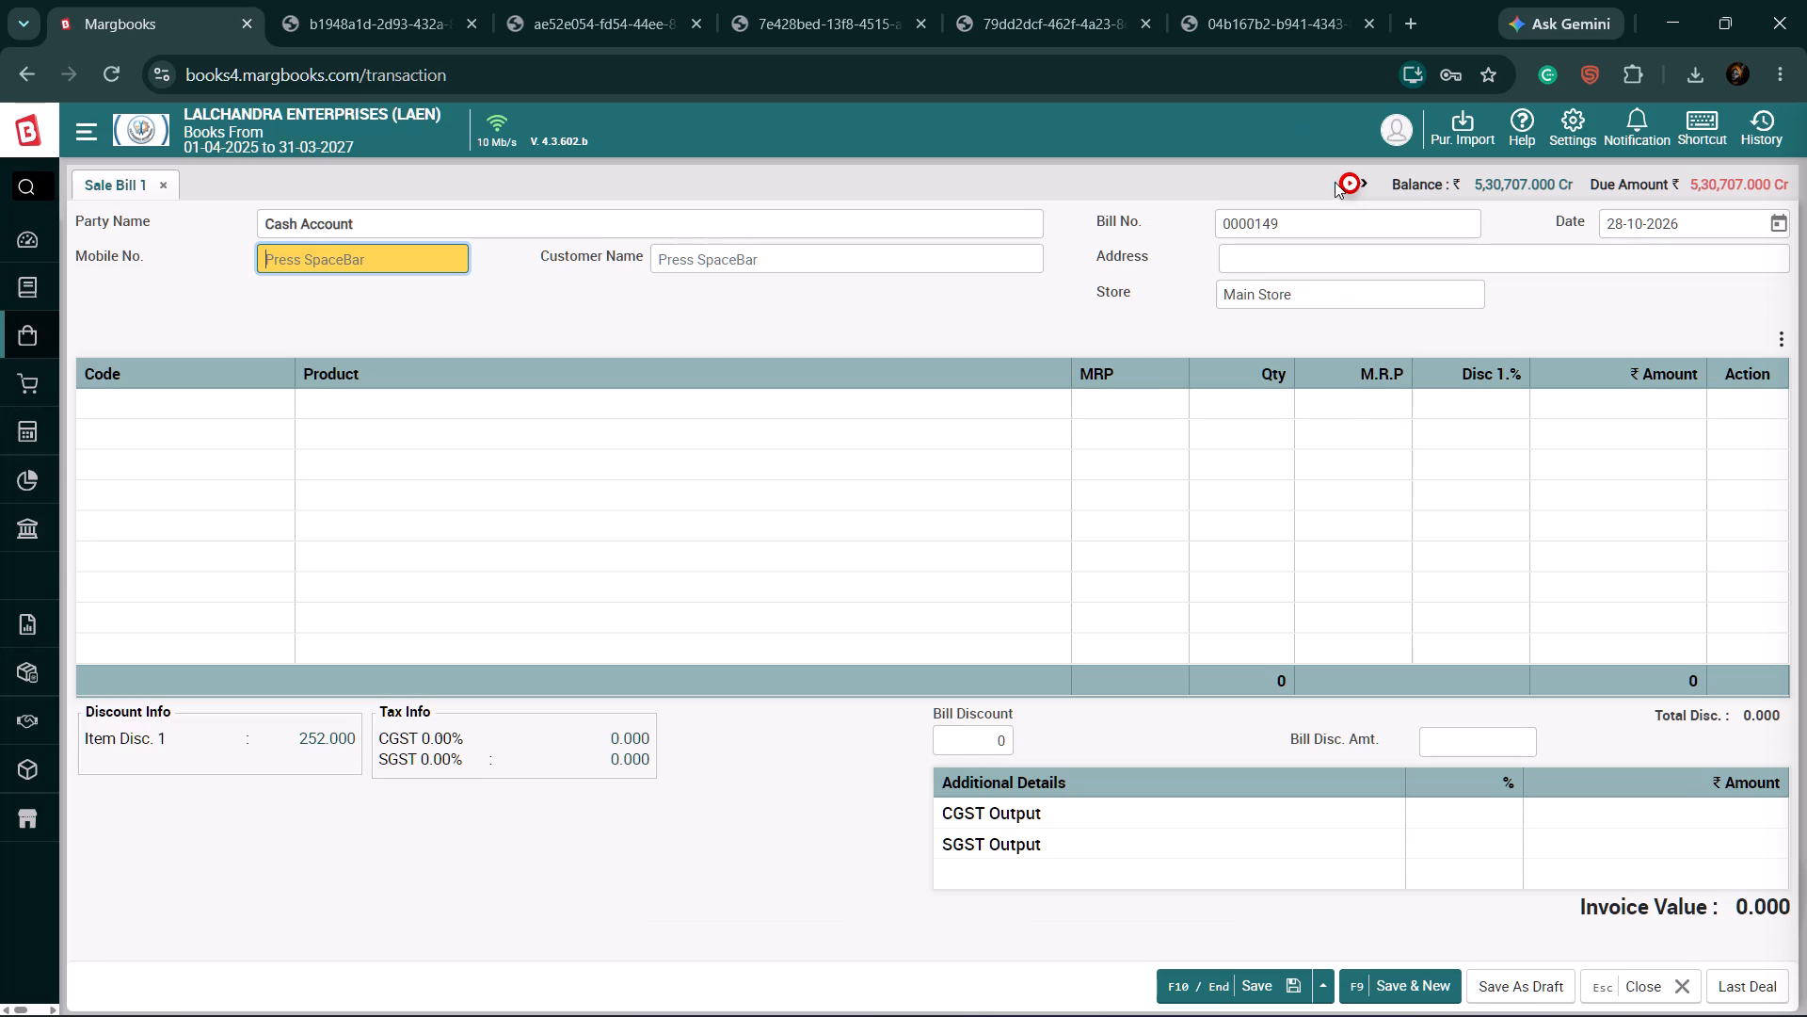
click(799, 263)
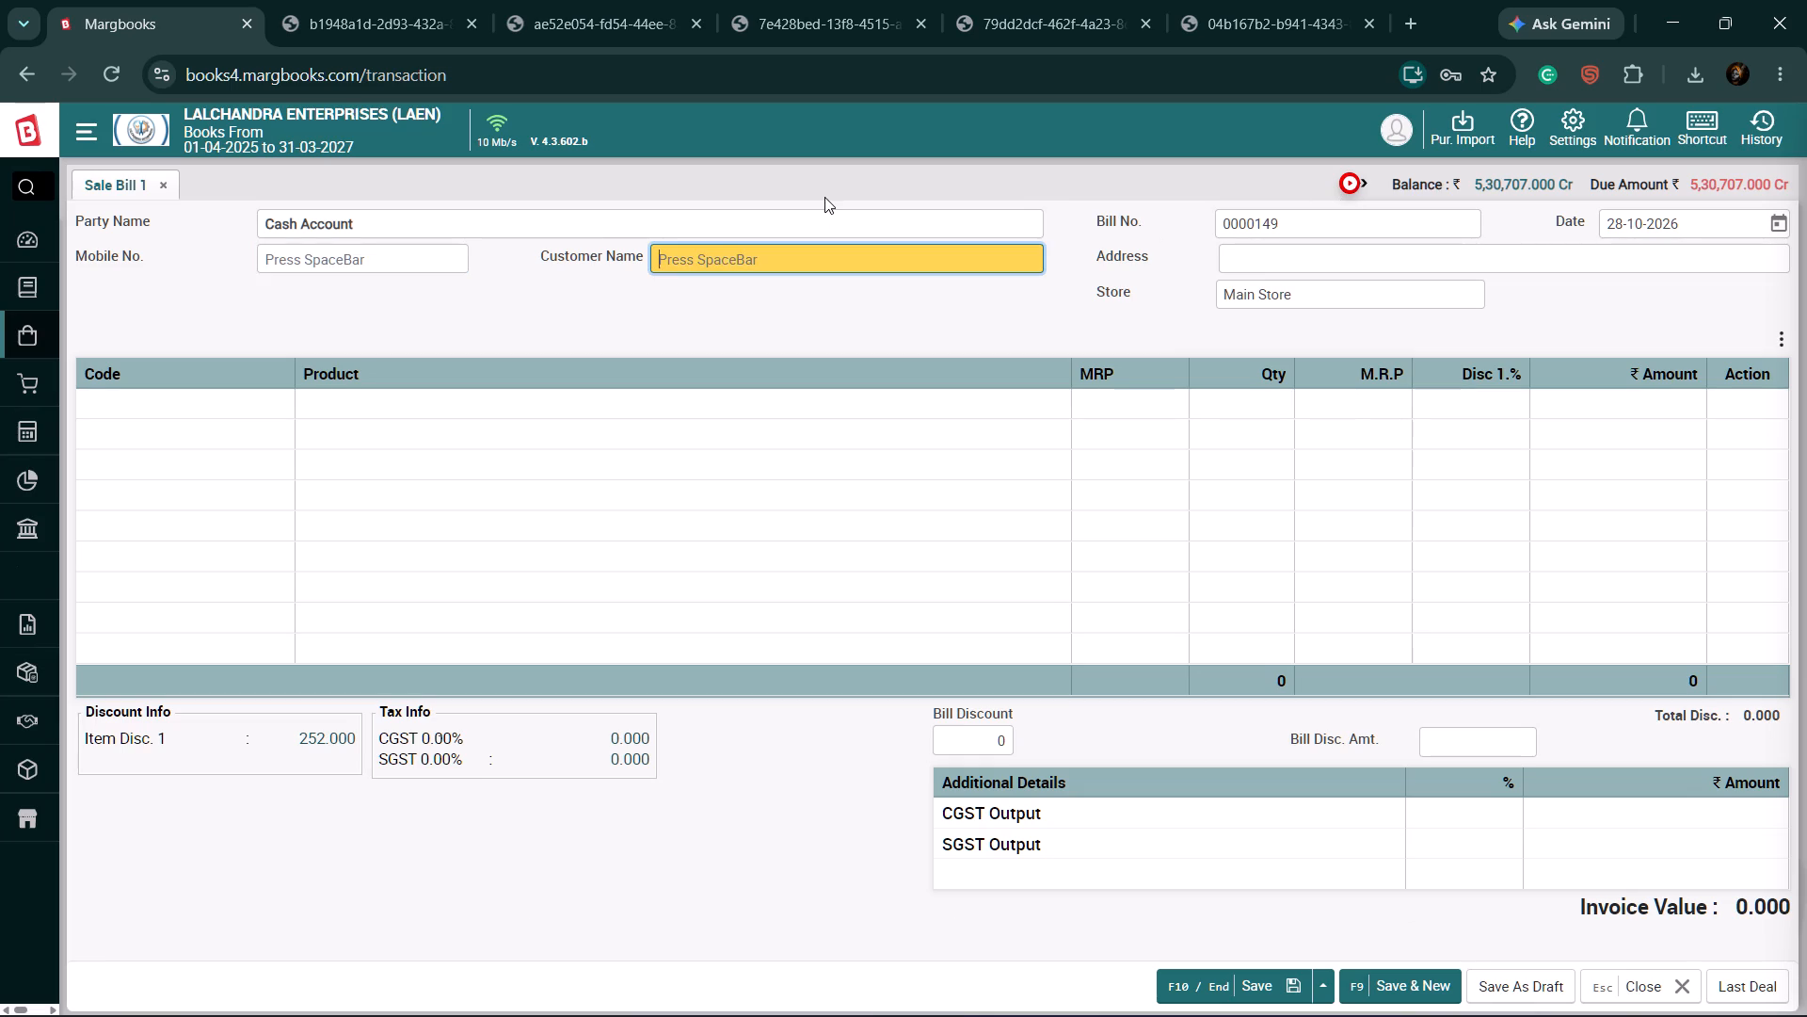
text(baranwal jafra)
text(bad)
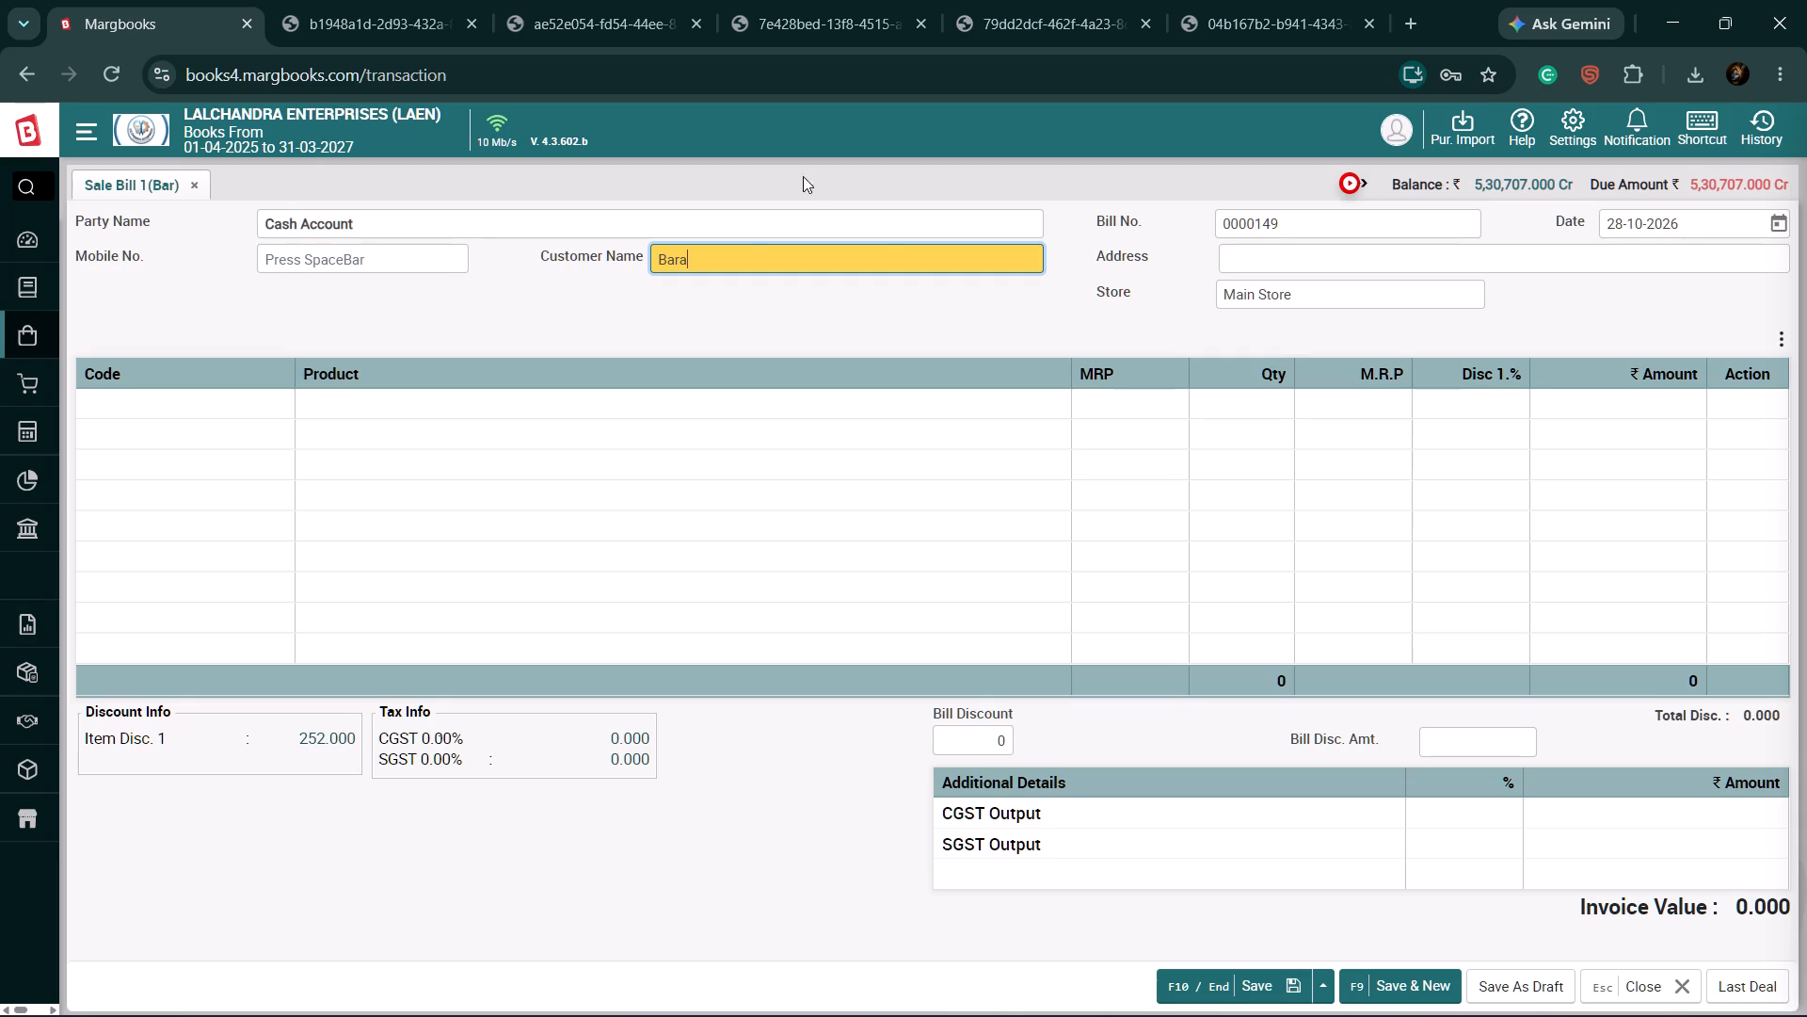
Add 709 MULTIPURPOSE LOCK REVERSABLE KEY 22MM as the bill's first item with quantity 12 and a 38% discount.
click(696, 403)
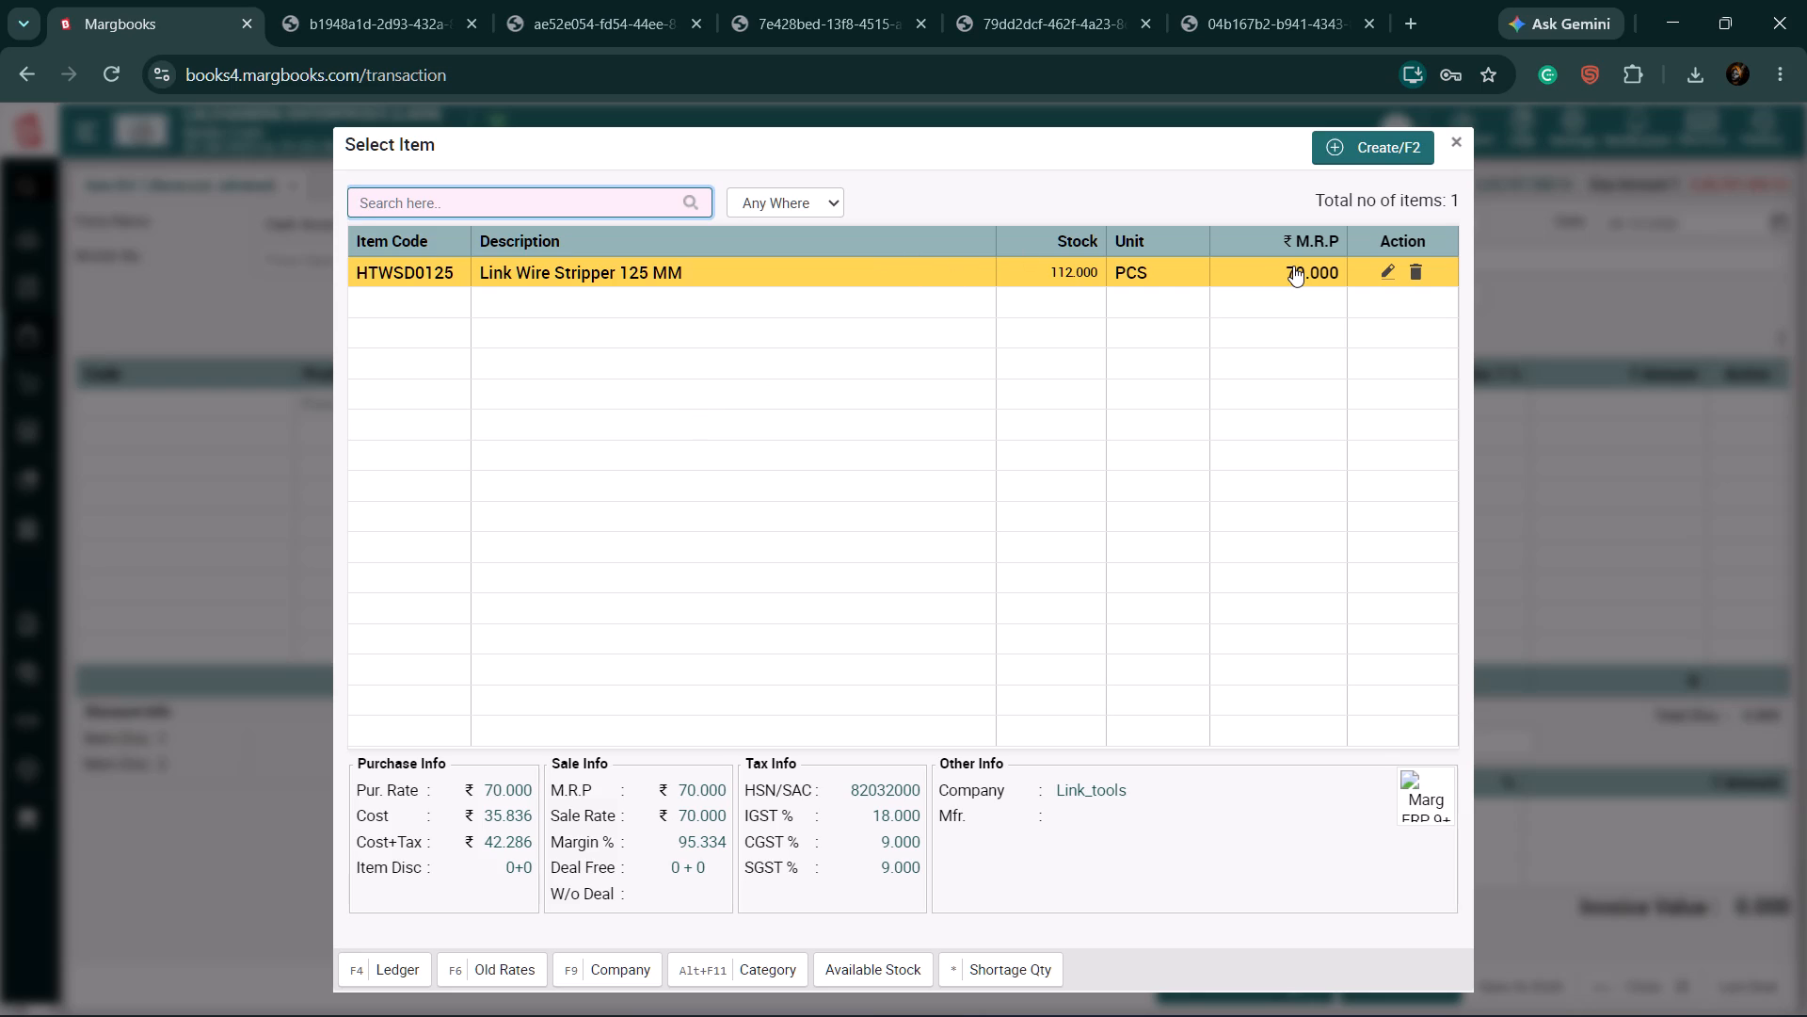
text(70)
key(9)
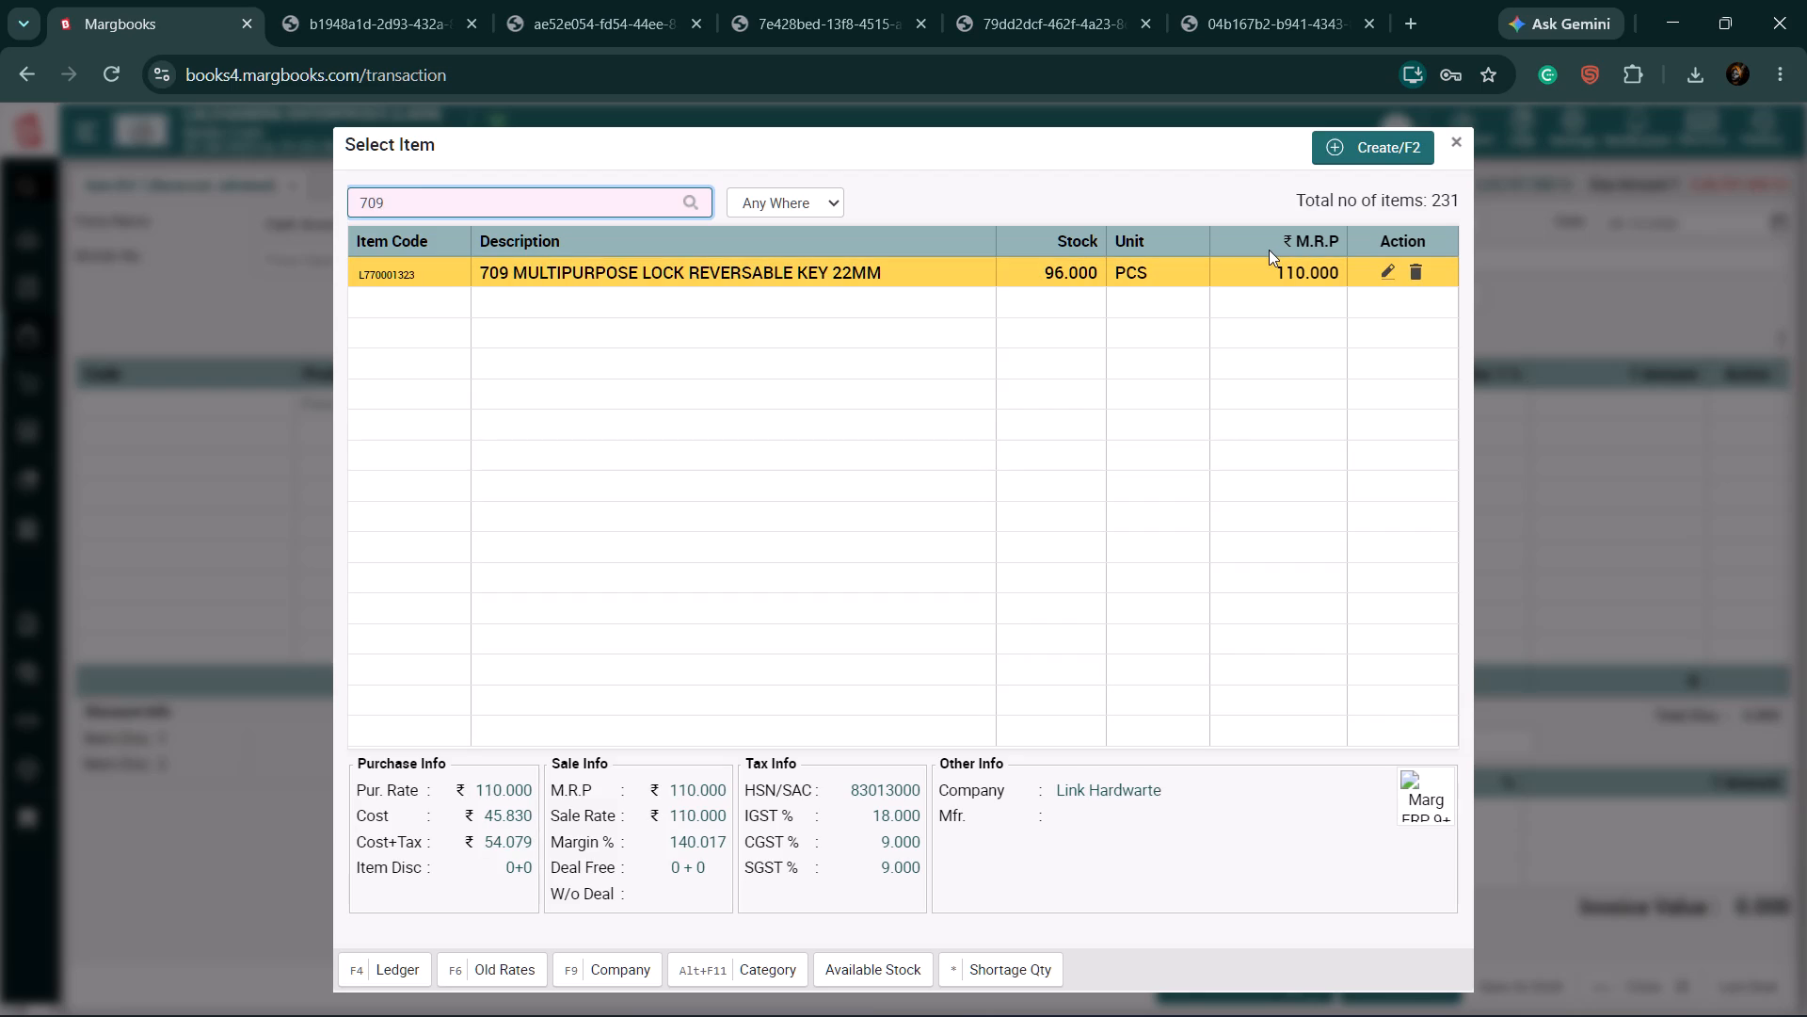
key(Return)
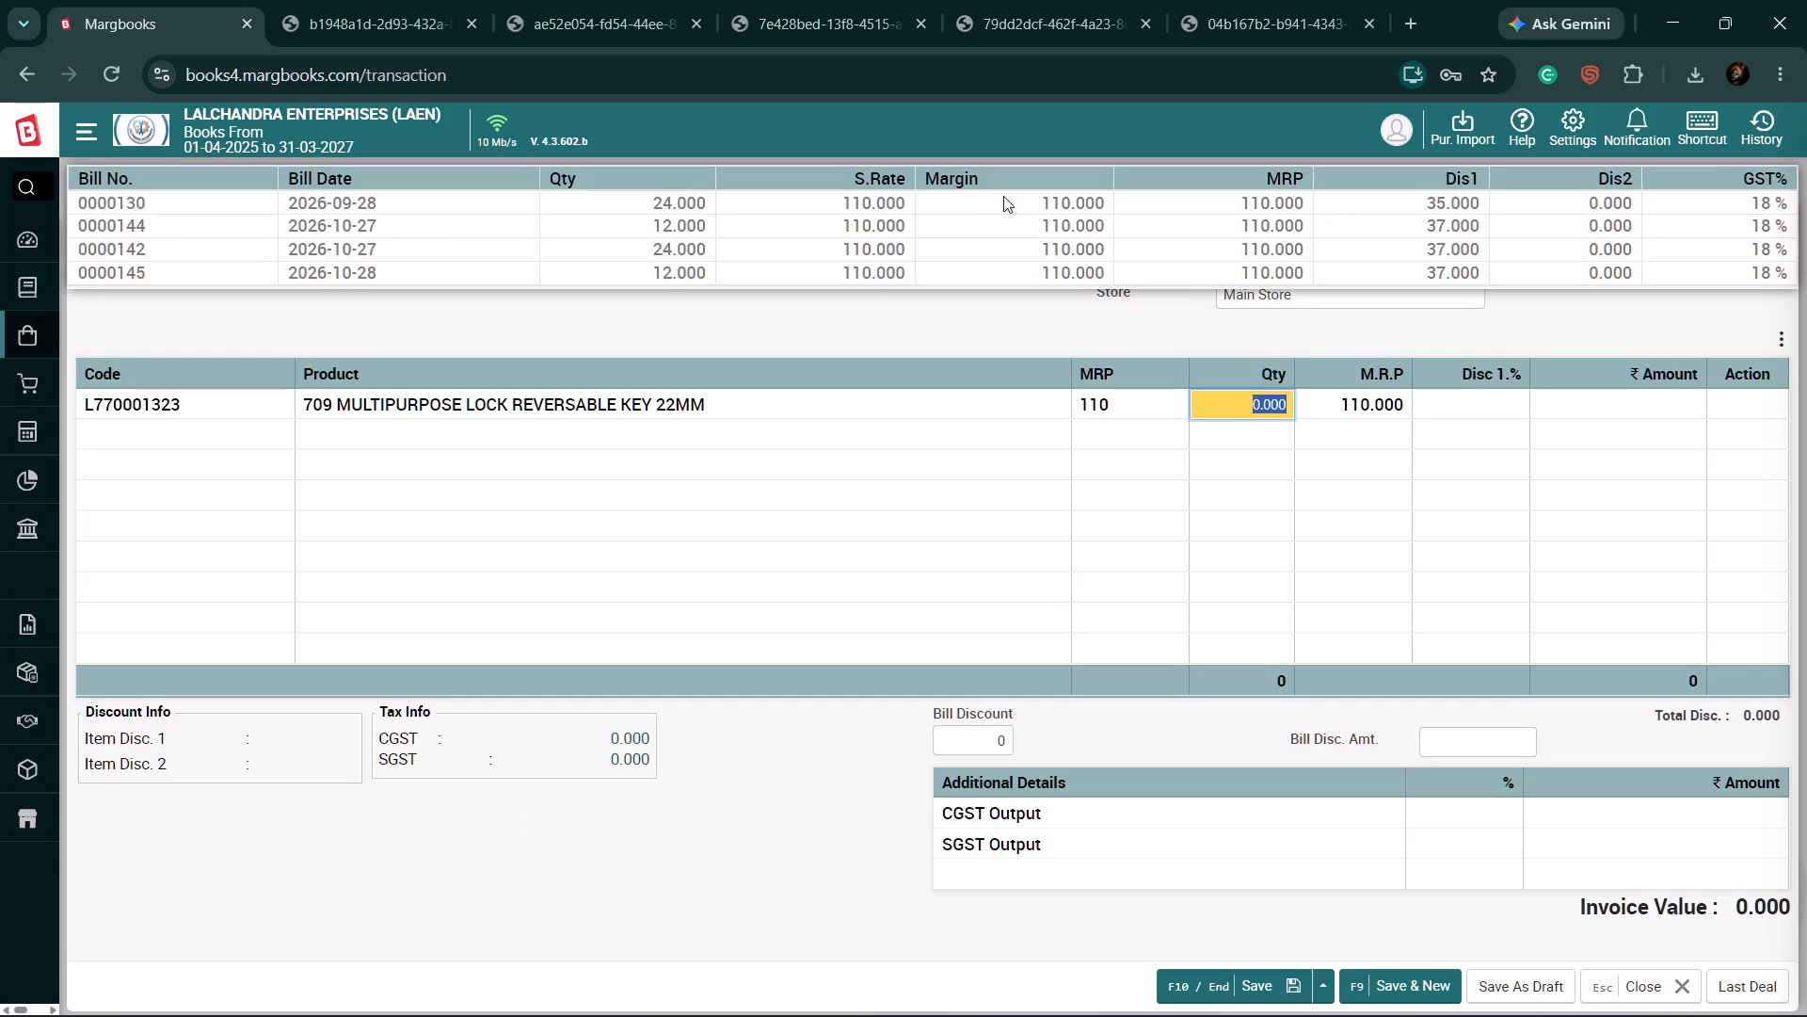
text(12)
key(Return)
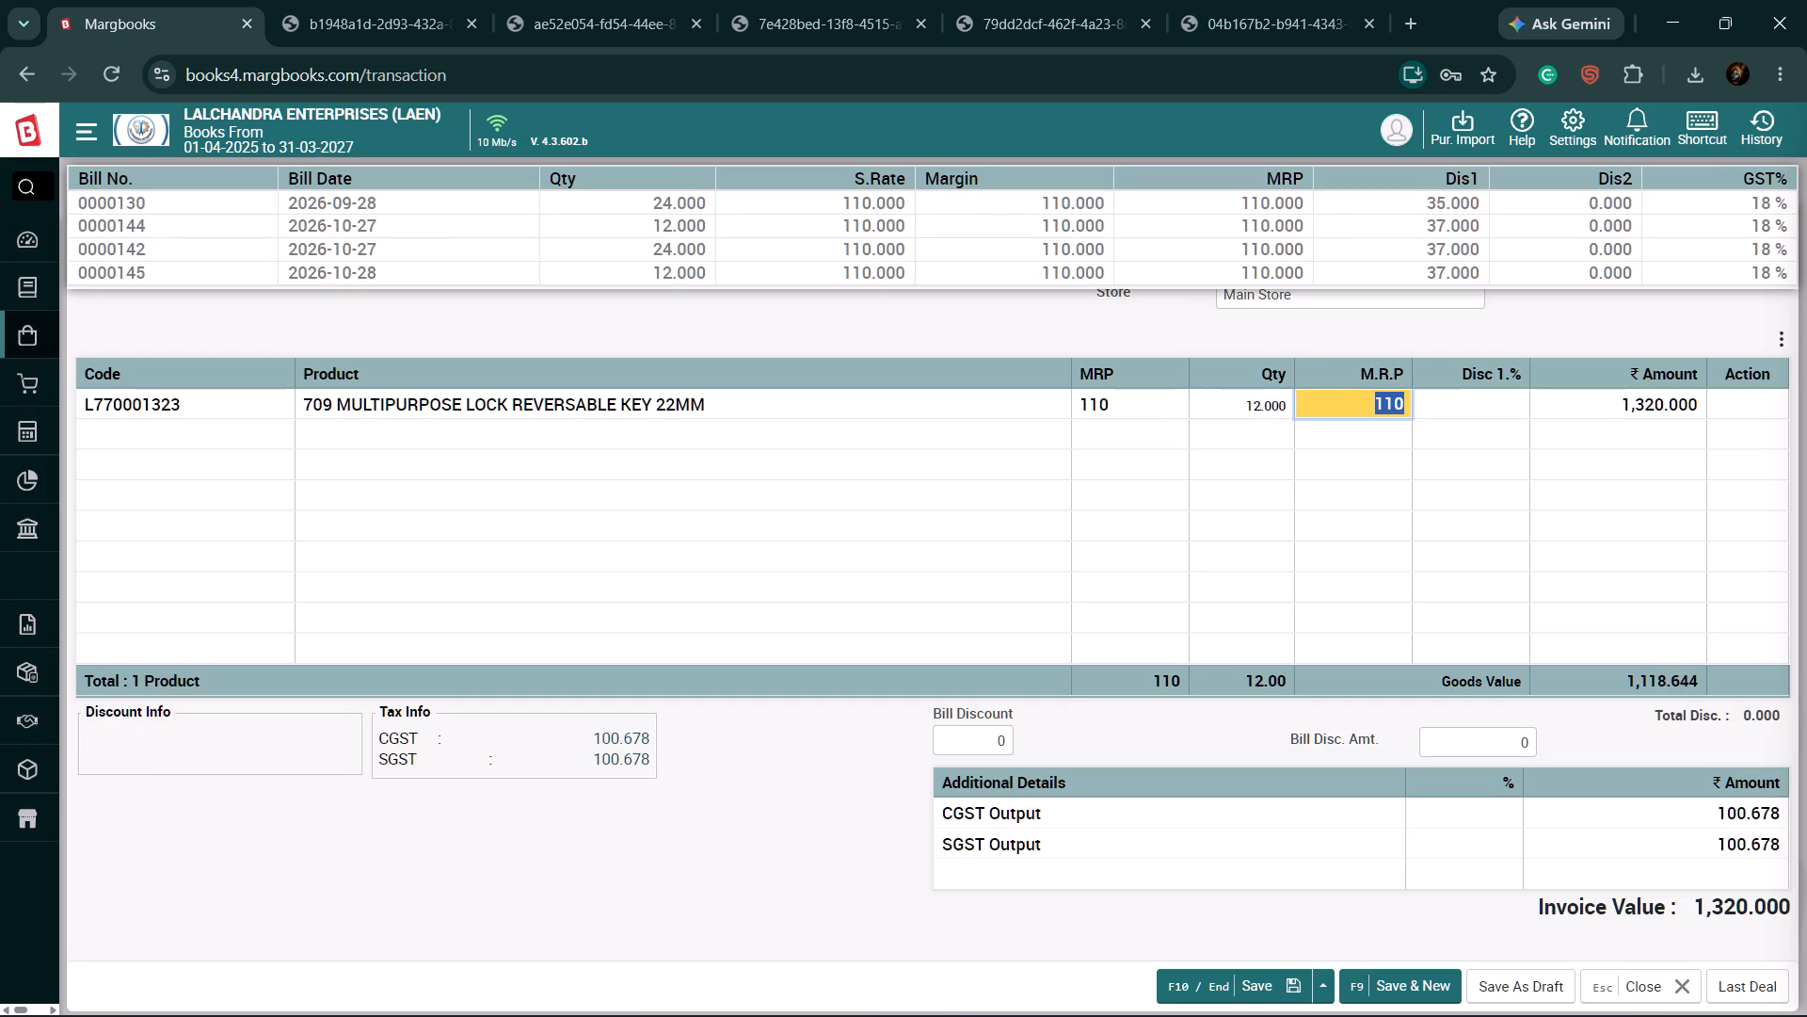
key(Return)
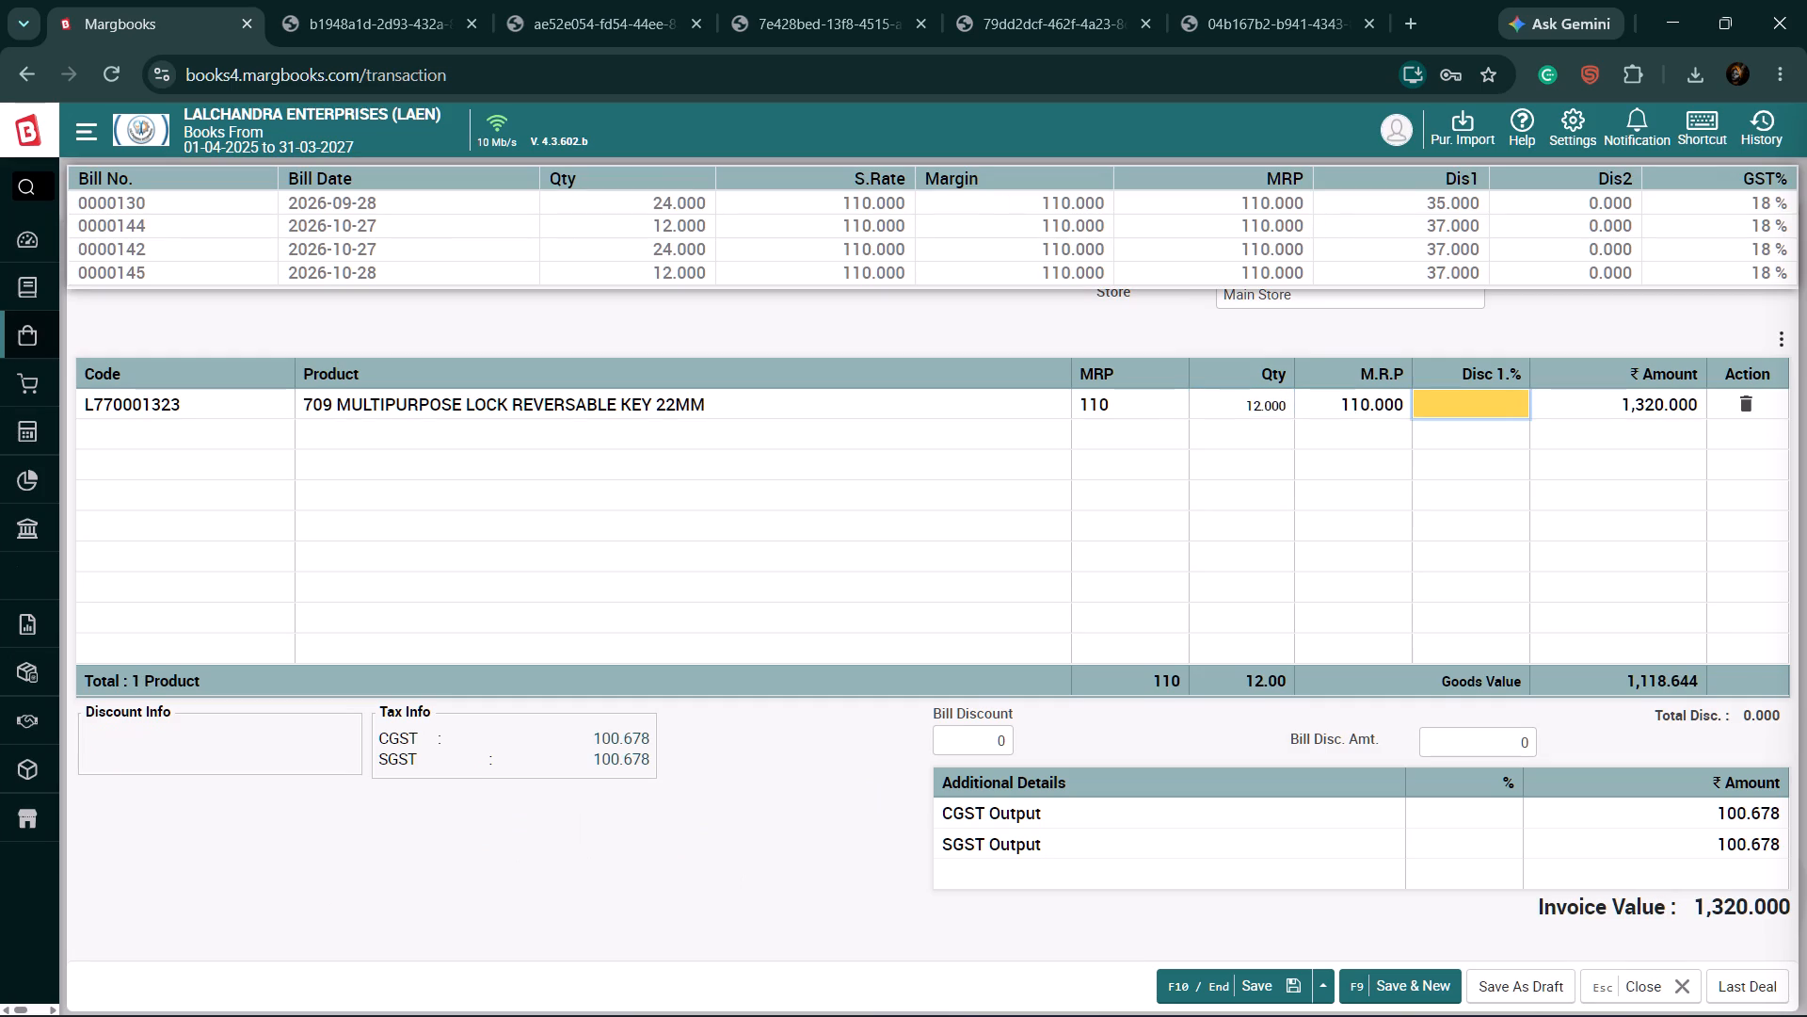
text(38)
key(Return)
key(Return)
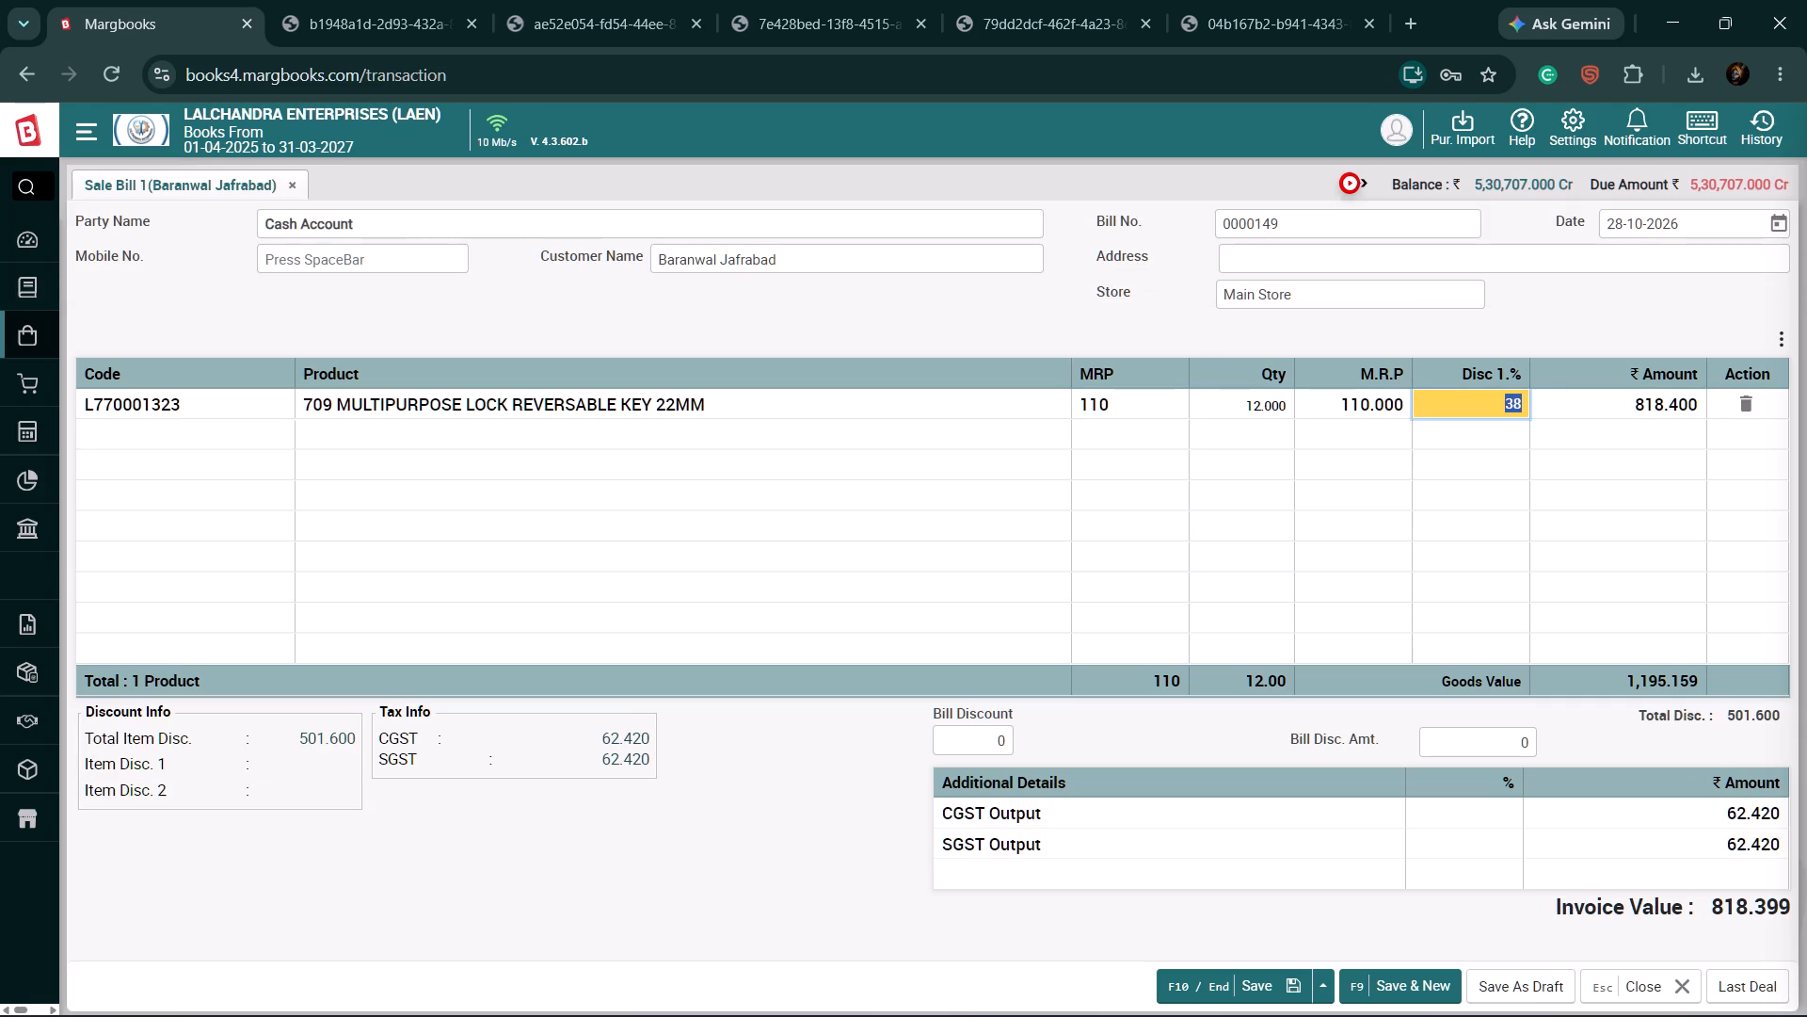
key(Return)
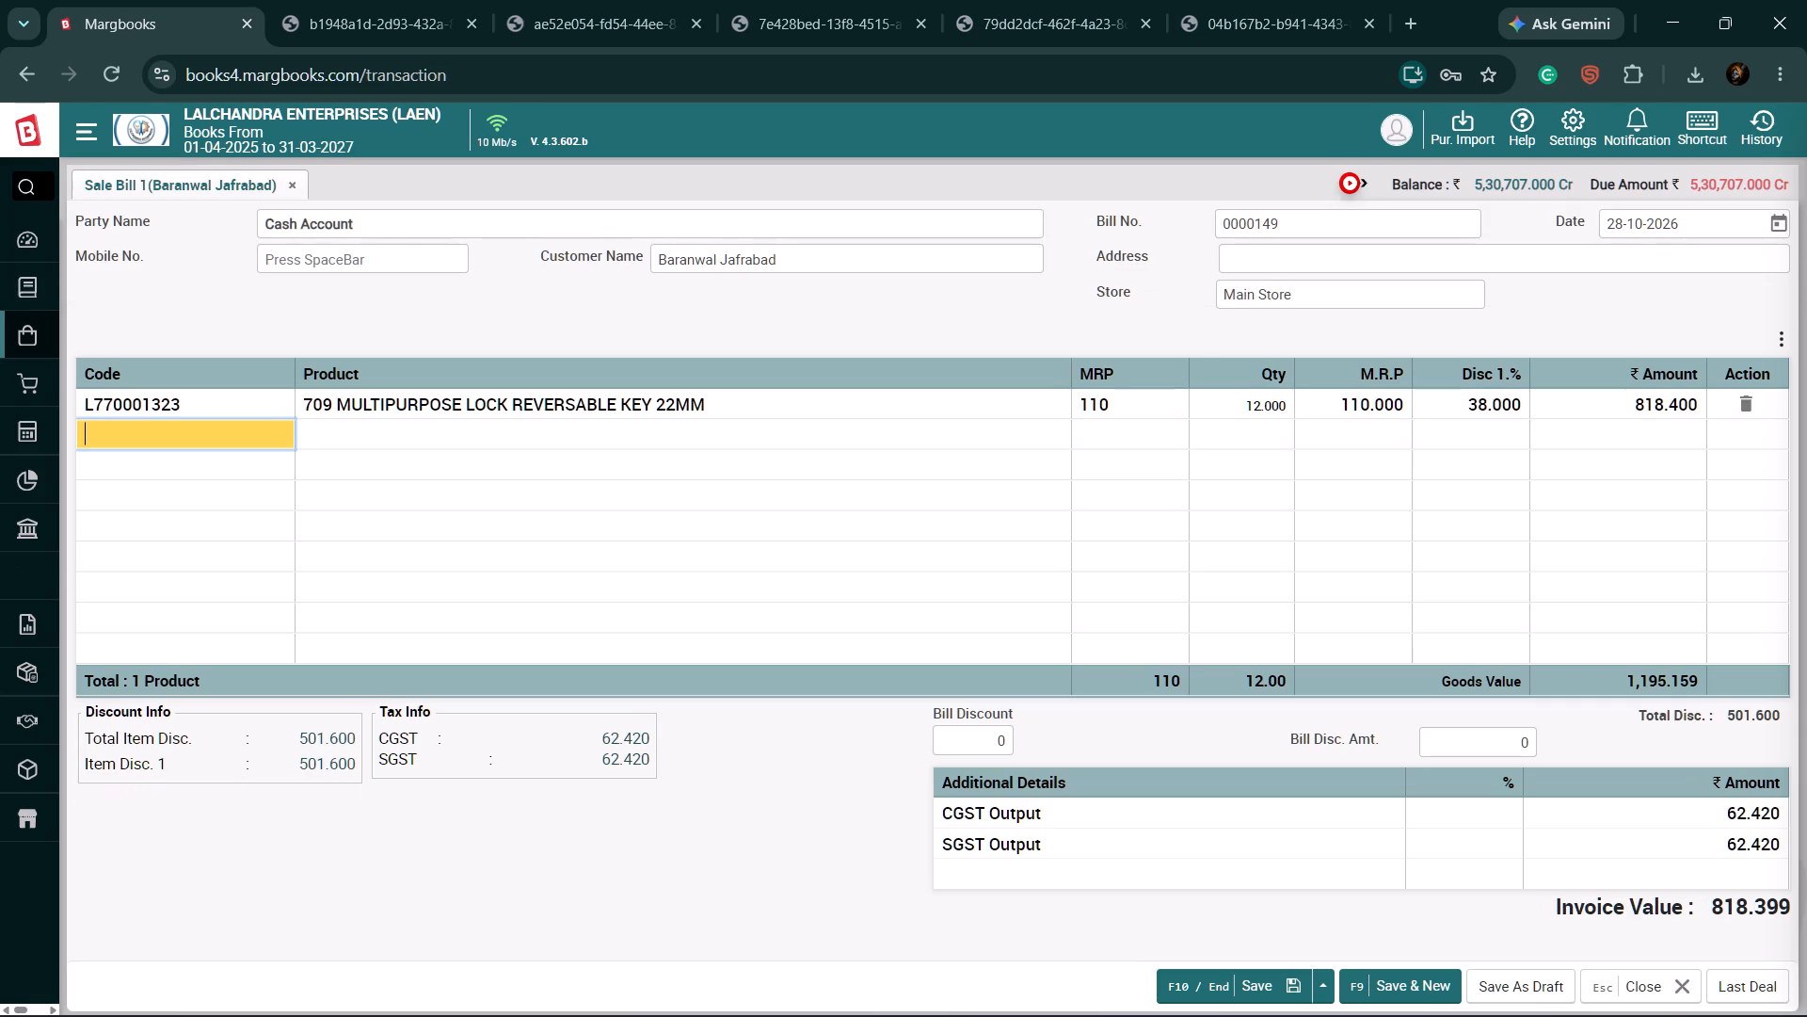
Add Door Buffer to the bill's second line with quantity 12 and a 38% discount.
key(Return)
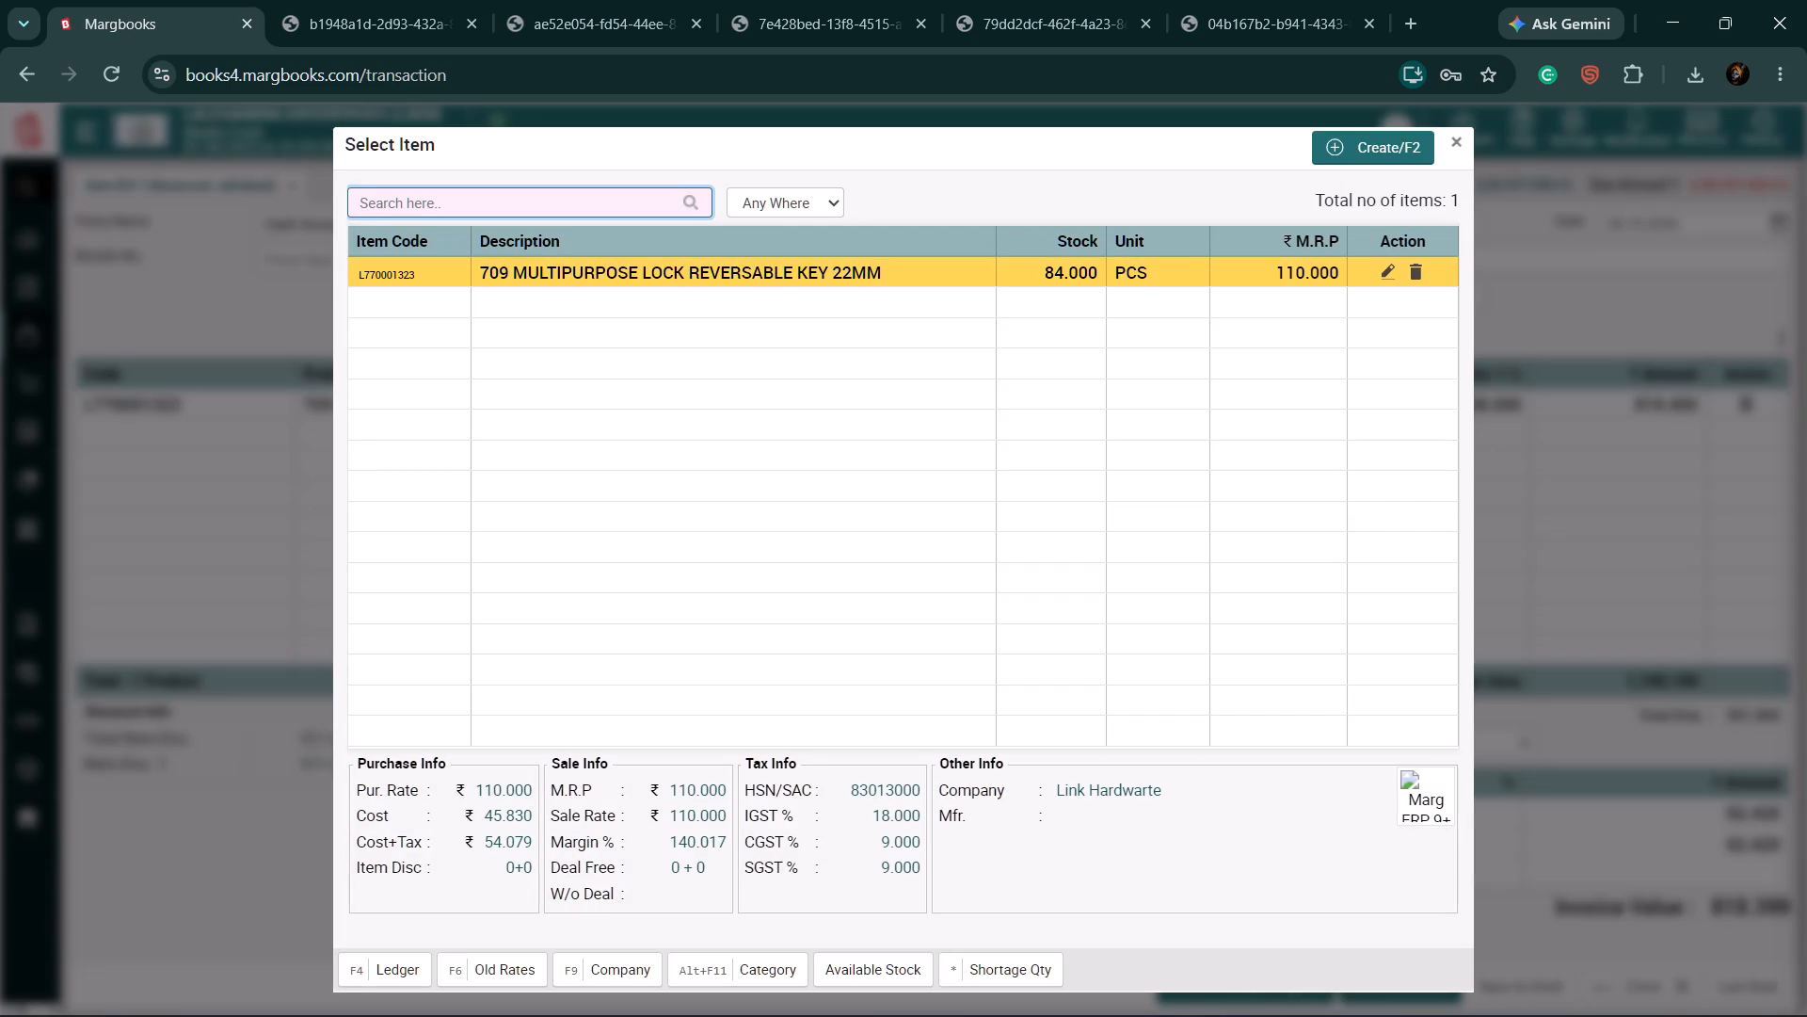
text(door)
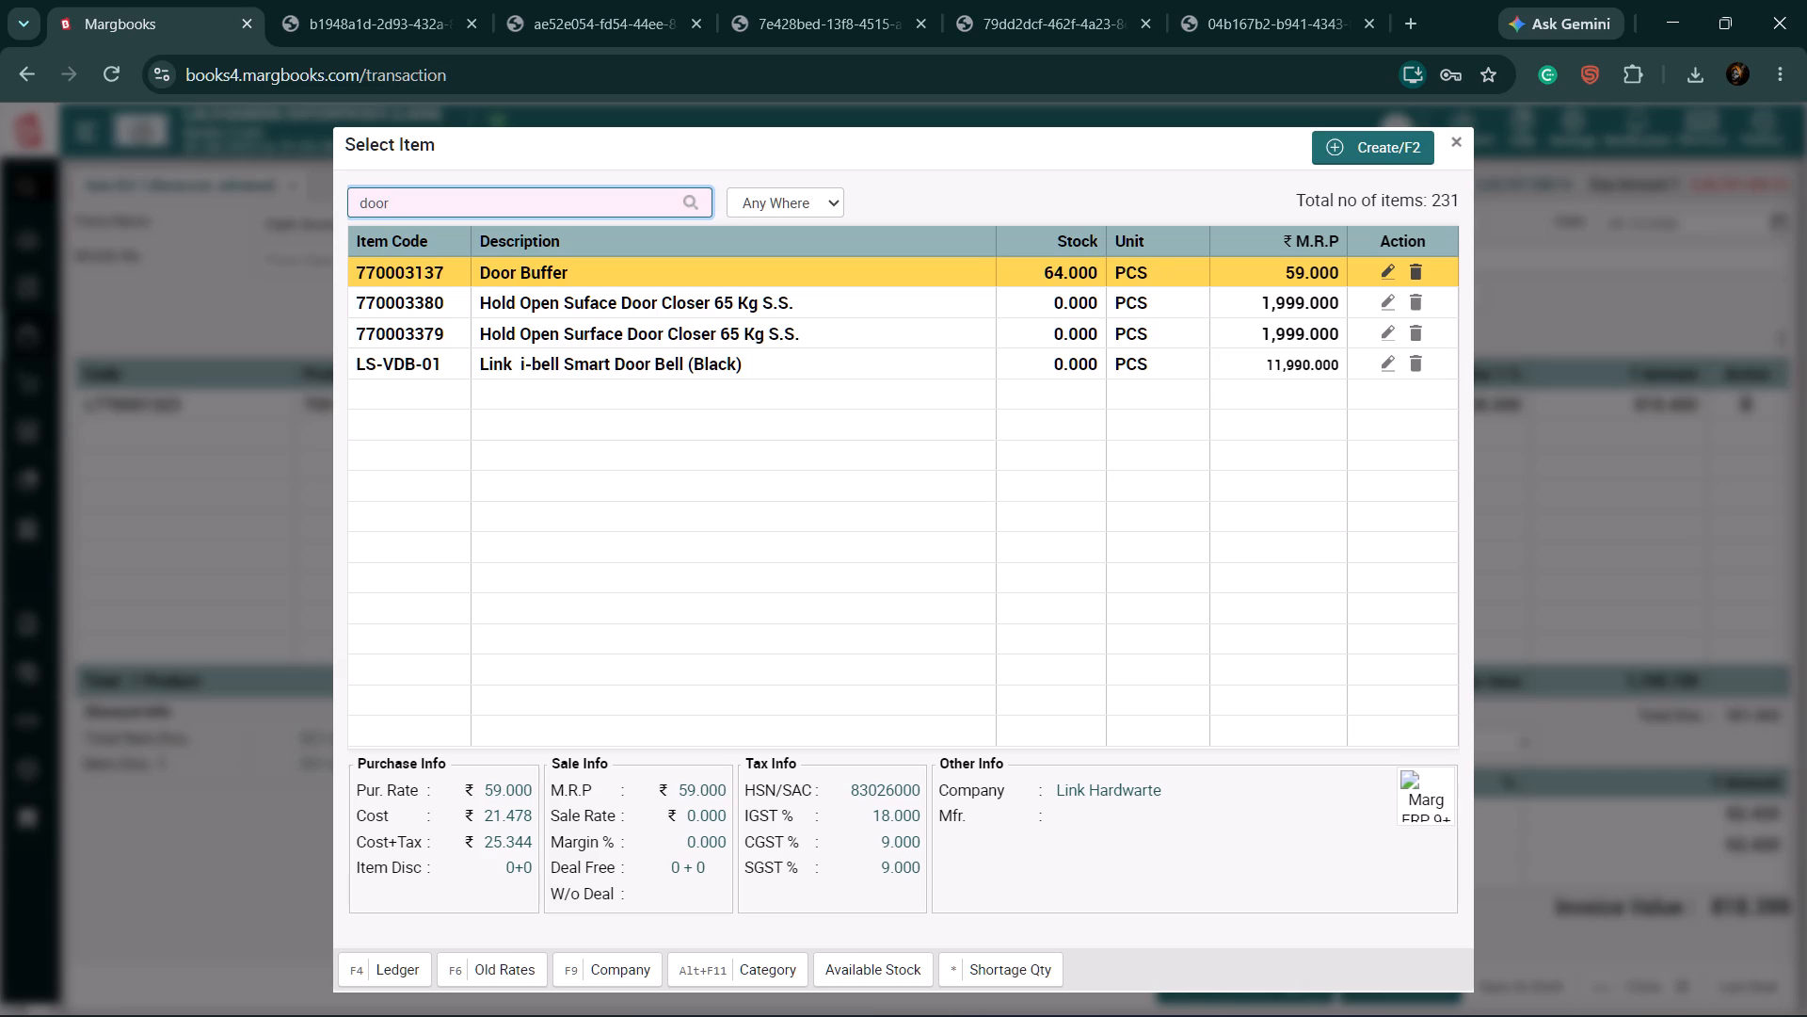
key(Return)
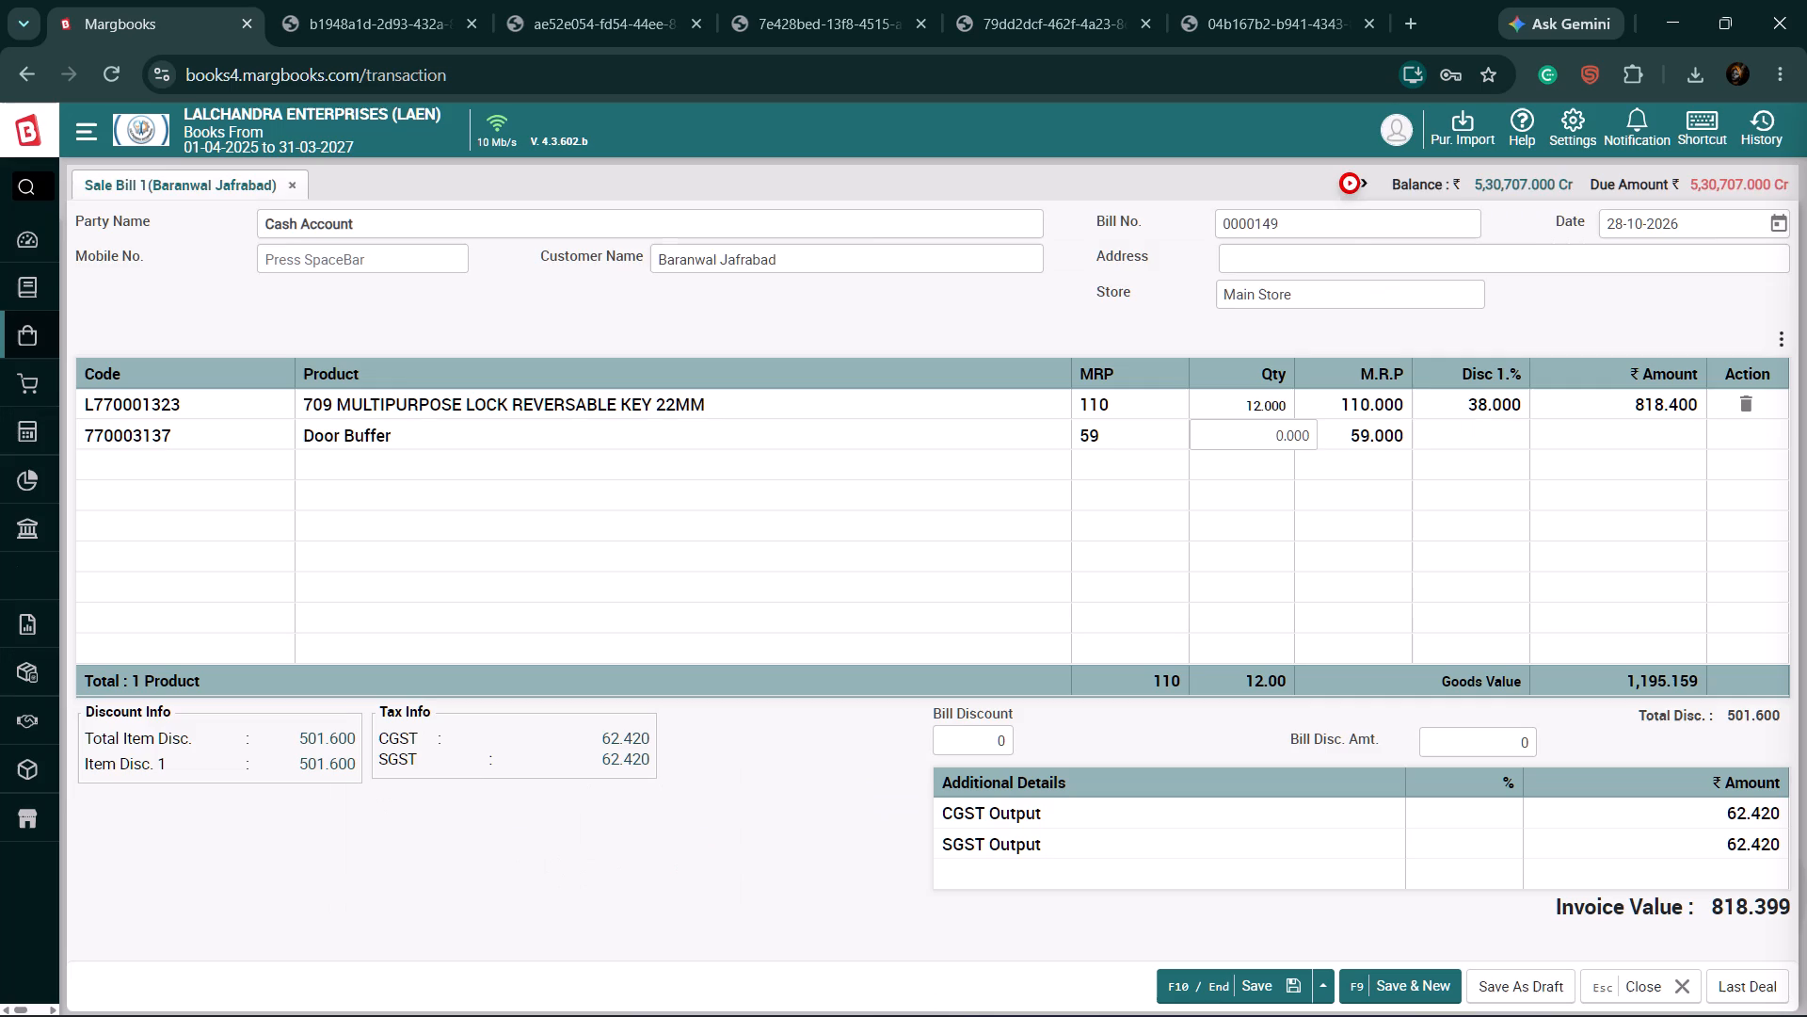
text(12)
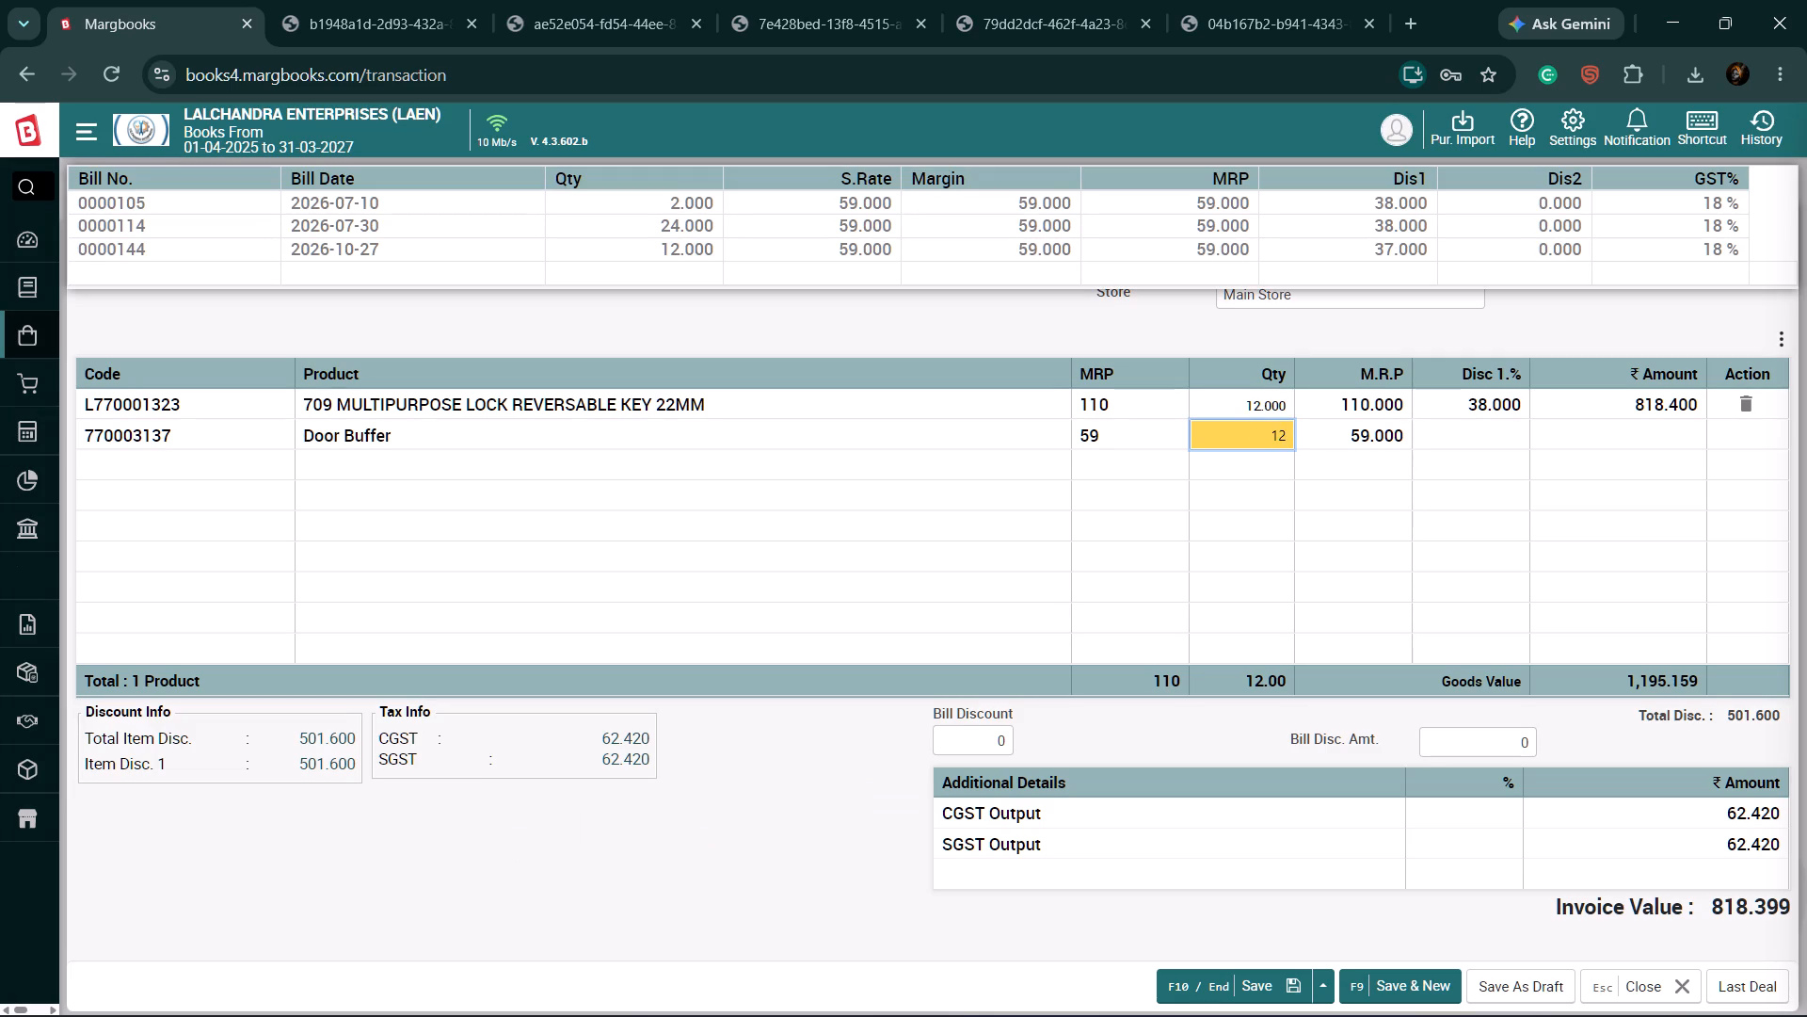
key(Return)
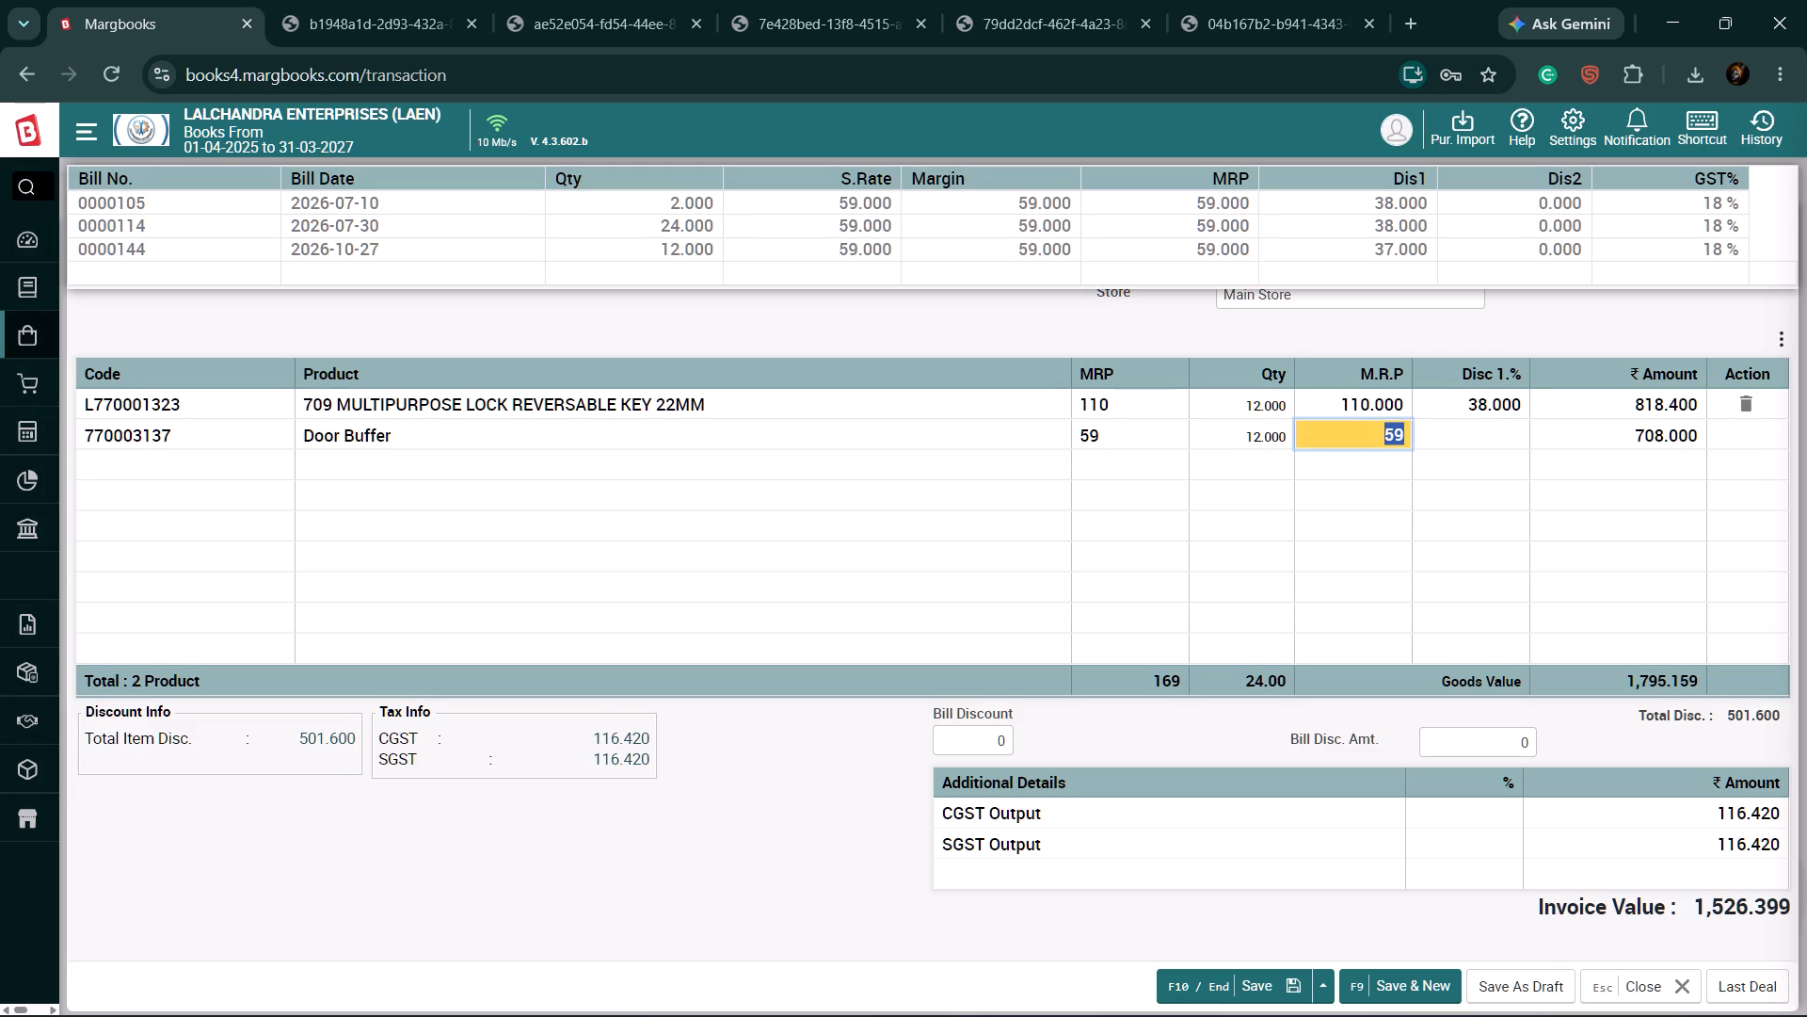
key(Return)
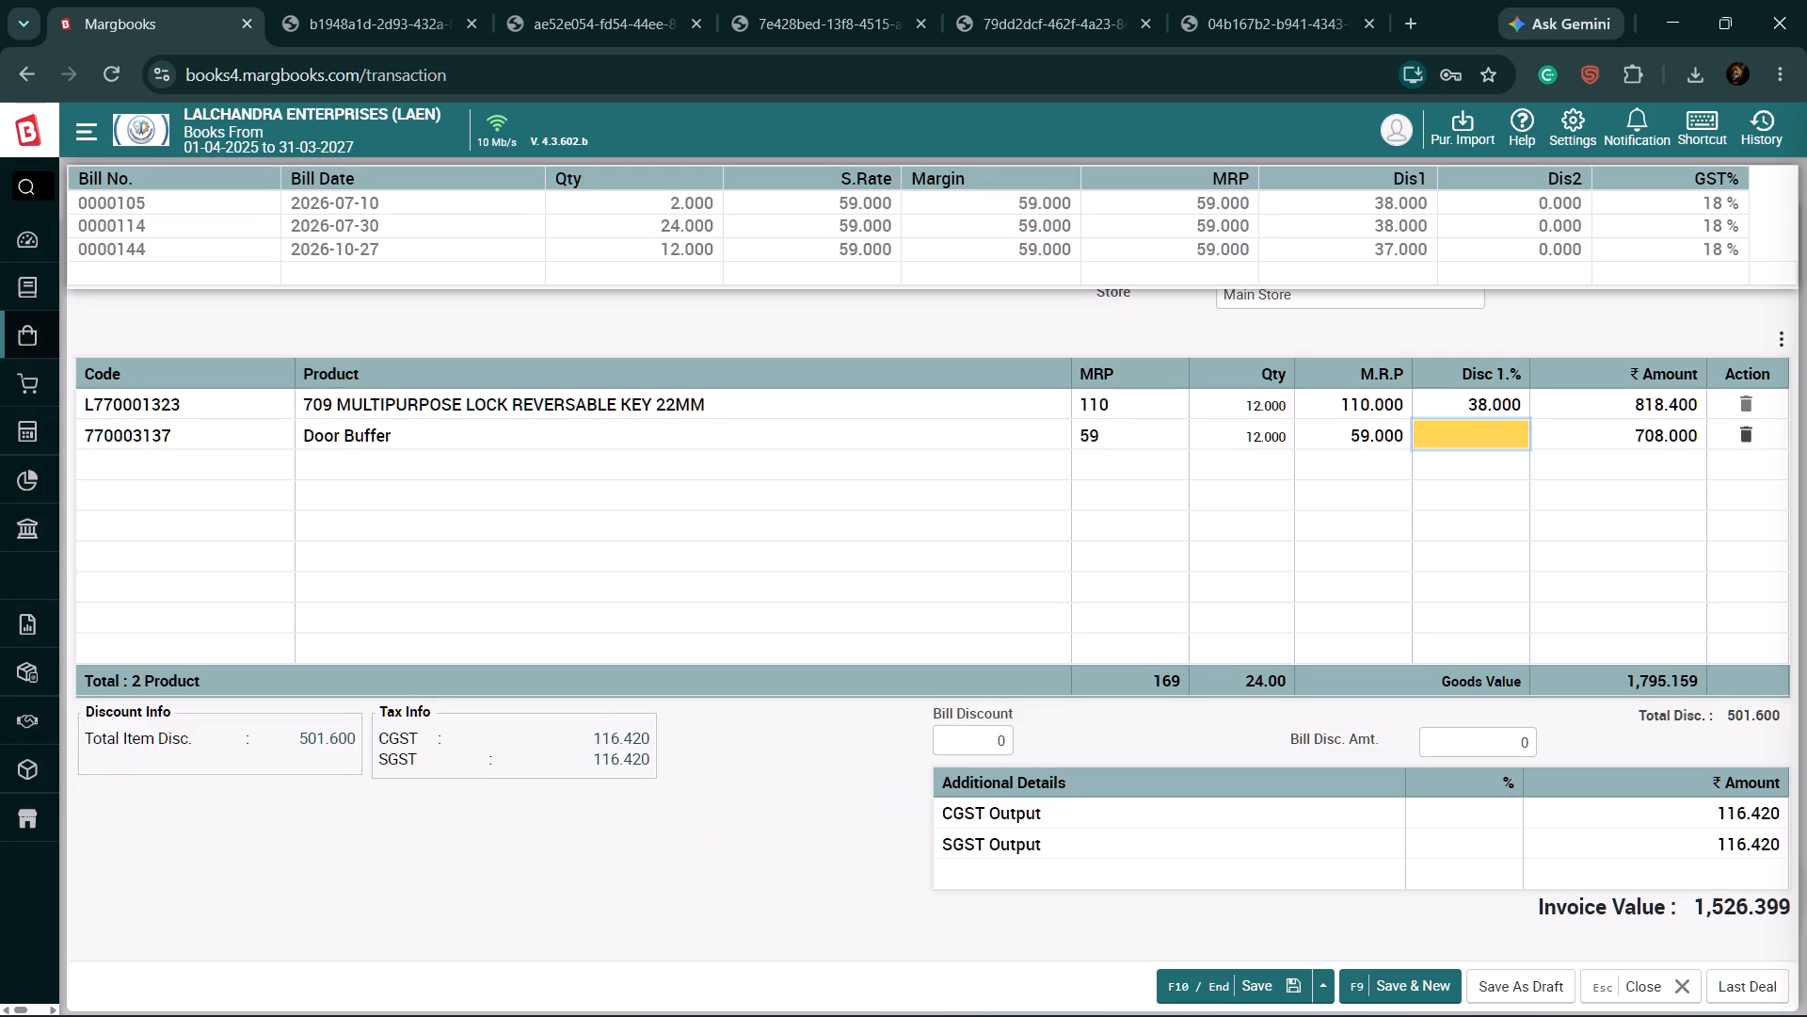
text(38)
key(Return)
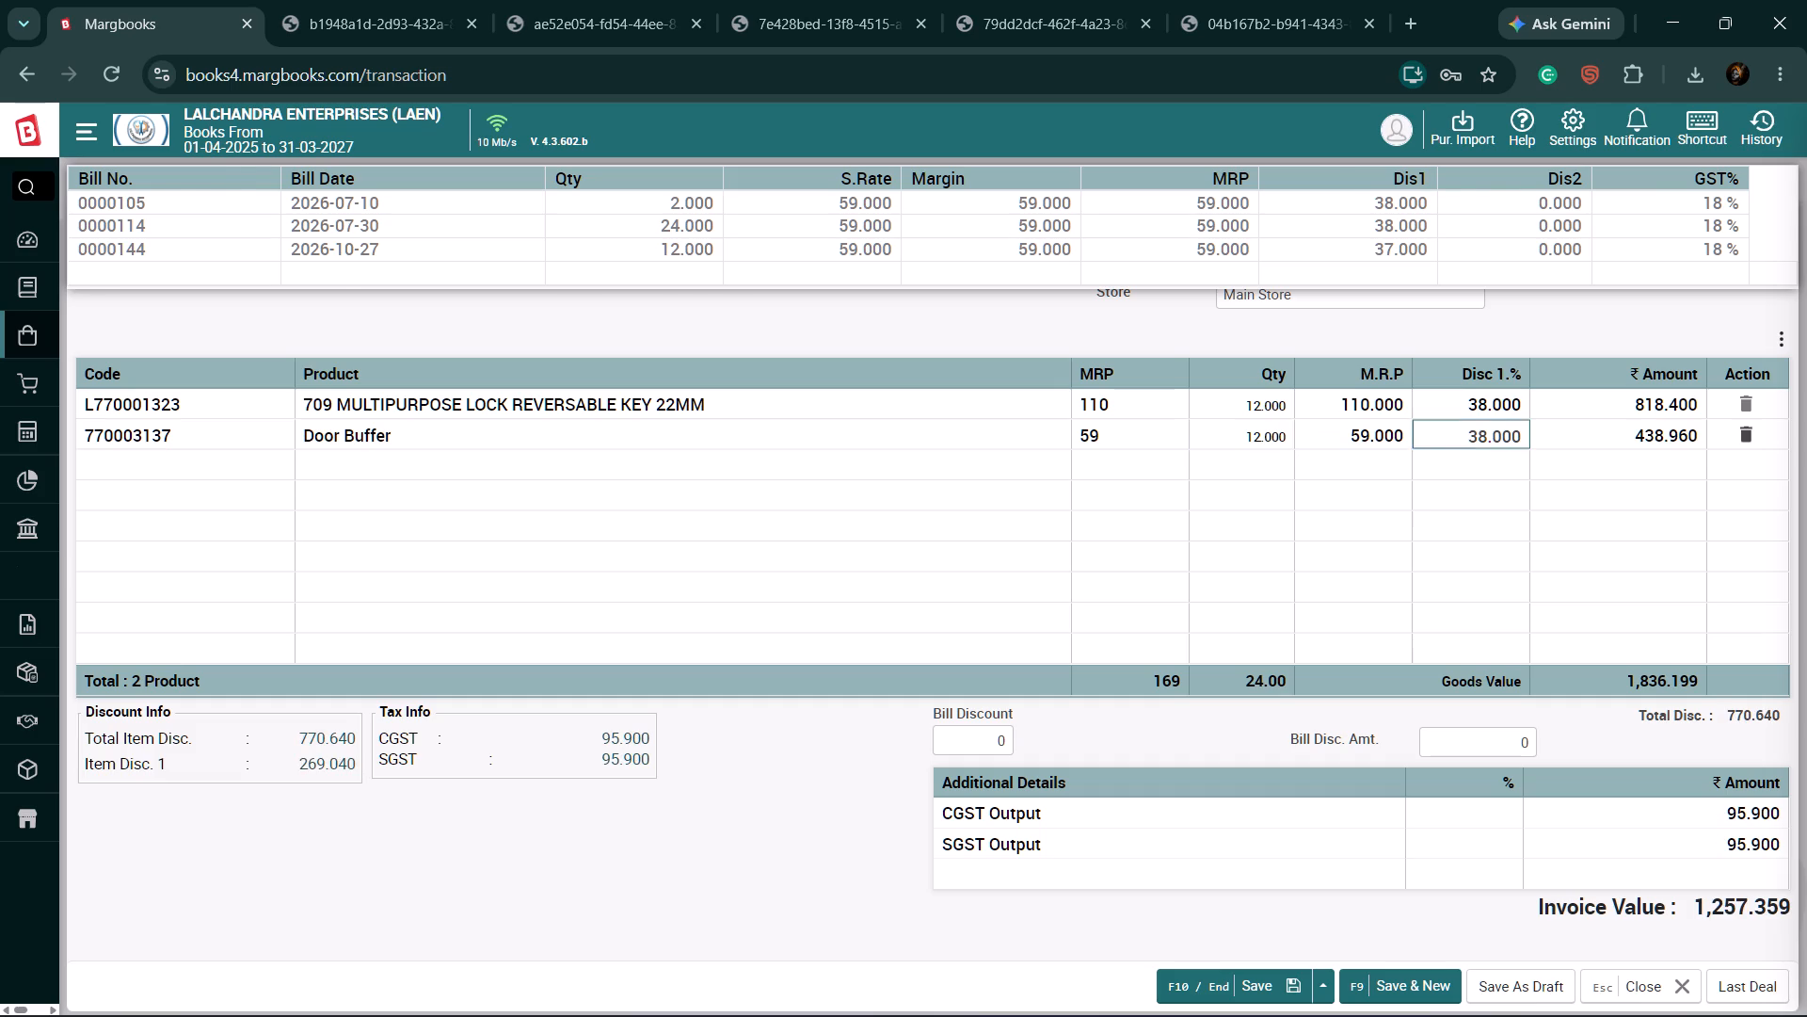
Add Link New Round Series 65-LS 65mm to the third line with quantity 5 and a 35% discount.
key(Return)
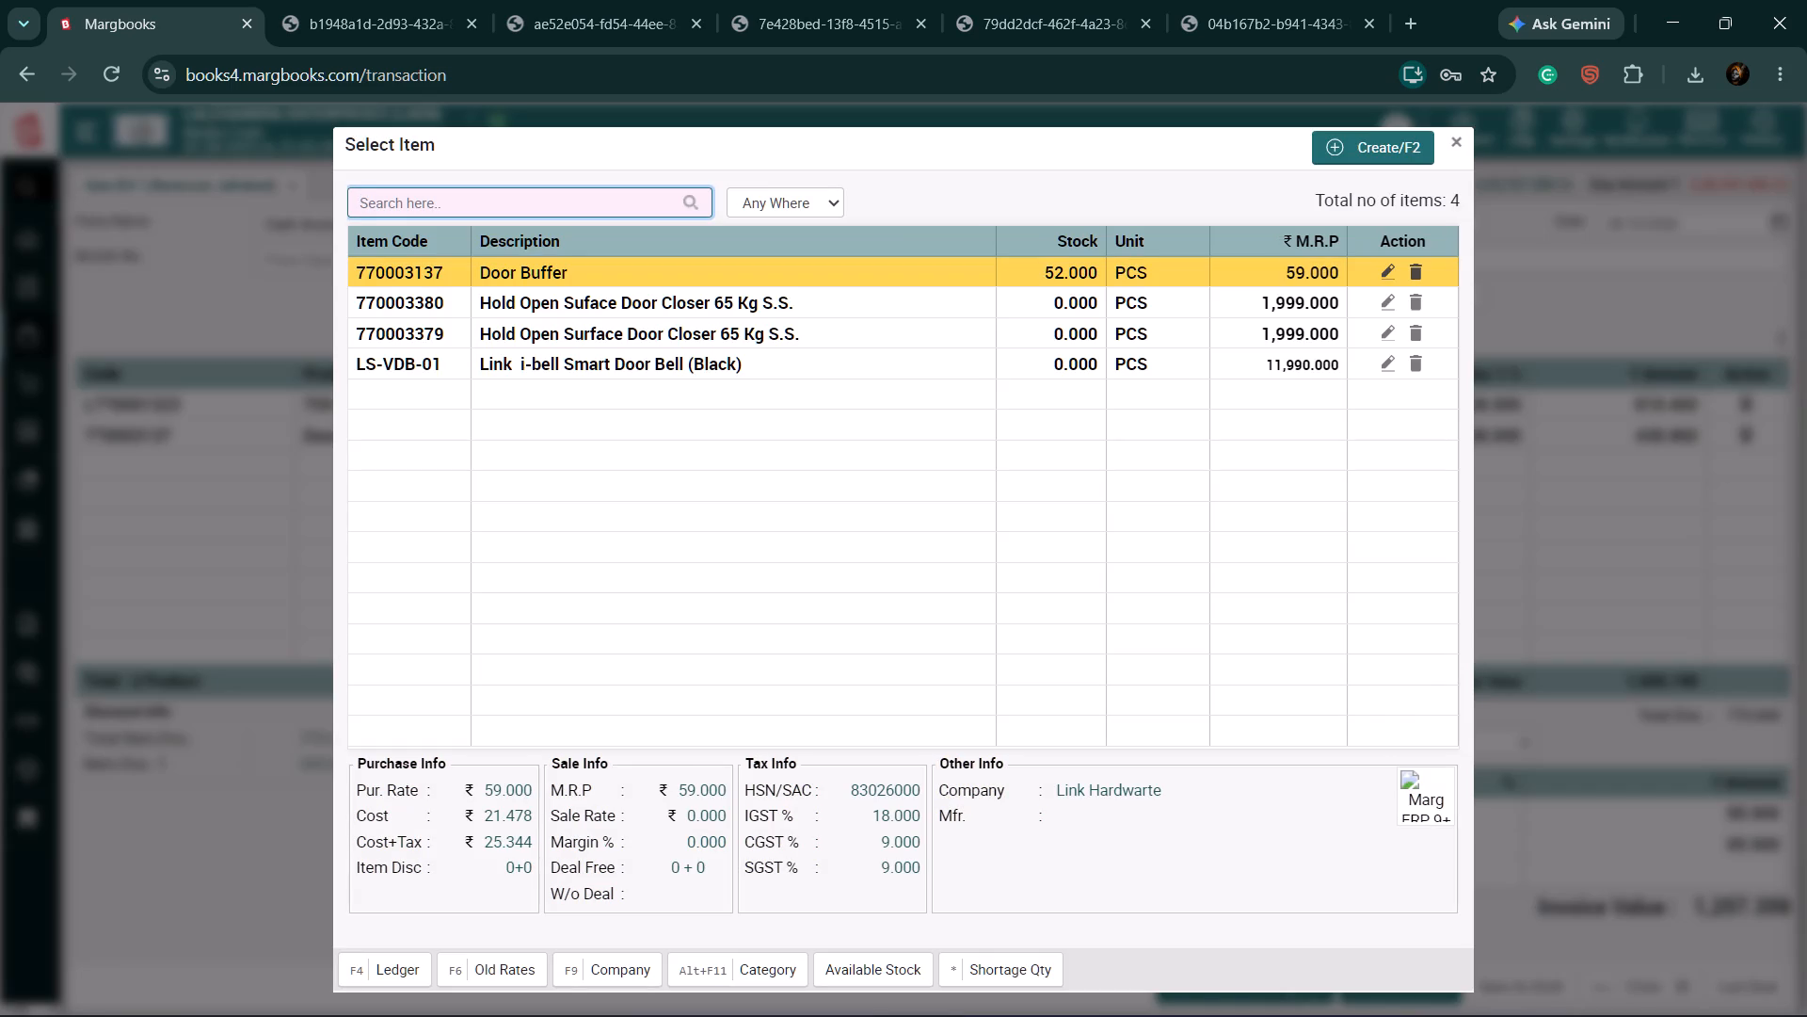
text(65 kls)
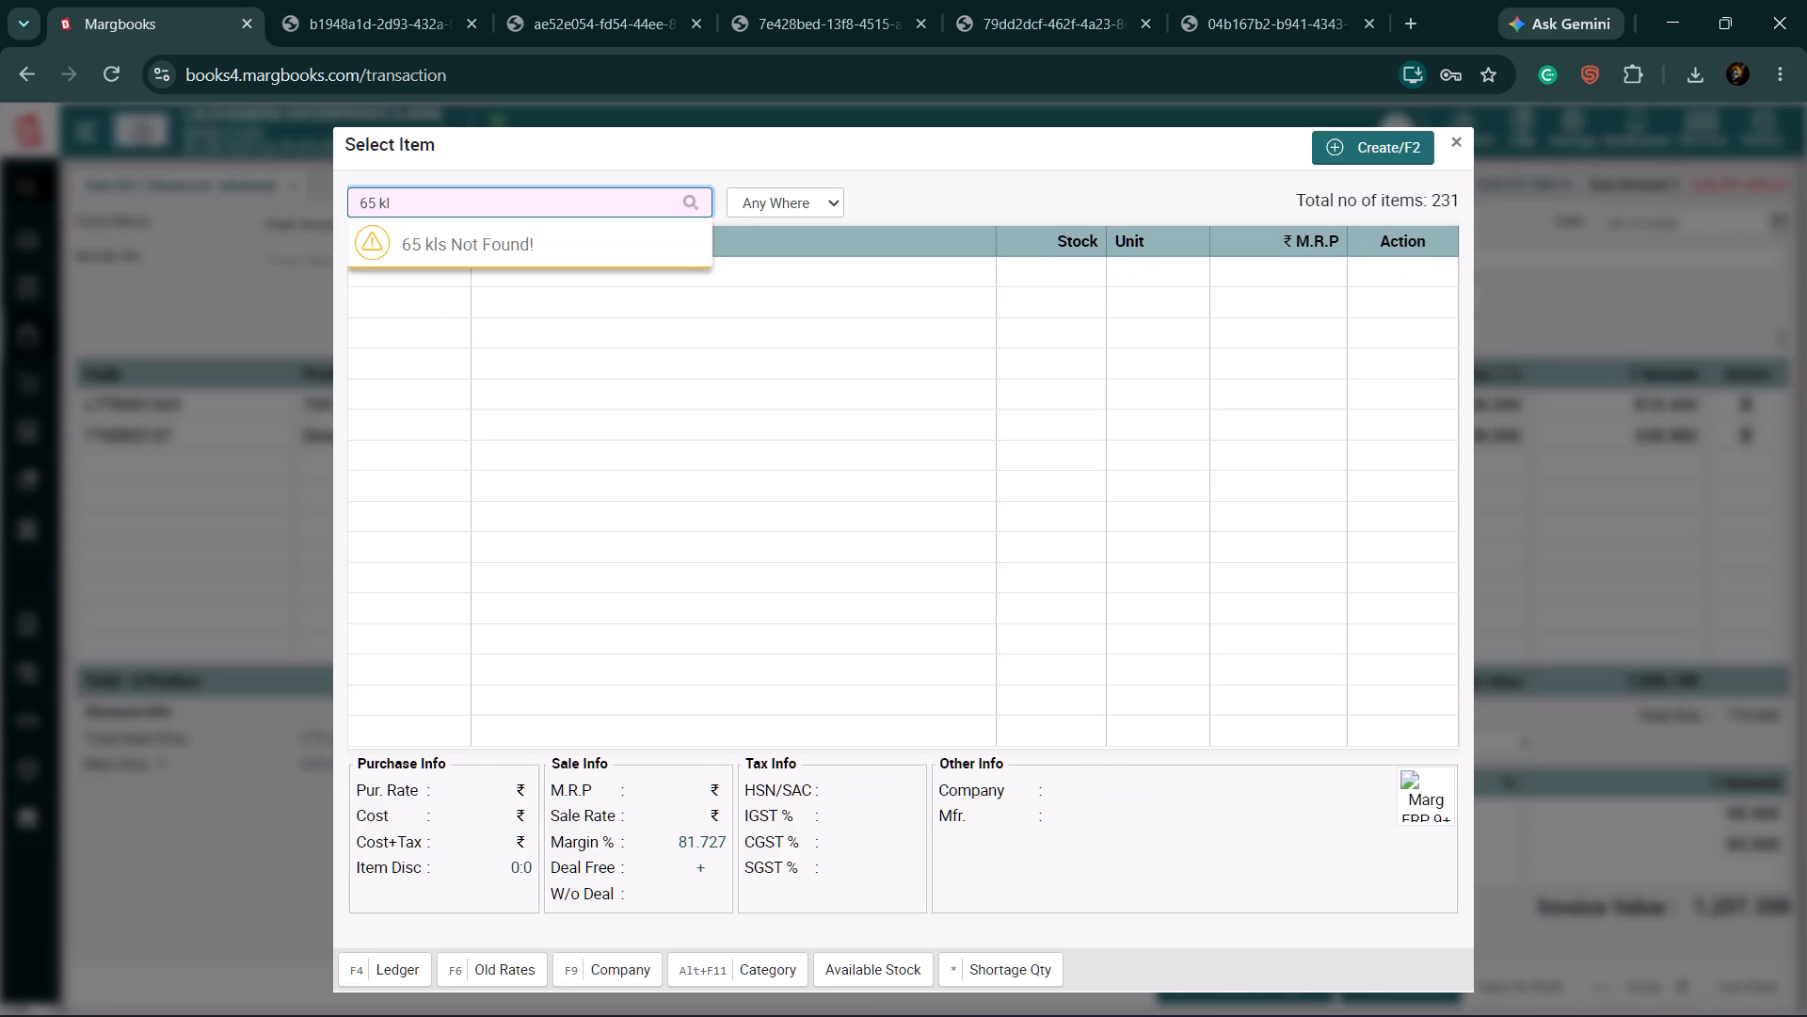
key(BackSpace)
text(65 ls)
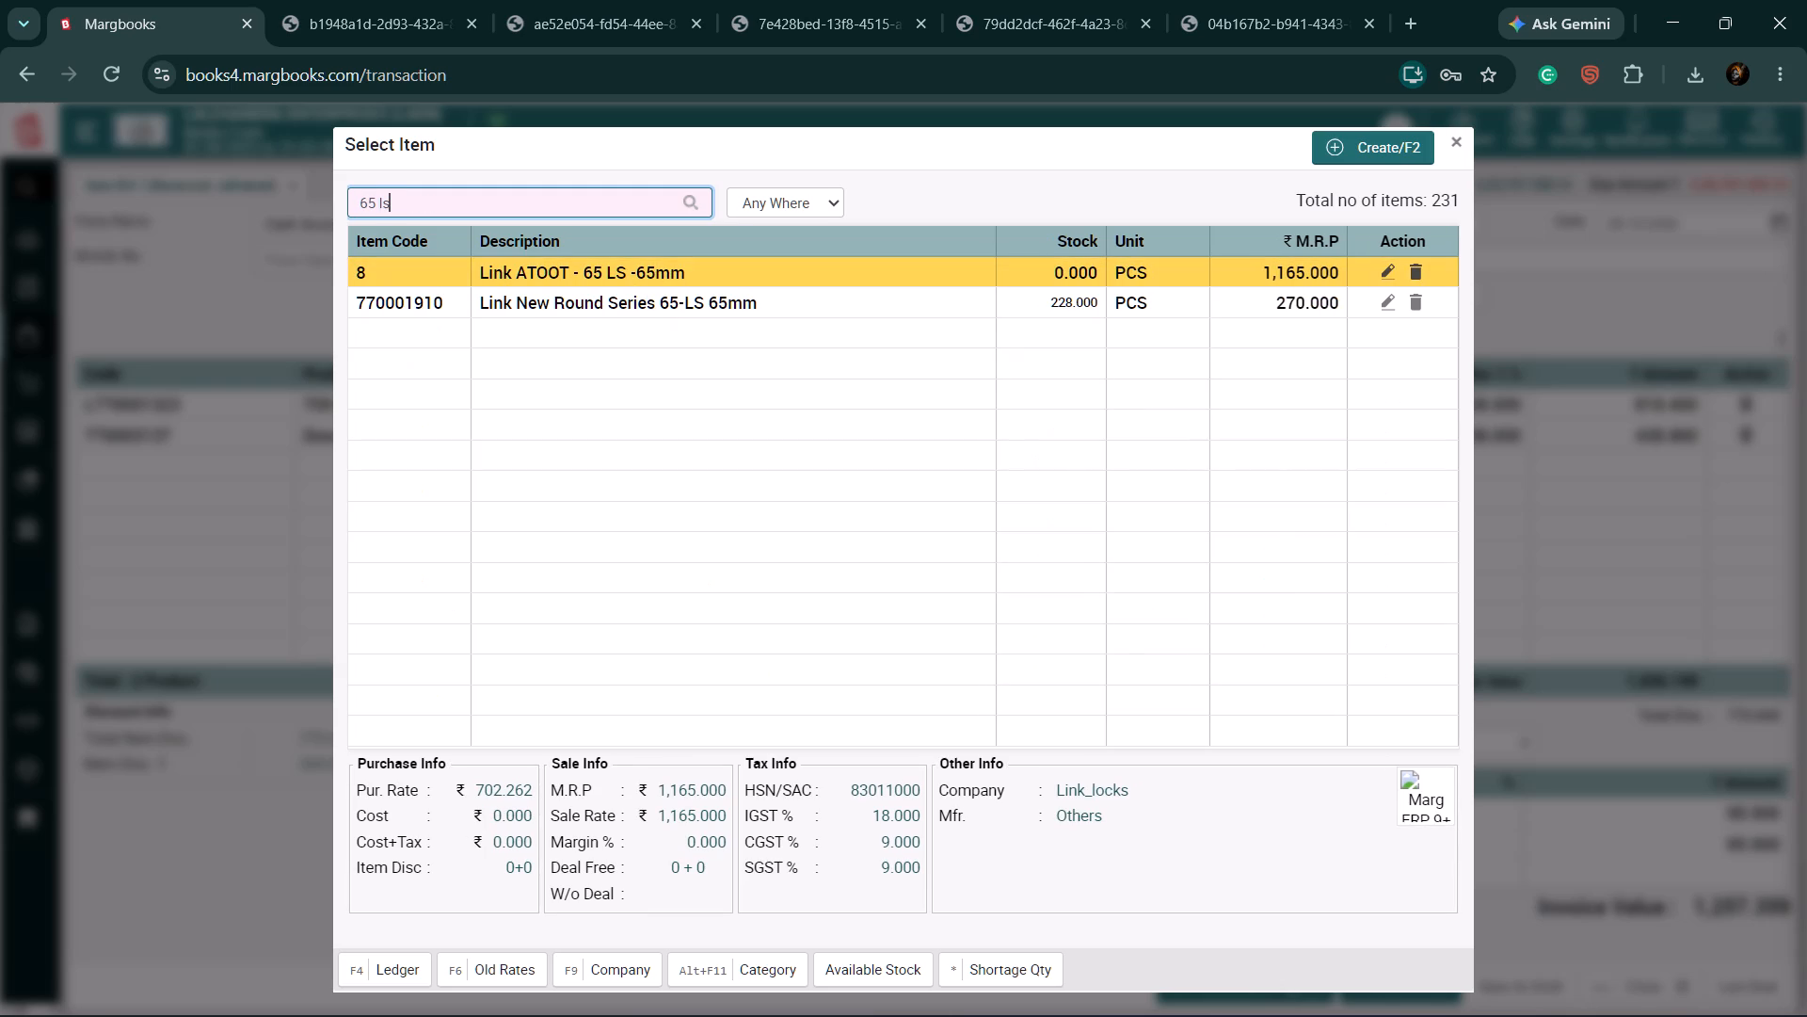
key(Down)
key(Return)
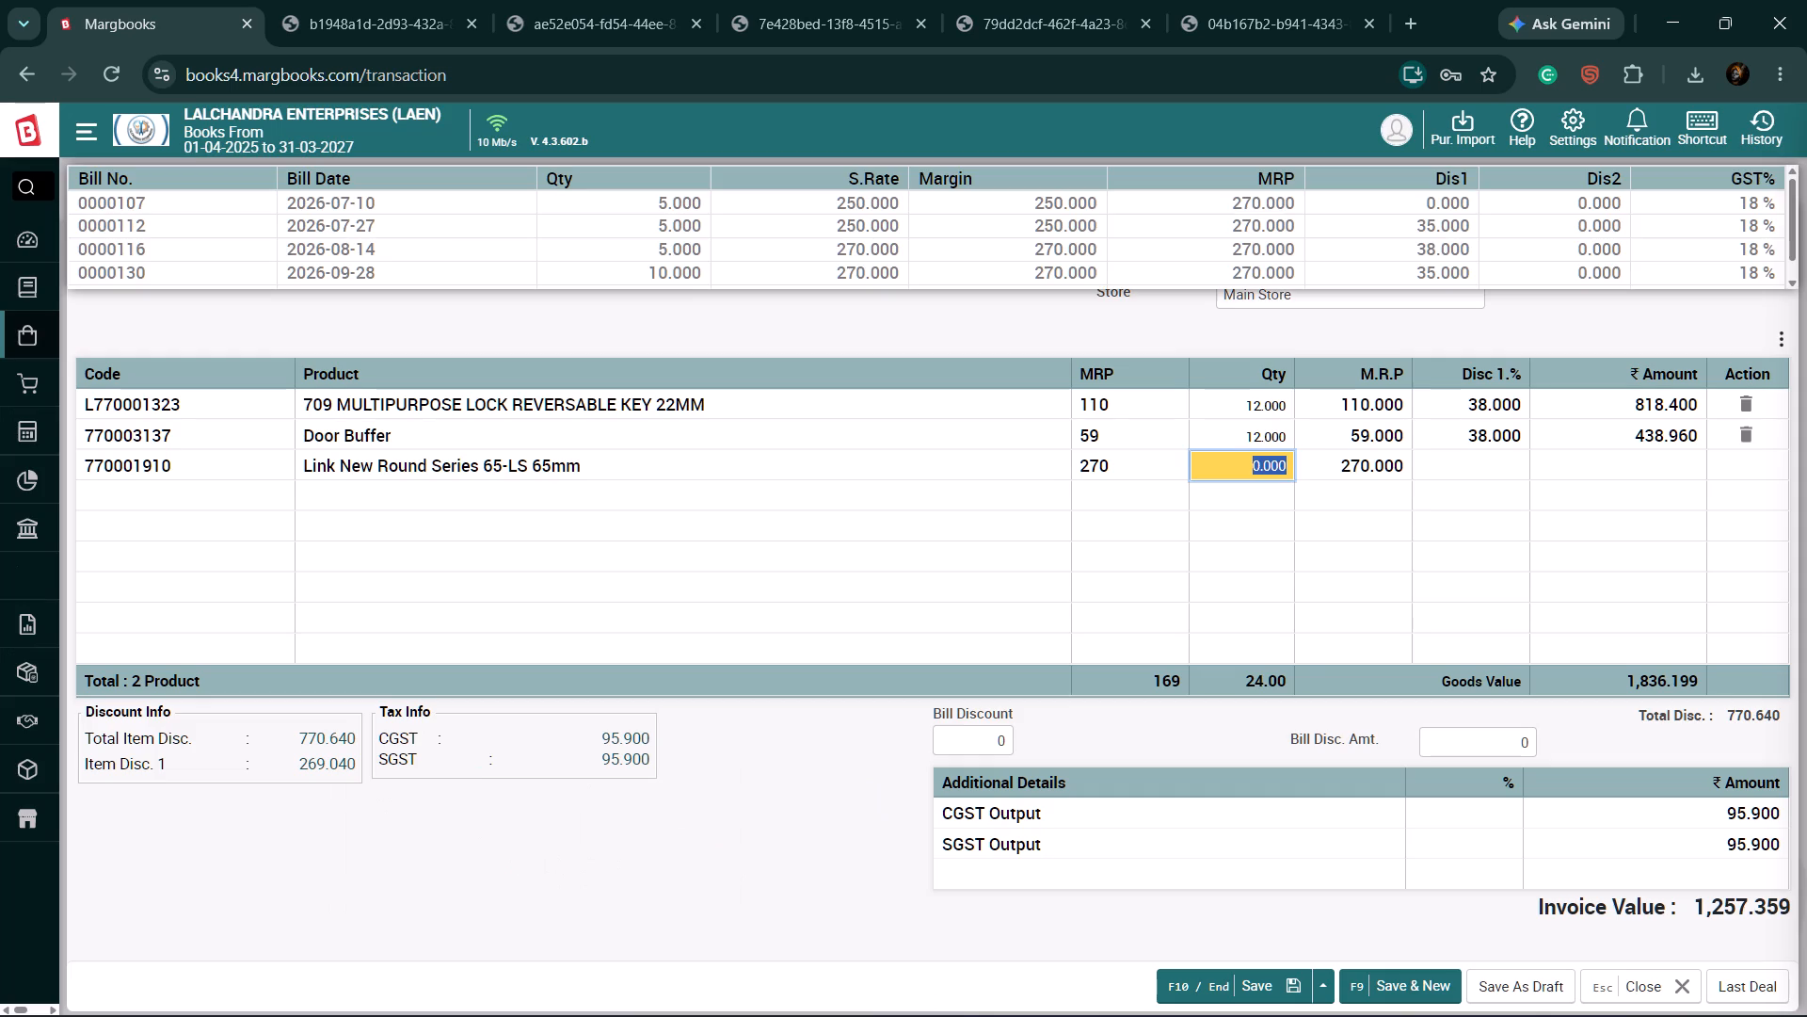
key(5)
key(Return)
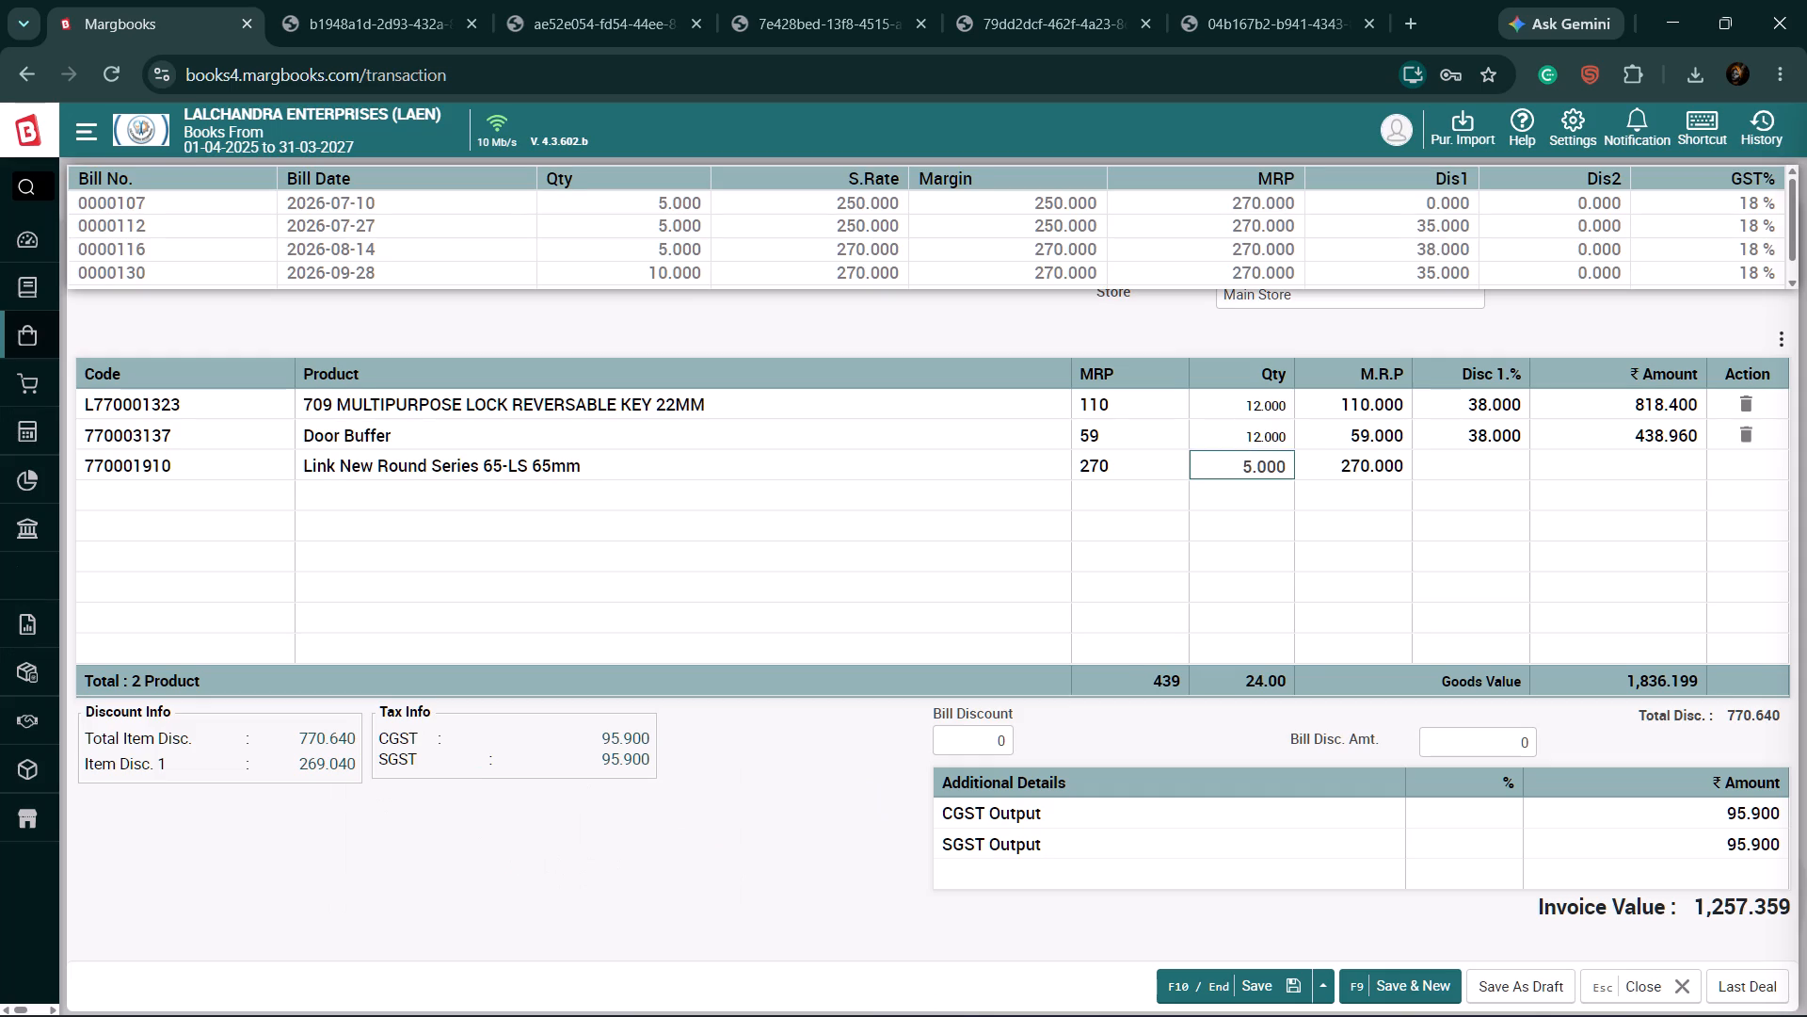
key(Return)
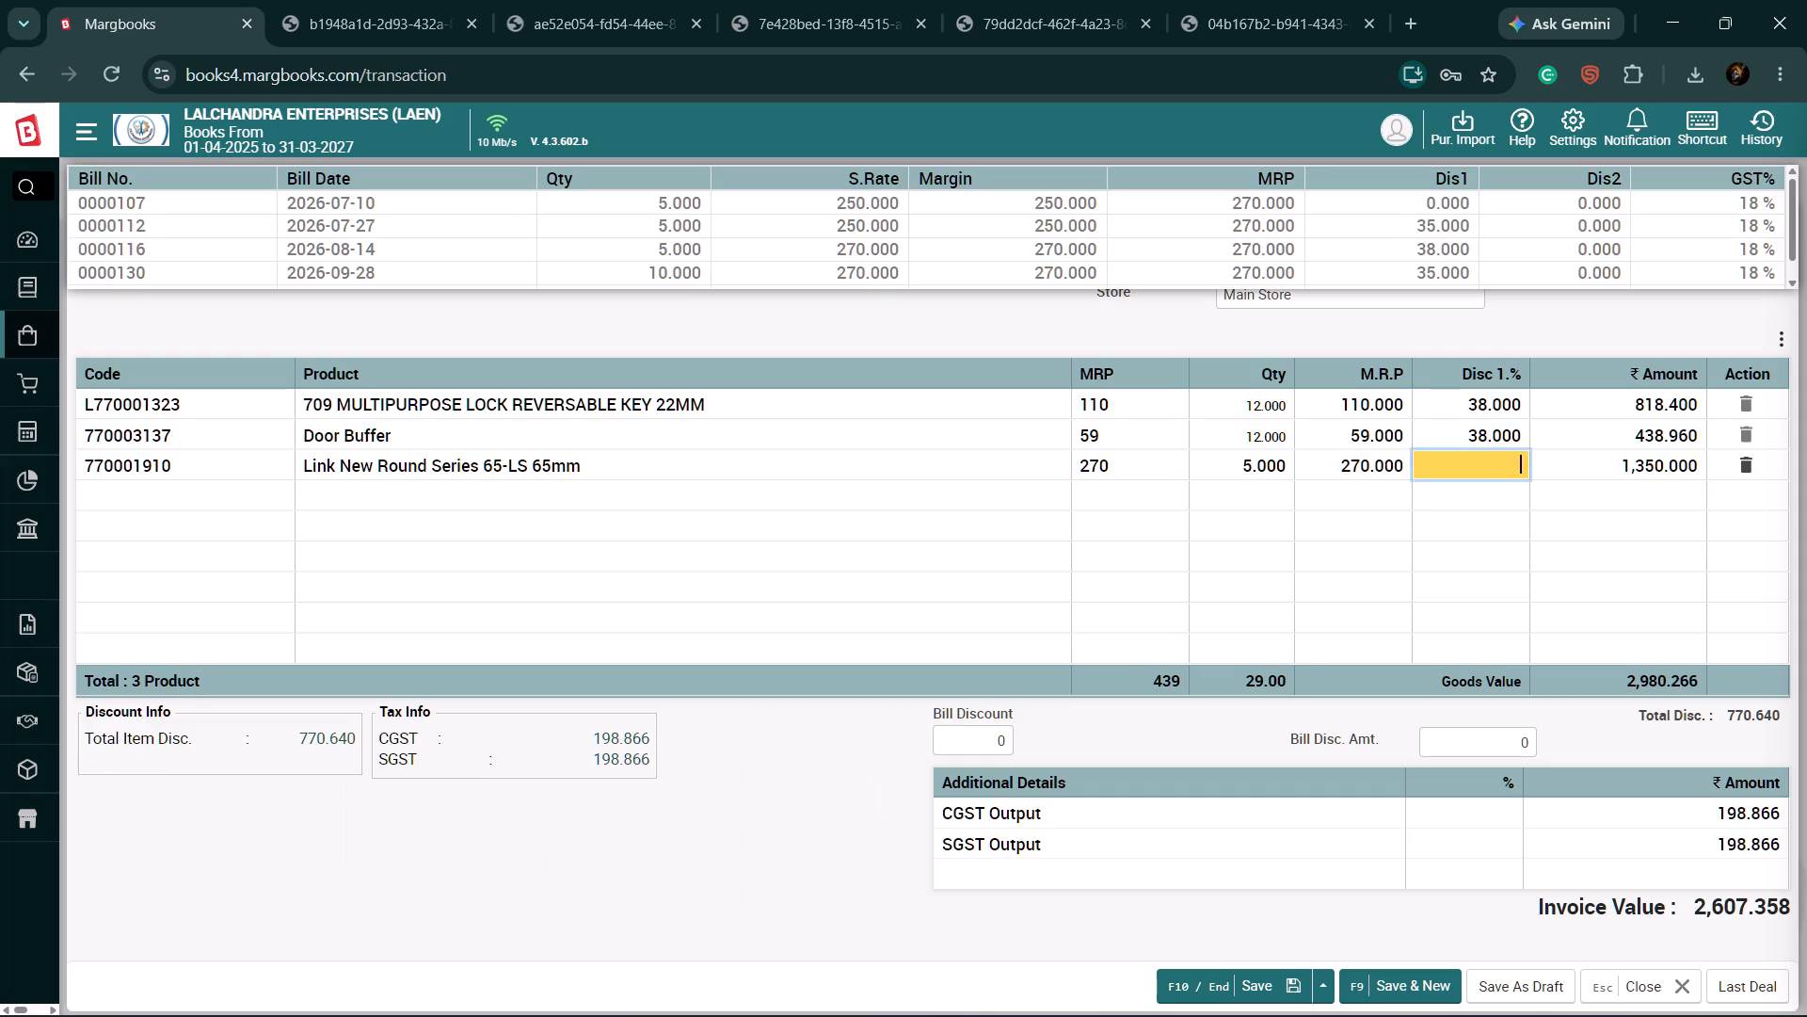
text(35)
key(Return)
Add Link New Round Series 60mm BCP to the fourth line with quantity 10 and a 35% discount.
key(Return)
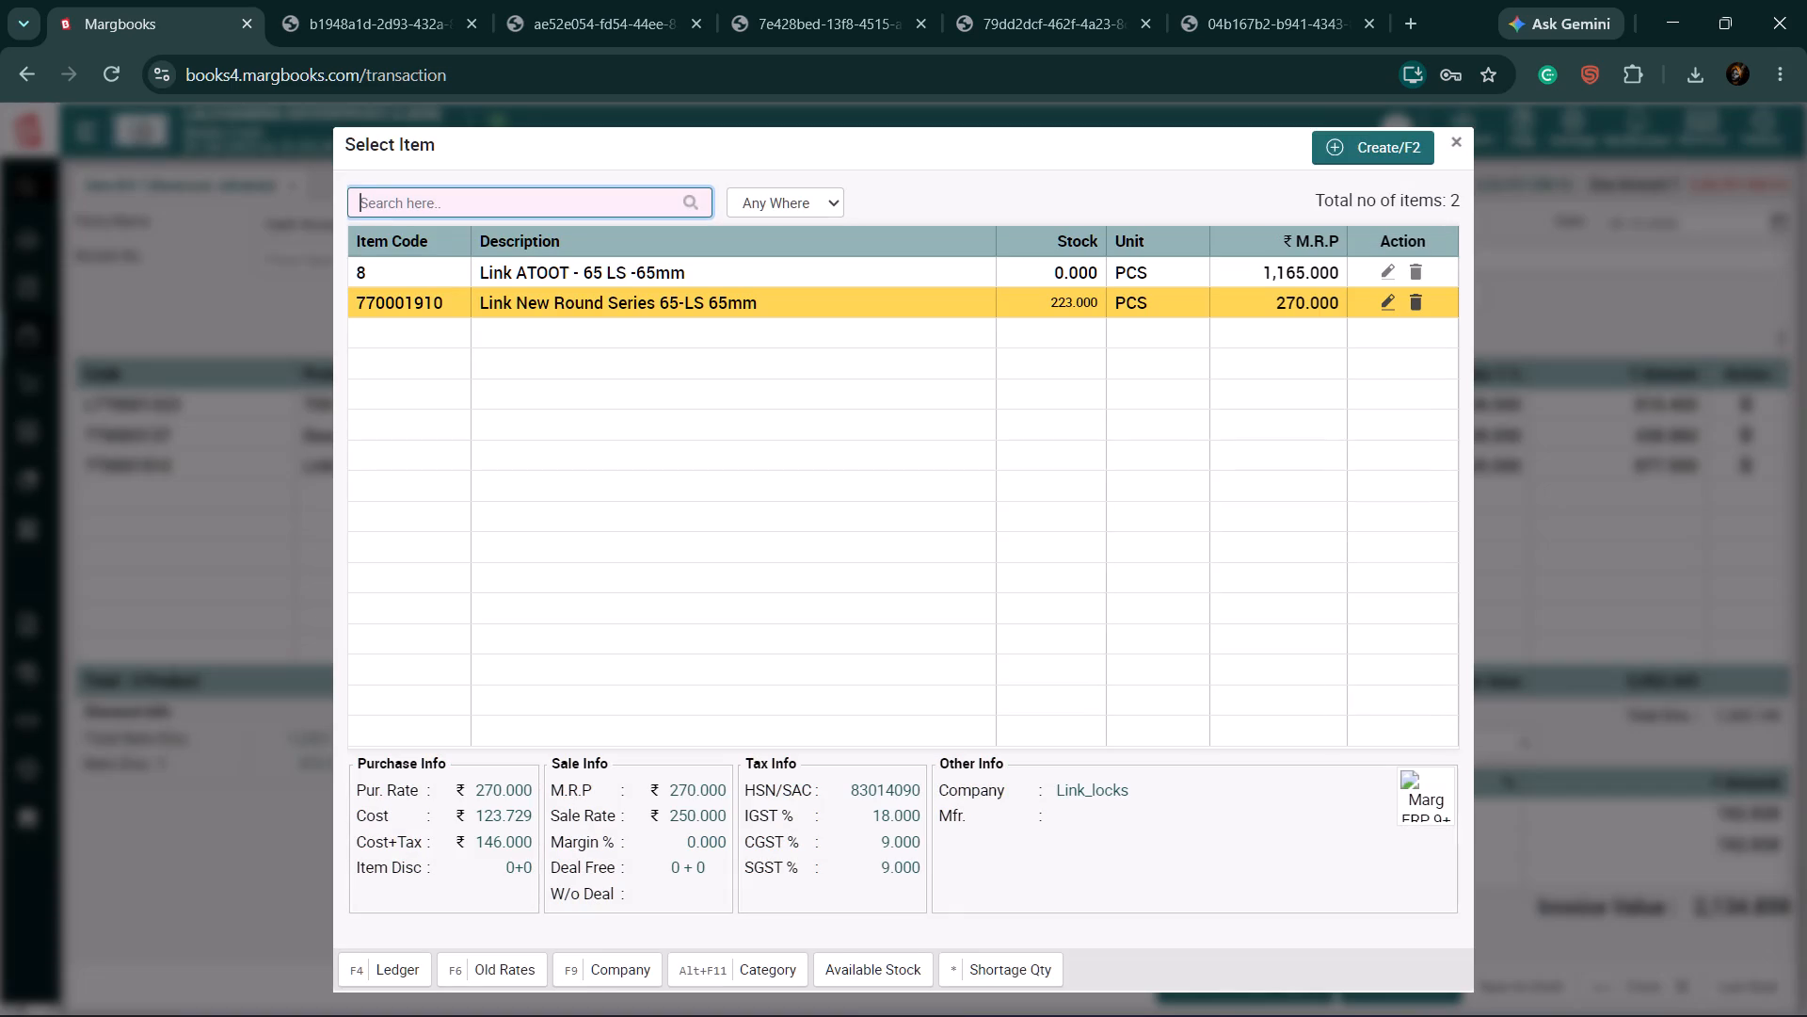
text(60 mm)
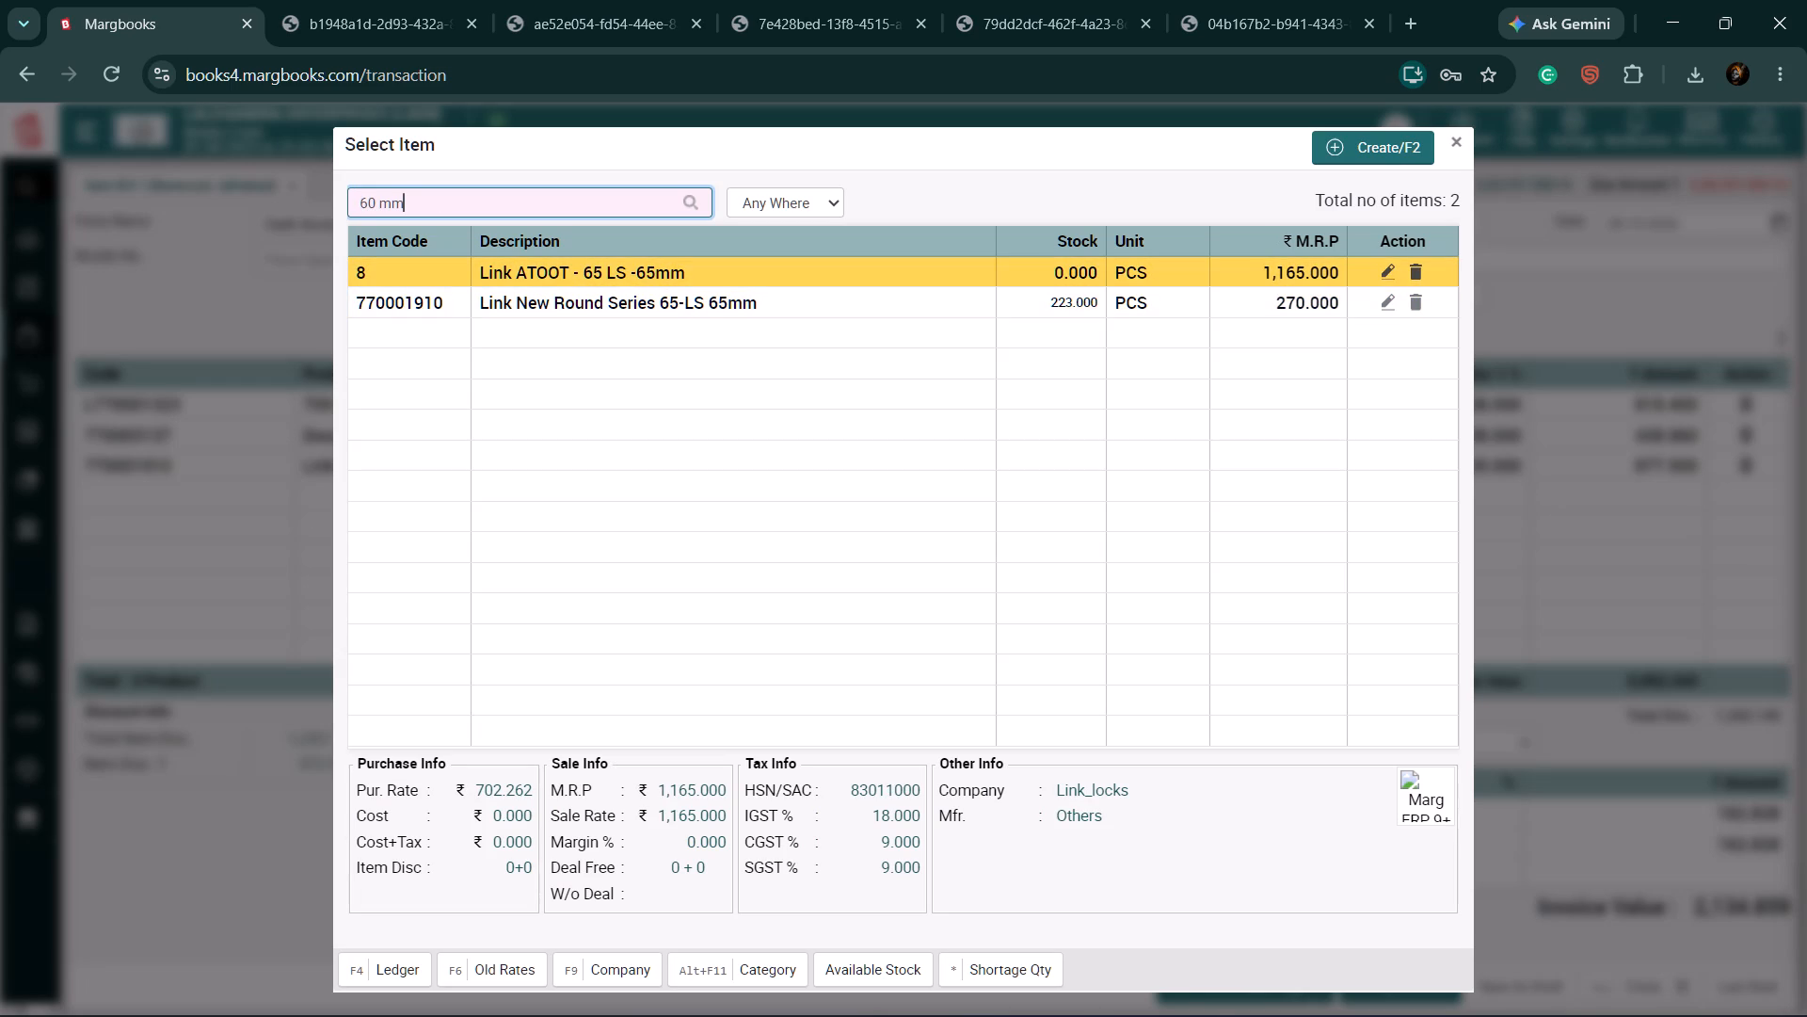
key(BackSpace)
text(round)
key(space)
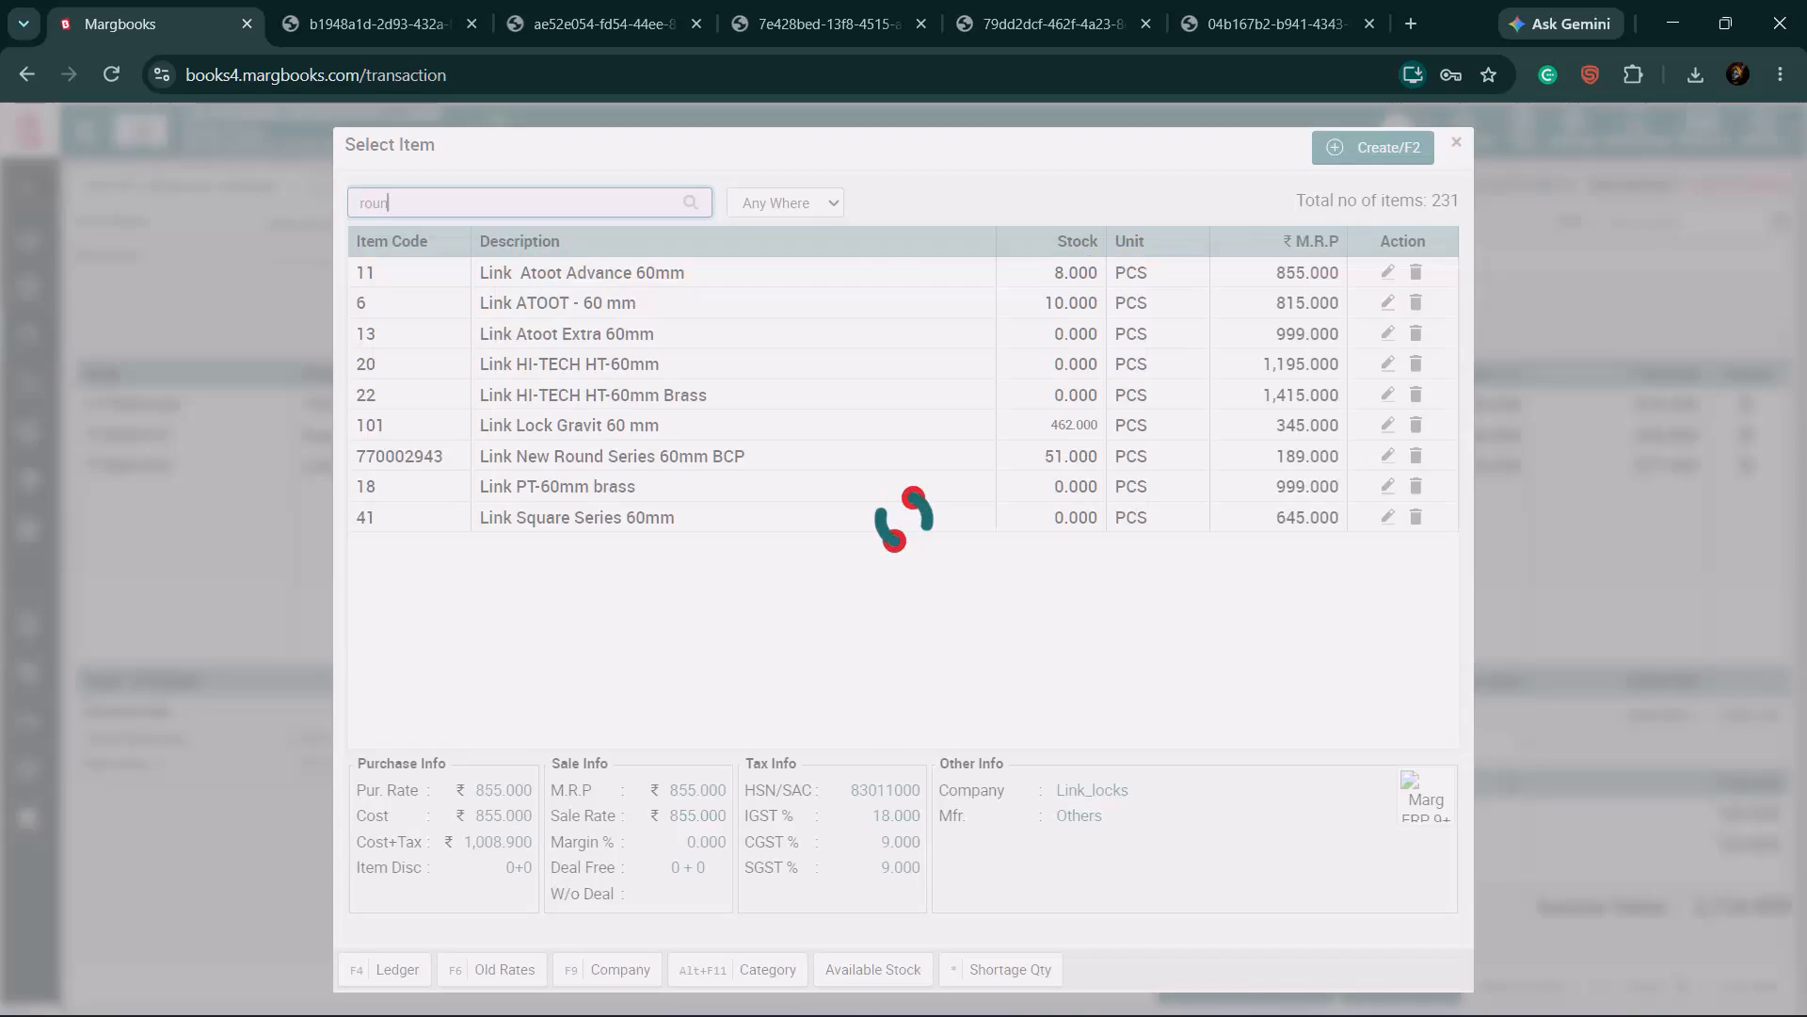
text(60)
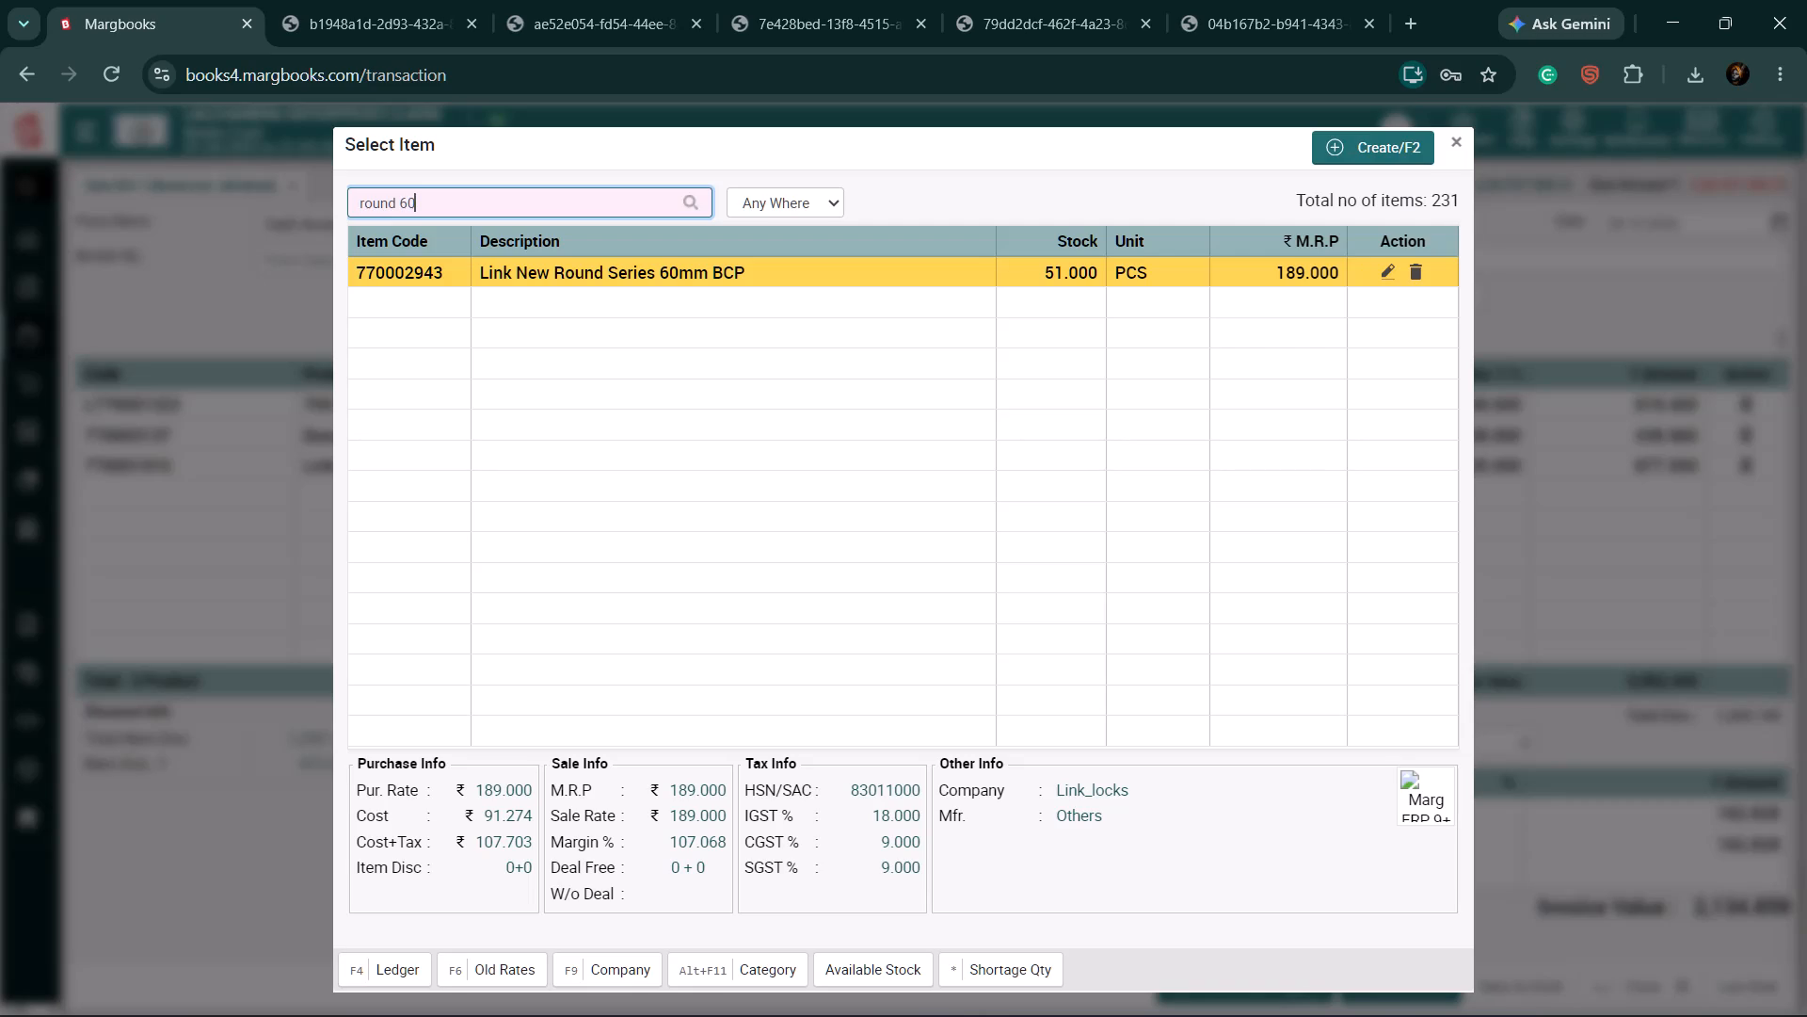
key(Return)
text(10)
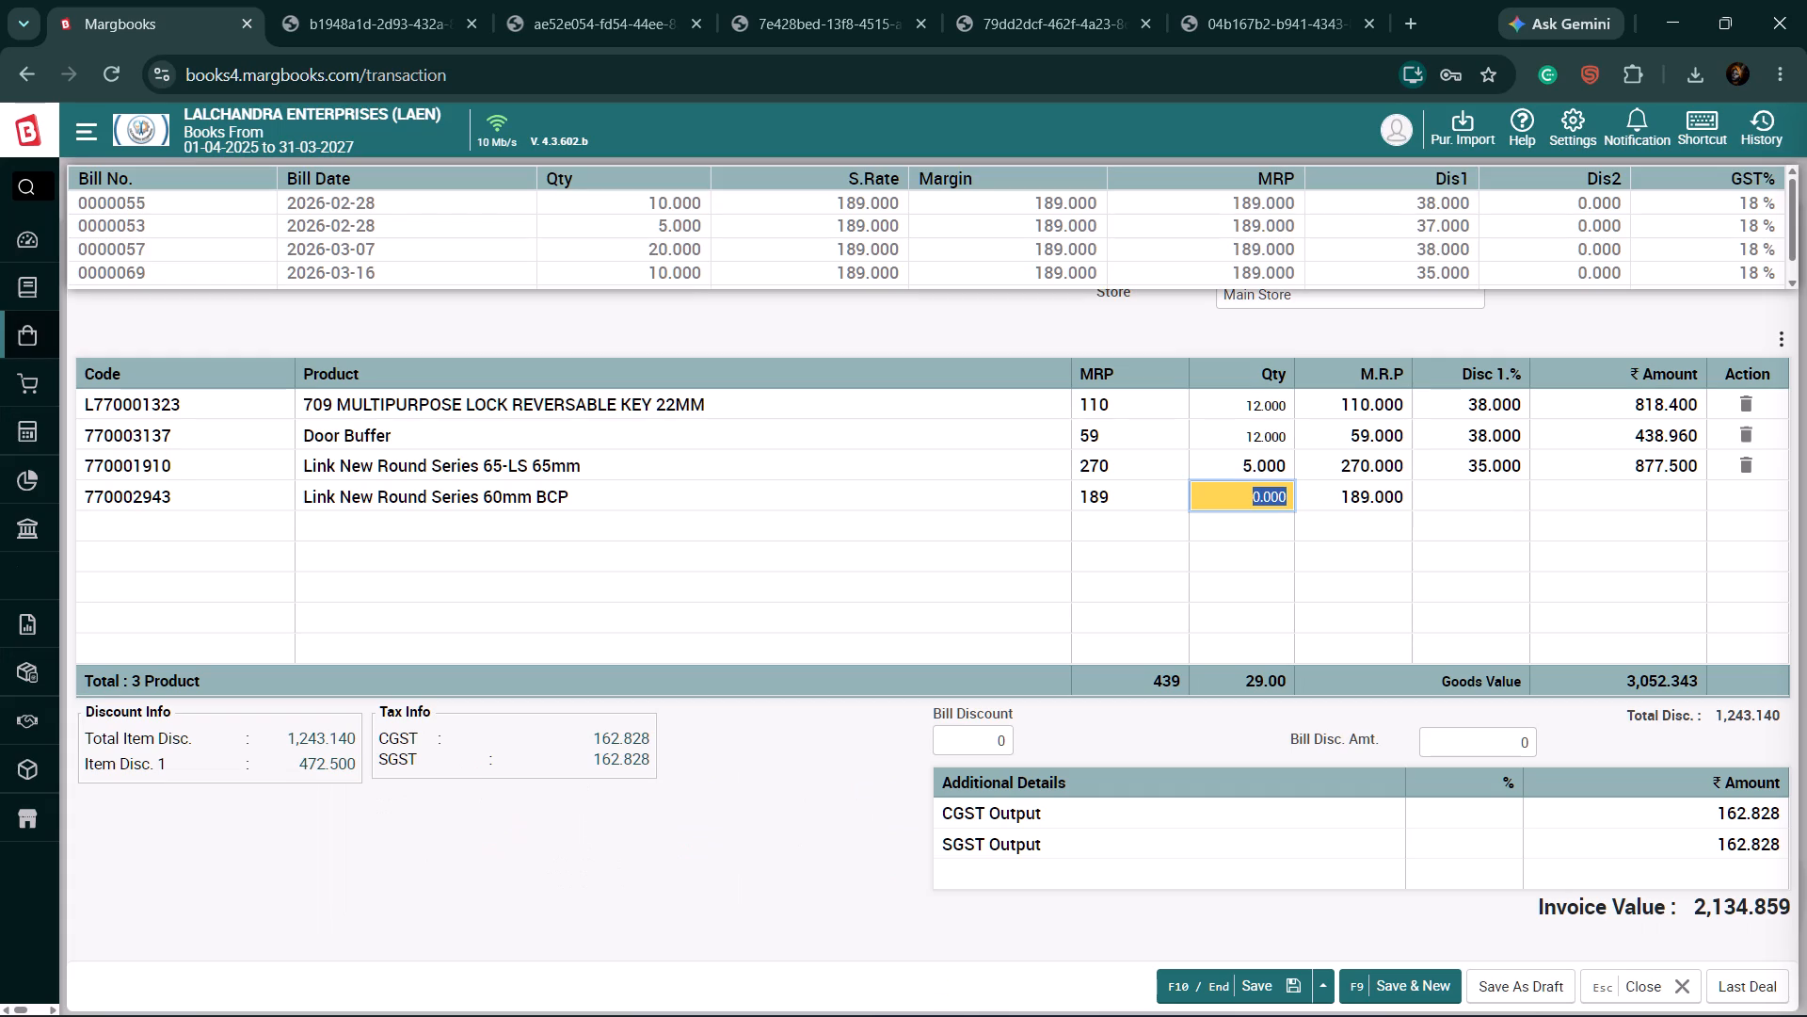
key(Return)
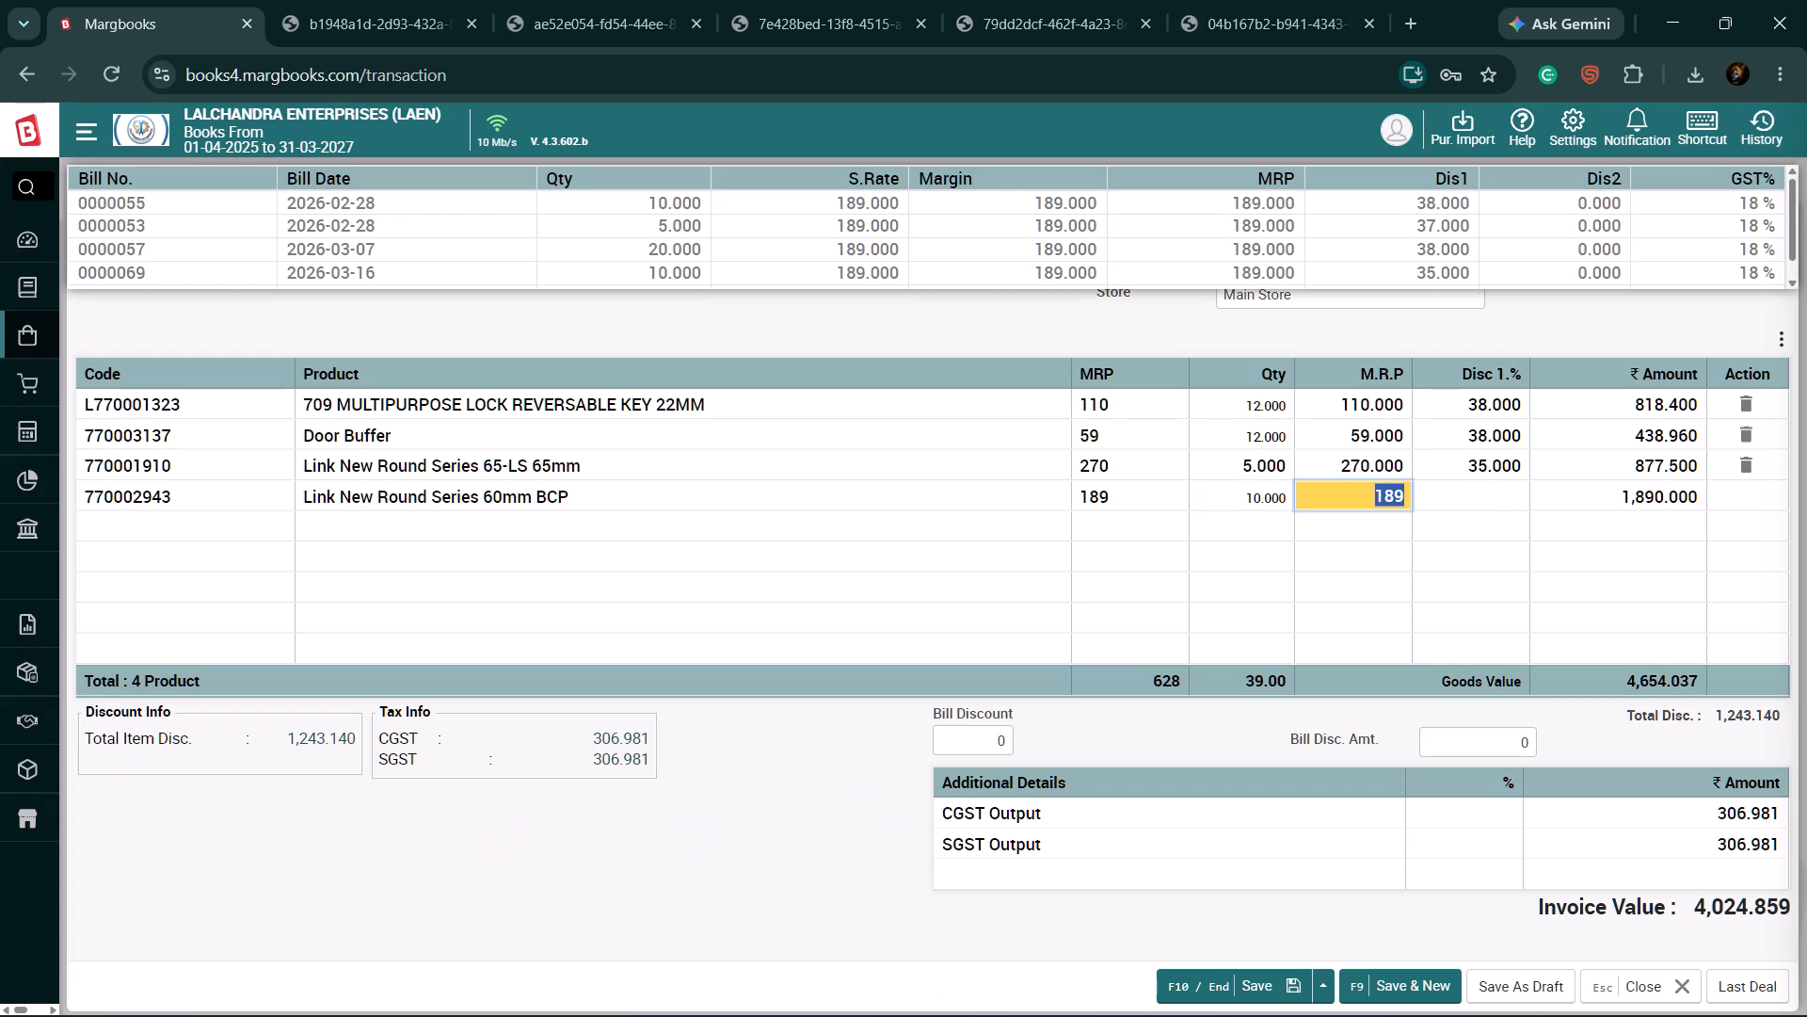
key(Return)
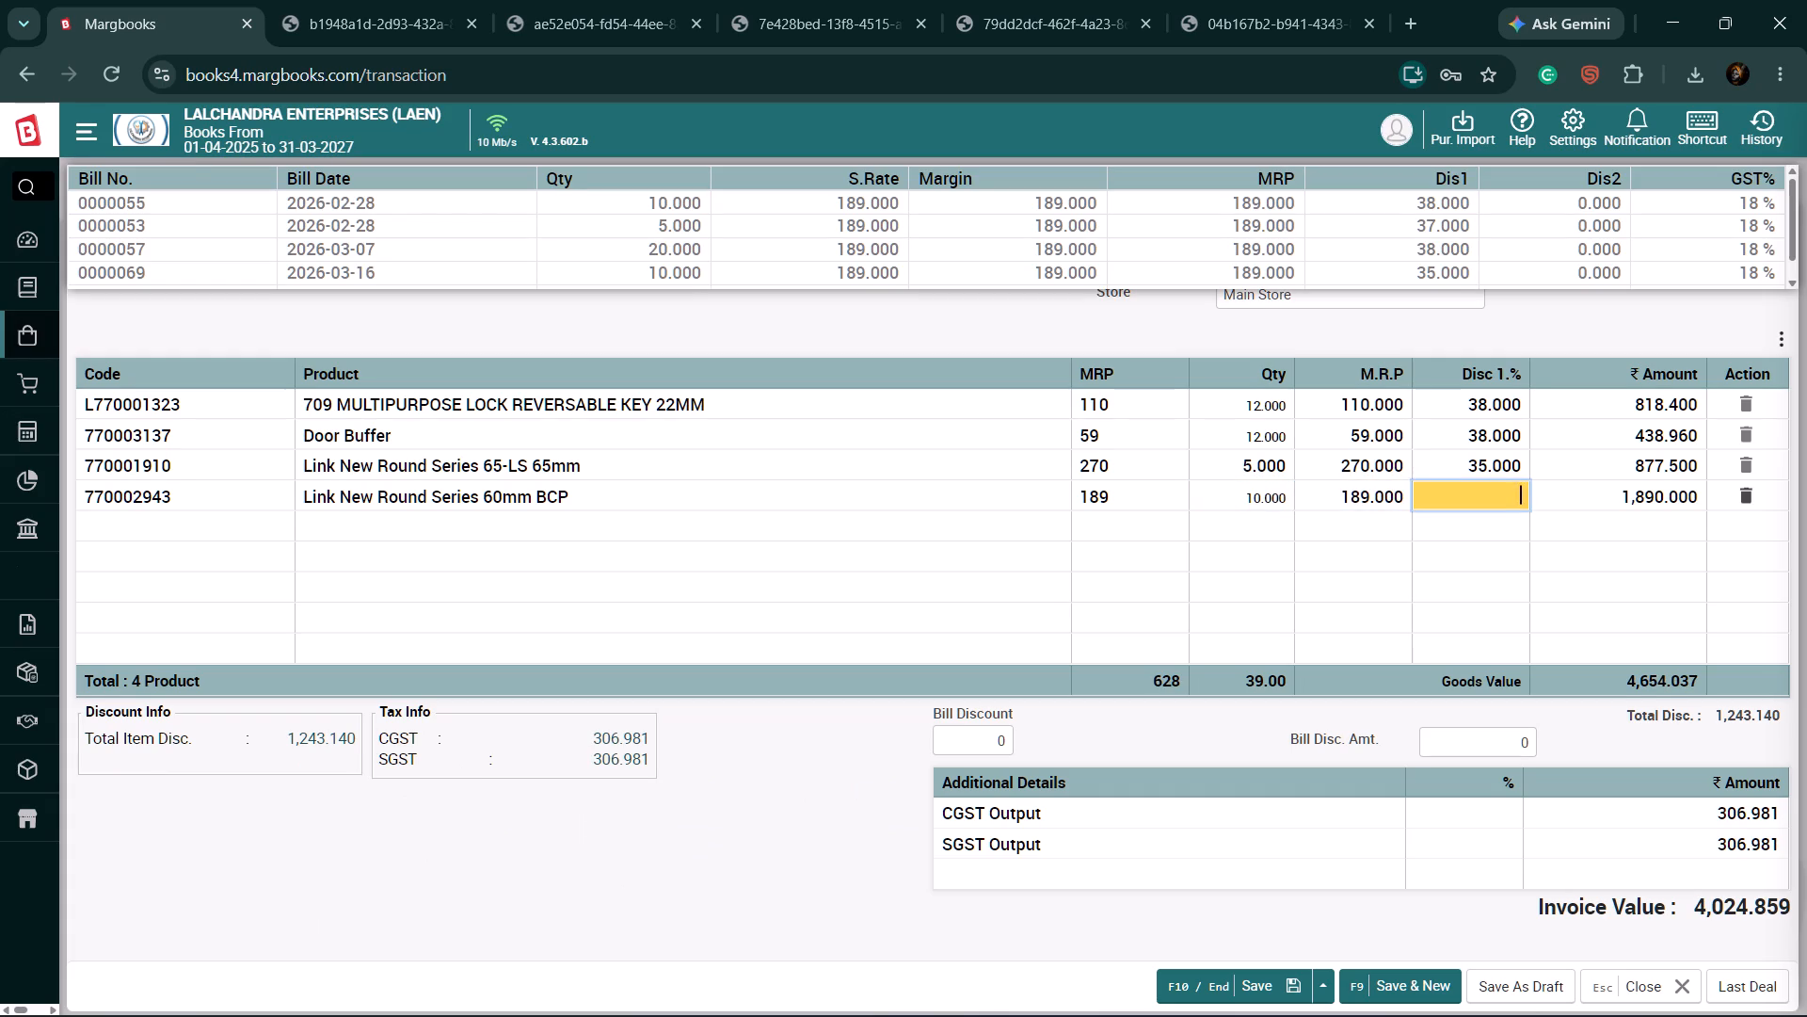
text(35)
key(Return)
Add LINK ROUND 65-NL to the bill's fifth line with quantity 5 and a 35% discount.
key(Return)
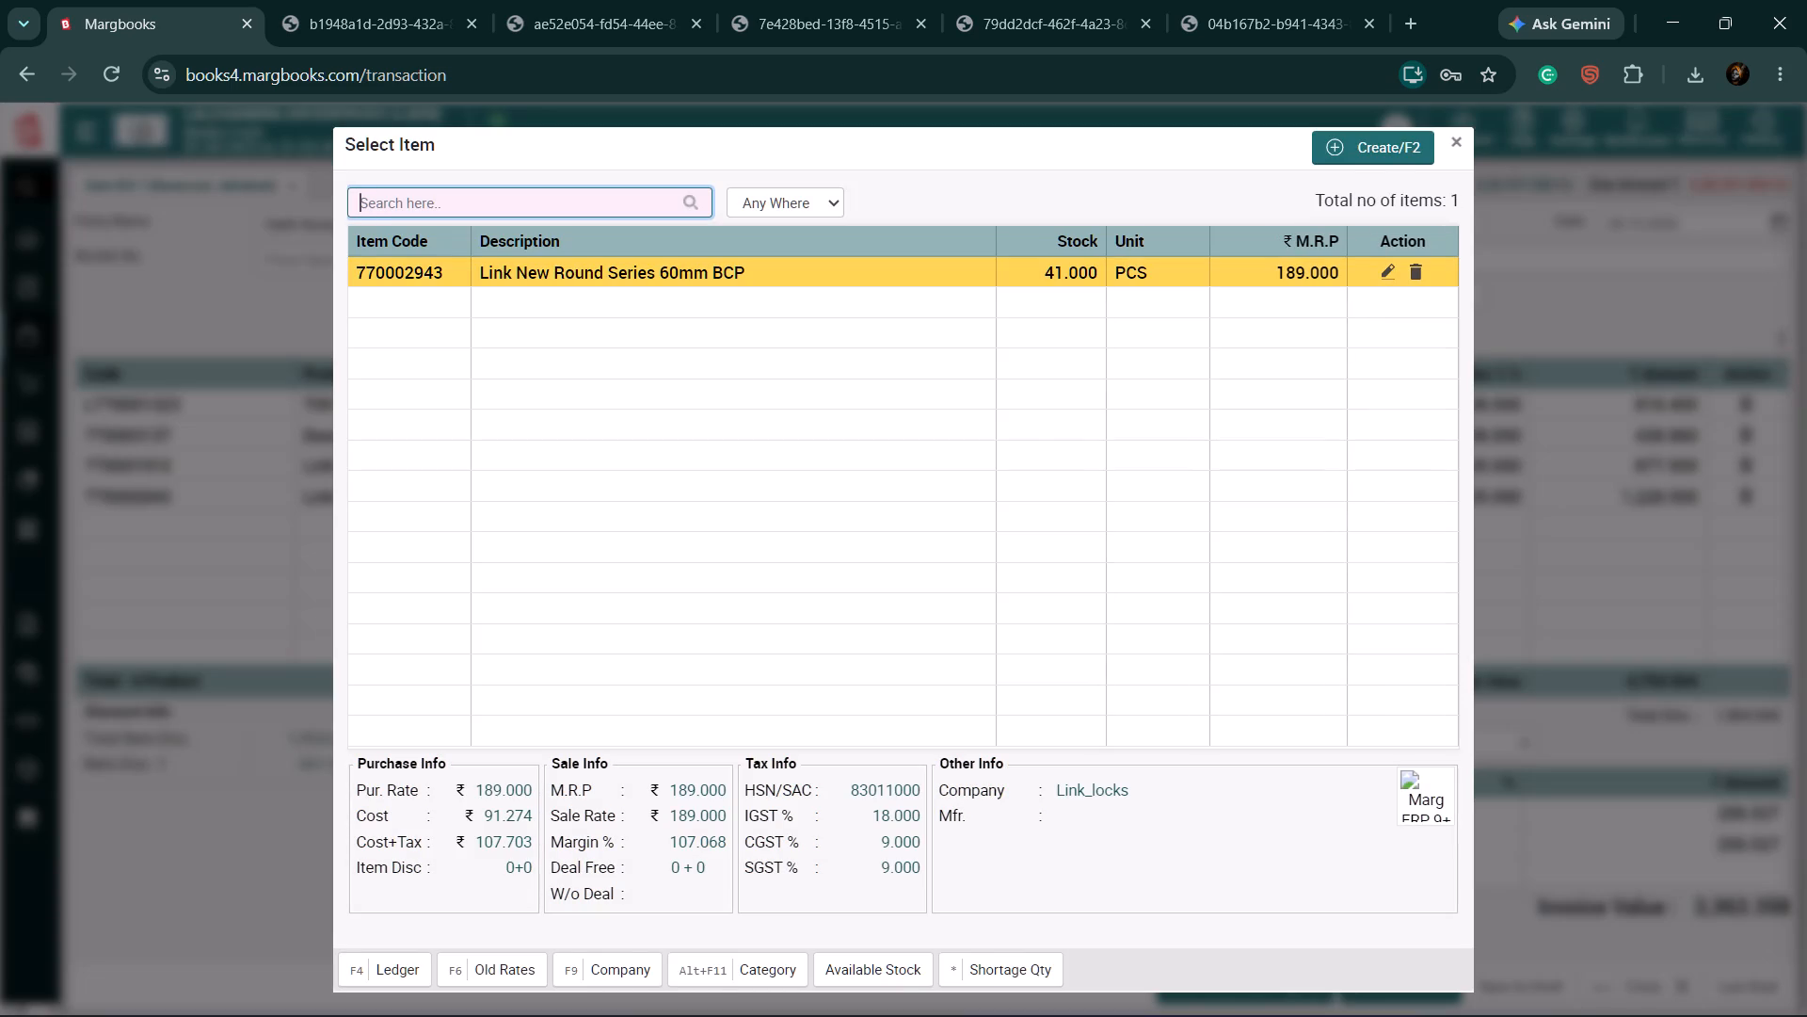
text(65 nl)
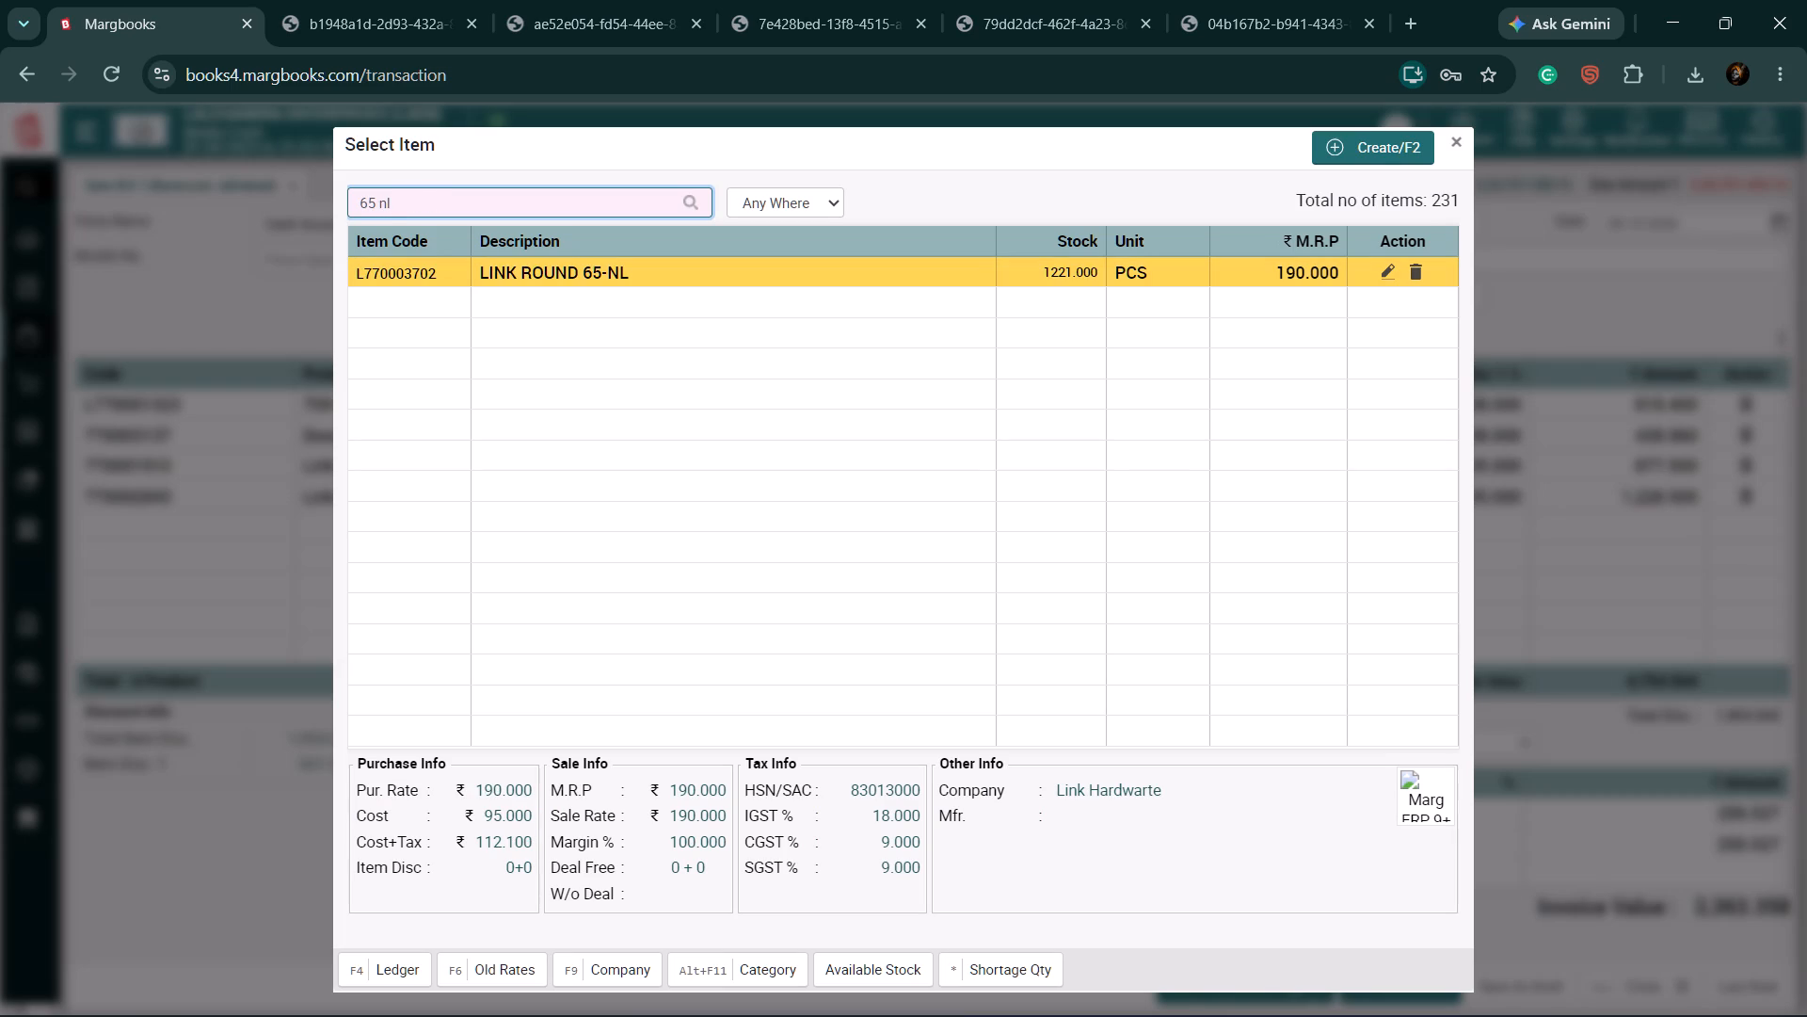
key(Return)
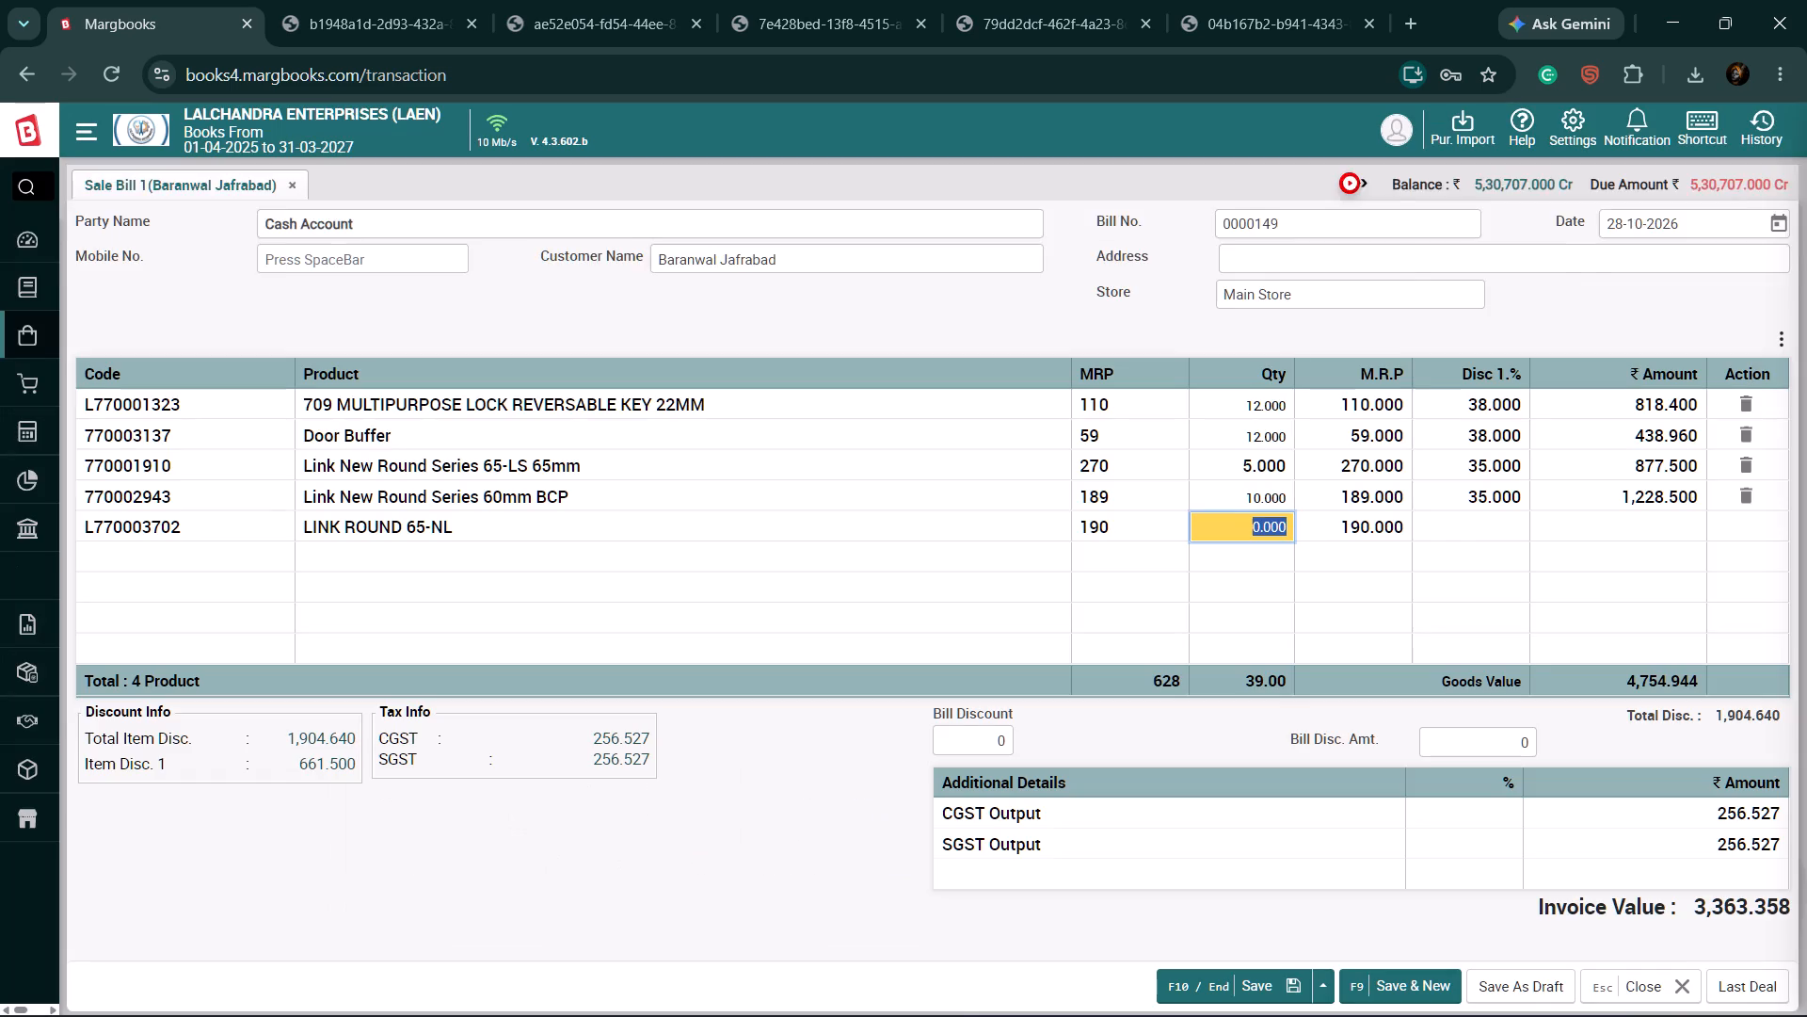
key(5)
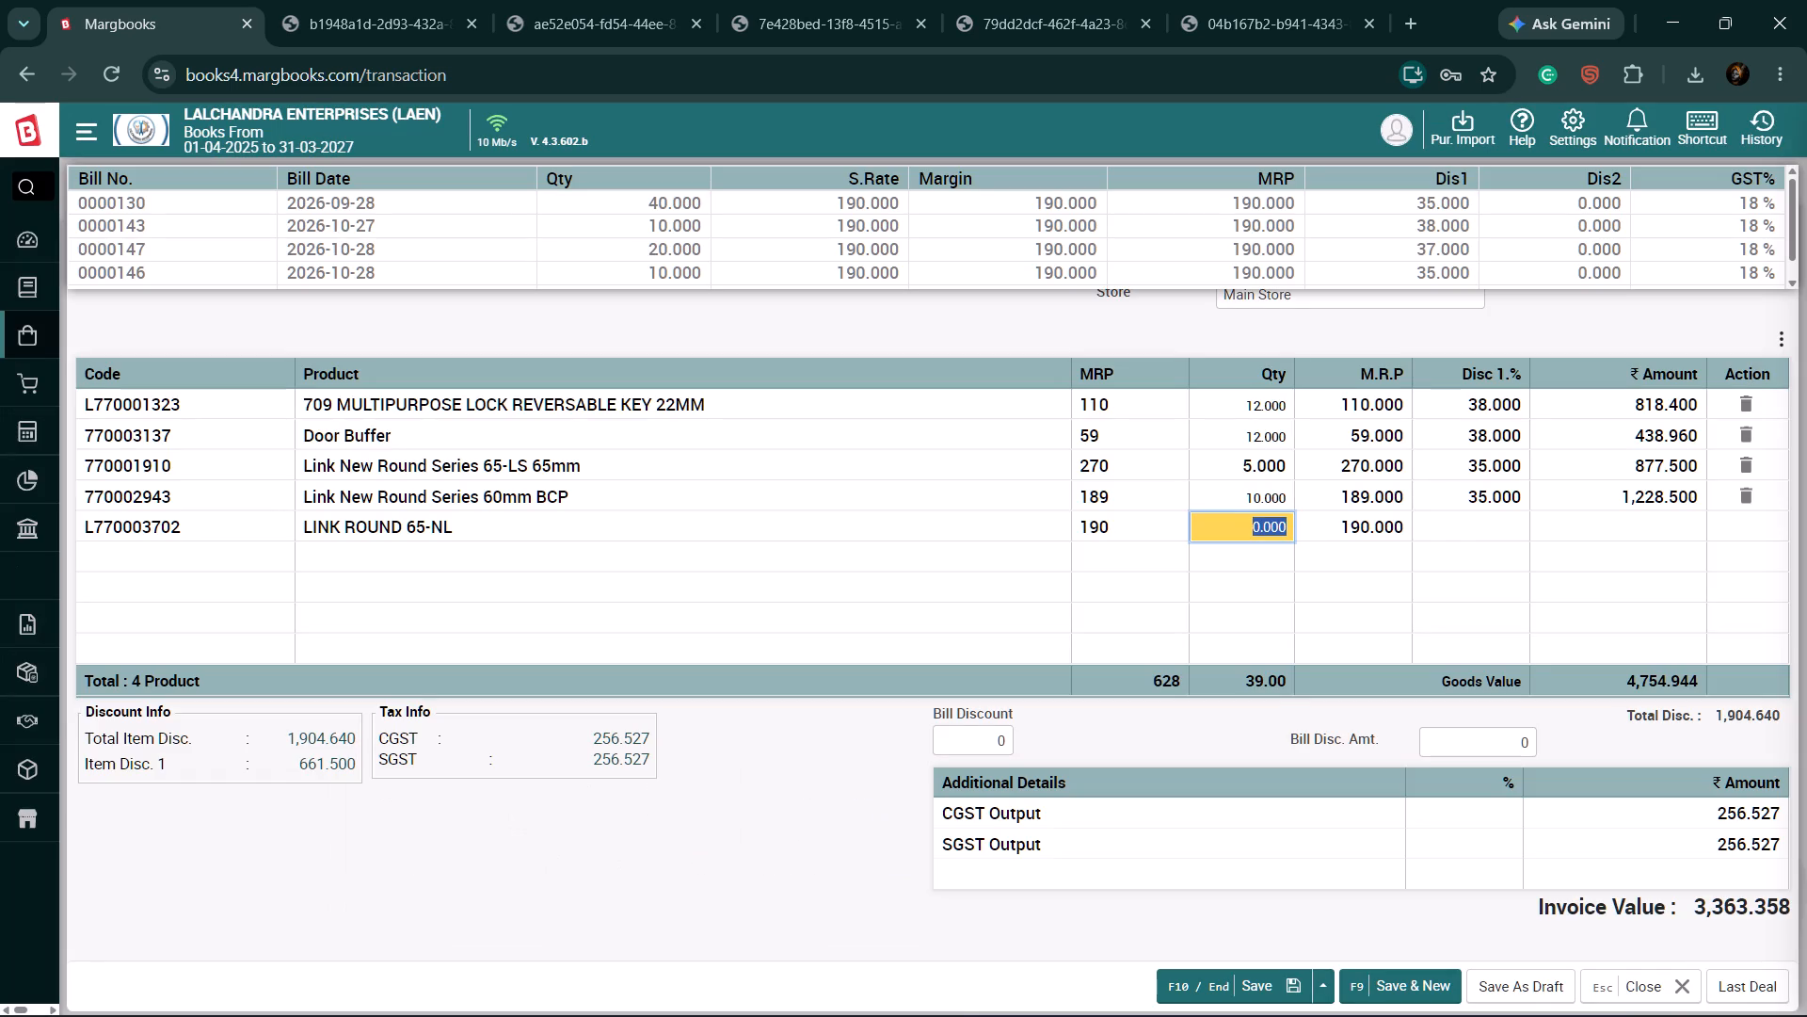
key(Return)
key(Return)
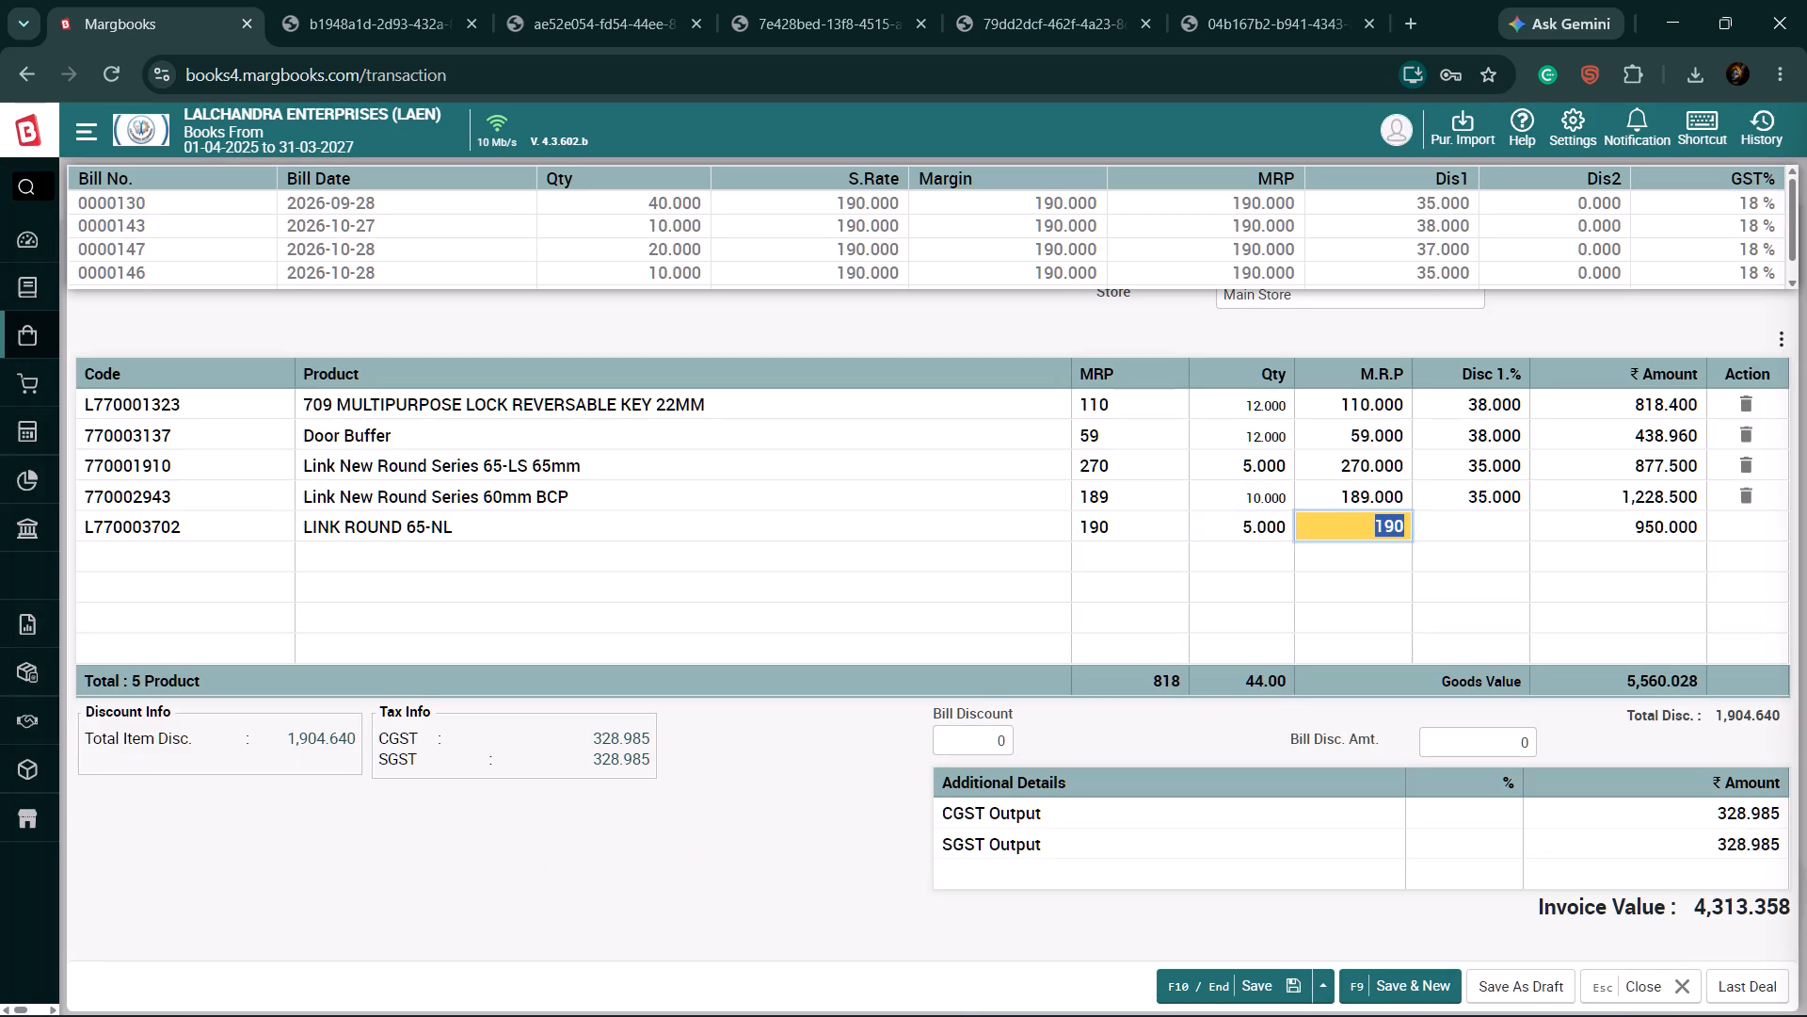
text(35)
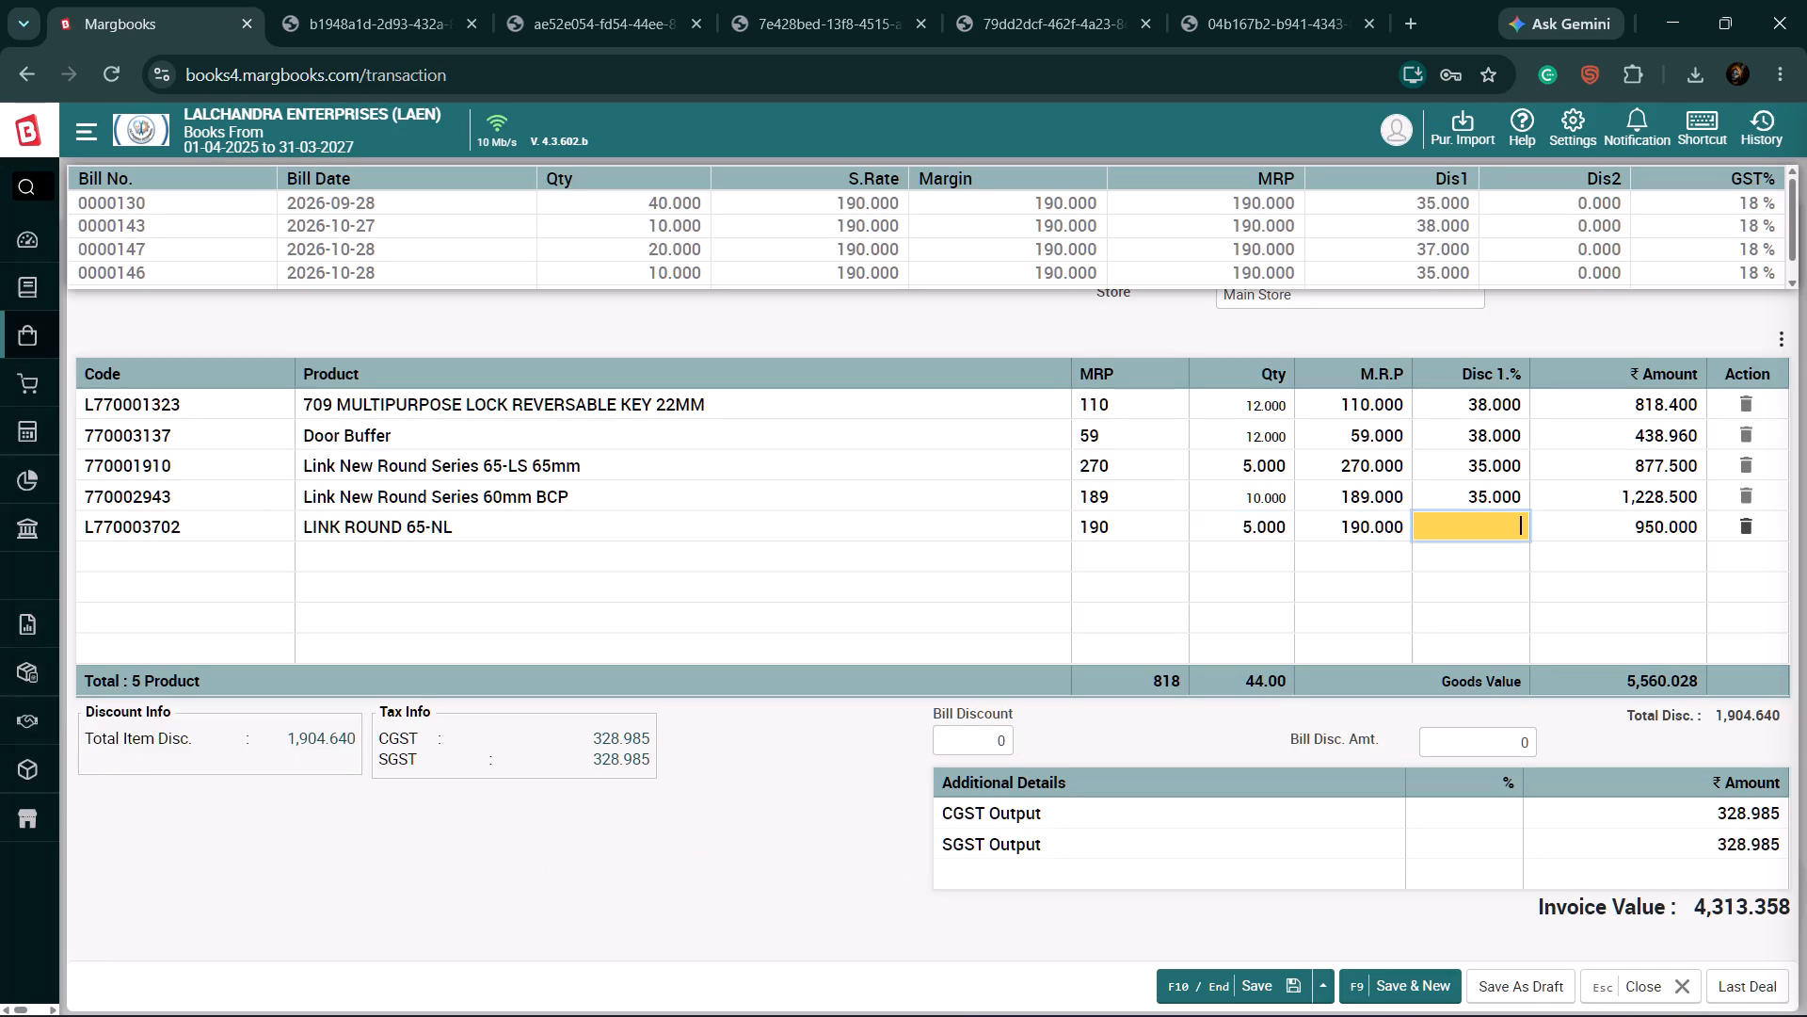
key(Return)
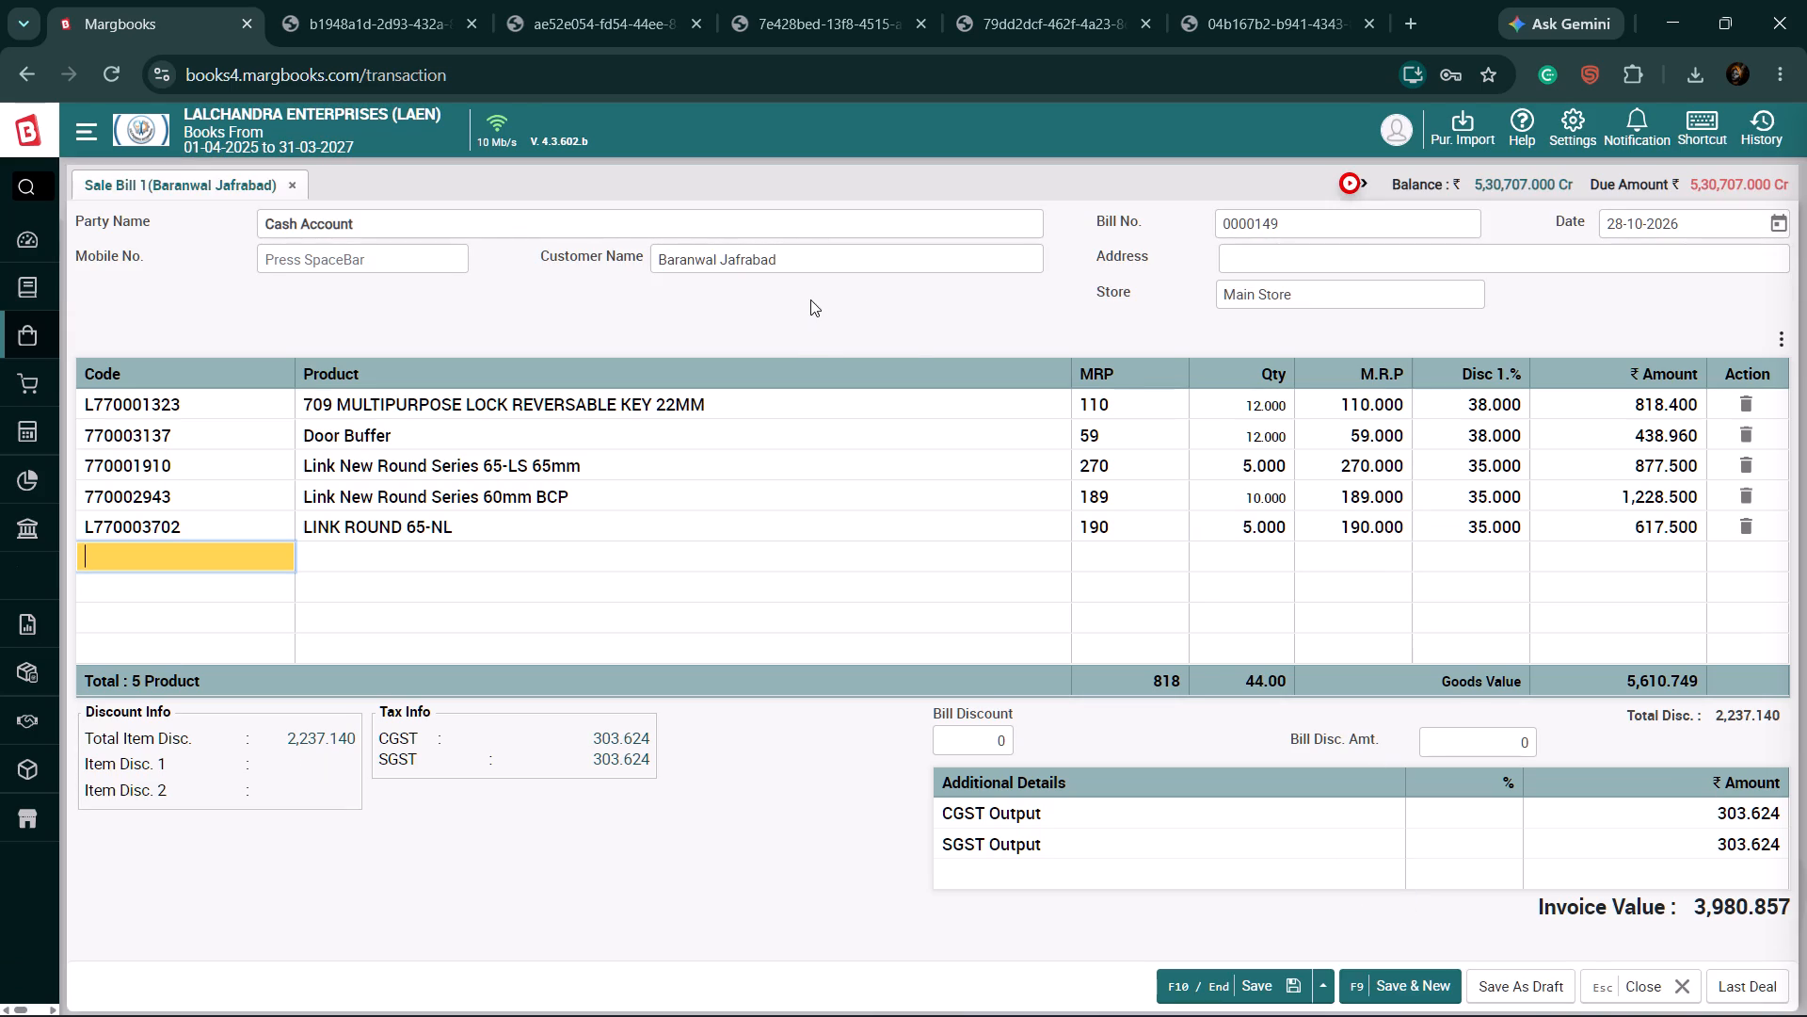
Change the bill's customer name to Baranwal Hardware Jafrabad.
click(722, 257)
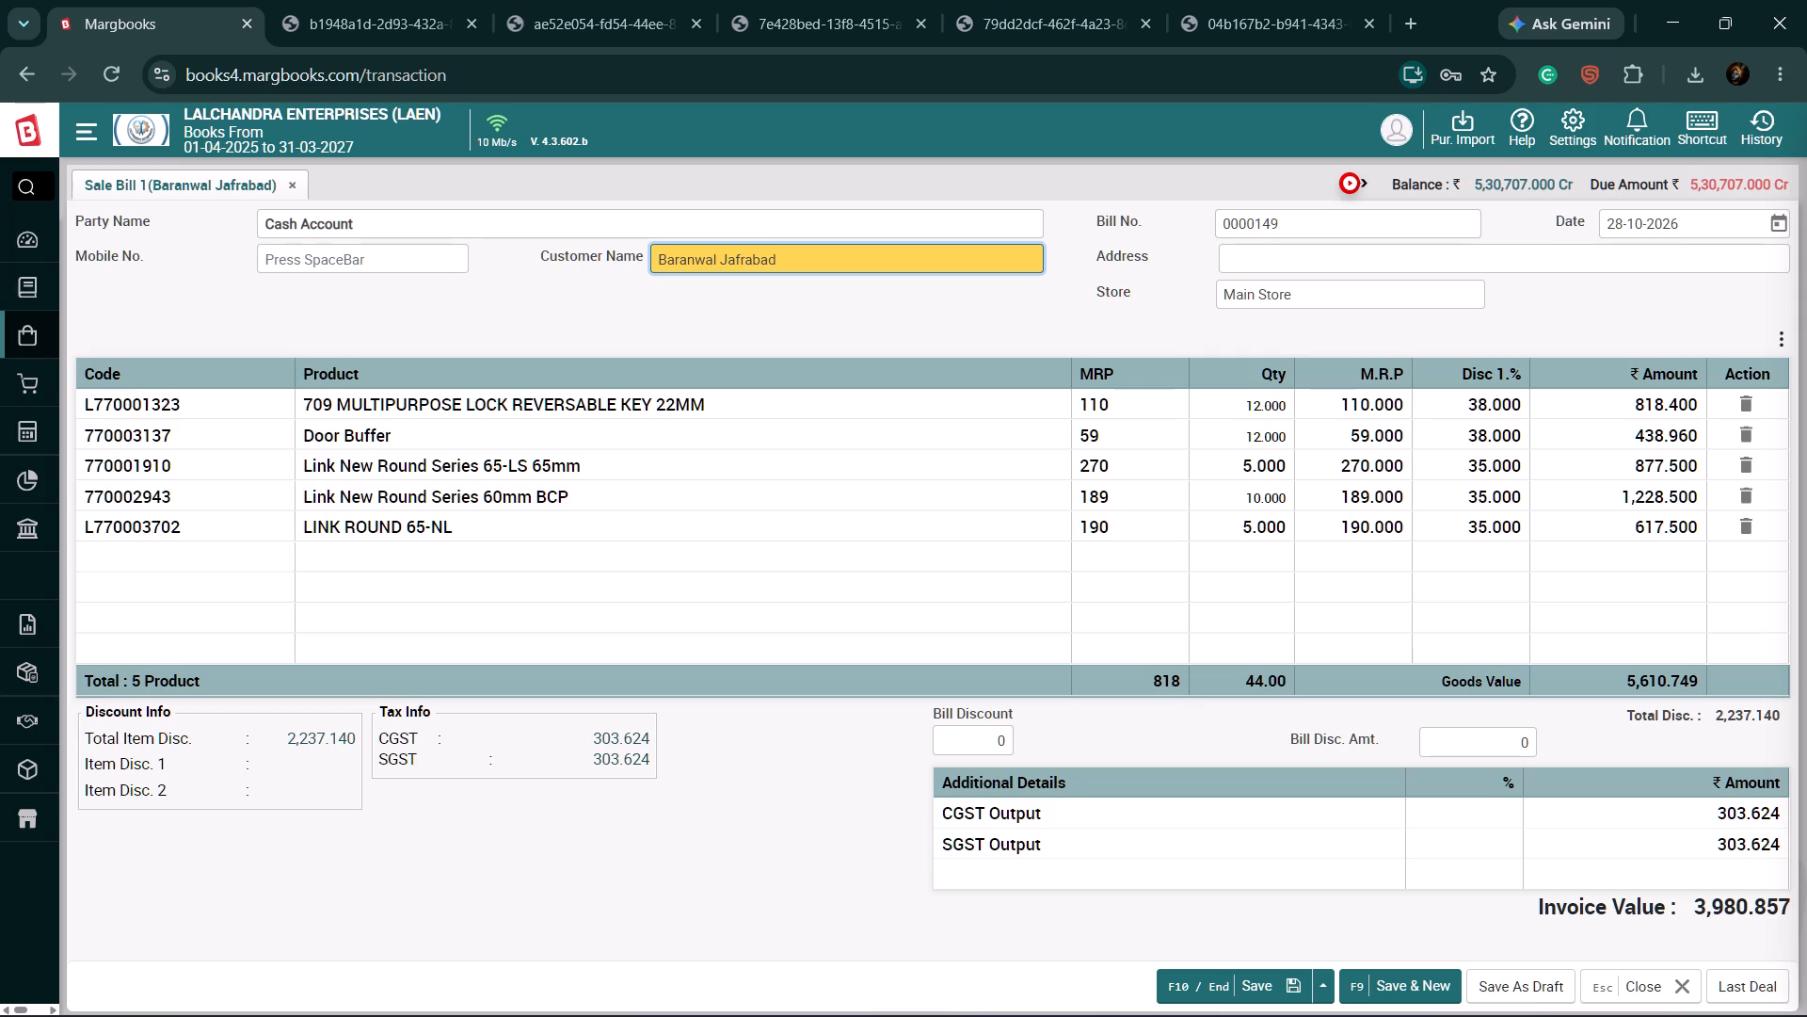
key(h)
key(a)
text(rdware)
click(785, 261)
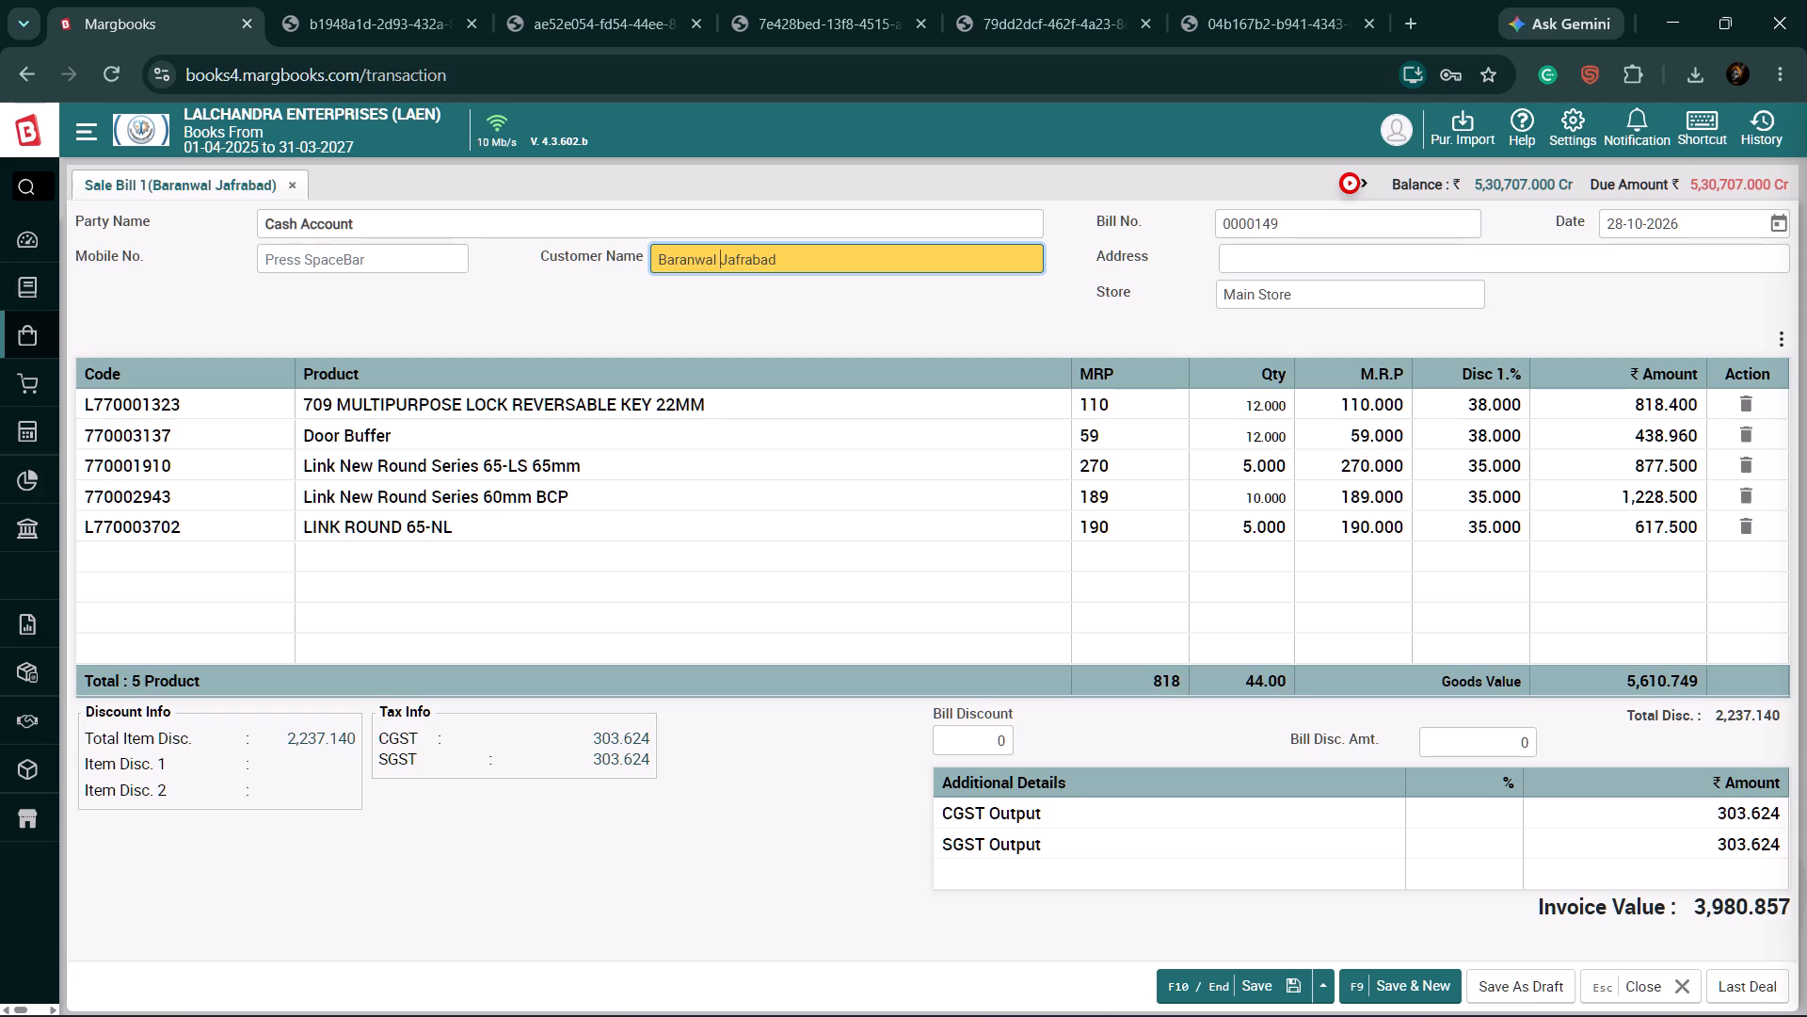
double_click(786, 261)
click(753, 220)
drag(753, 224, 755, 241)
triple_click(860, 321)
triple_click(872, 307)
drag(786, 319, 766, 372)
click(741, 445)
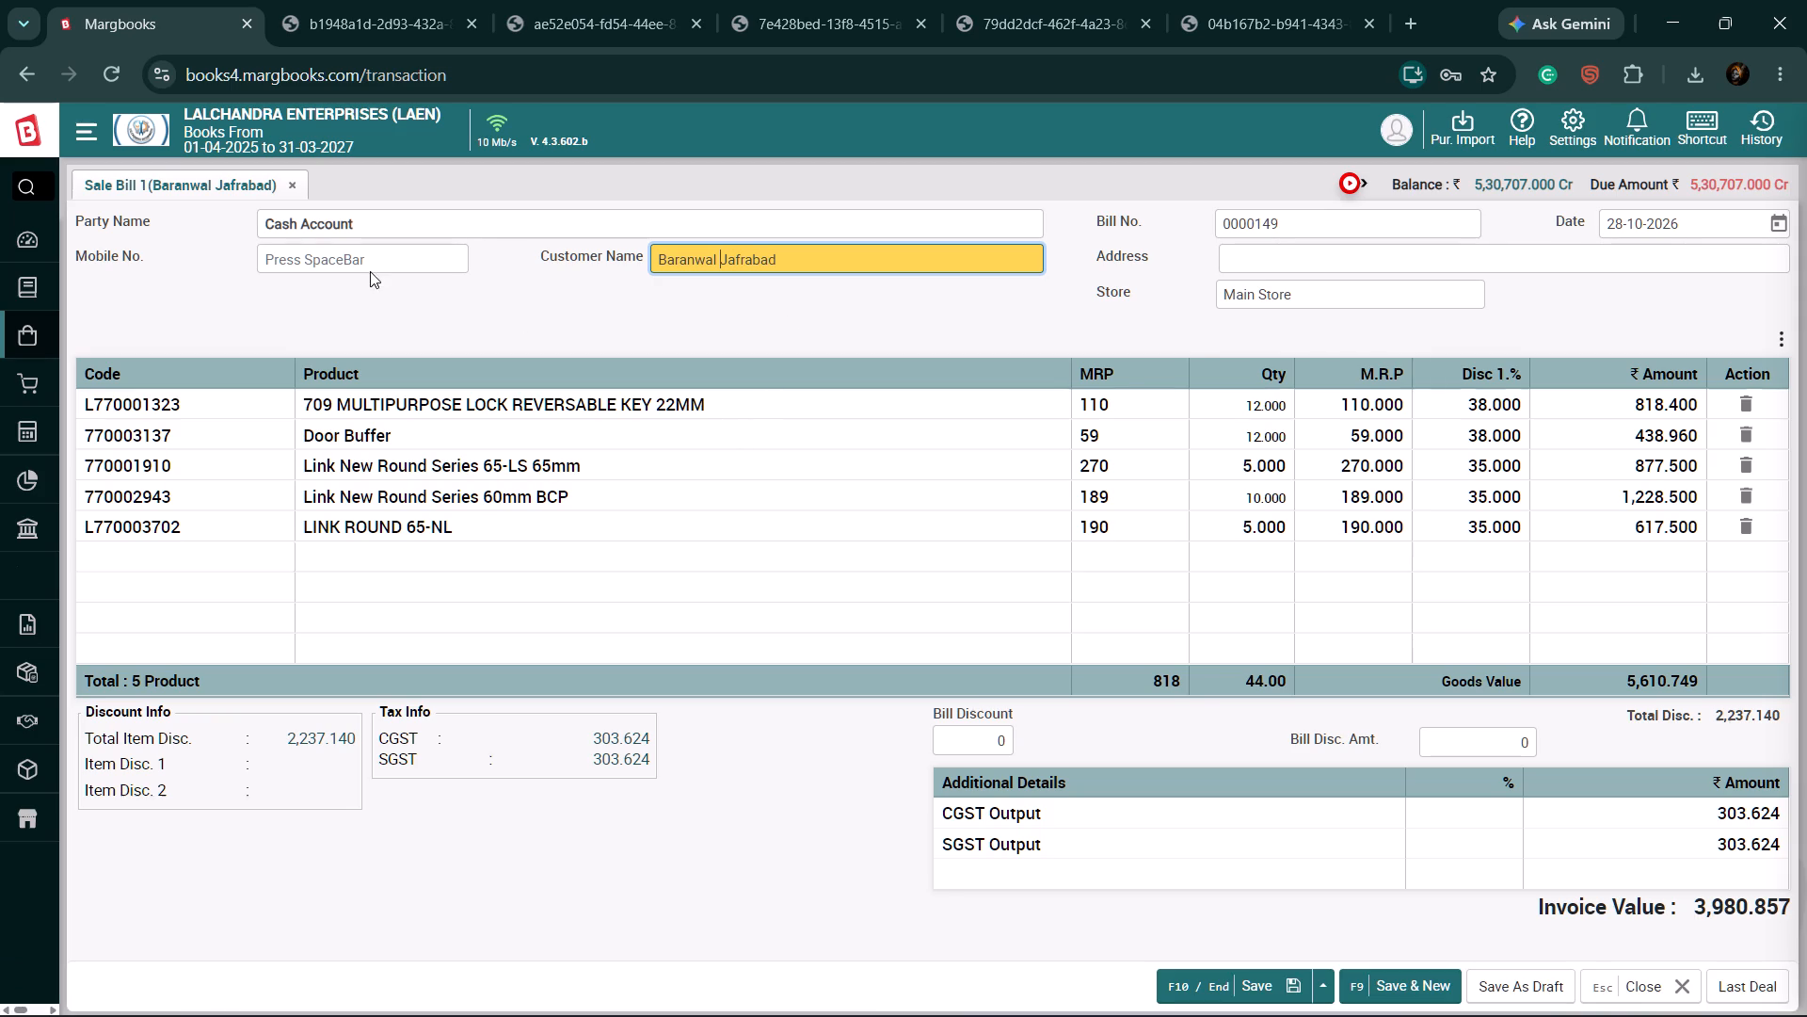
double_click(364, 264)
drag(794, 373, 799, 385)
click(806, 371)
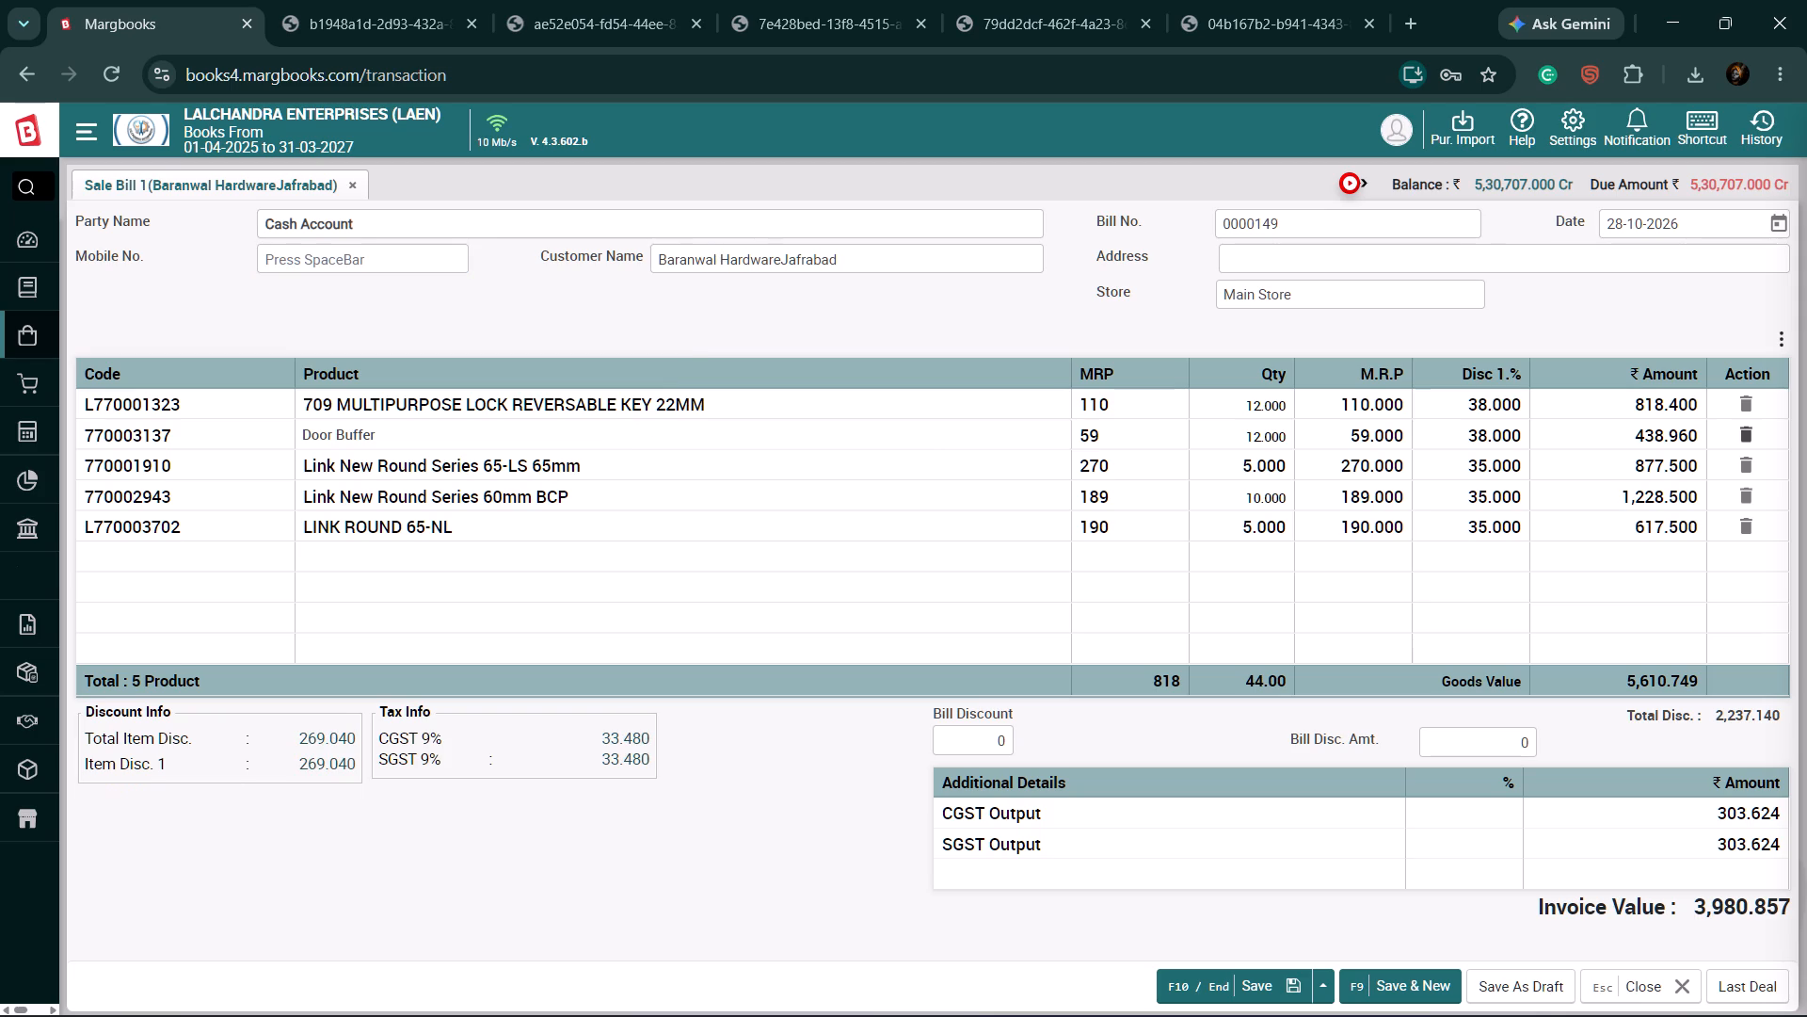
click(781, 258)
key(space)
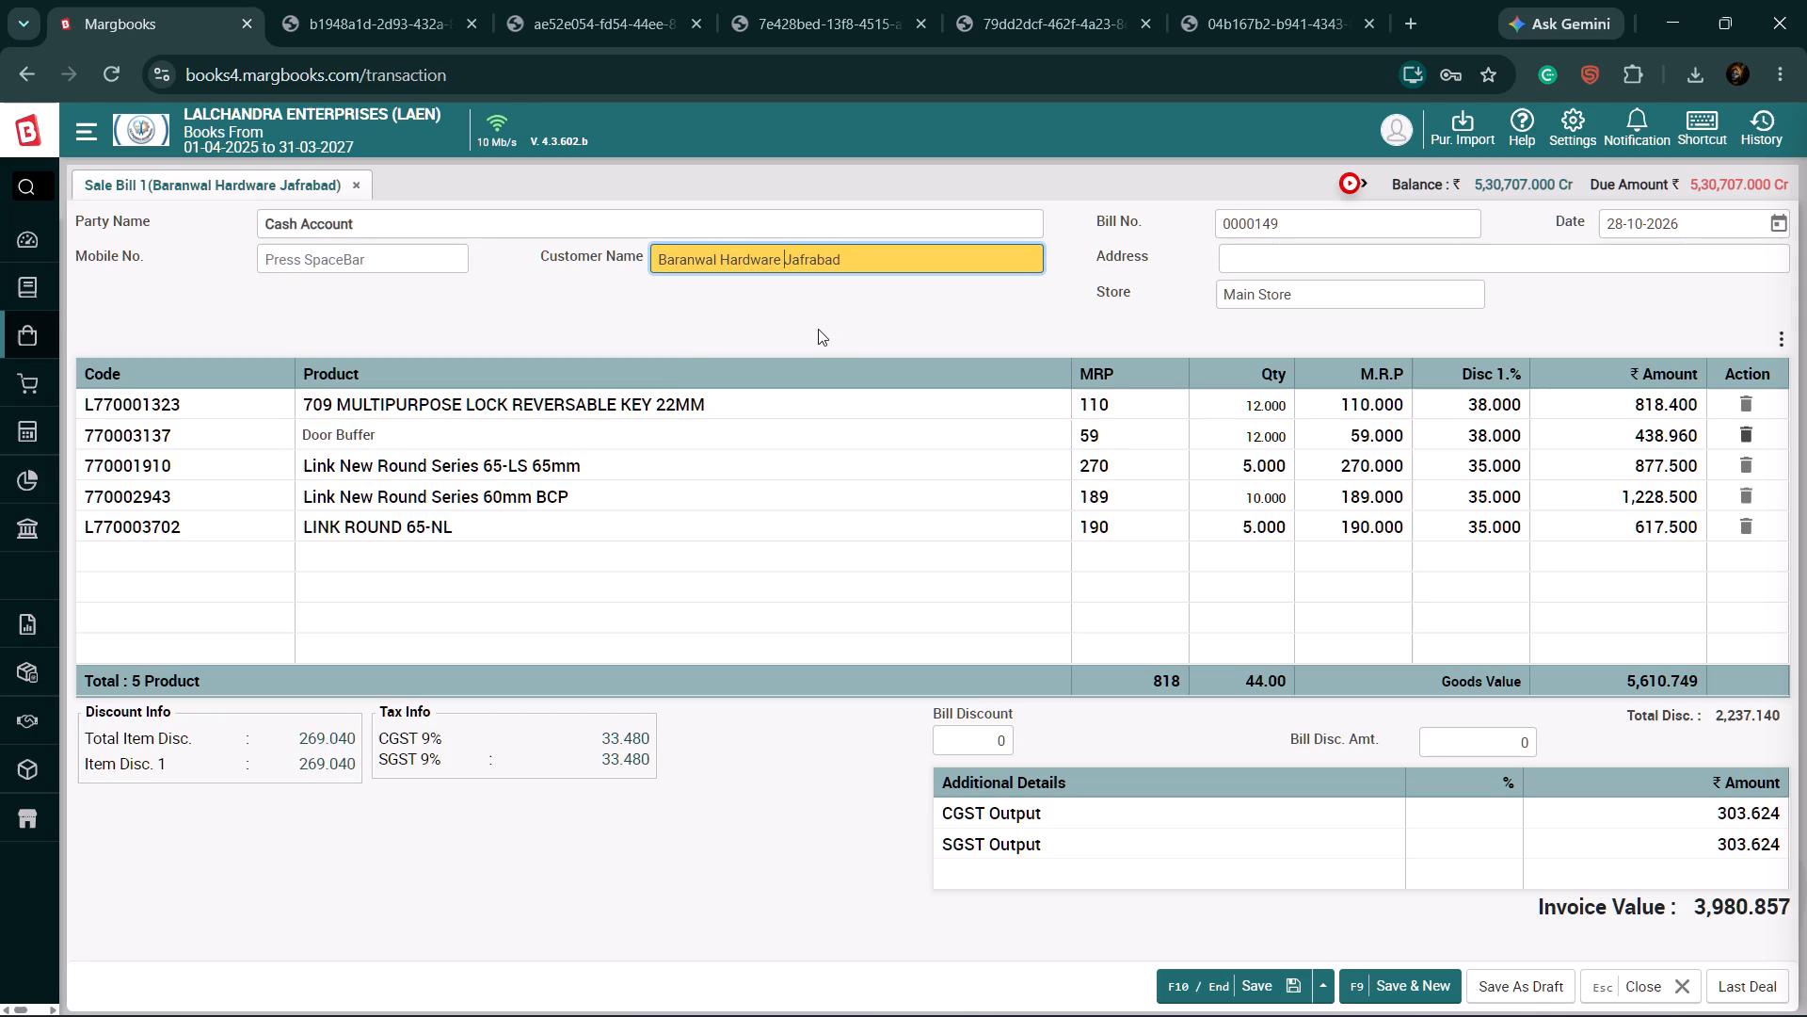
Save the sale bill with the full amount paid through Cash Account.
click(1221, 988)
click(1221, 988)
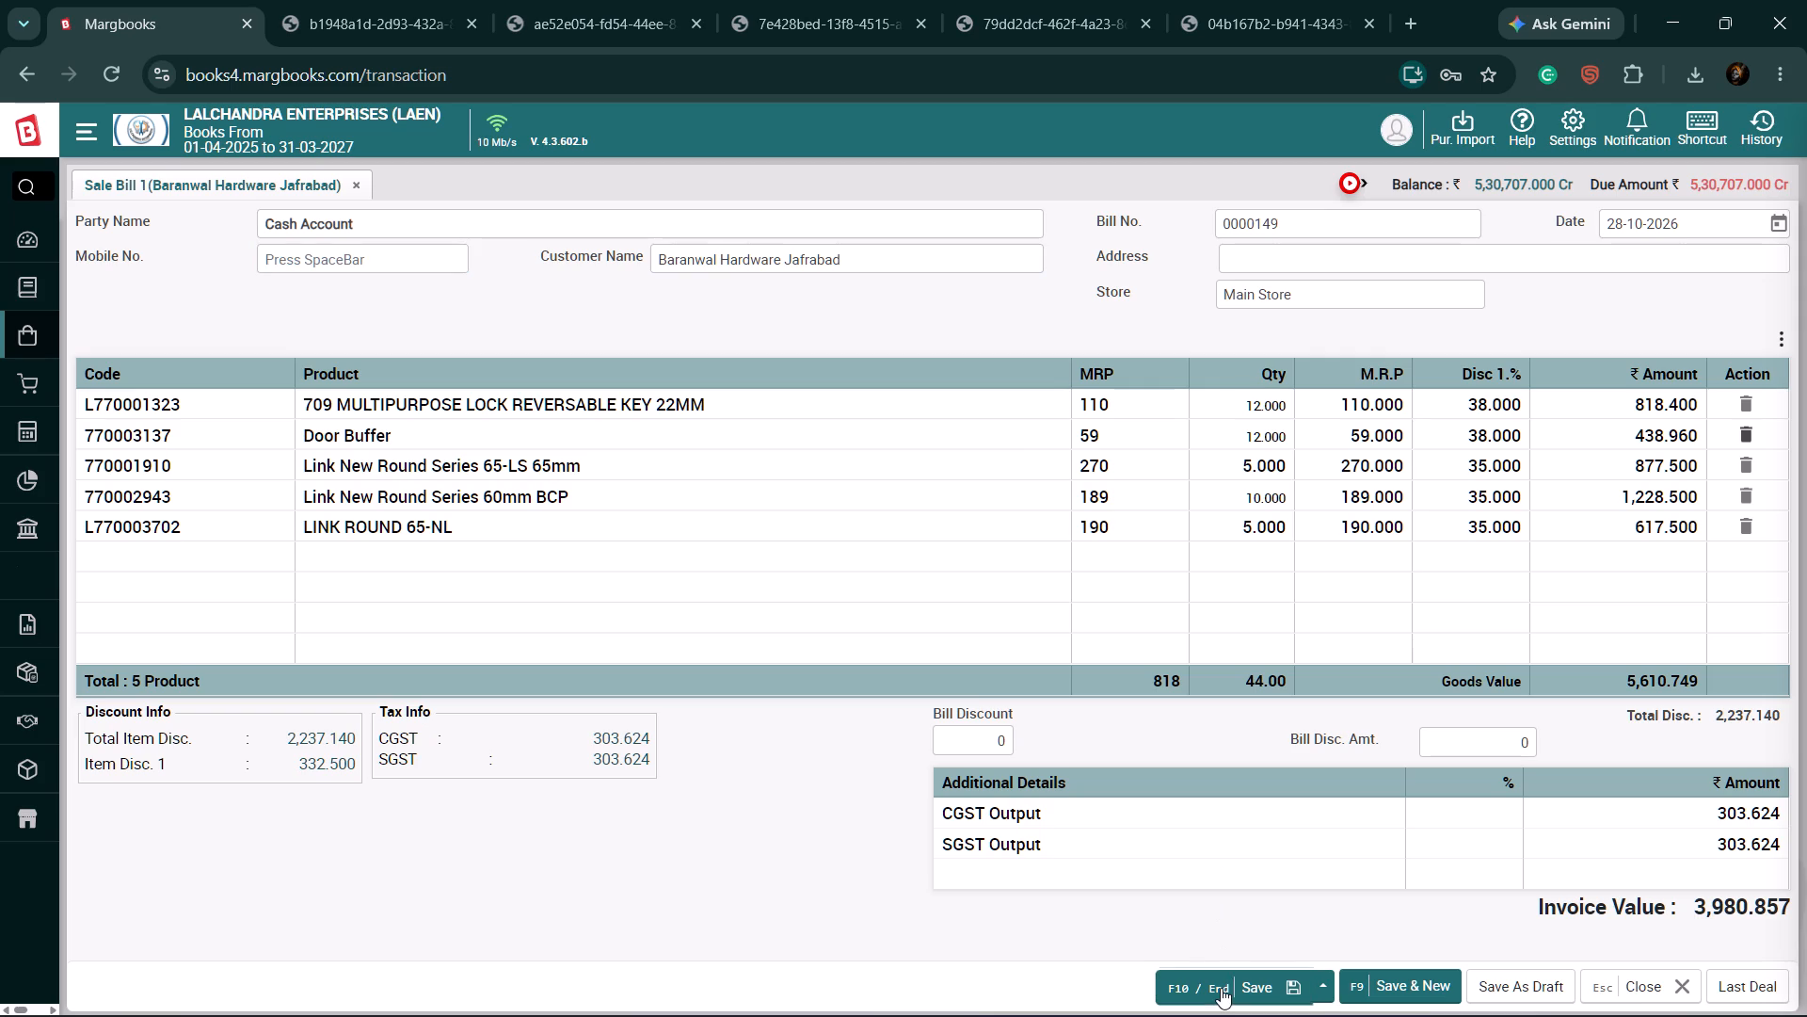
click(1221, 988)
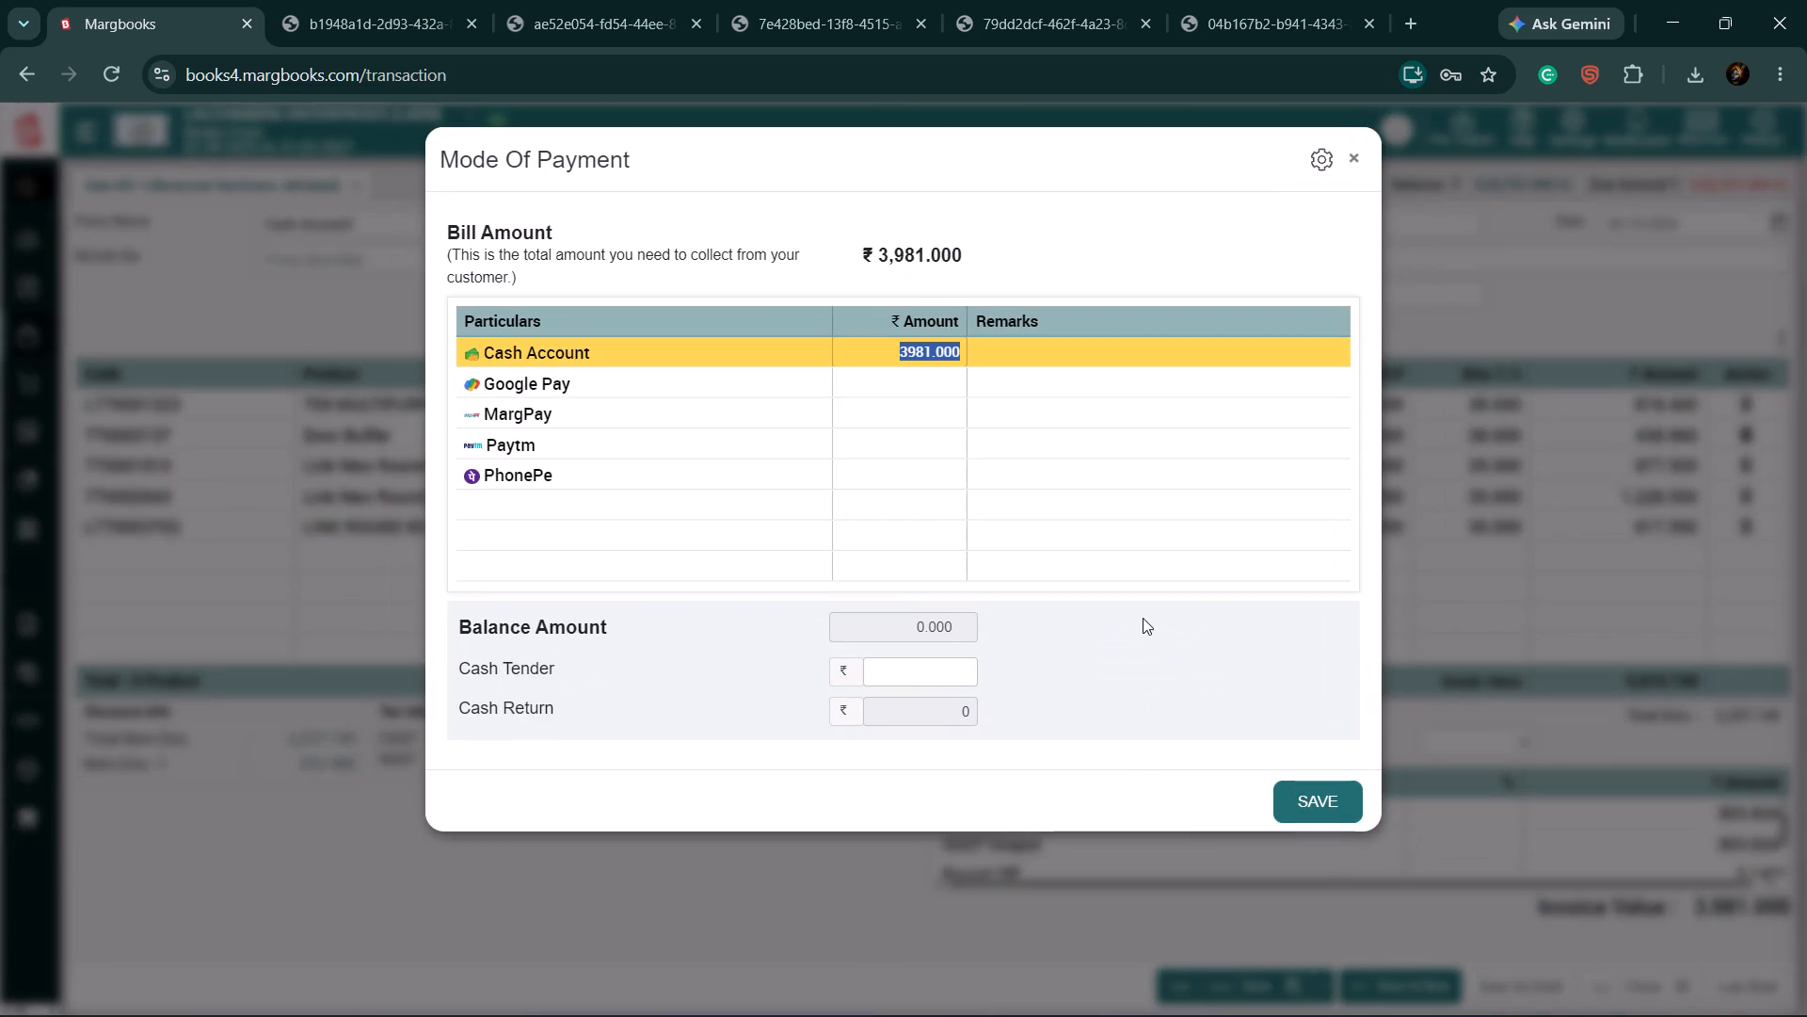
click(1301, 804)
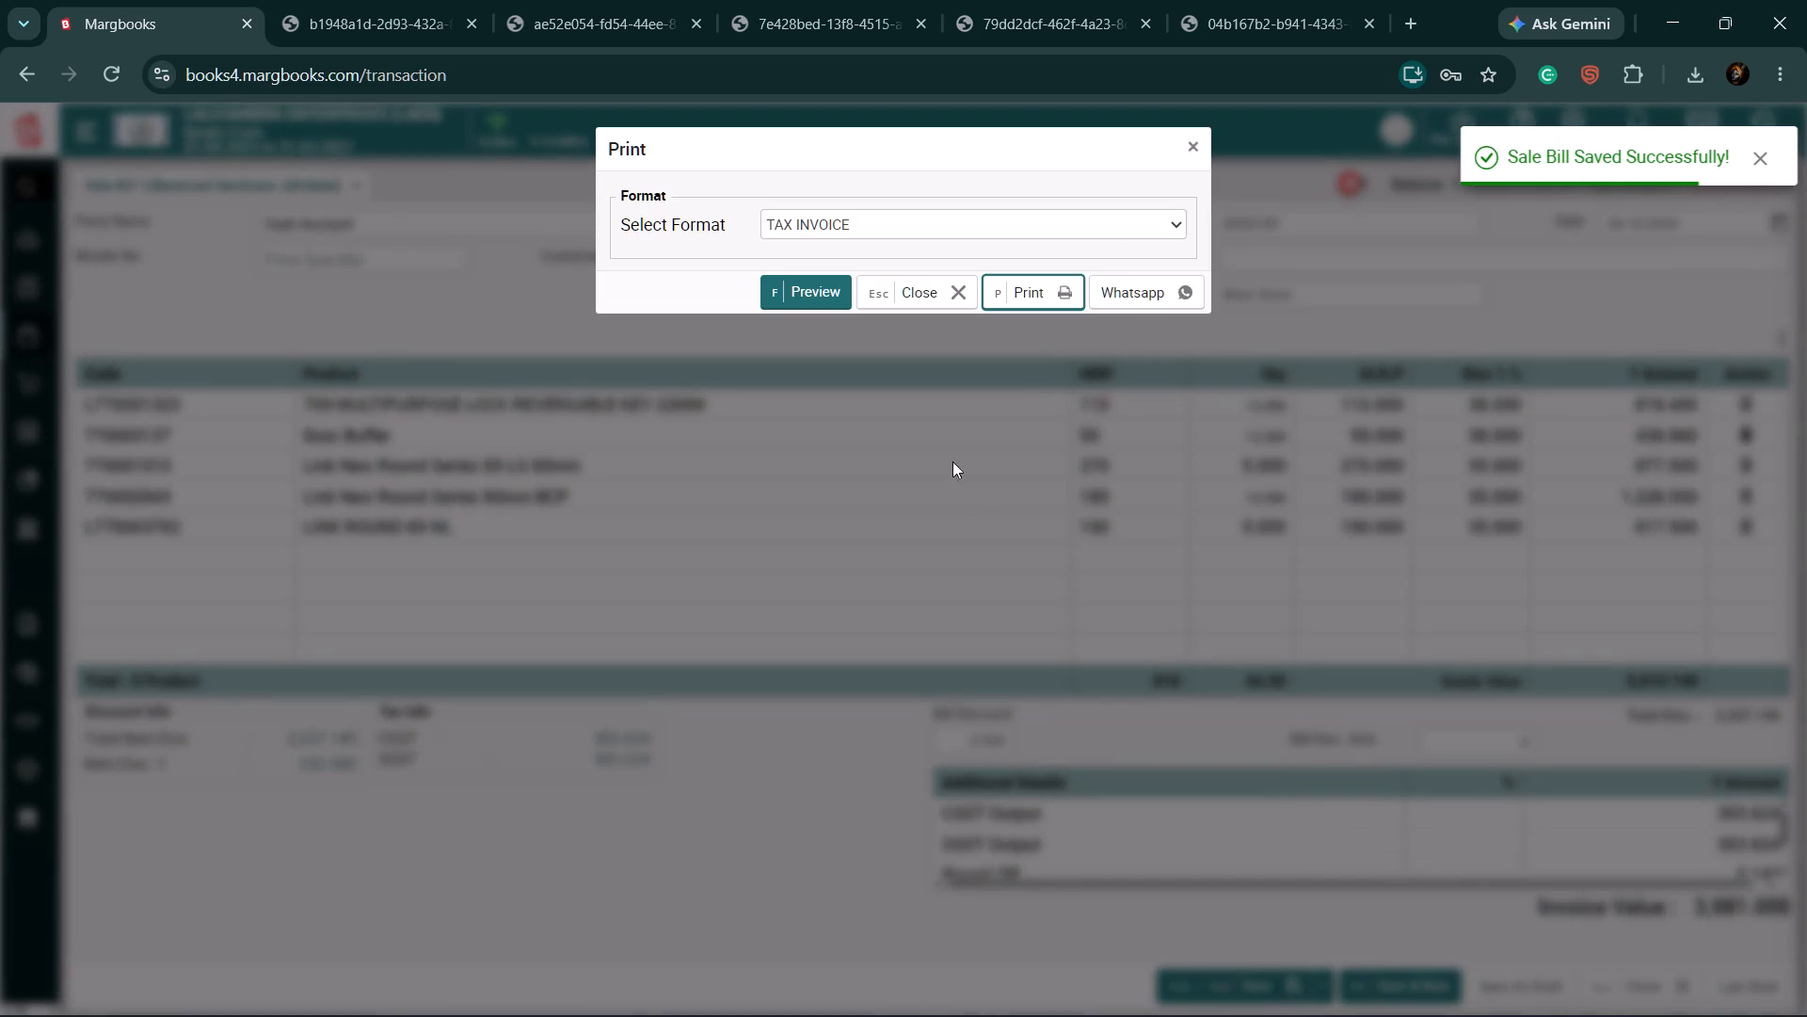
click(794, 297)
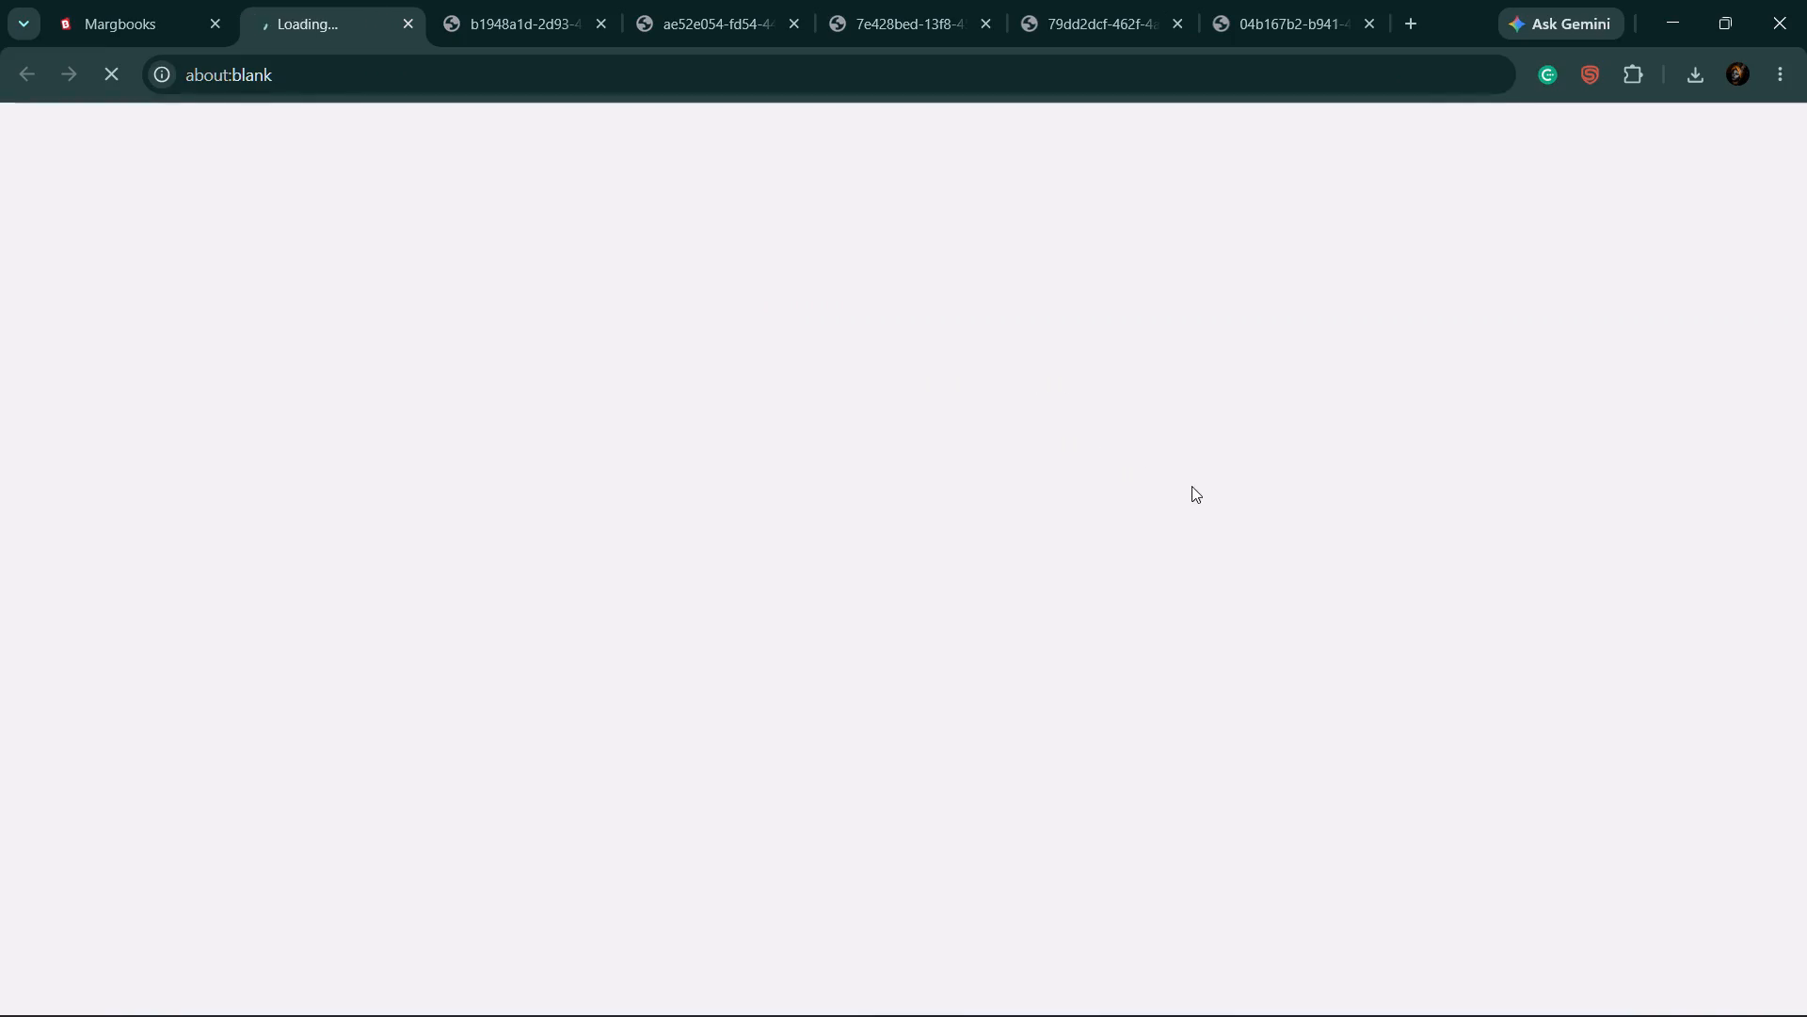
scroll(1316, 633, down, 7)
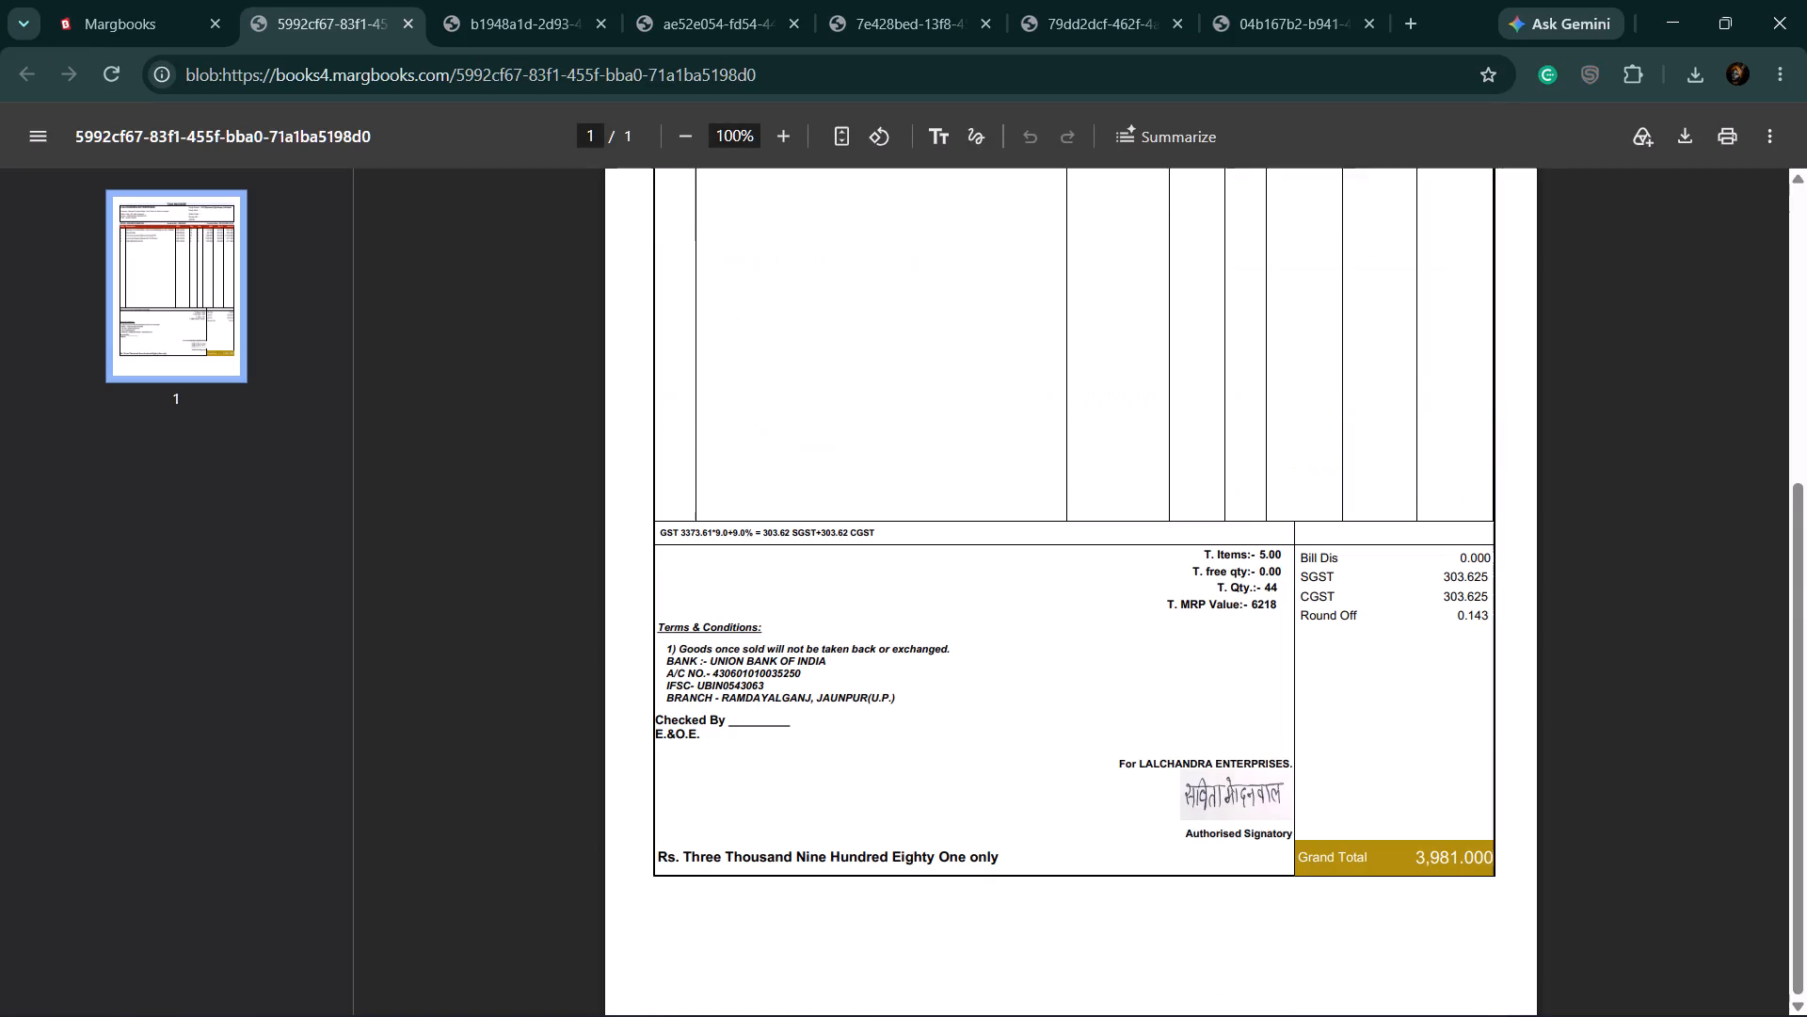
click(1679, 127)
scroll(1453, 371, up, 3)
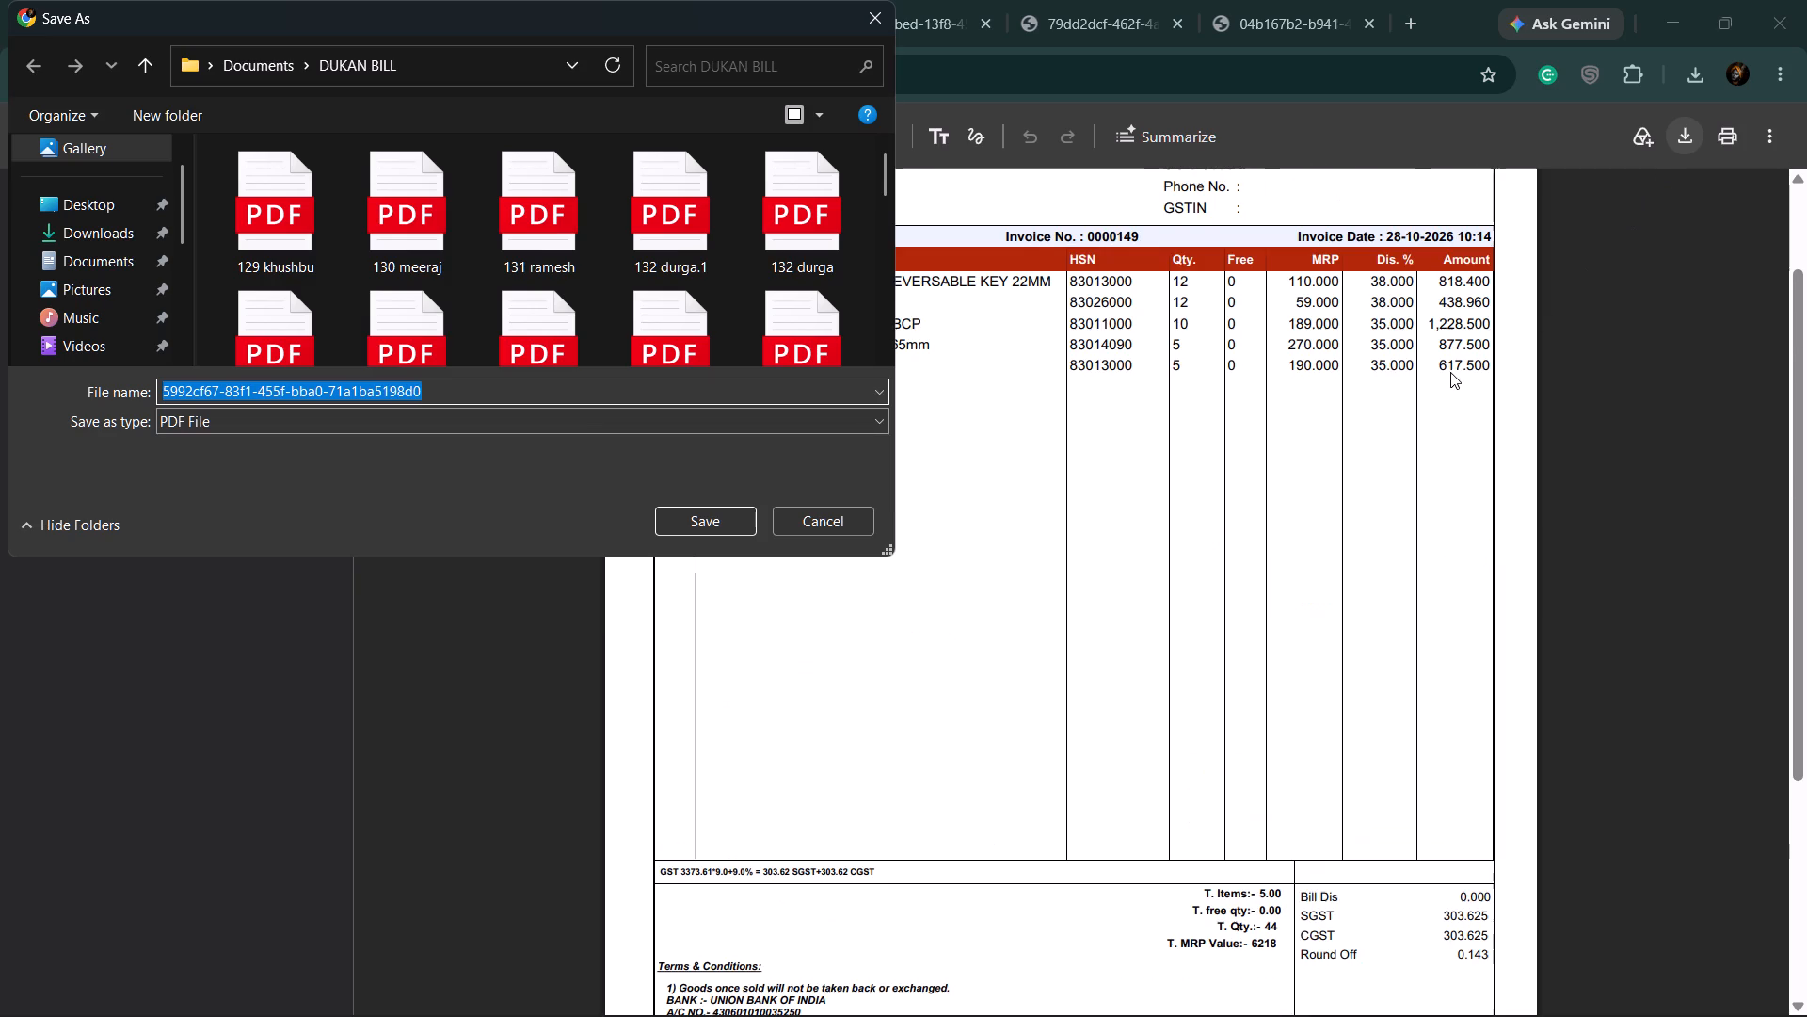
scroll(1447, 382, up, 2)
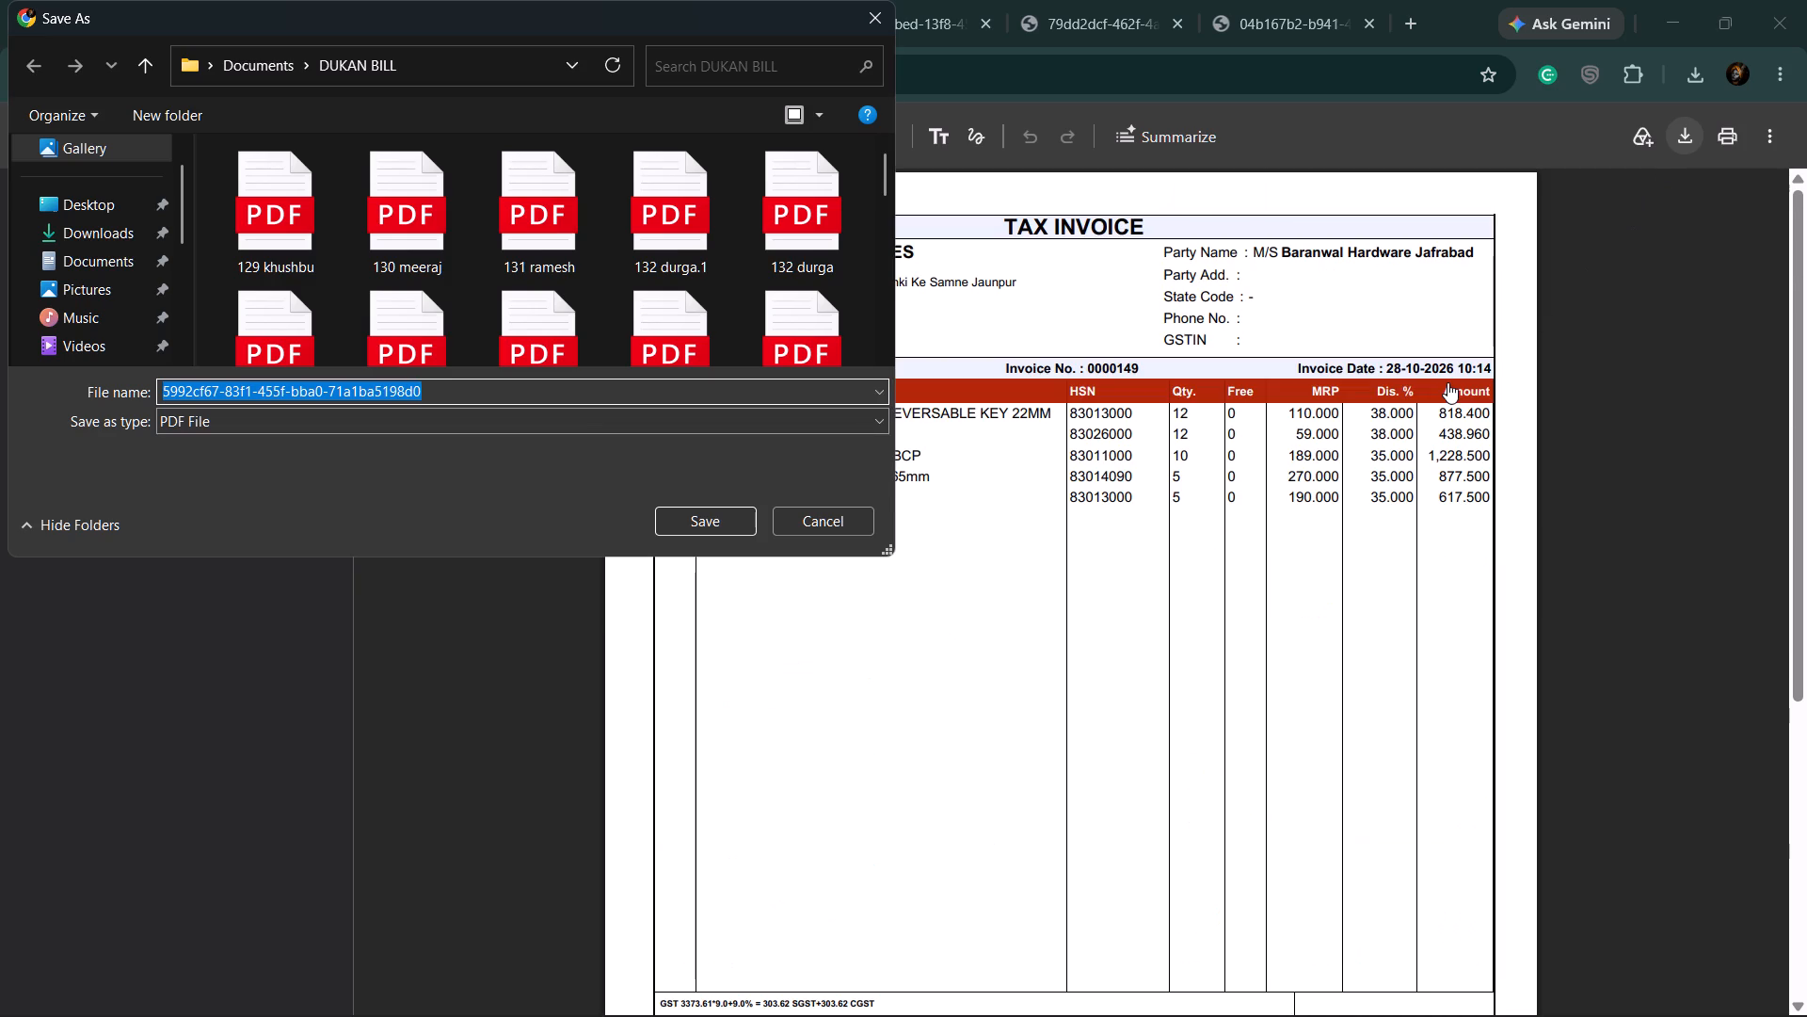
key(BackSpace)
text(14)
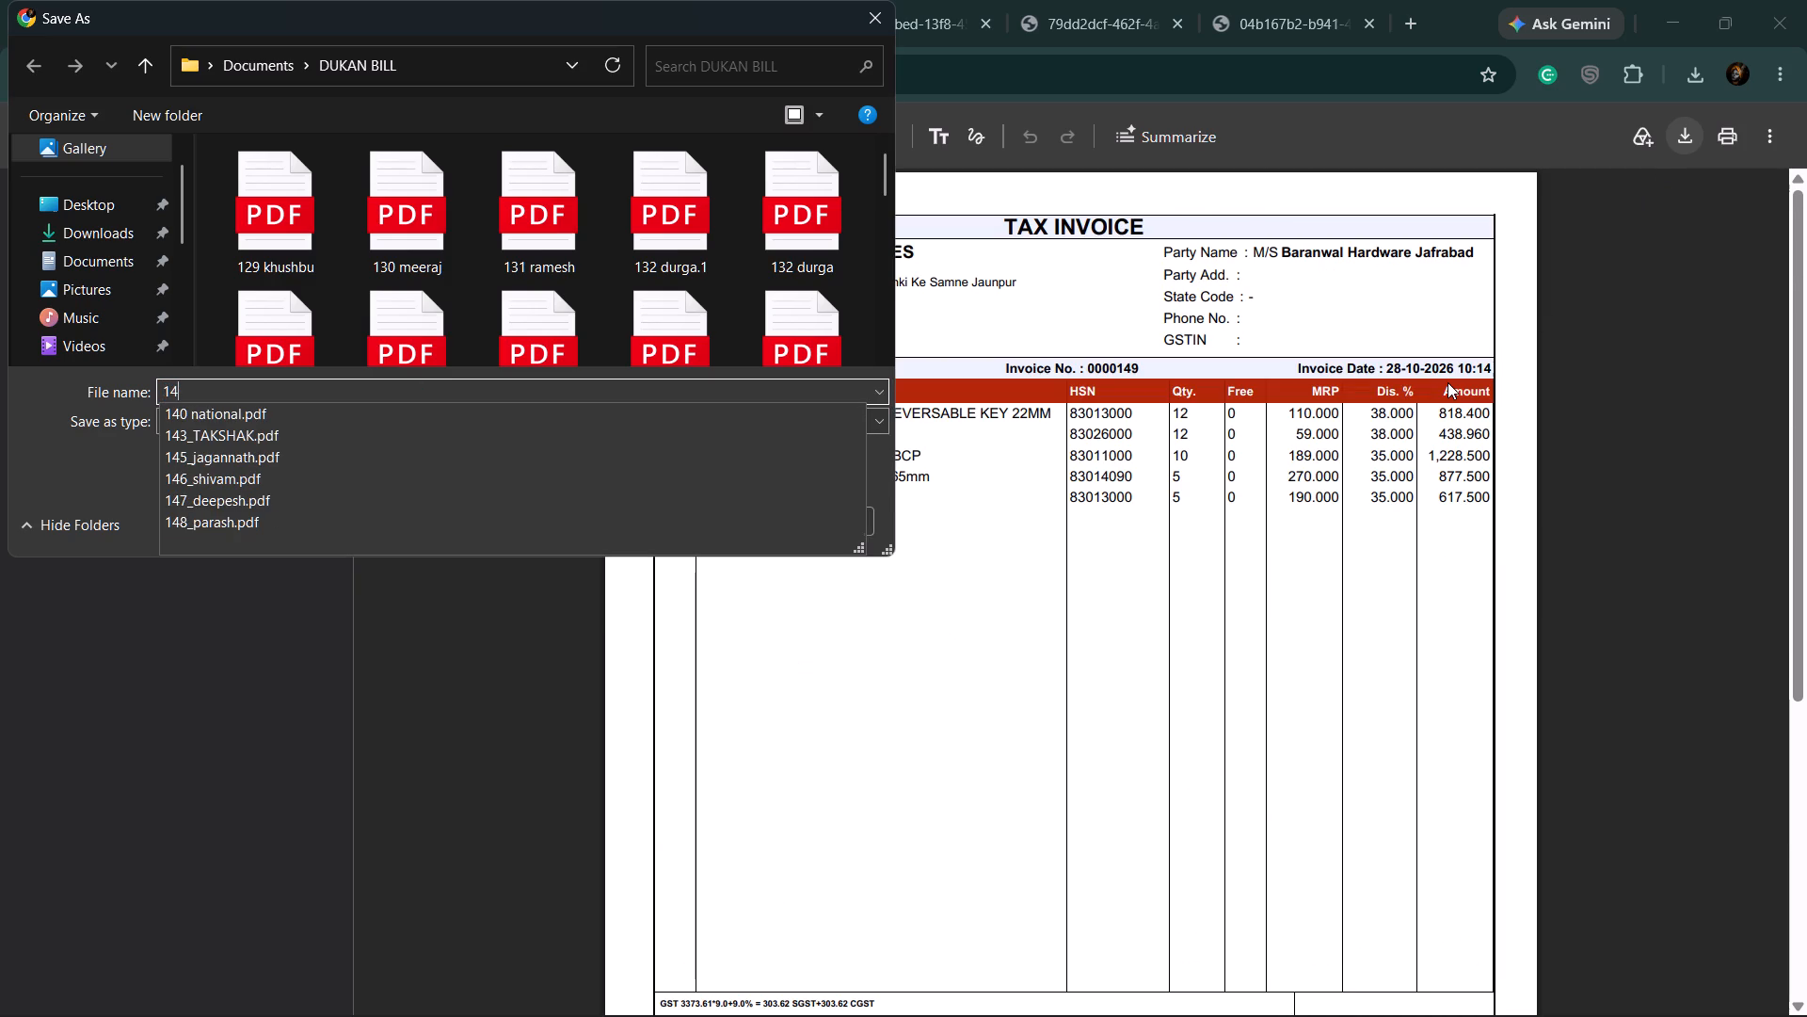
key(9)
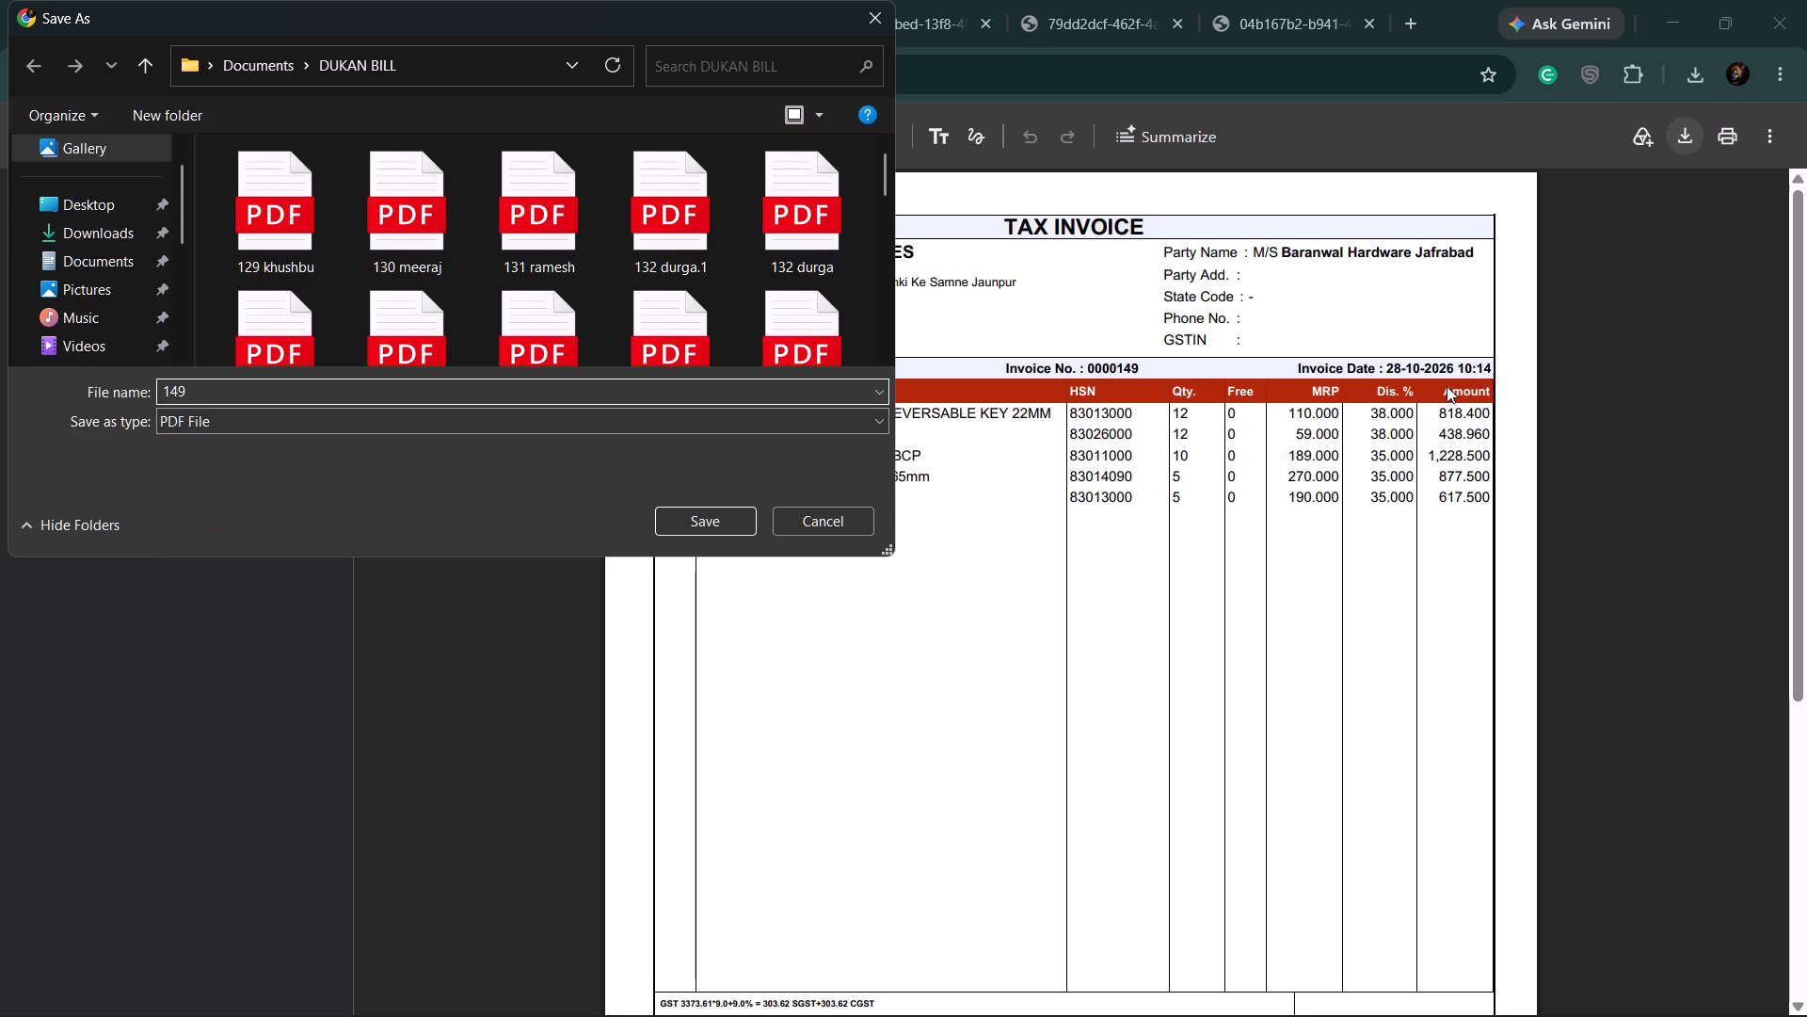
key(space)
key(BackSpace)
key(shift+underscore)
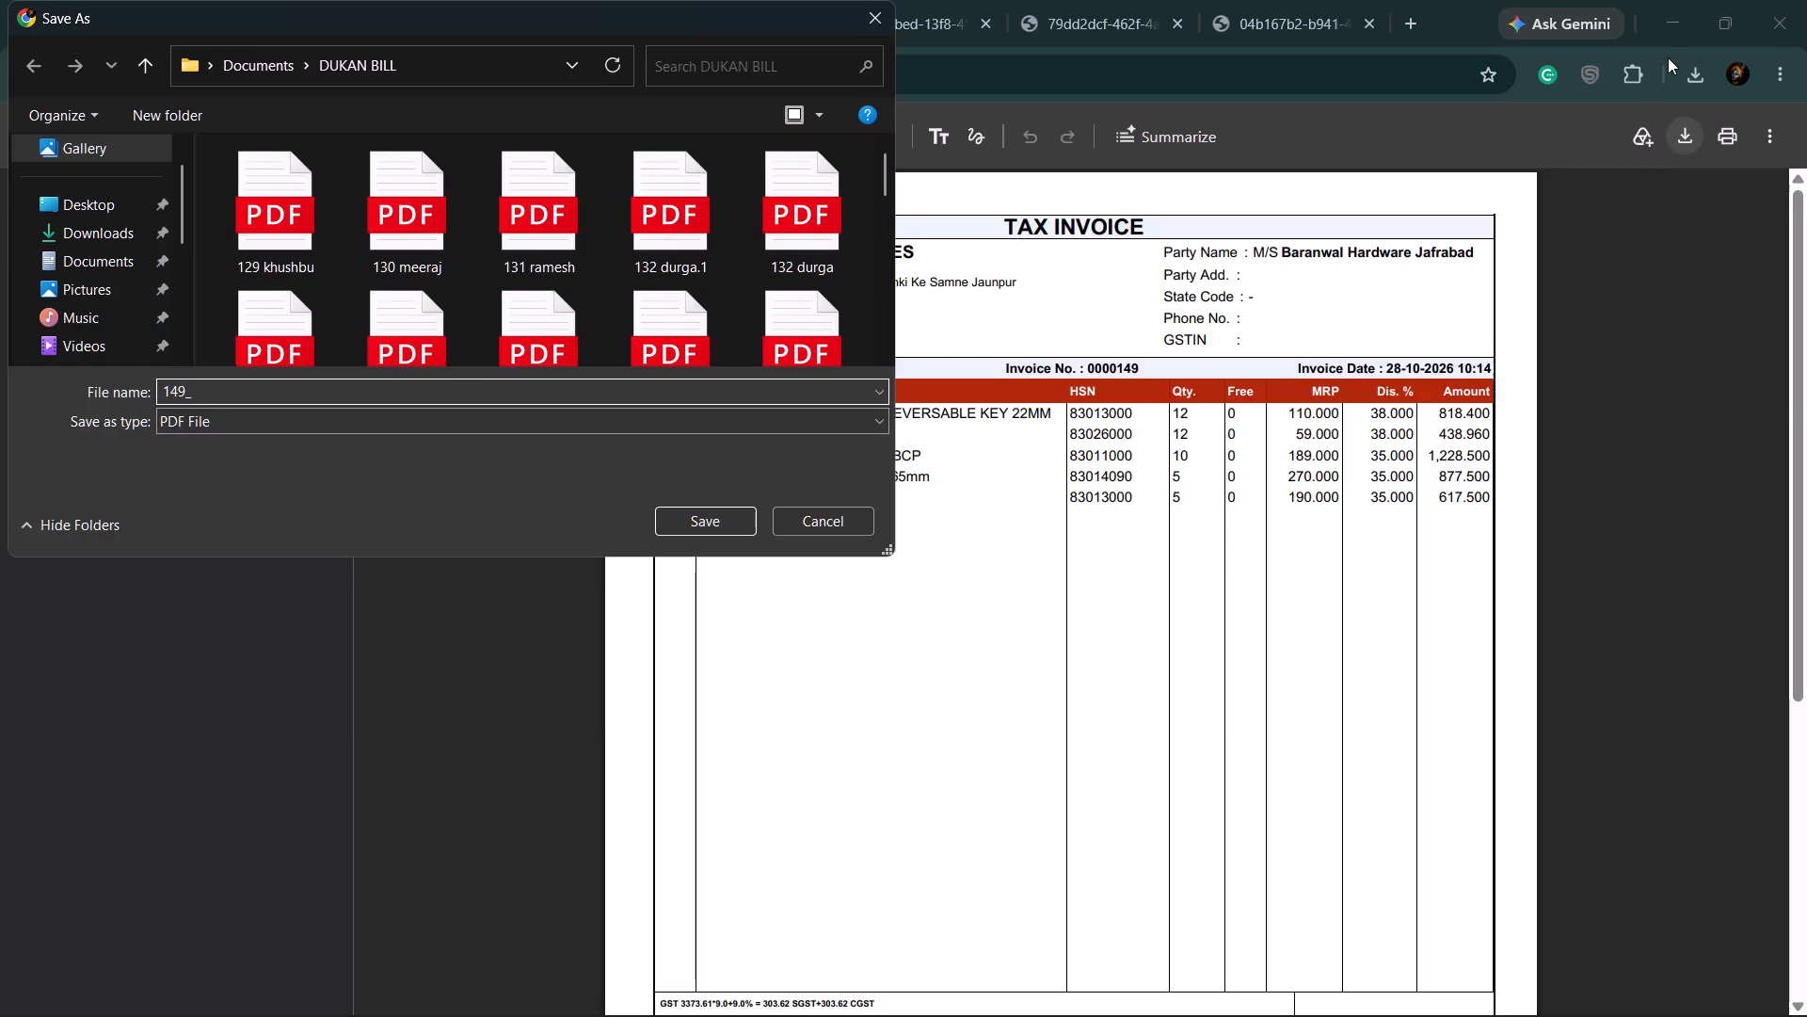
text(baranwal)
key(Return)
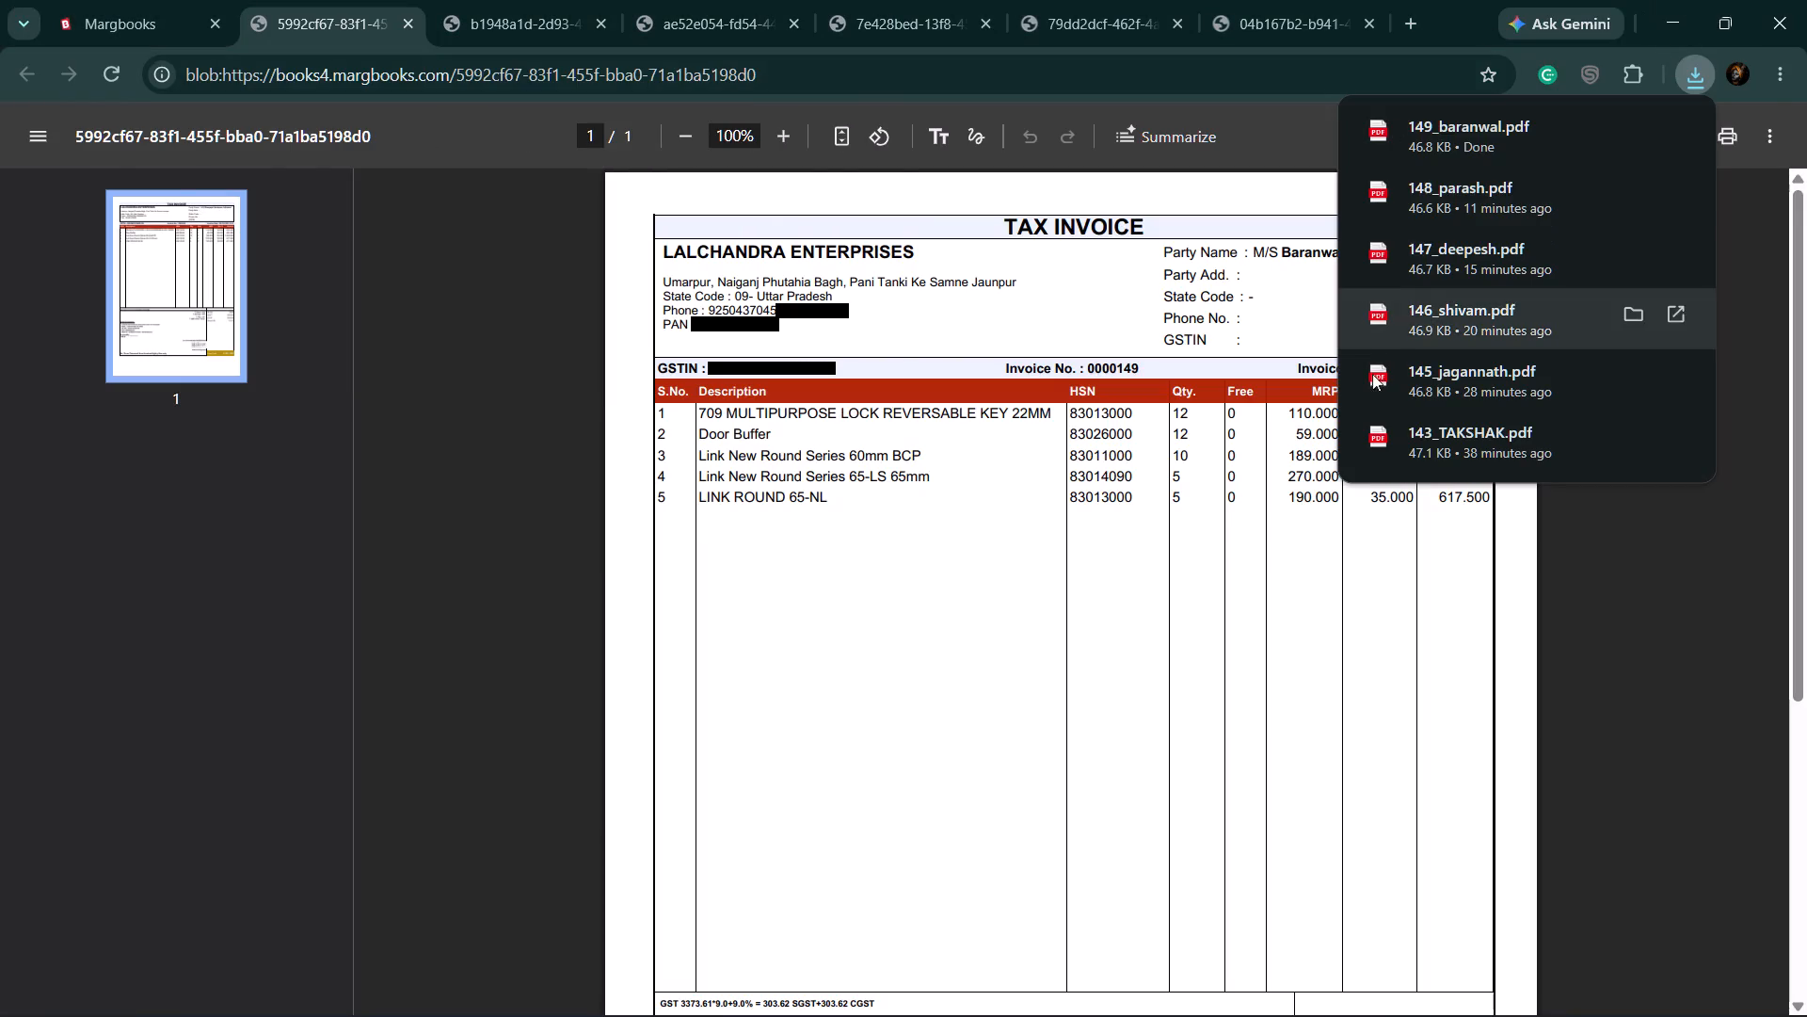
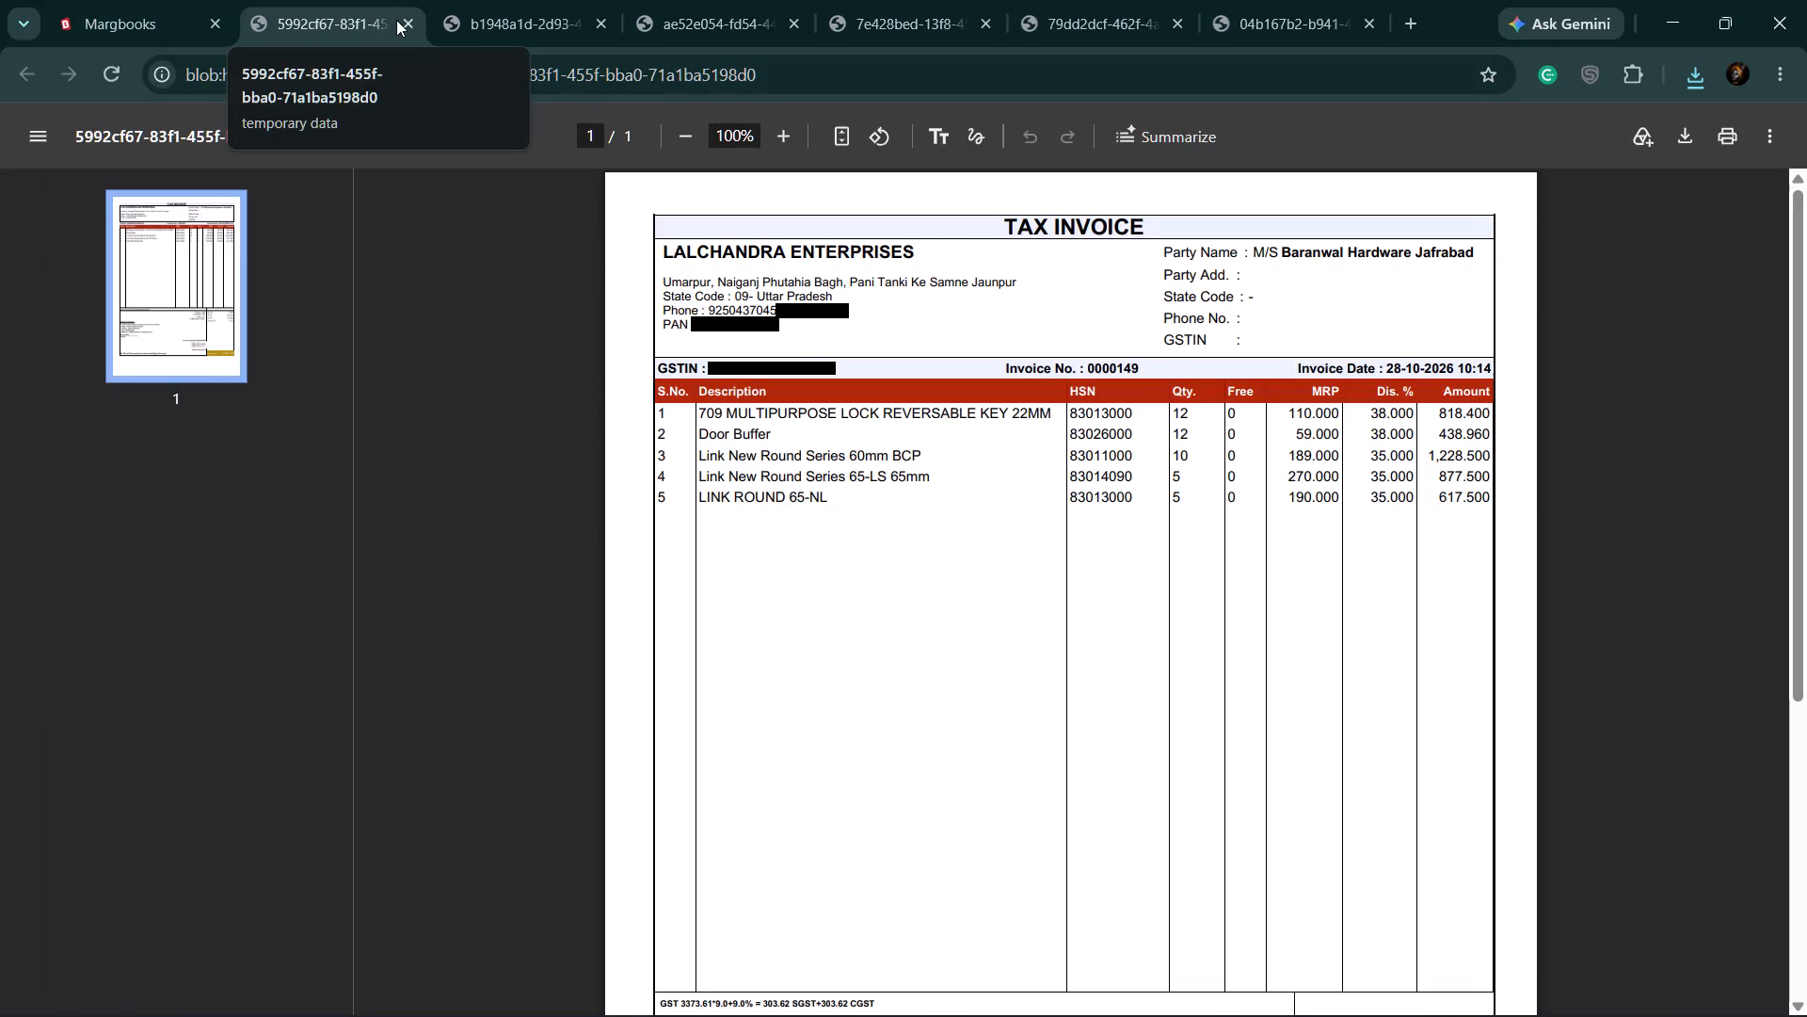
Close the Margbooks page and all the open invoice PDF pages so the browser is shut.
key(ctrl+w)
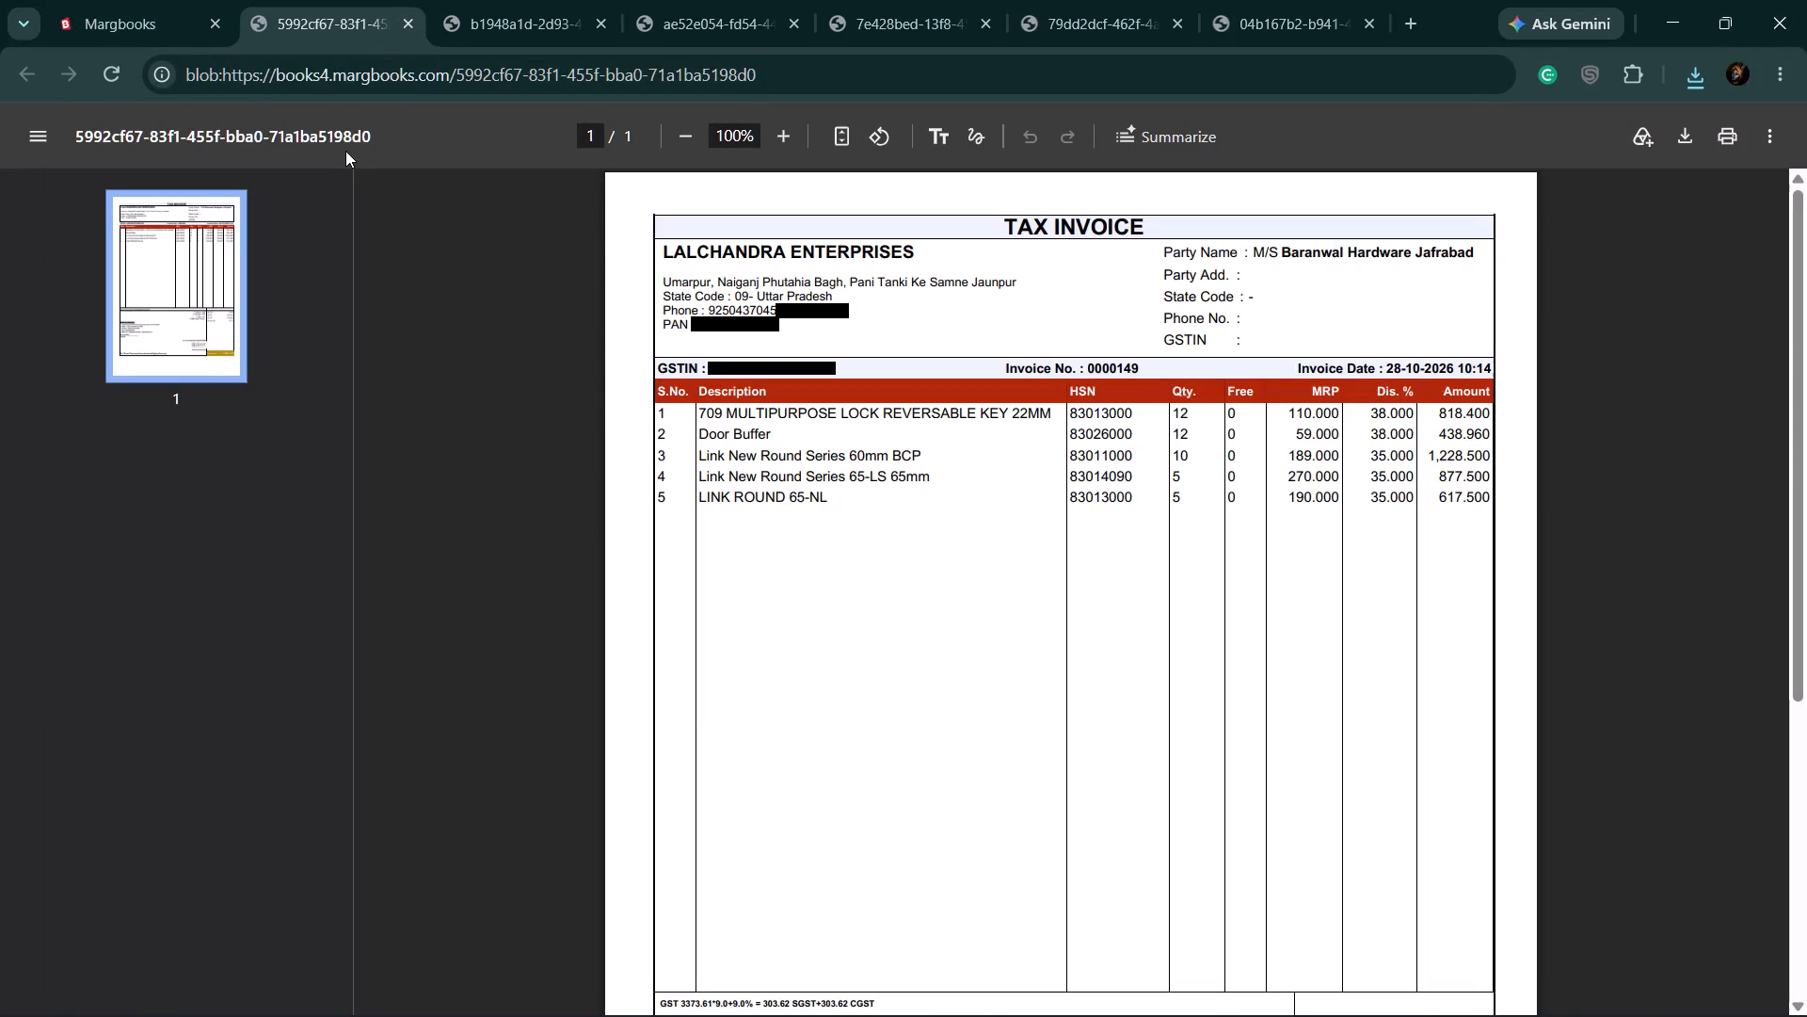
key(ctrl+w)
key(ctrl+w)
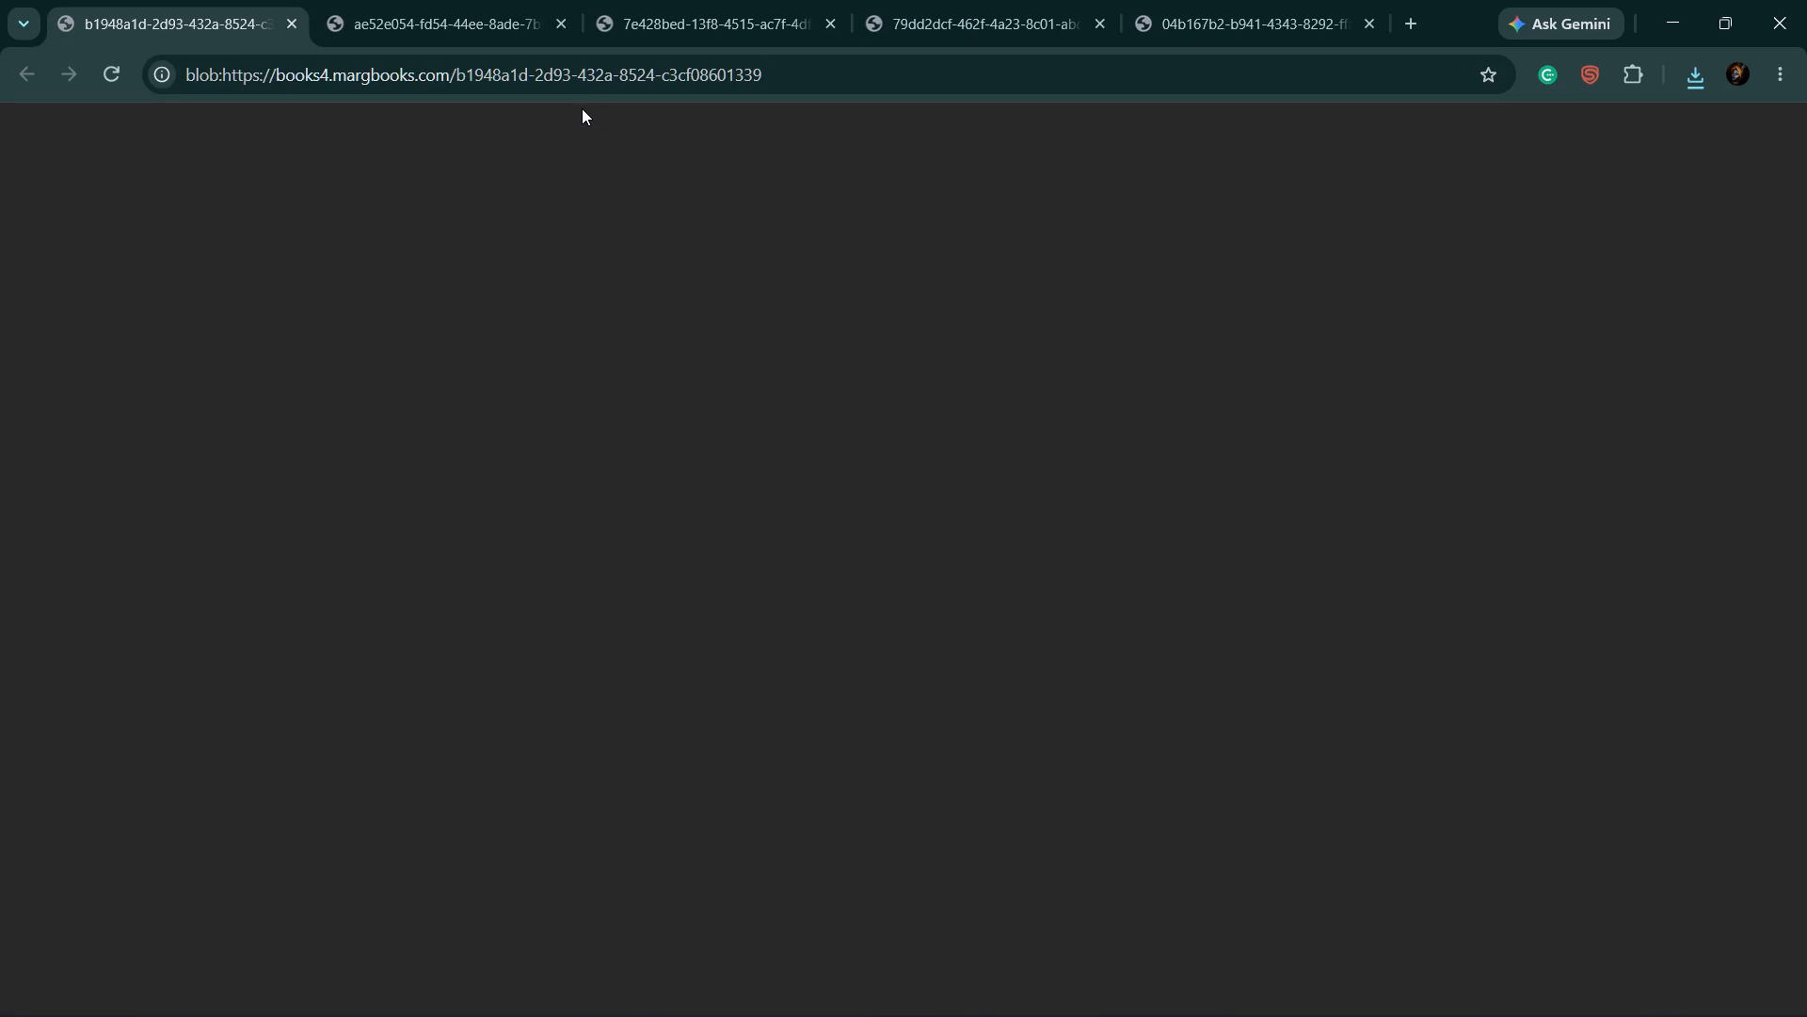
key(ctrl+w)
key(ctrl+w)
key(ctrl+w)
key(ctrl+w)
key(ctrl+w)
key(ctrl+w)
key(ctrl+w)
key(ctrl+w)
key(ctrl+w)
key(ctrl+w)
key(ctrl+w)
key(ctrl+w)
key(ctrl+w)
key(ctrl+w)
key(ctrl+w)
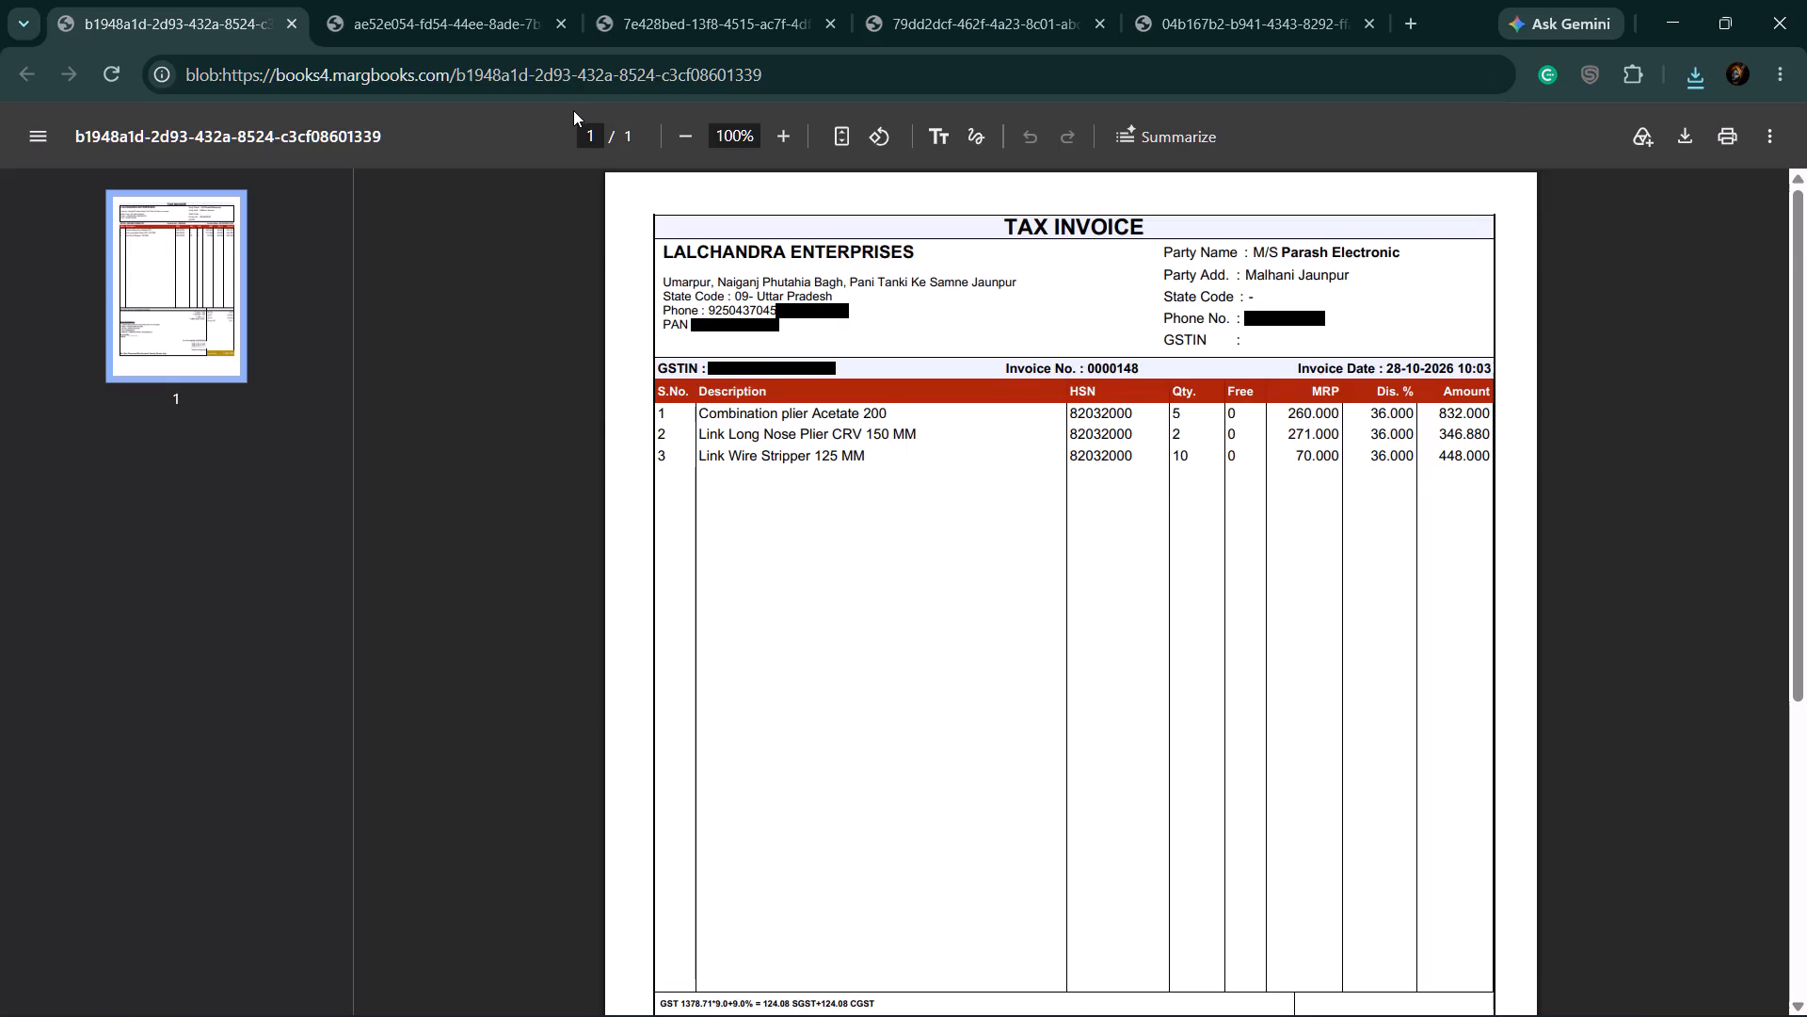
key(ctrl+w)
key(ctrl+w)
key(ctrl+w)
key(ctrl+w)
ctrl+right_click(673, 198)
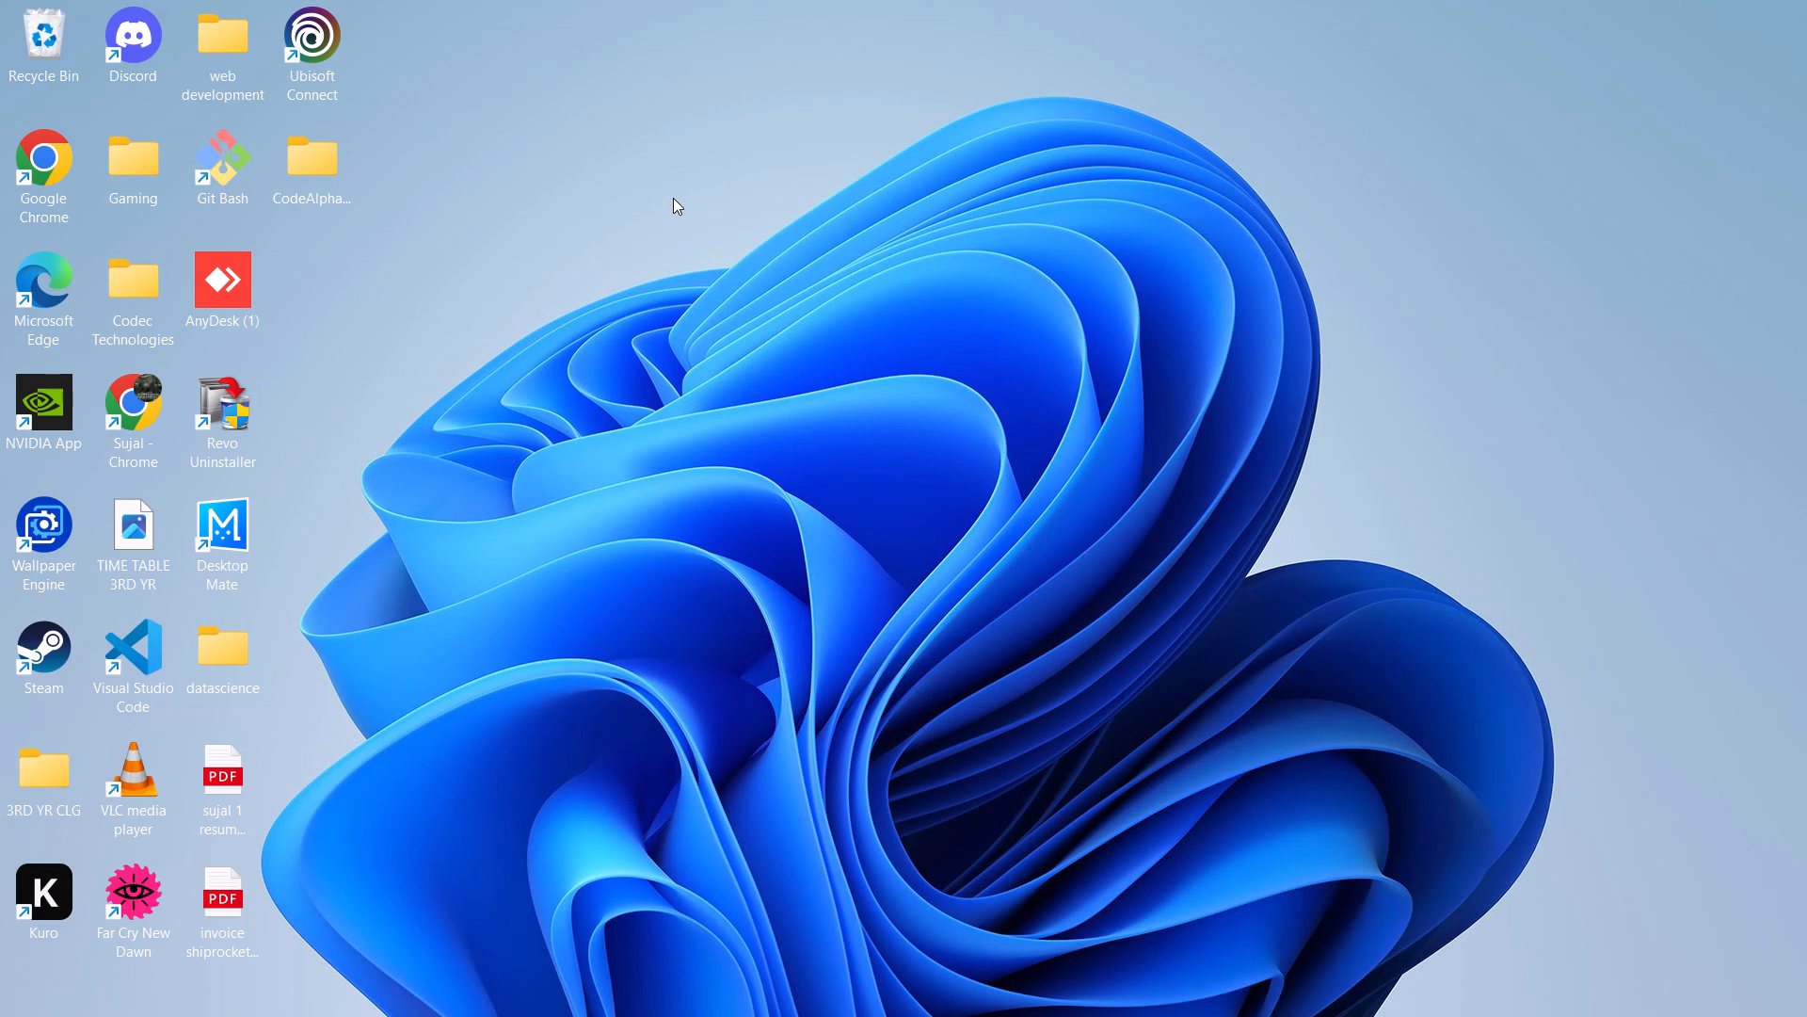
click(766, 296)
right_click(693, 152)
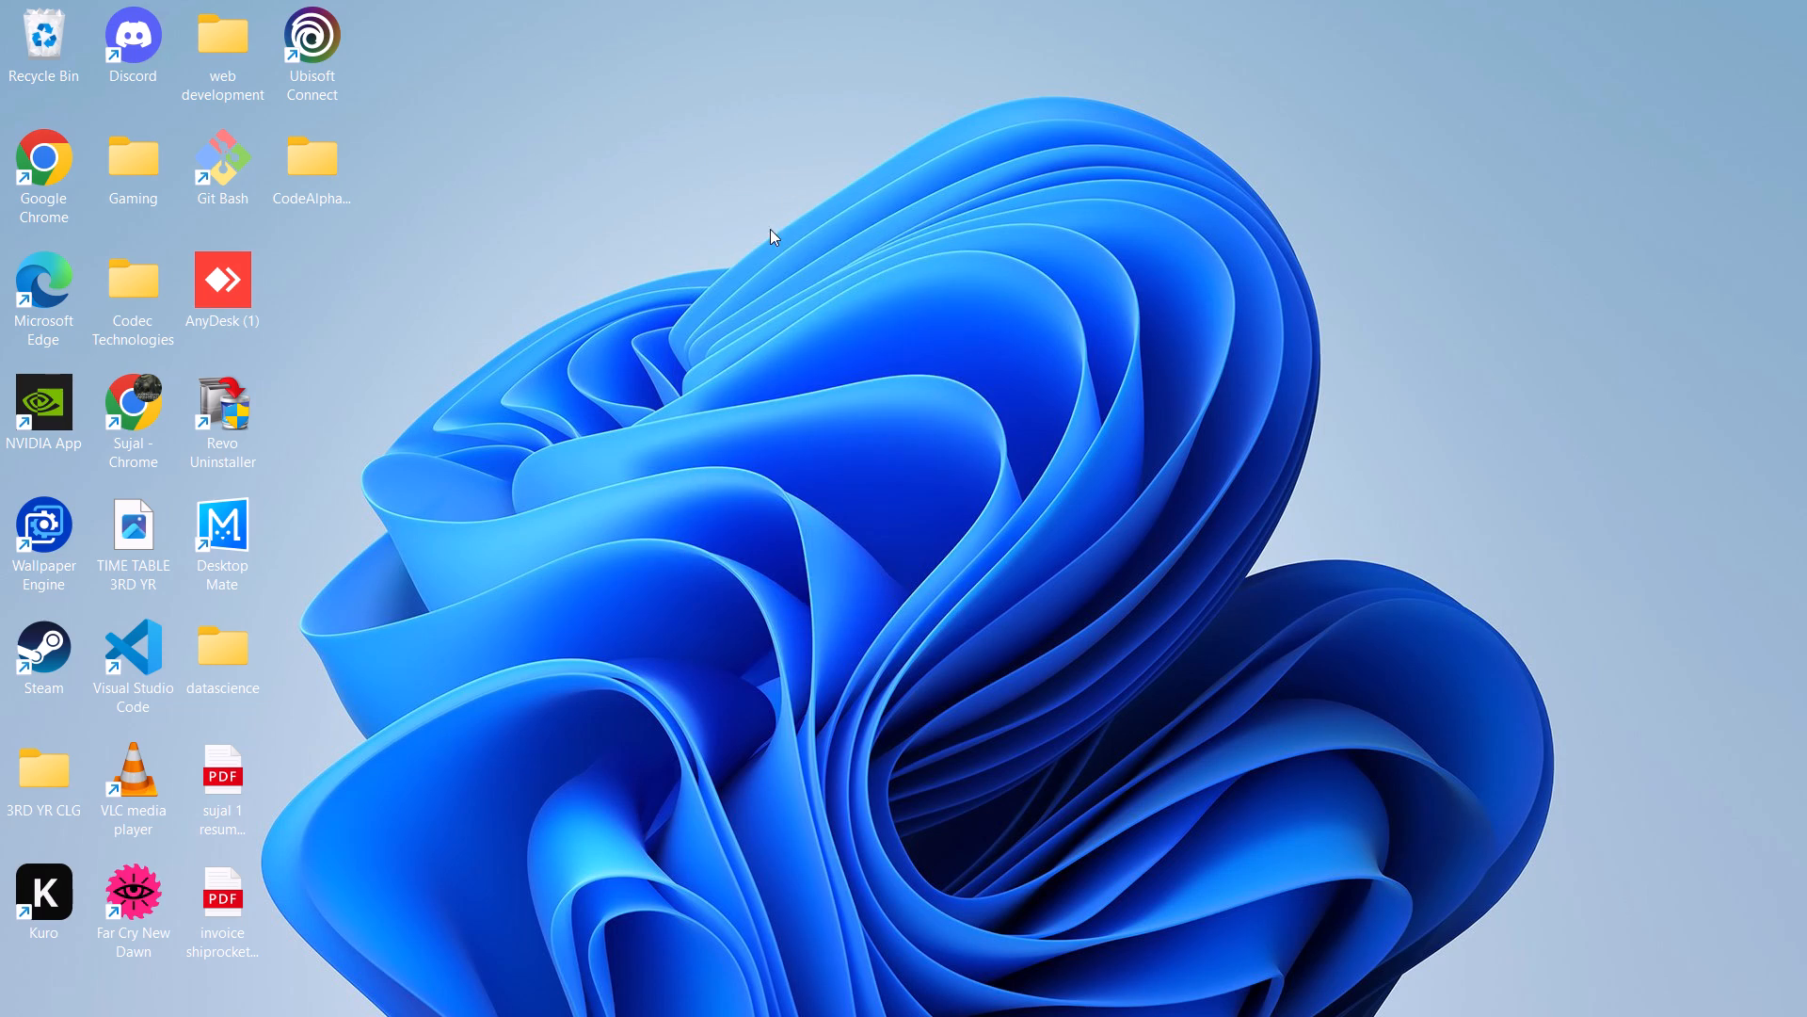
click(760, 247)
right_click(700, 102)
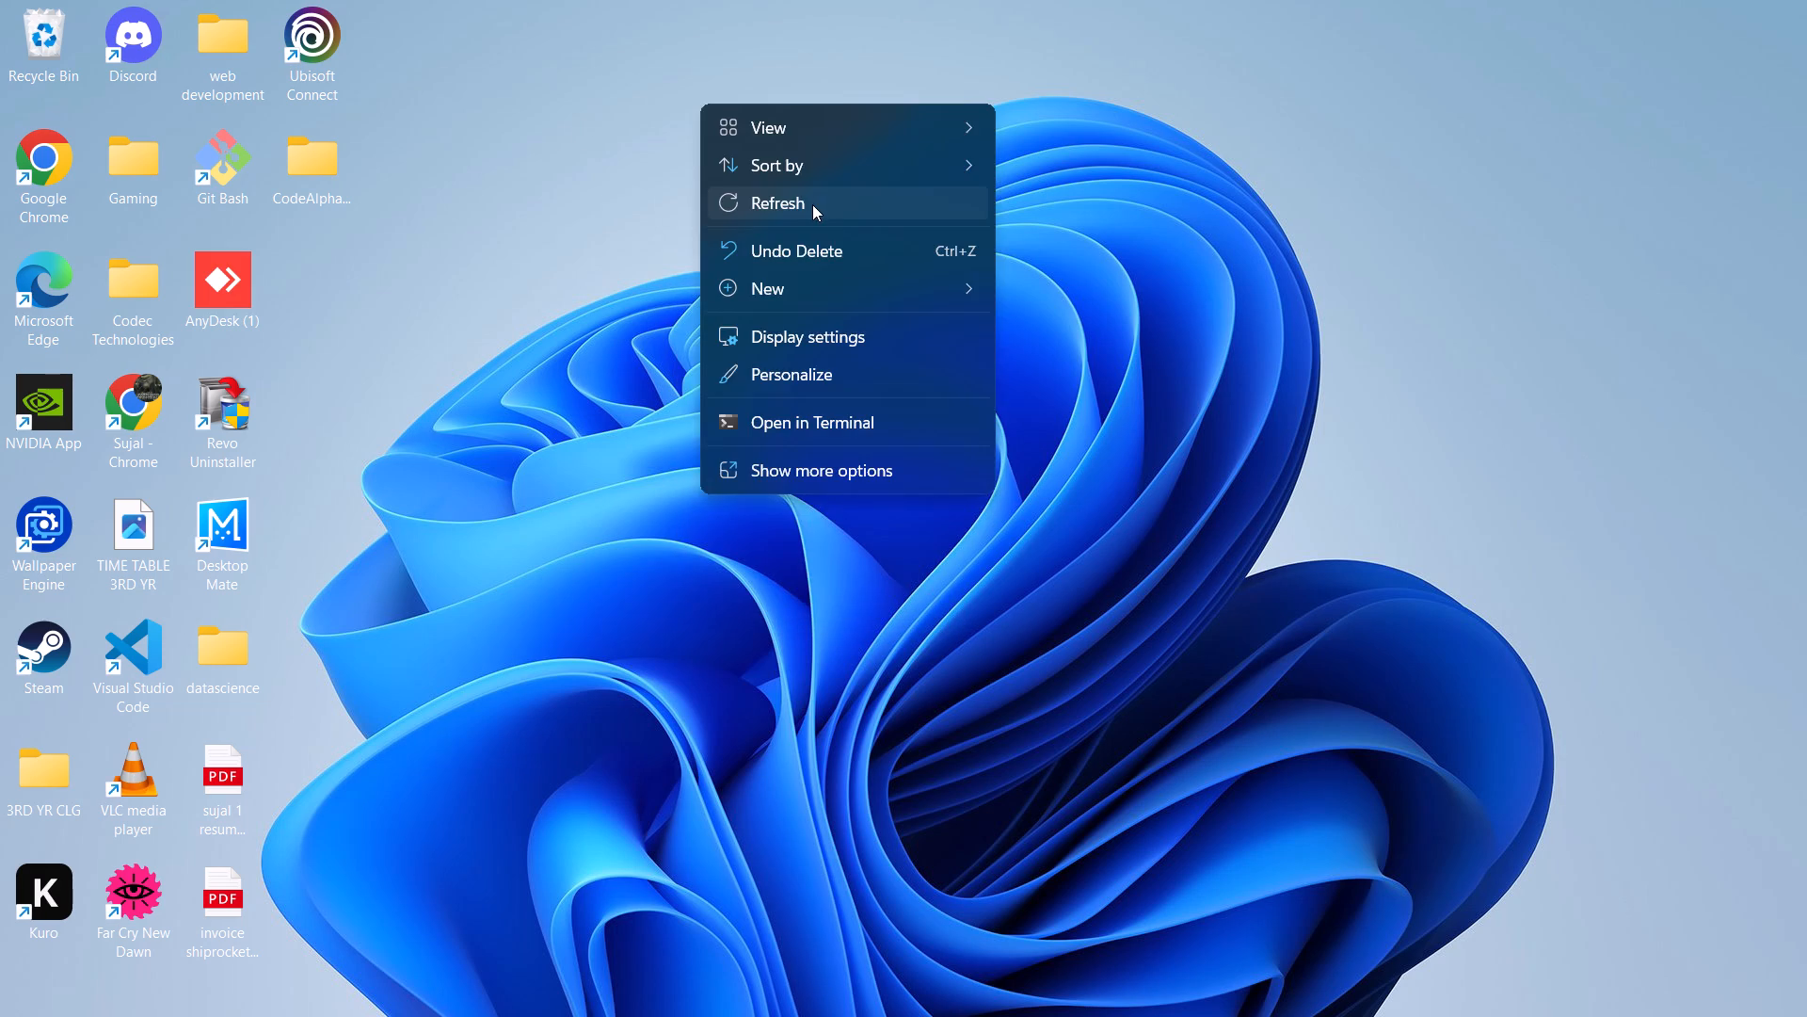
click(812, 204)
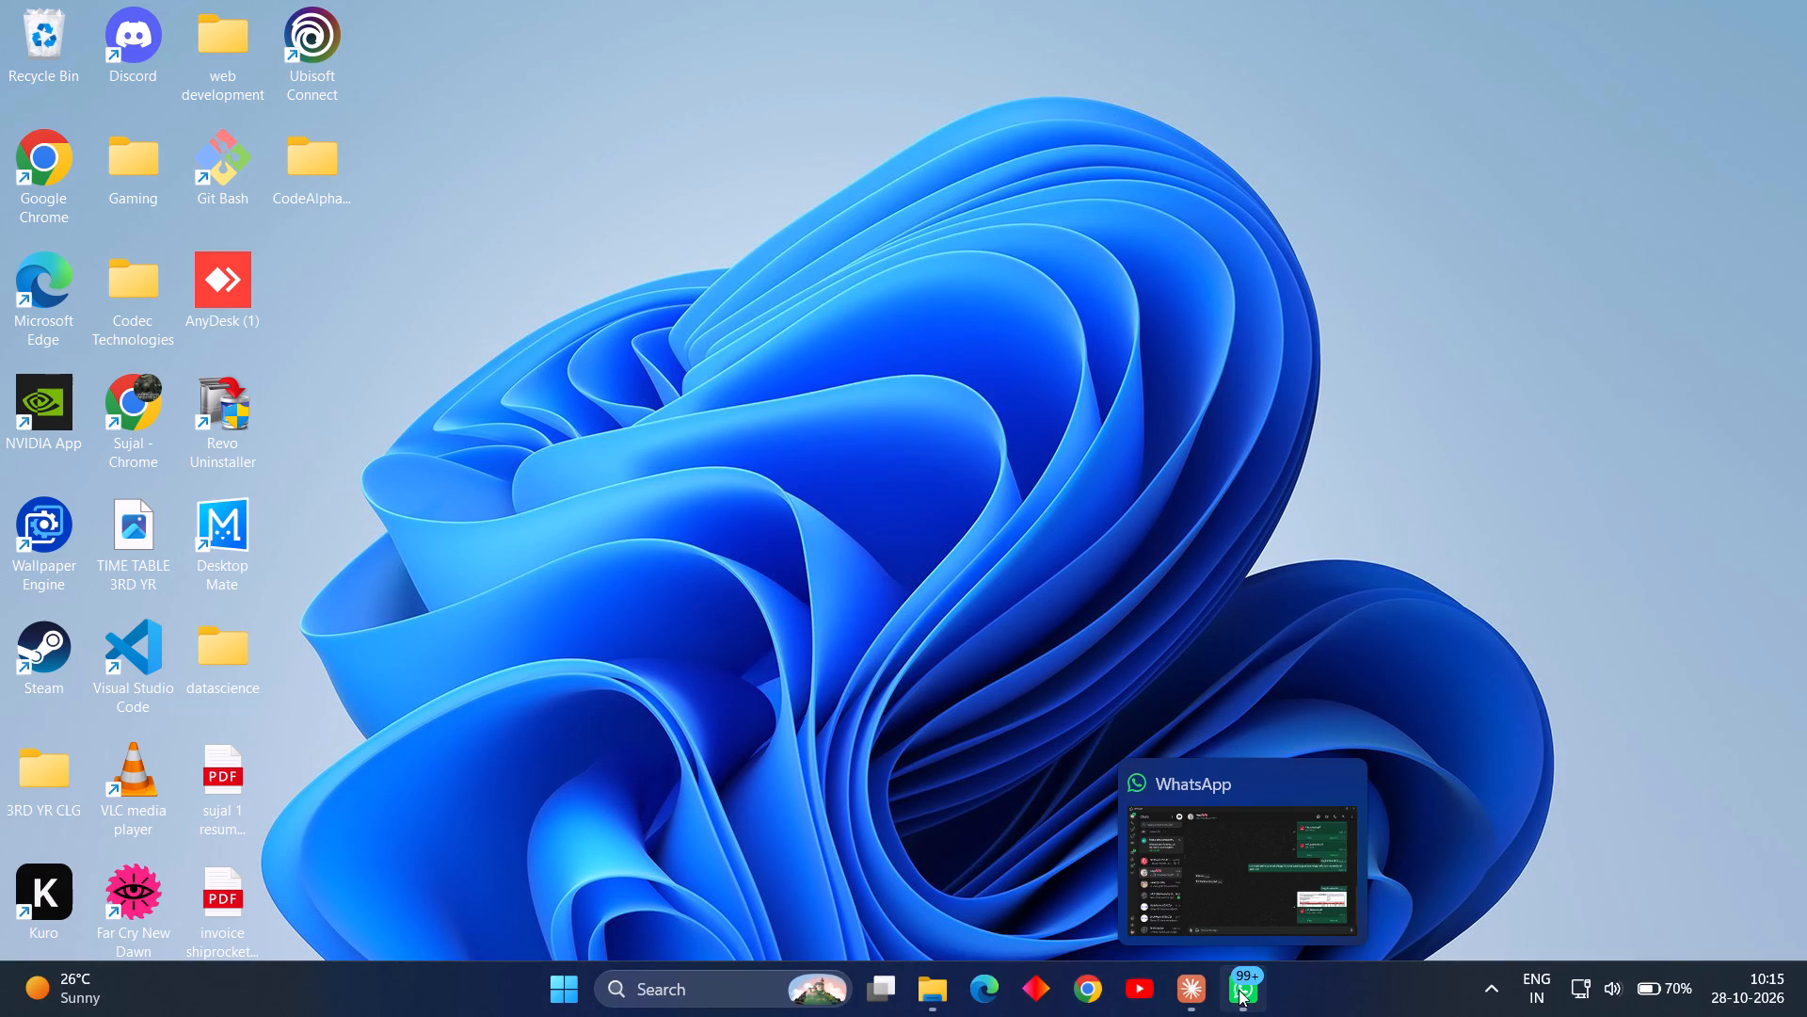
Close the WhatsApp window.
click(1339, 788)
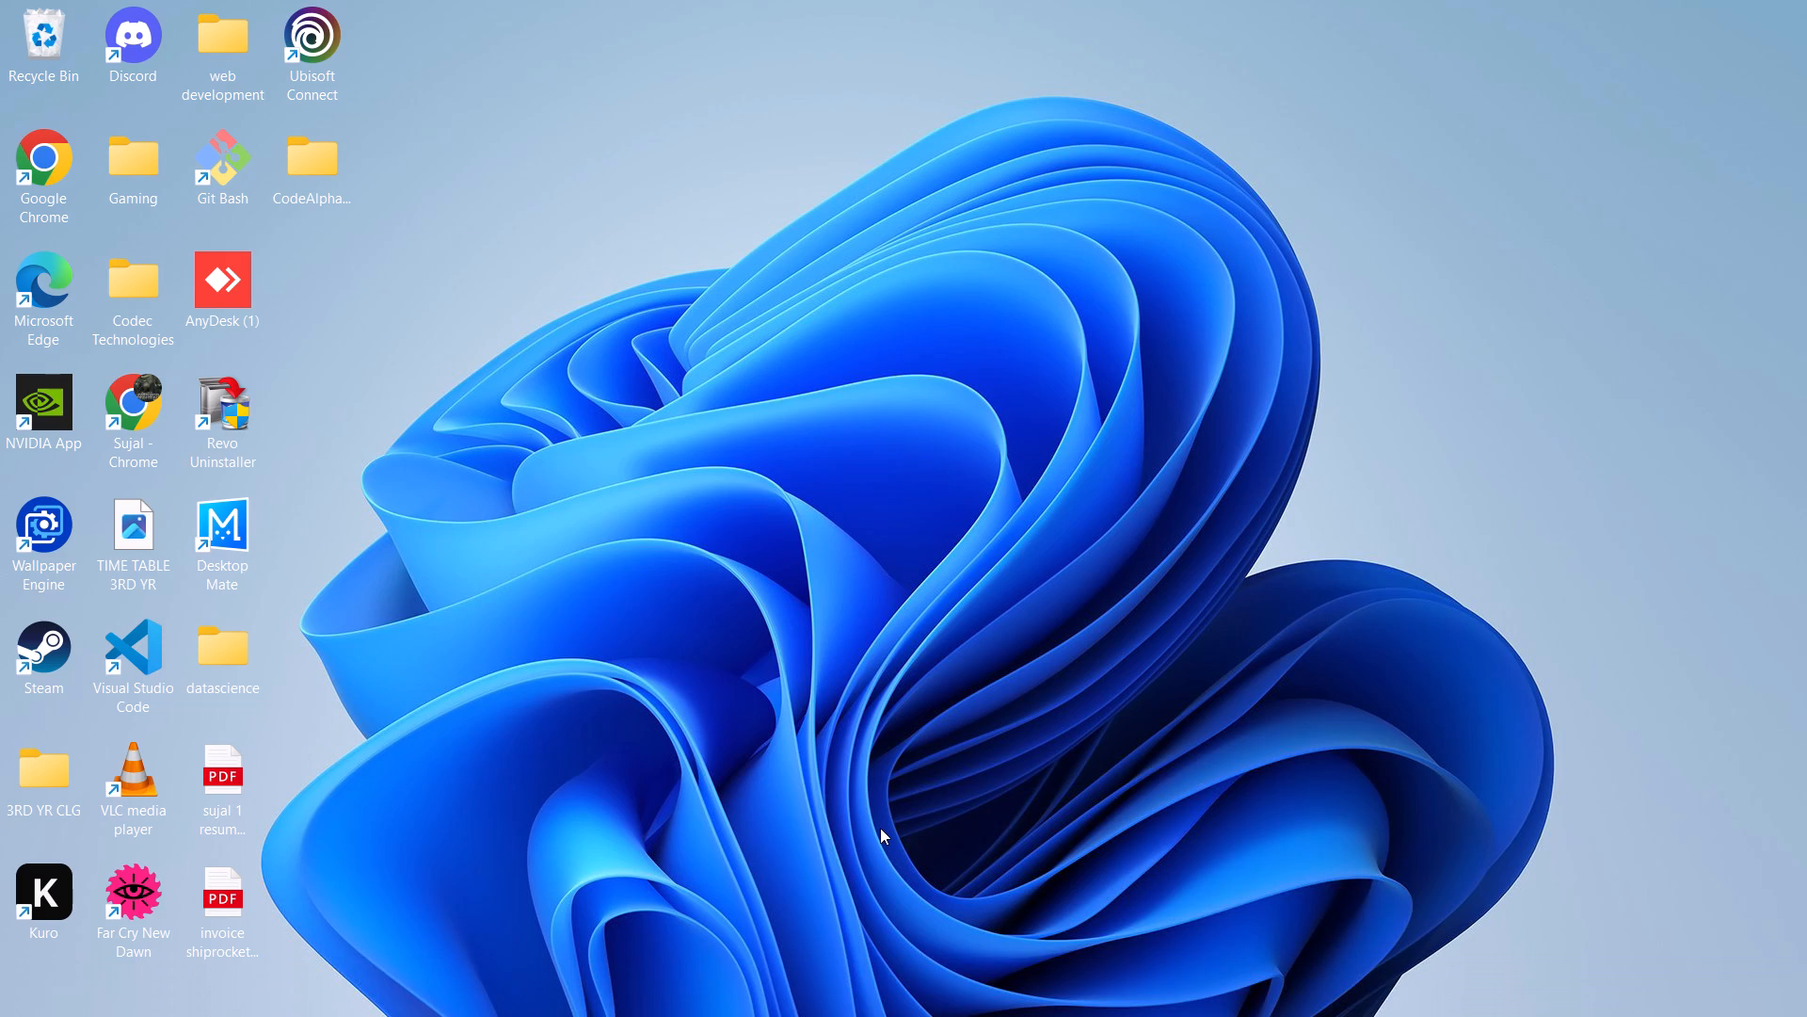
Bring up the Windows shutdown options and choose Restart.
key(alt+super+F4)
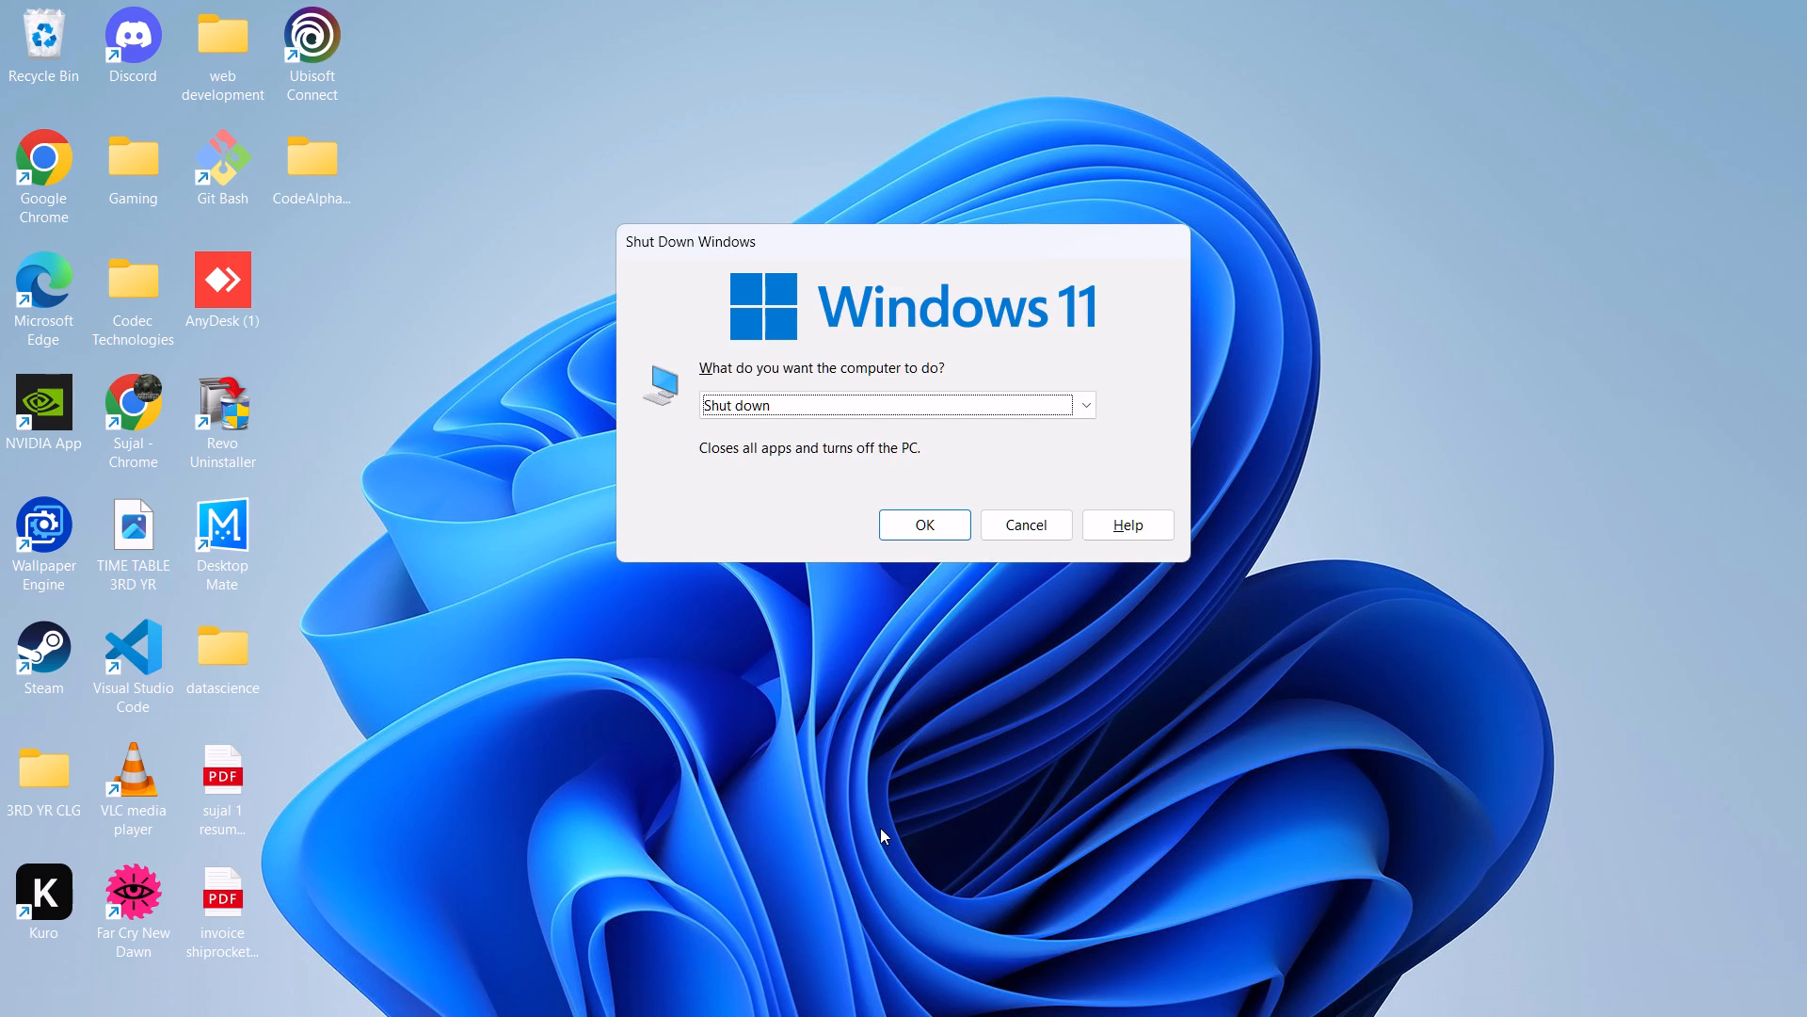
key(Down)
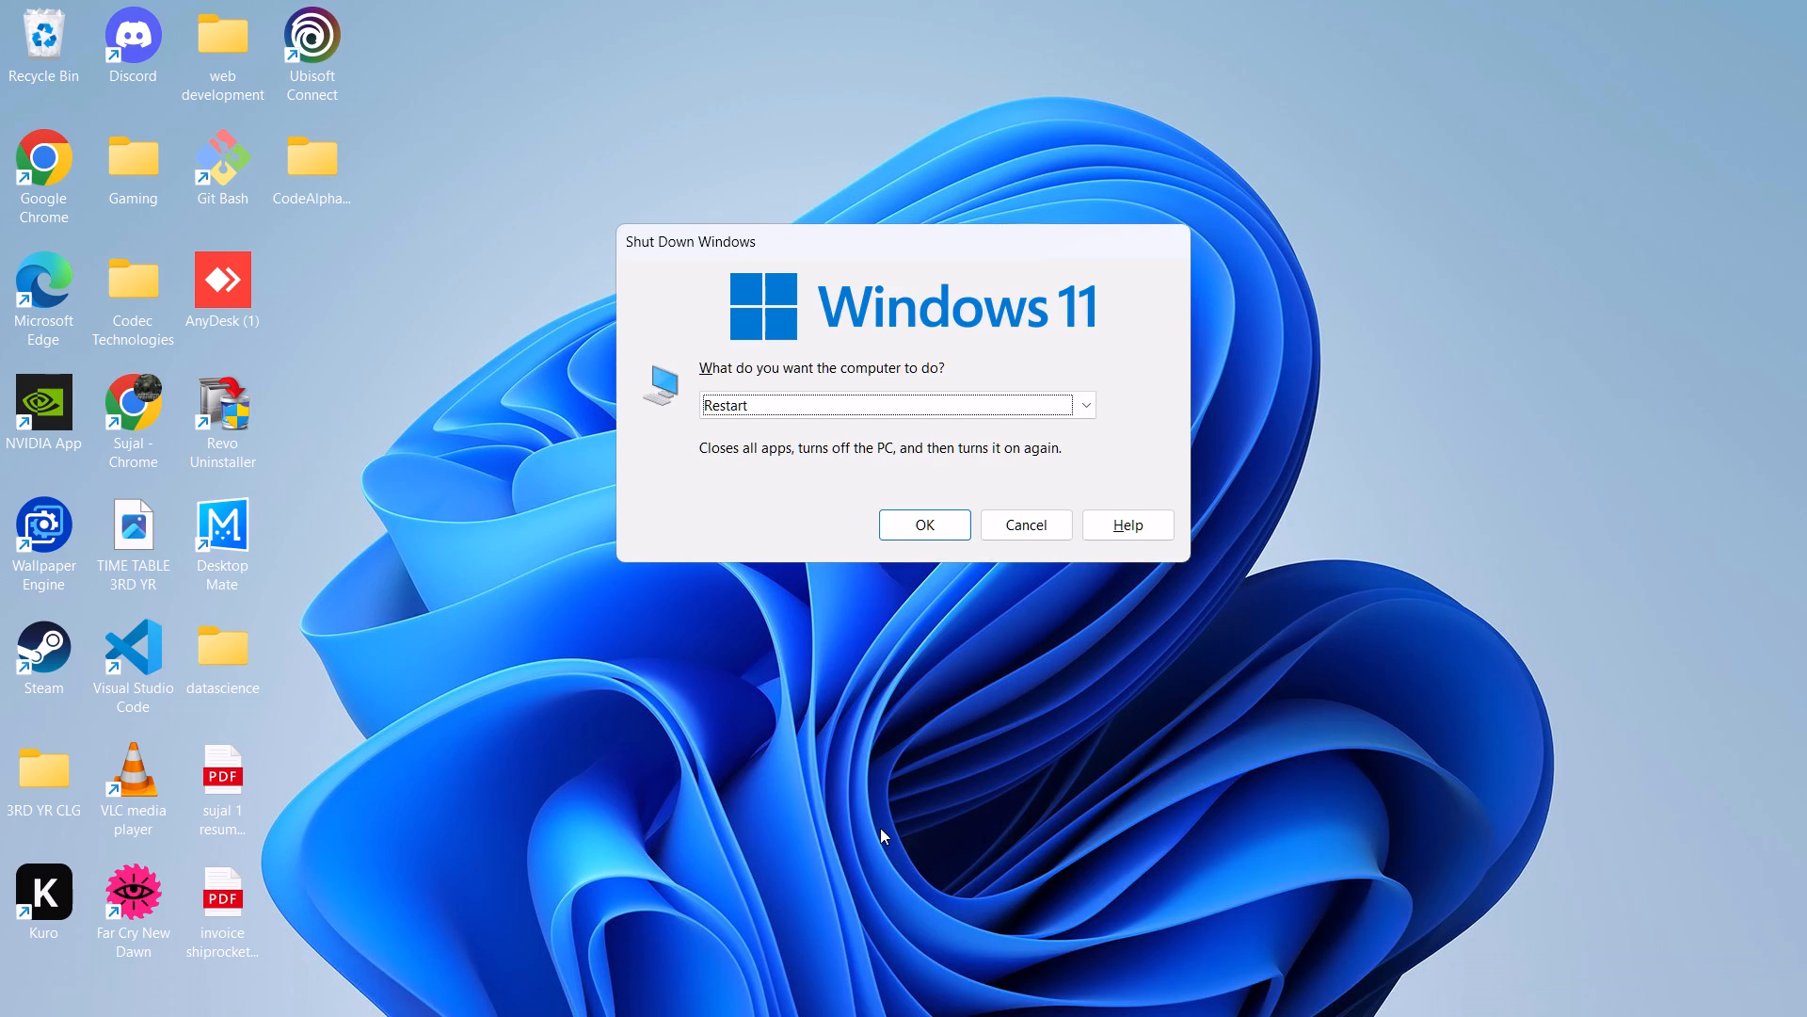